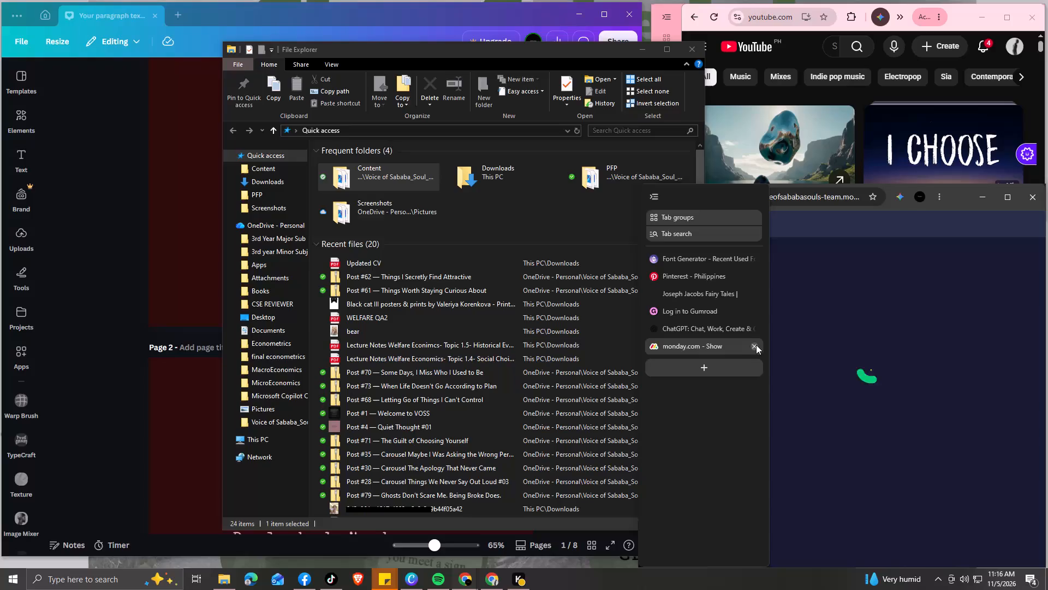
Close the monday.com tab in the Chrome window.
click(753, 345)
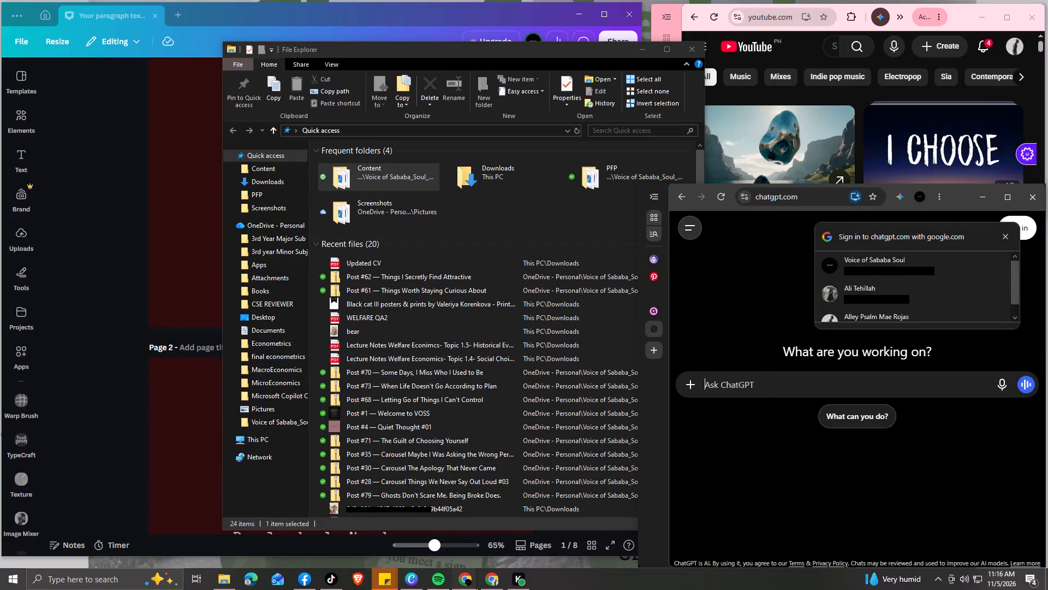
Search Google for "monday" in a new tab and open the monday.com website from the results.
click(656, 352)
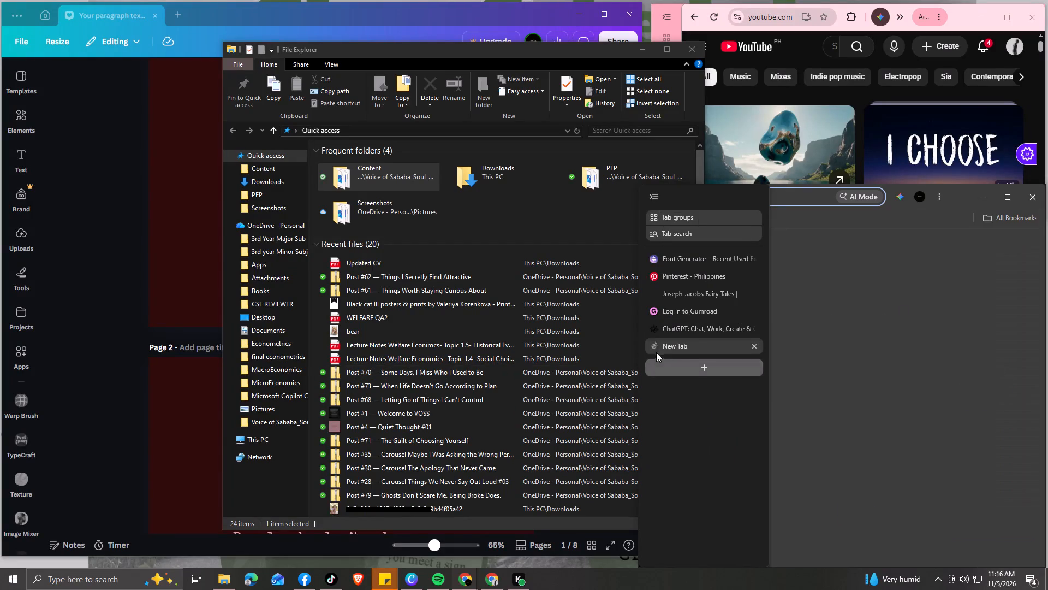
click(812, 394)
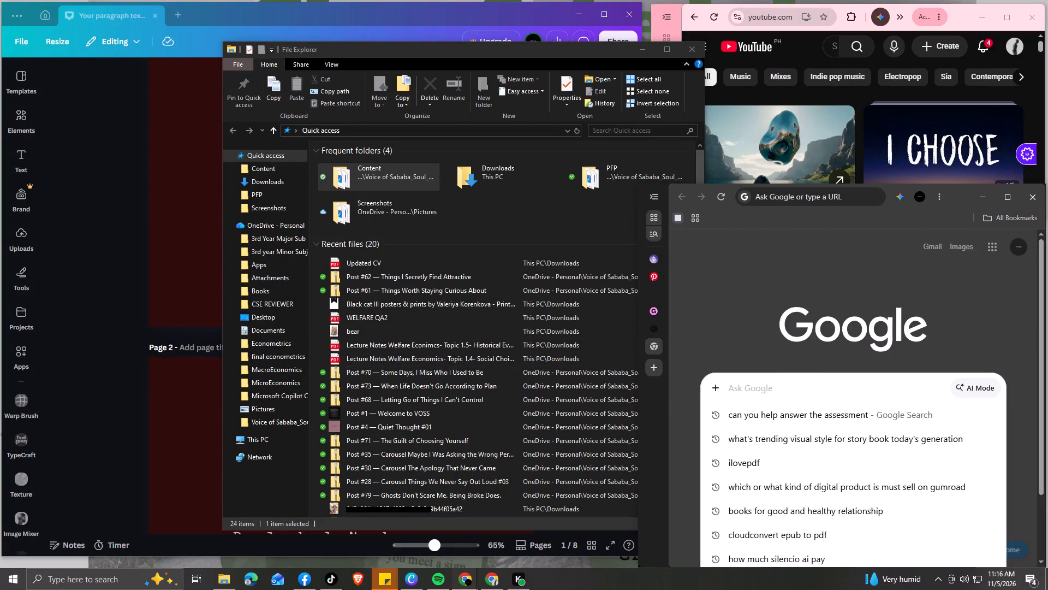
text(monday)
key(Return)
scroll(795, 451, down, 2)
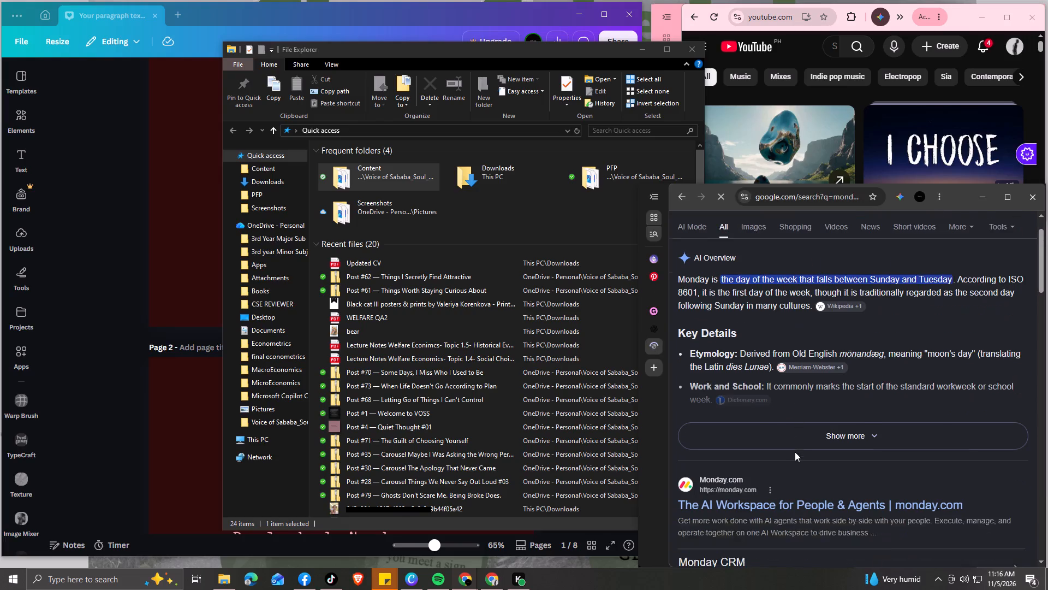
click(774, 446)
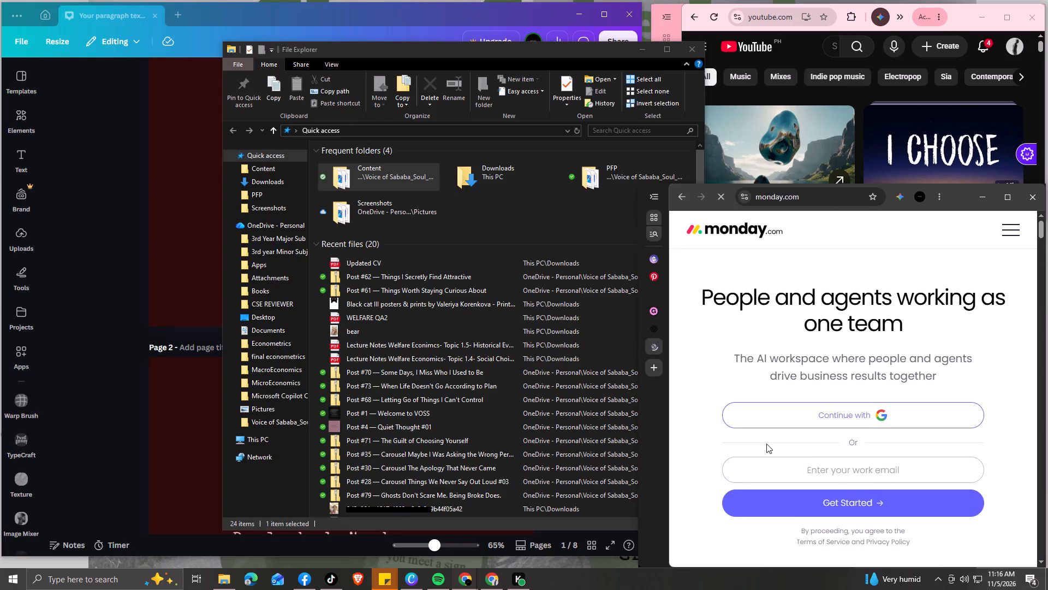
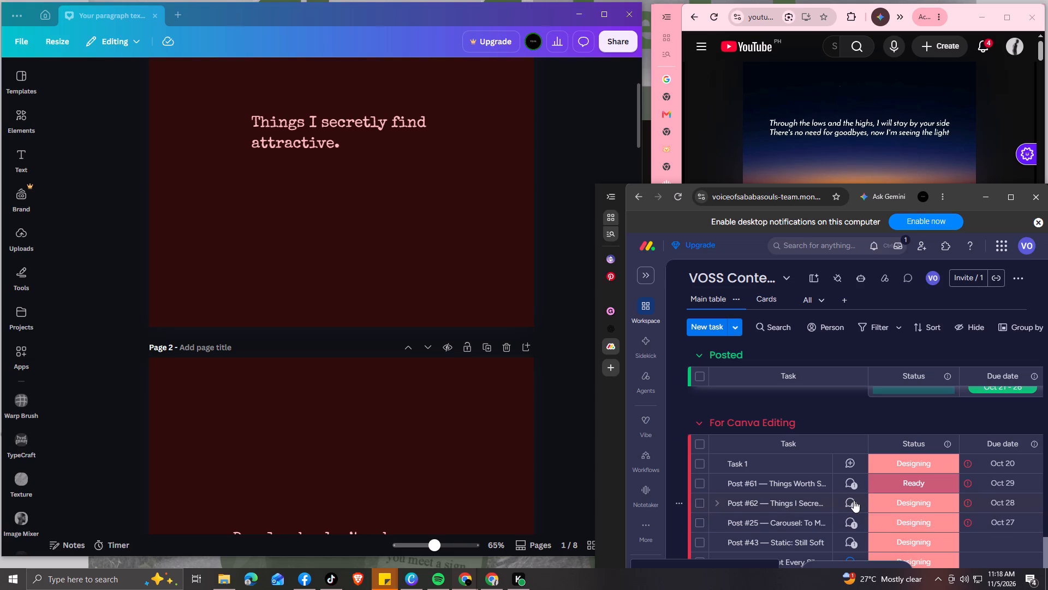
click(854, 501)
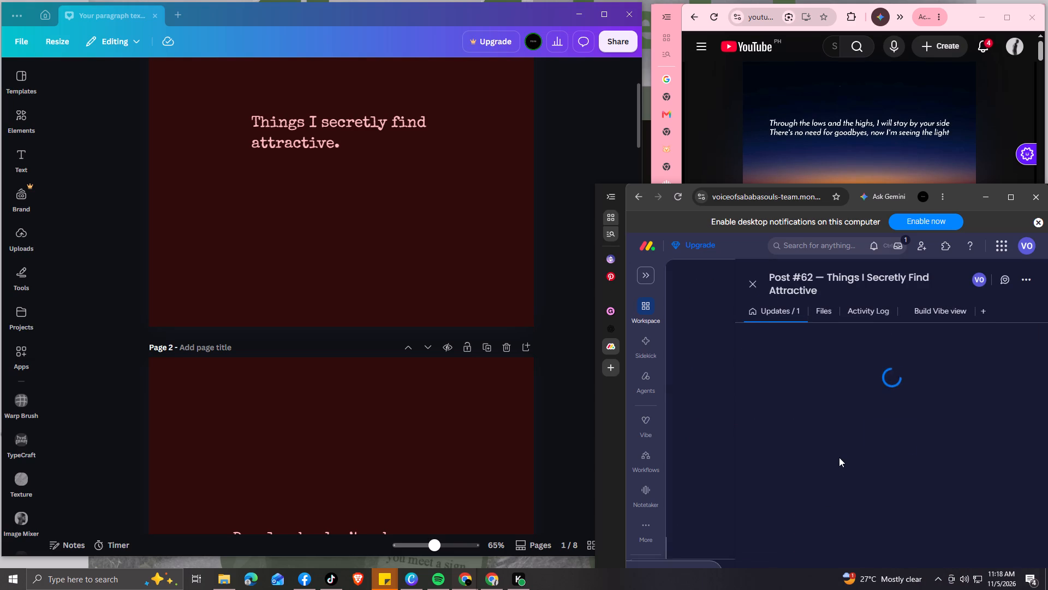
Review all pages of the "Things I secretly find attractive" carousel in the Canva design, from the cover to the last page.
scroll(433, 443, down, 4)
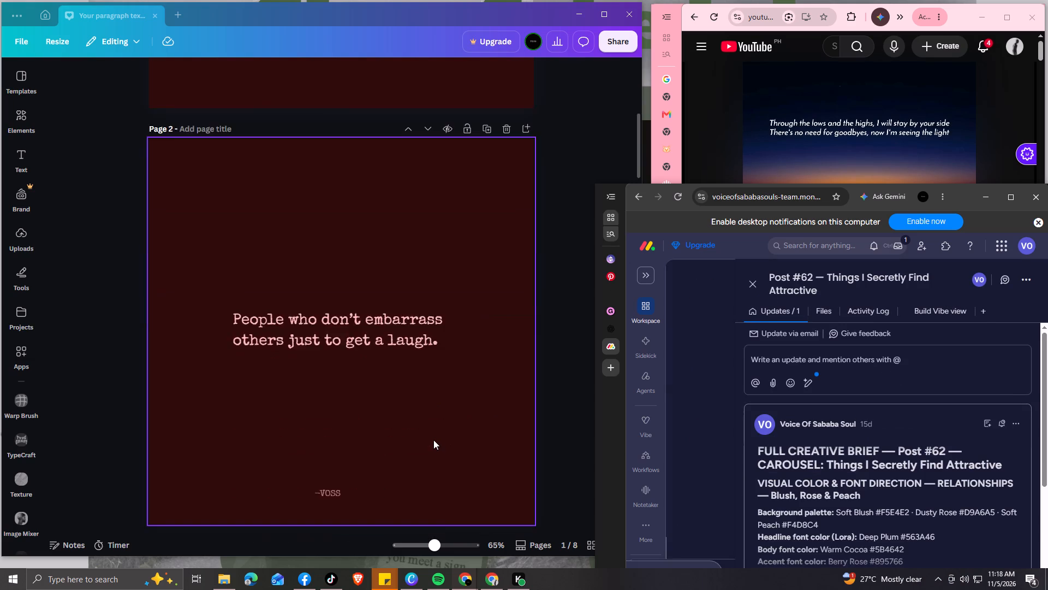
scroll(433, 440, down, 4)
scroll(433, 440, down, 20)
scroll(433, 440, down, 2)
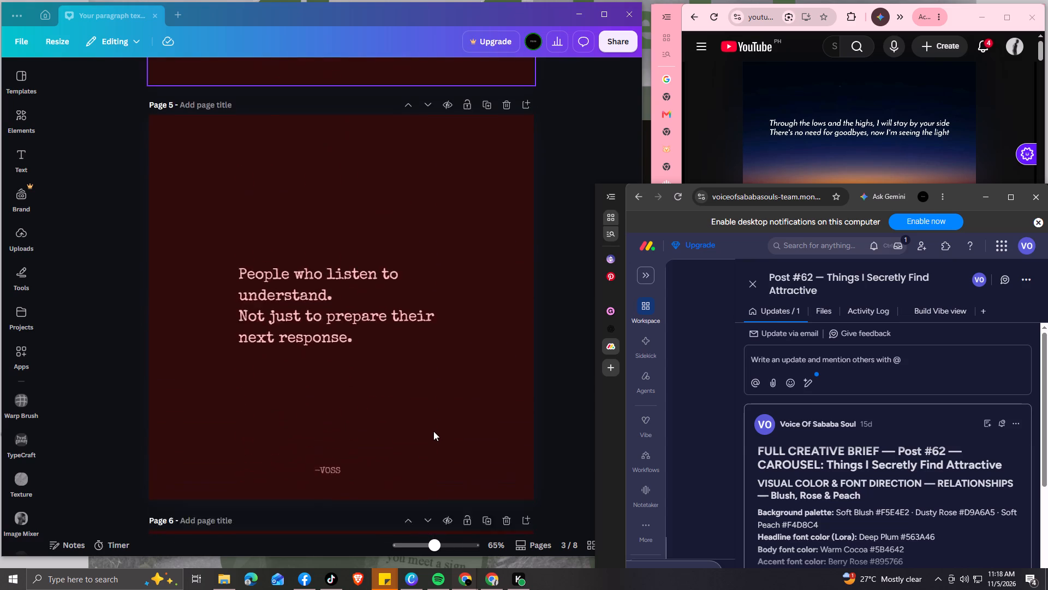
scroll(433, 431, down, 20)
scroll(433, 431, down, 7)
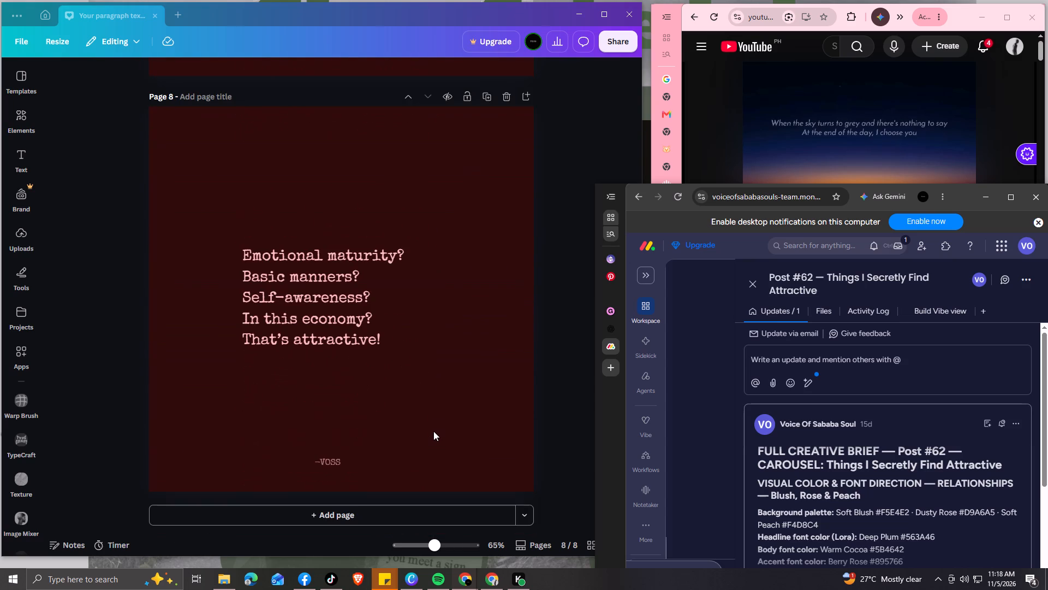
scroll(433, 431, up, 20)
scroll(433, 431, up, 12)
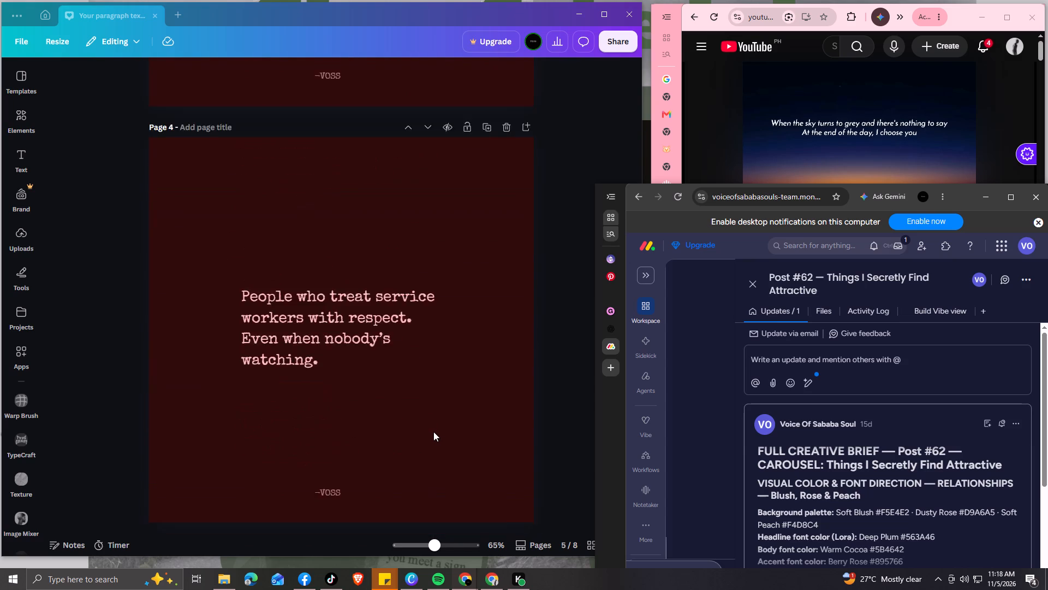
scroll(433, 432, up, 20)
scroll(437, 432, up, 6)
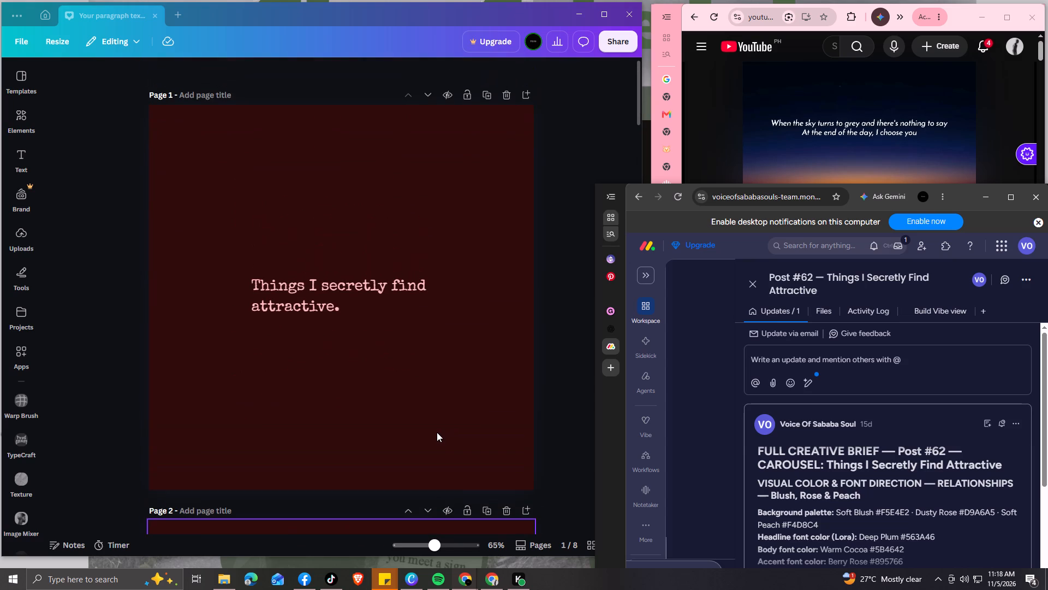
scroll(437, 432, up, 2)
scroll(437, 432, down, 18)
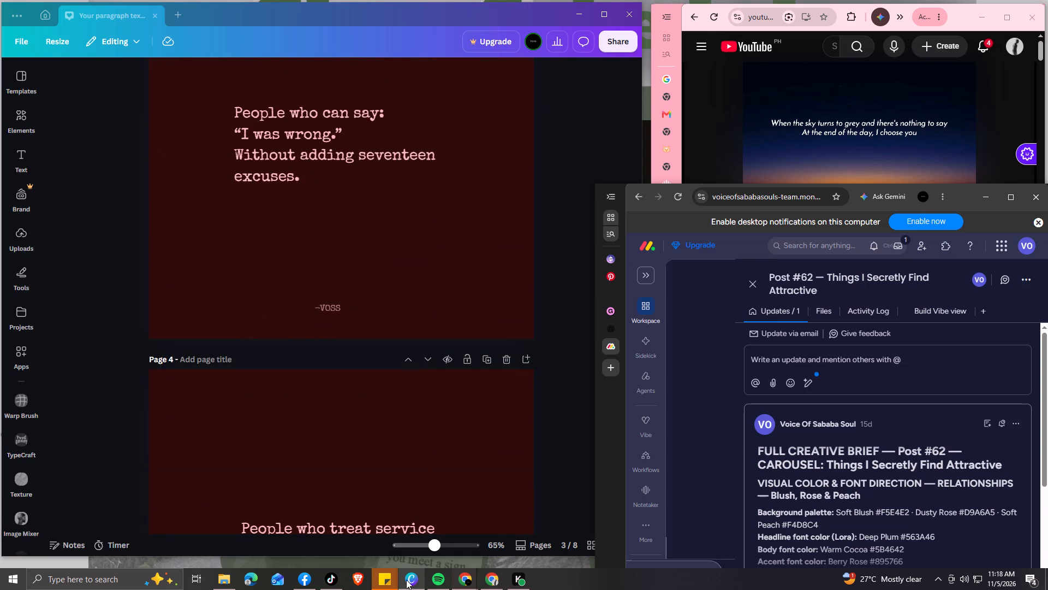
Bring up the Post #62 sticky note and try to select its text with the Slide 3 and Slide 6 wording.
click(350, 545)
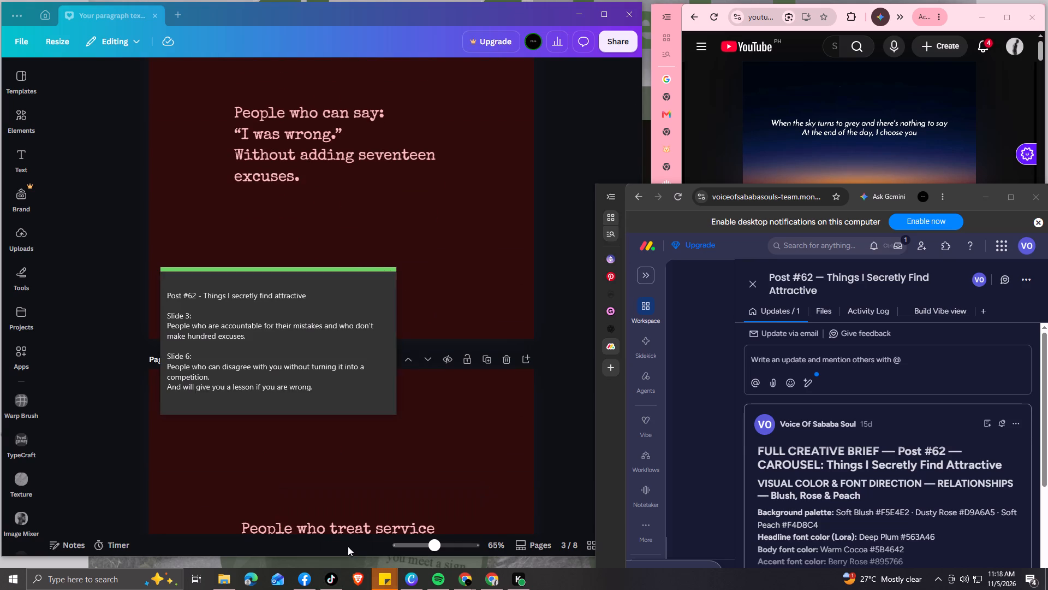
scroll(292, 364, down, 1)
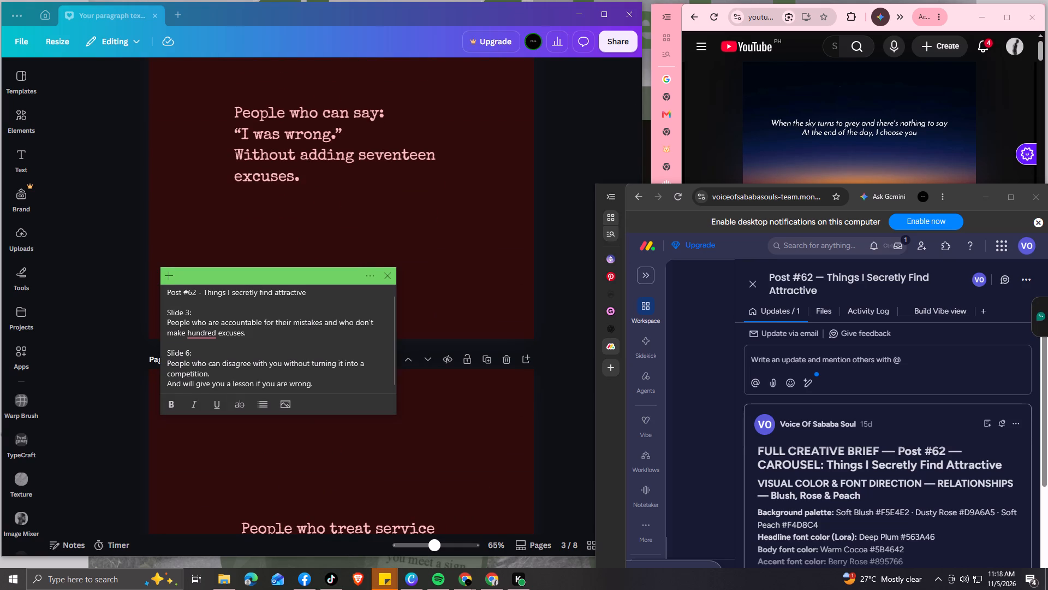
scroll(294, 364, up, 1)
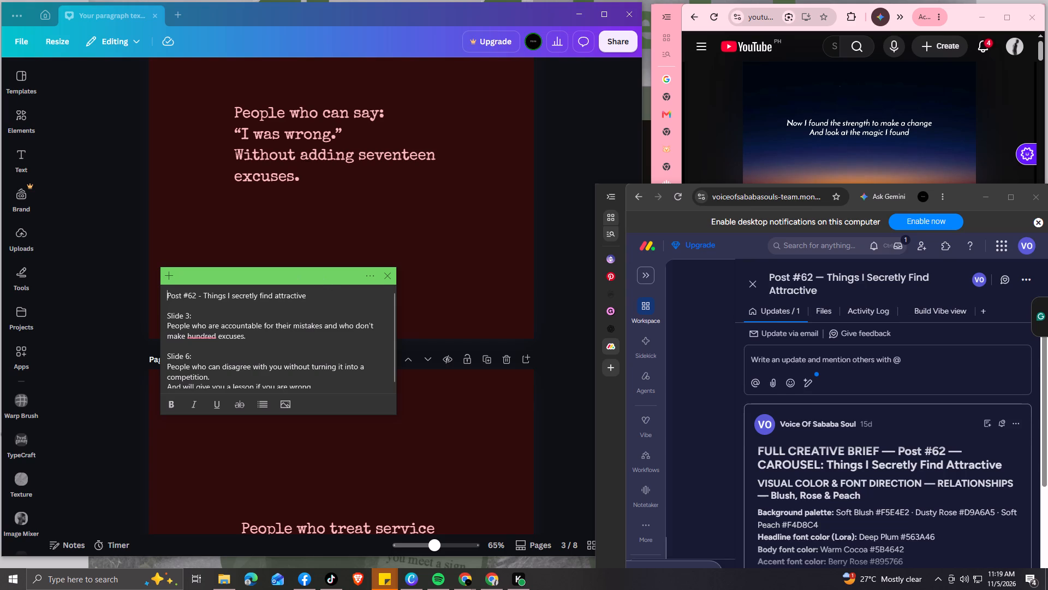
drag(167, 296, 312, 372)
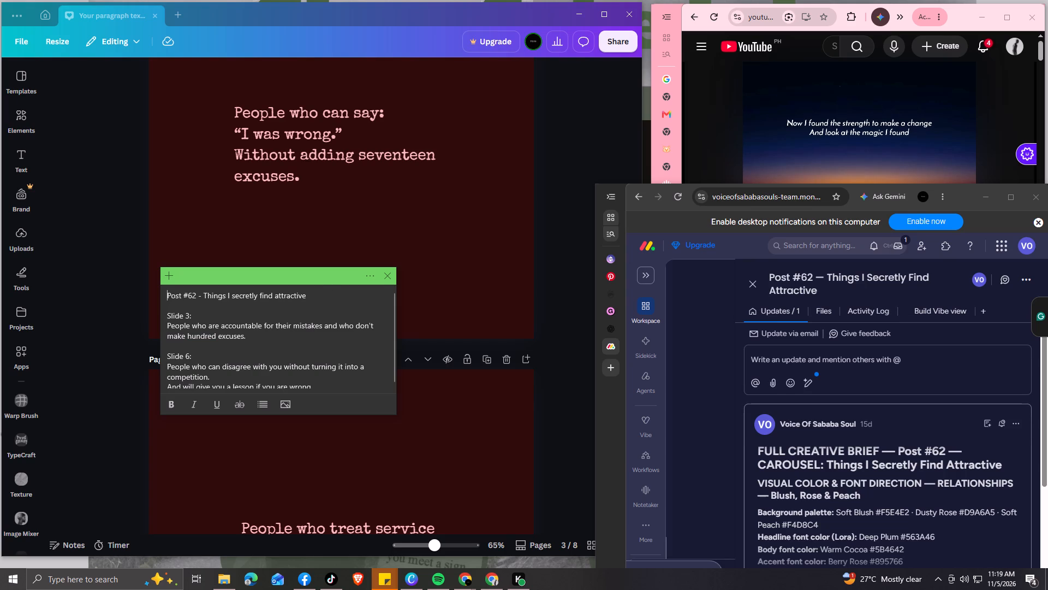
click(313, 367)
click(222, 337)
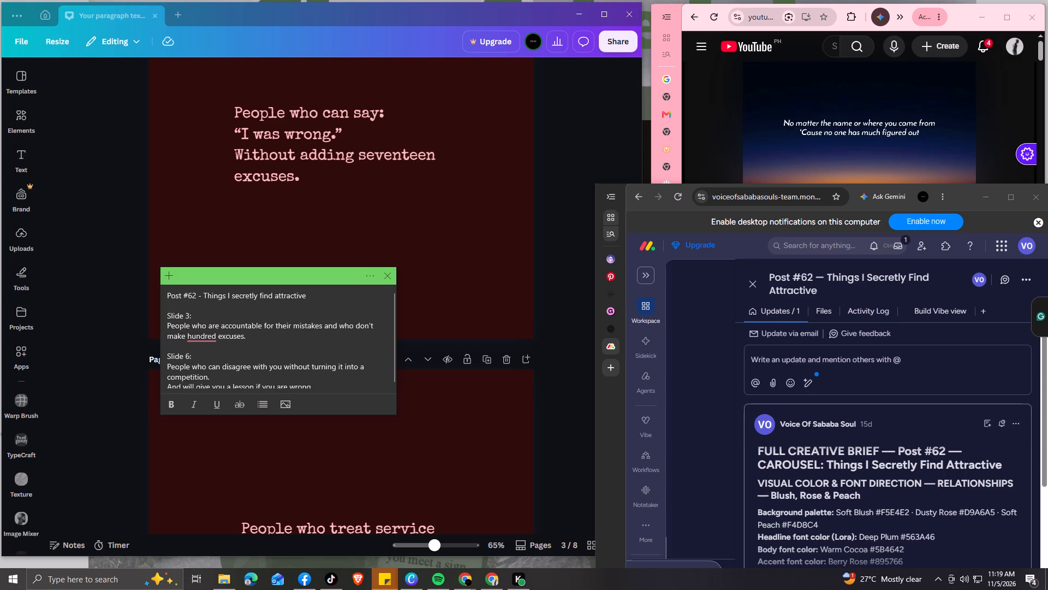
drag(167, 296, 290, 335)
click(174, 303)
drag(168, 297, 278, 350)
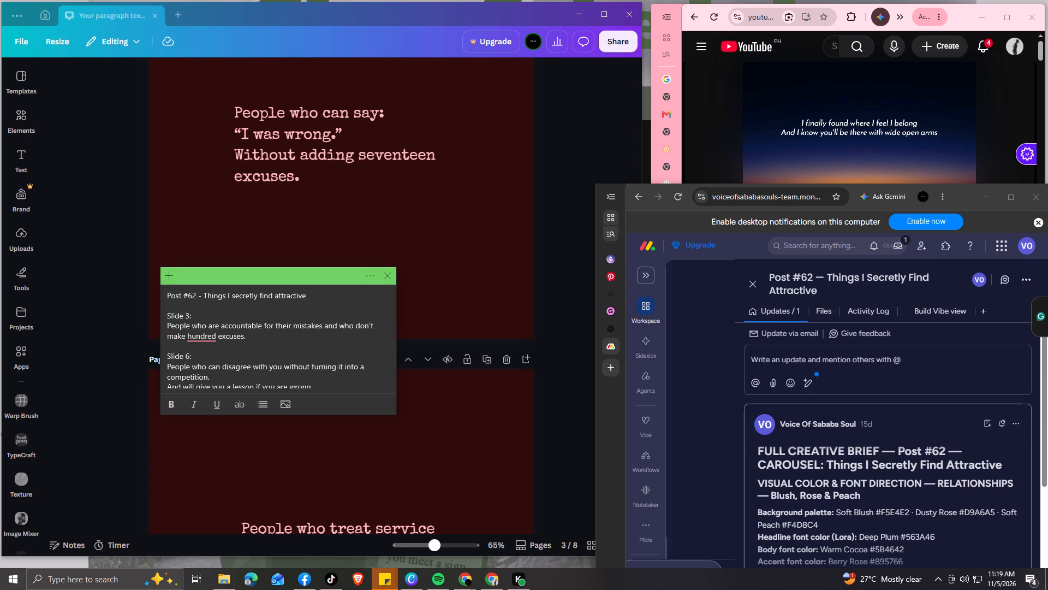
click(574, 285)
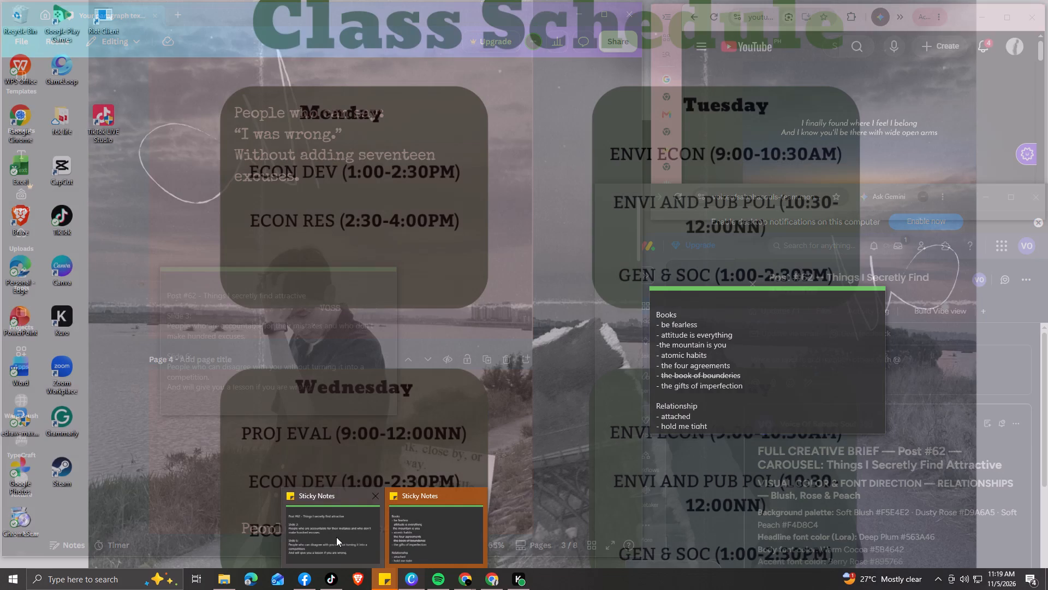
click(344, 534)
click(261, 388)
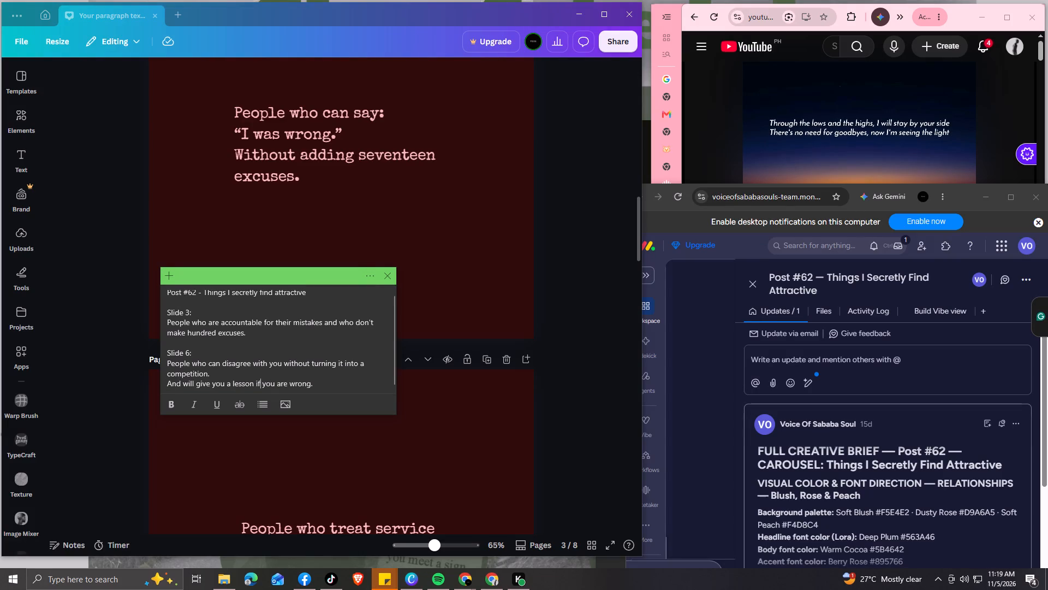
drag(167, 292, 320, 373)
scroll(319, 373, down, 4)
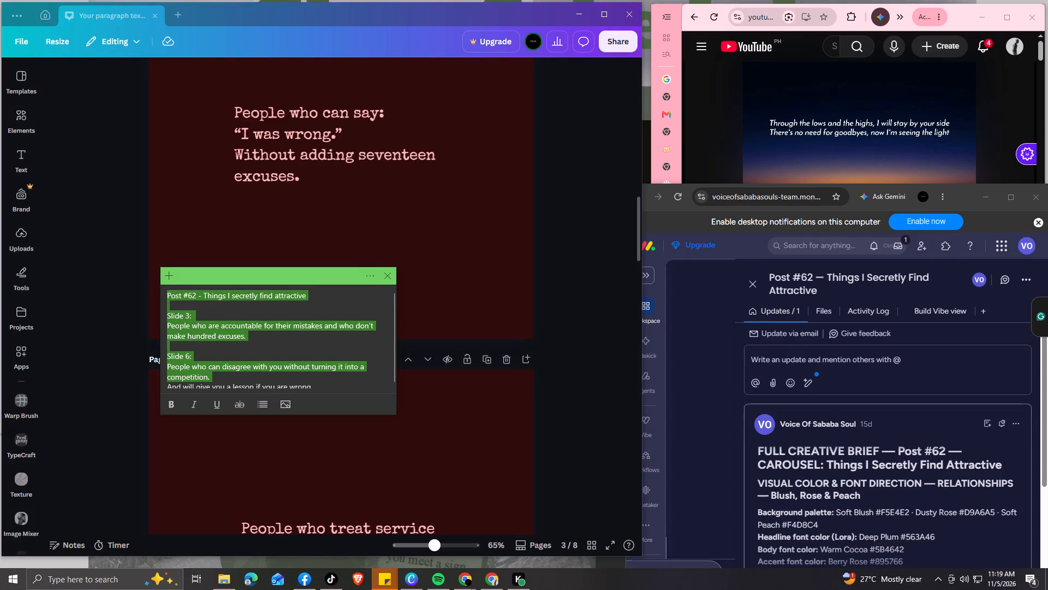
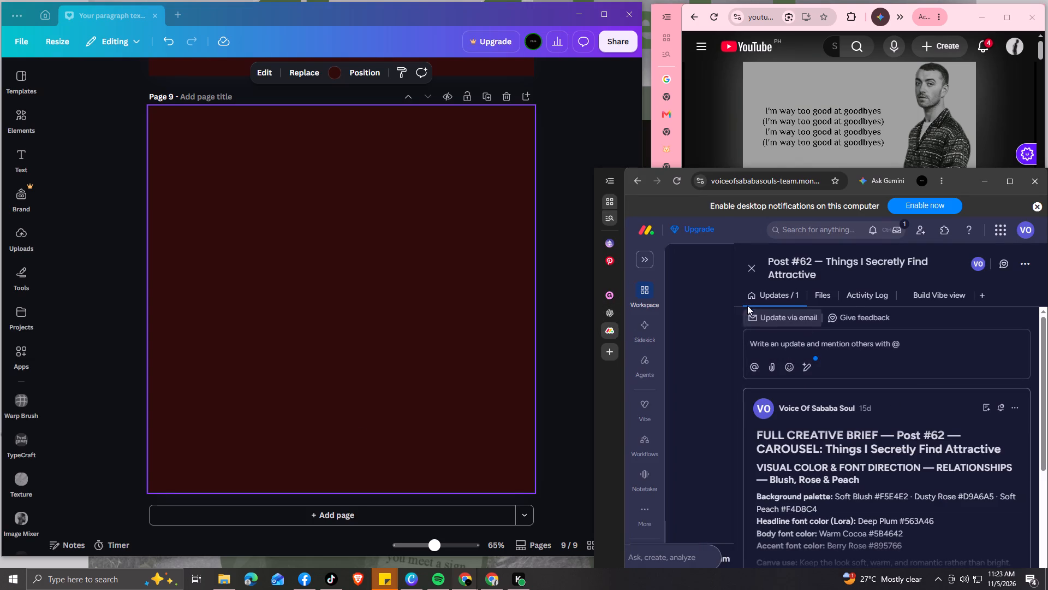
click(749, 262)
scroll(781, 418, down, 2)
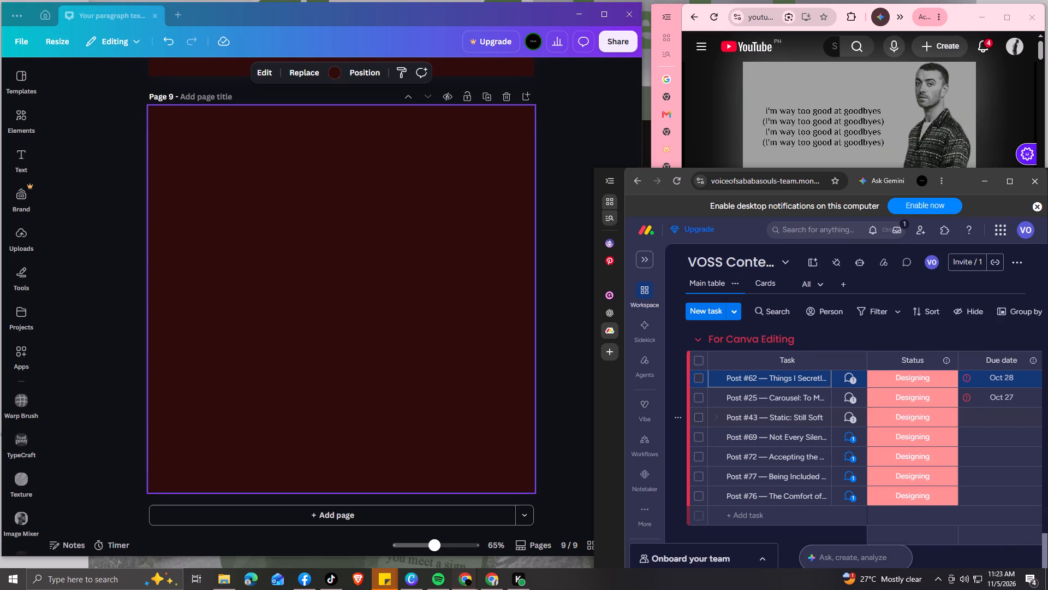
scroll(868, 417, up, 1)
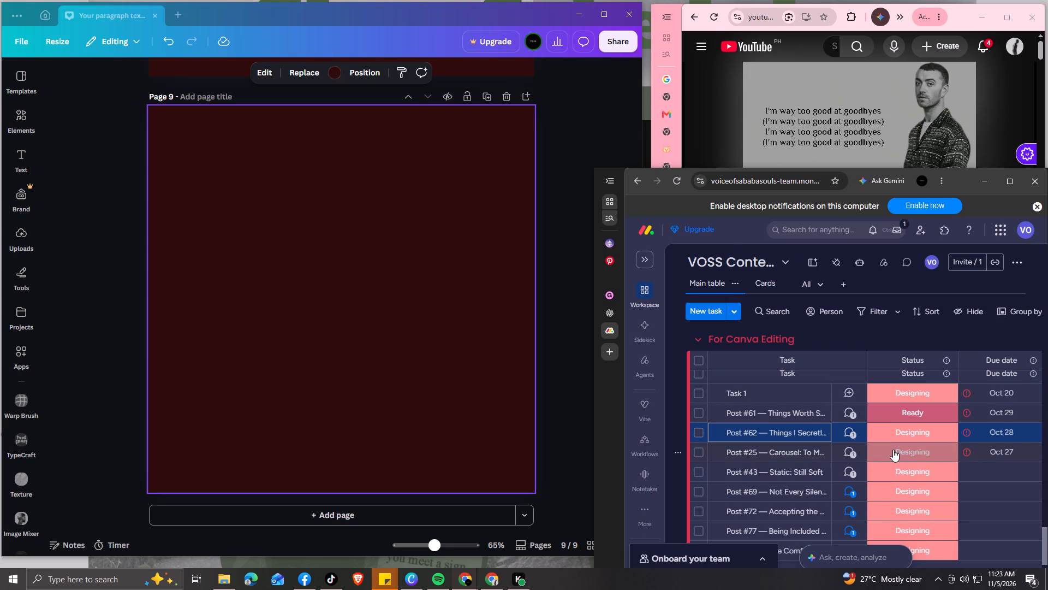
click(850, 451)
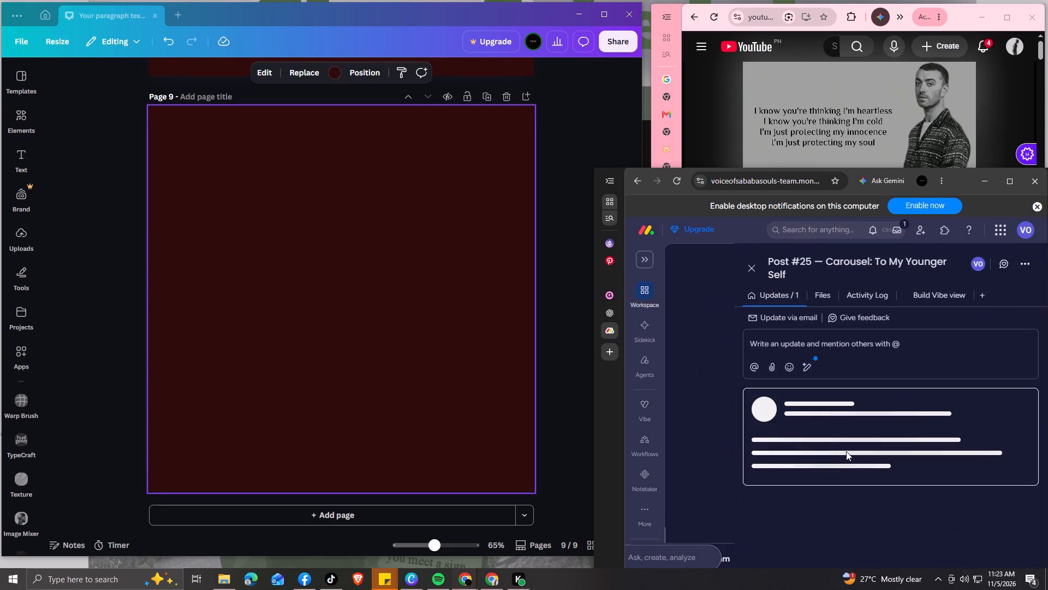
scroll(843, 442, down, 3)
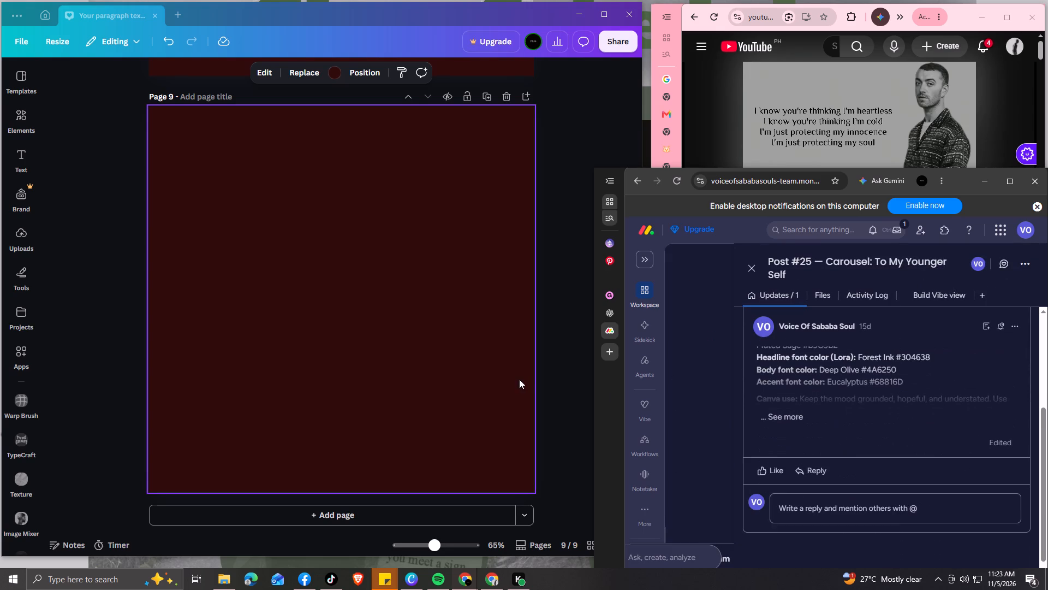
Duplicate the "Emotional maturity?" text from page 8 and place the copy near the centre of blank page 9.
scroll(410, 359, up, 7)
click(293, 260)
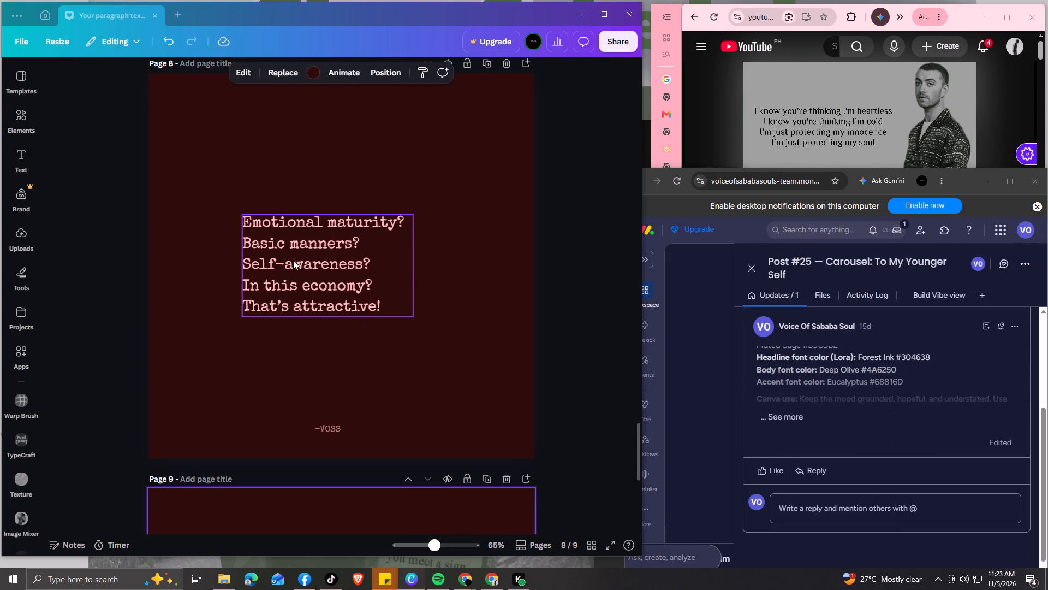
key(ctrl+d)
drag(320, 273, 319, 303)
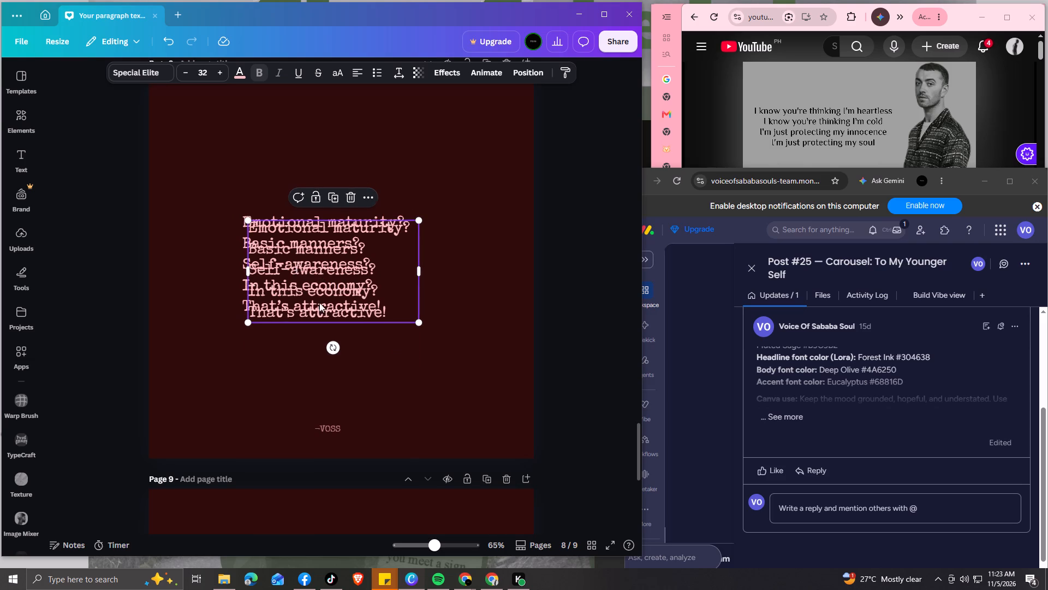
drag(319, 303, 307, 445)
scroll(311, 408, down, 3)
scroll(361, 410, down, 4)
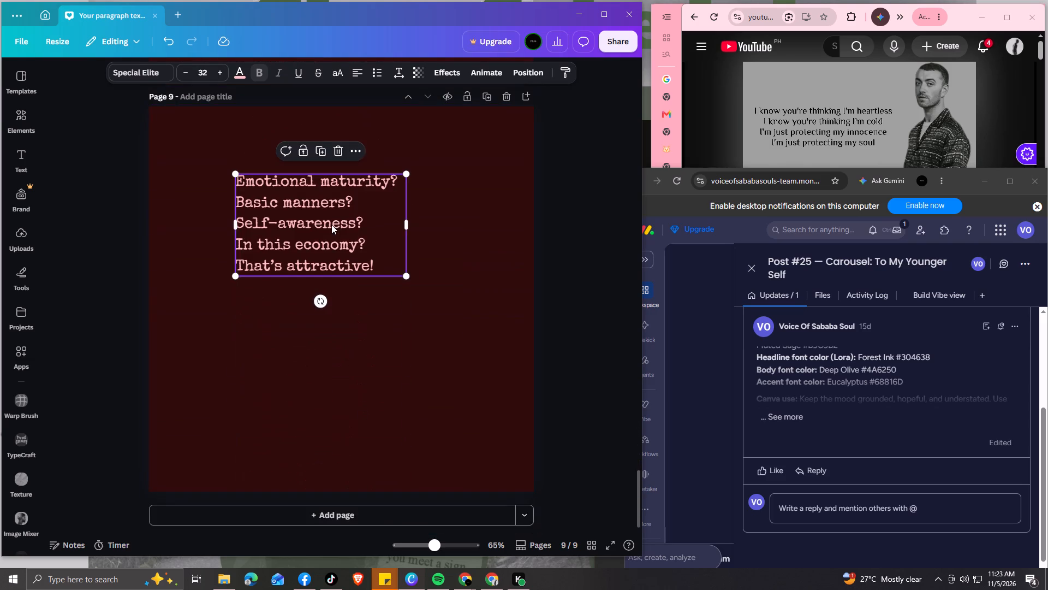
drag(324, 229, 338, 302)
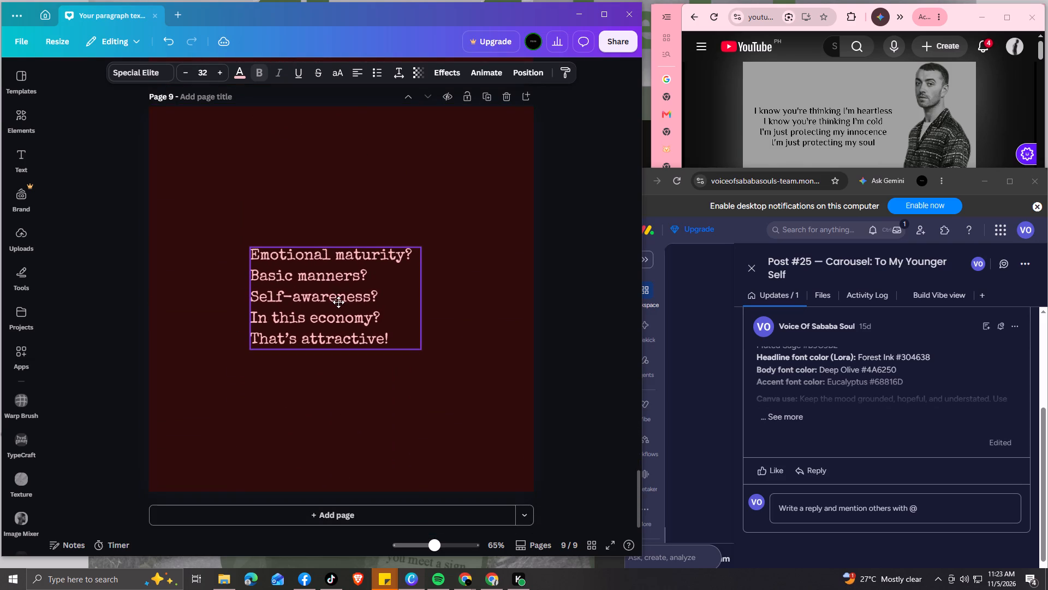
drag(338, 302, 338, 300)
Expand the full Post #25 brief and copy the Slide 1 wording, "If I could sit beside my younger self for five minutes…".
click(789, 415)
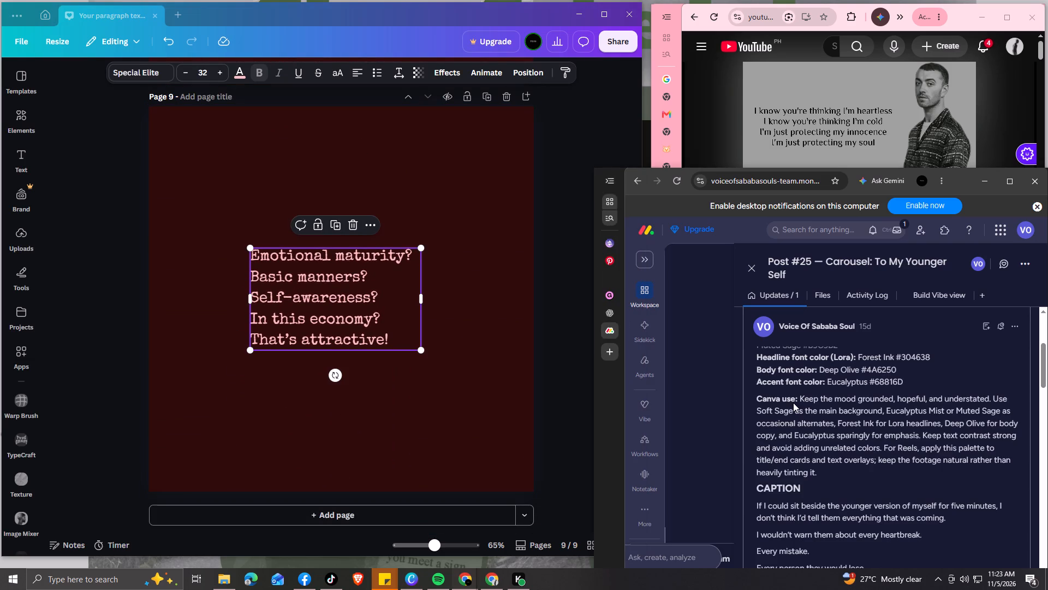
scroll(834, 404, down, 8)
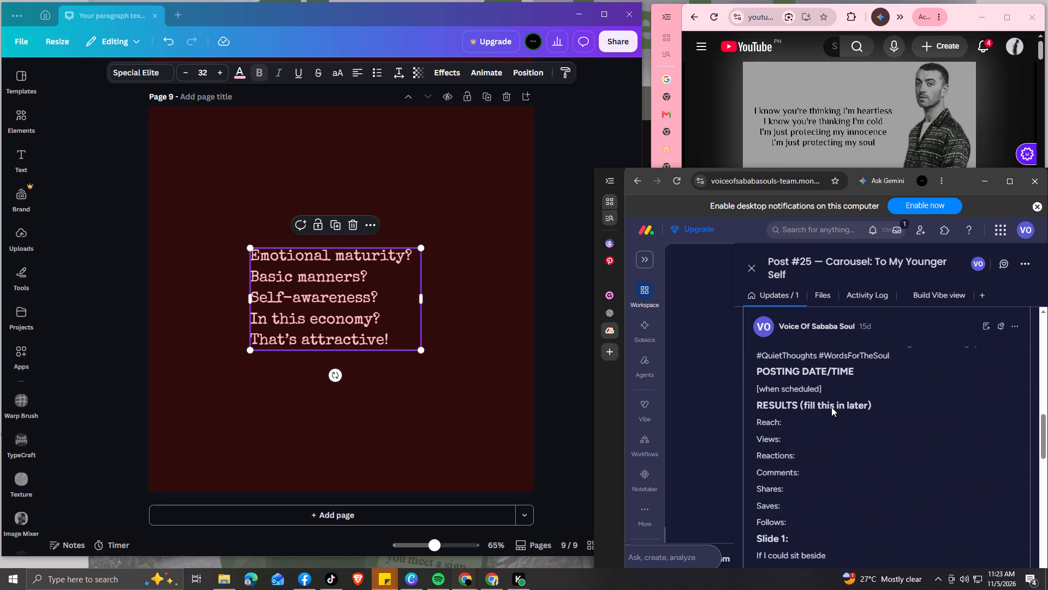
scroll(831, 407, down, 8)
scroll(831, 406, up, 4)
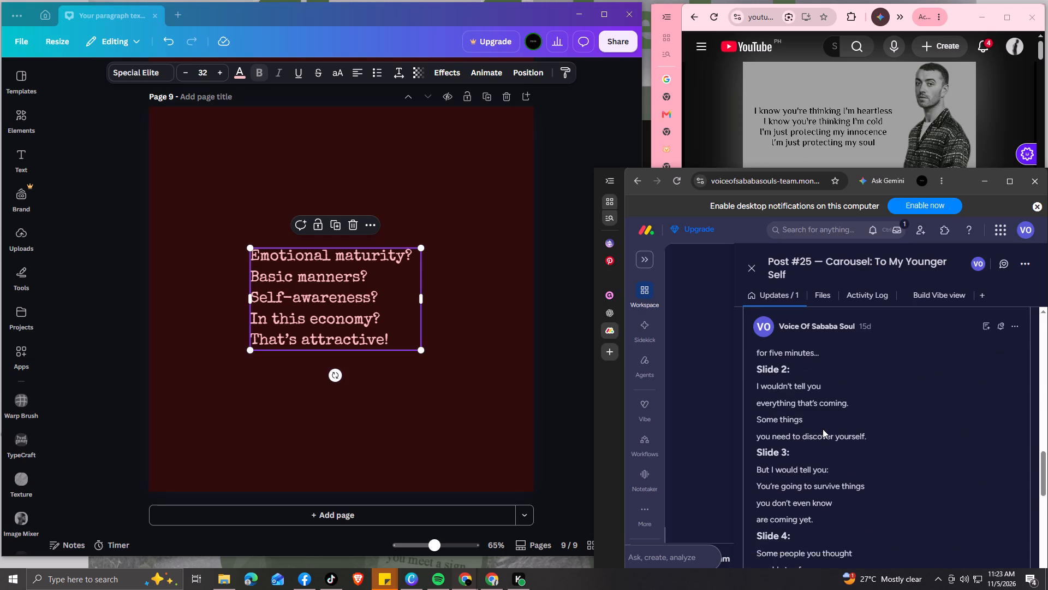
scroll(799, 433, up, 2)
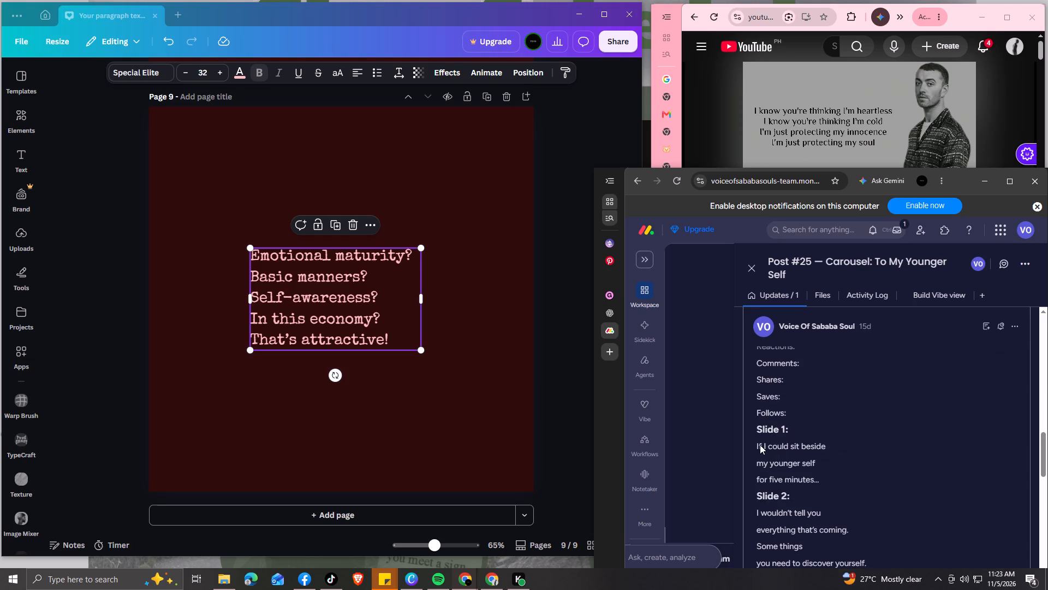
drag(756, 444, 820, 475)
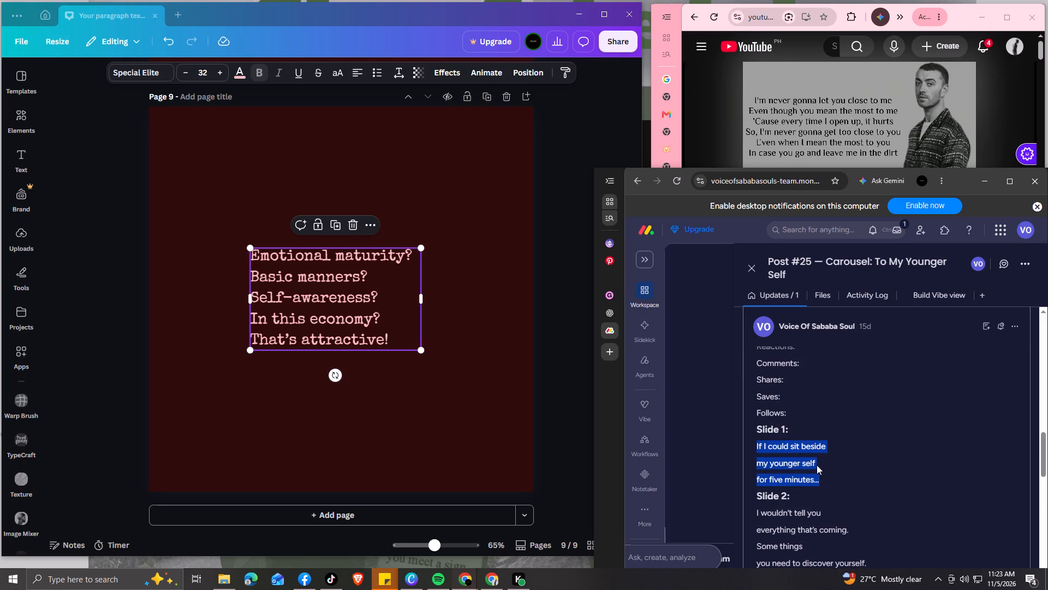
key(ctrl+c)
Replace all the page 9 text with the copied Slide 1 wording, keeping its ellipsis and removing the trailing blank line.
click(410, 329)
click(394, 332)
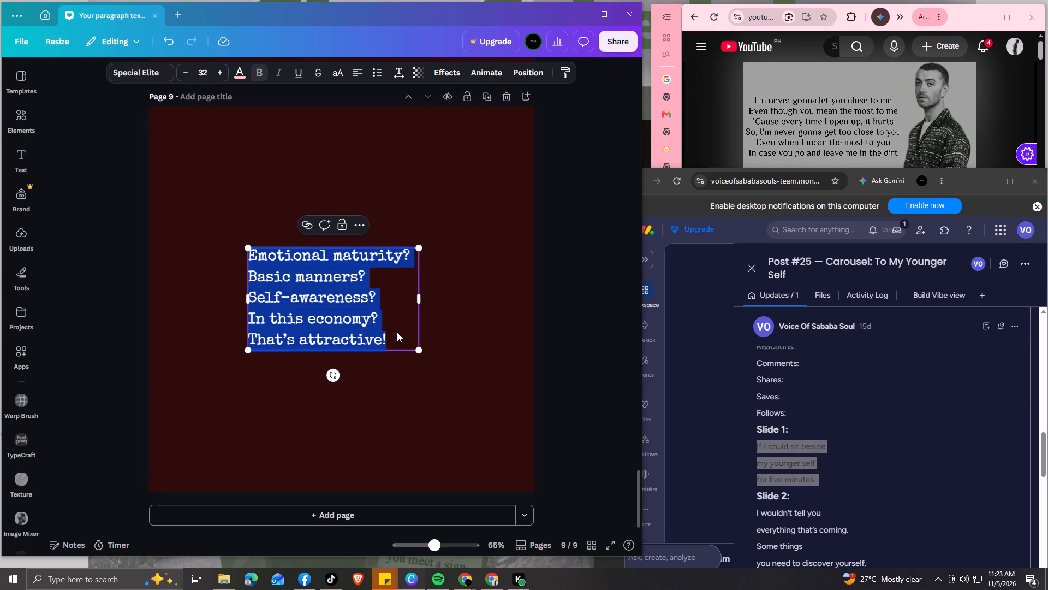
click(397, 332)
triple_click(397, 332)
click(397, 332)
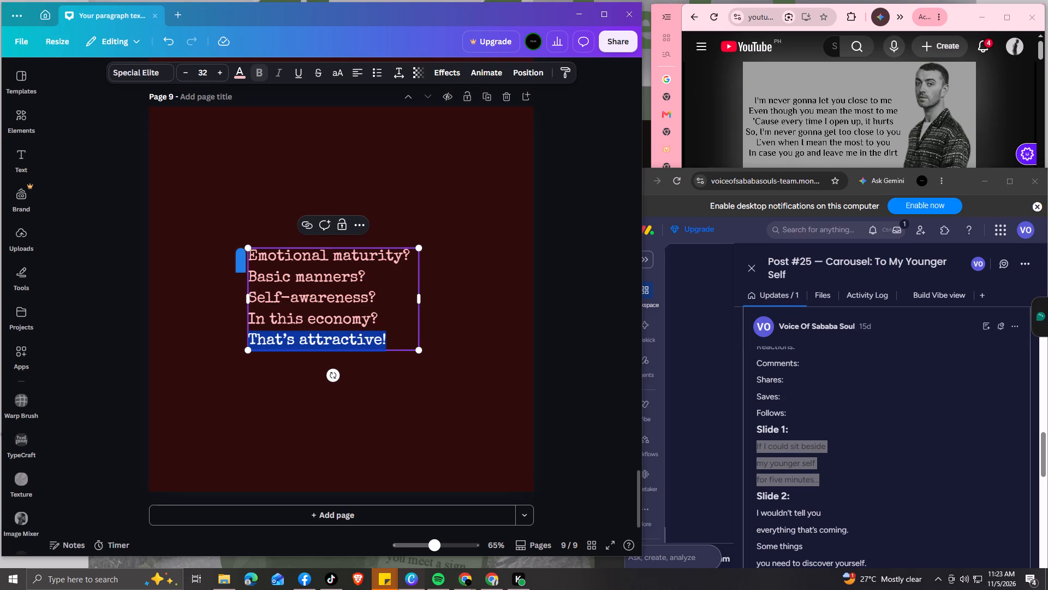
drag(252, 260, 390, 336)
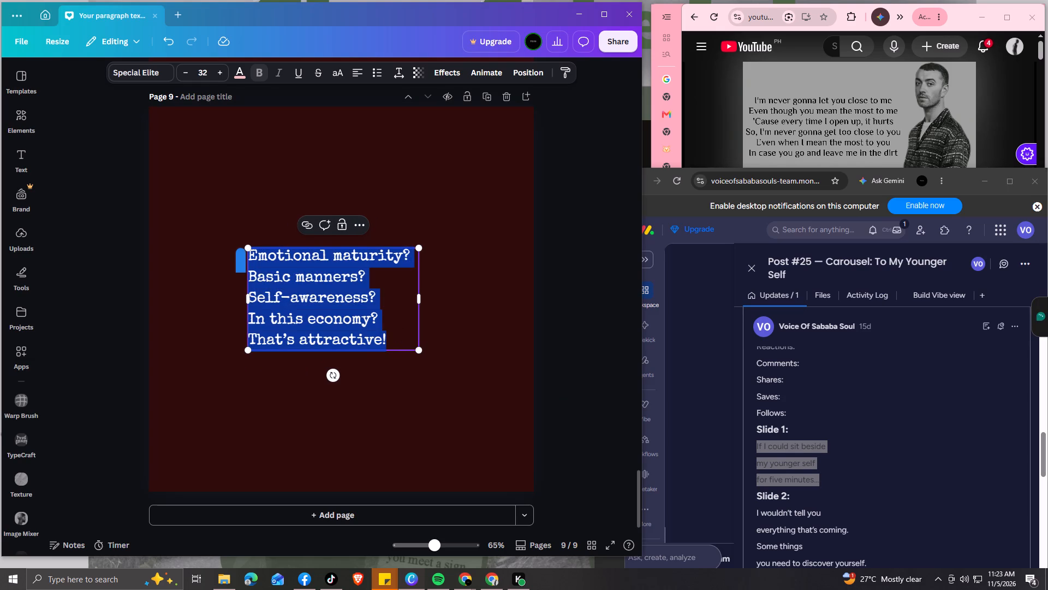
key(ctrl+v)
key(ctrl+b)
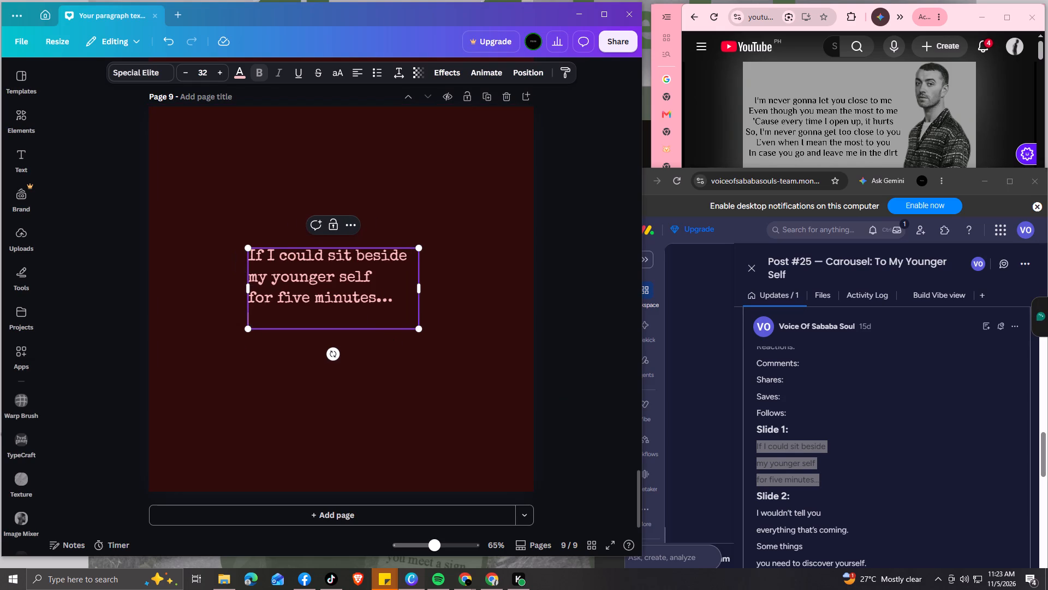
key(BackSpace)
key(BackSpace)
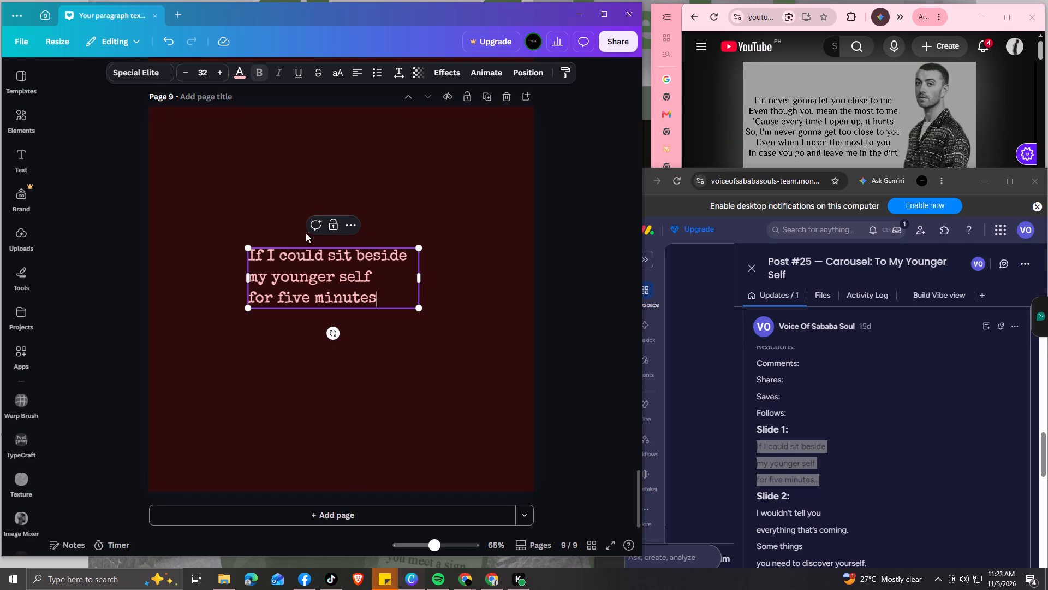
click(168, 40)
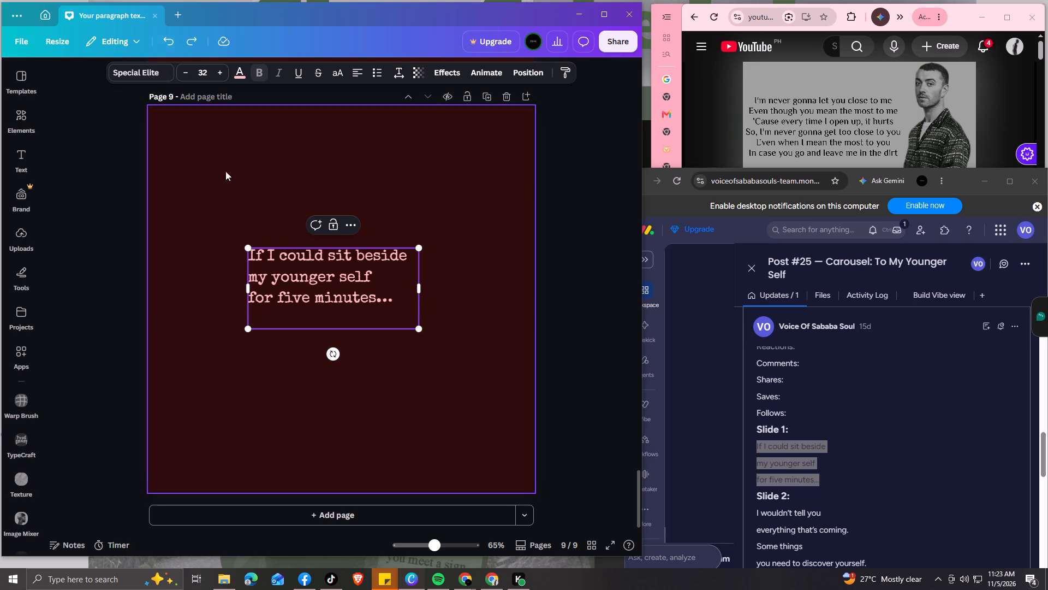
click(315, 316)
key(BackSpace)
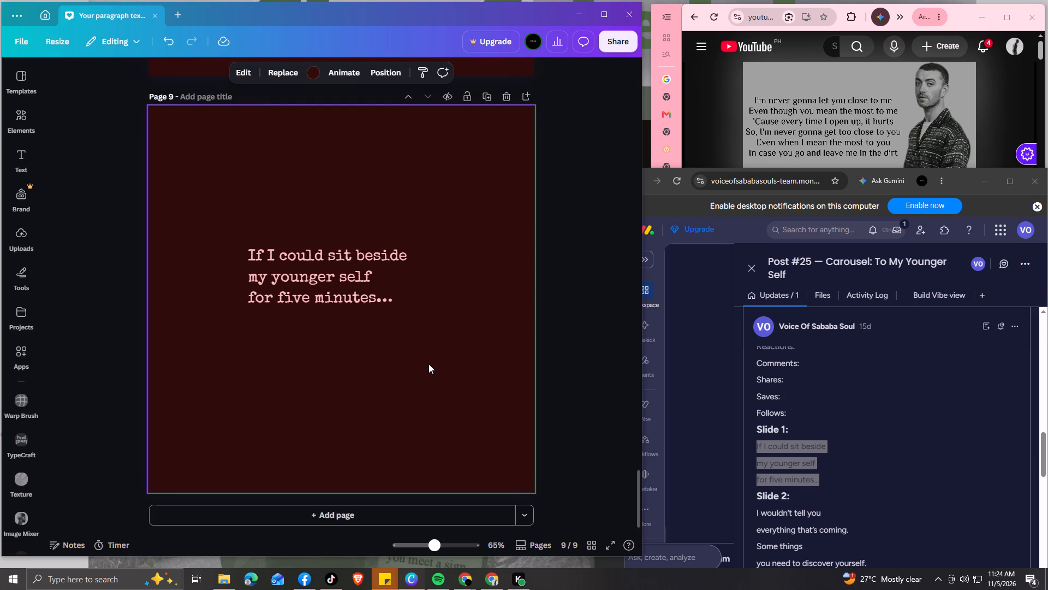
Add page 10 at the end of the carousel and place a duplicate of the page 9 text block on it.
click(351, 515)
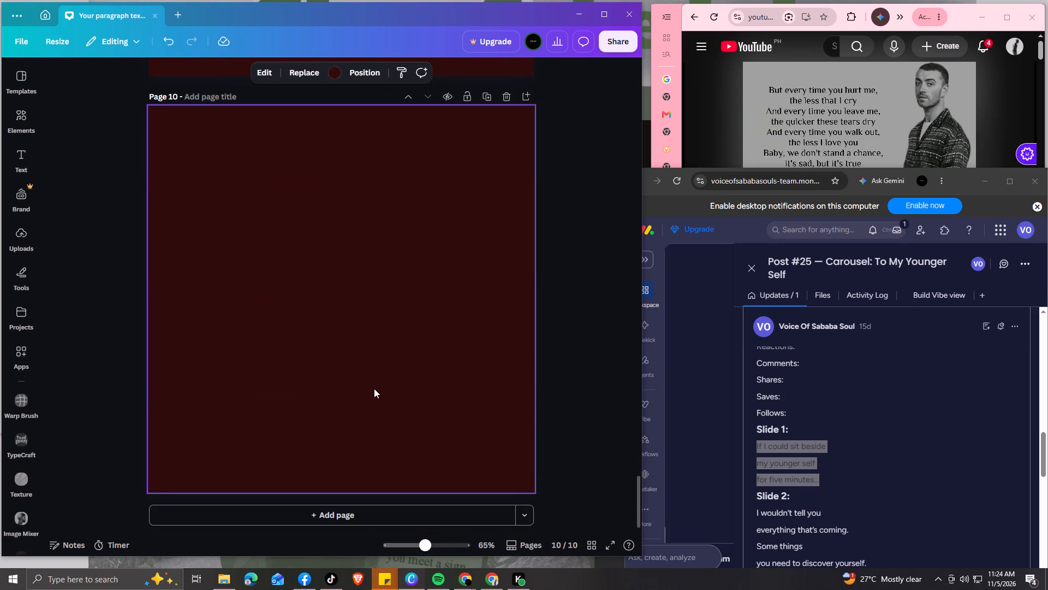
scroll(376, 375, up, 7)
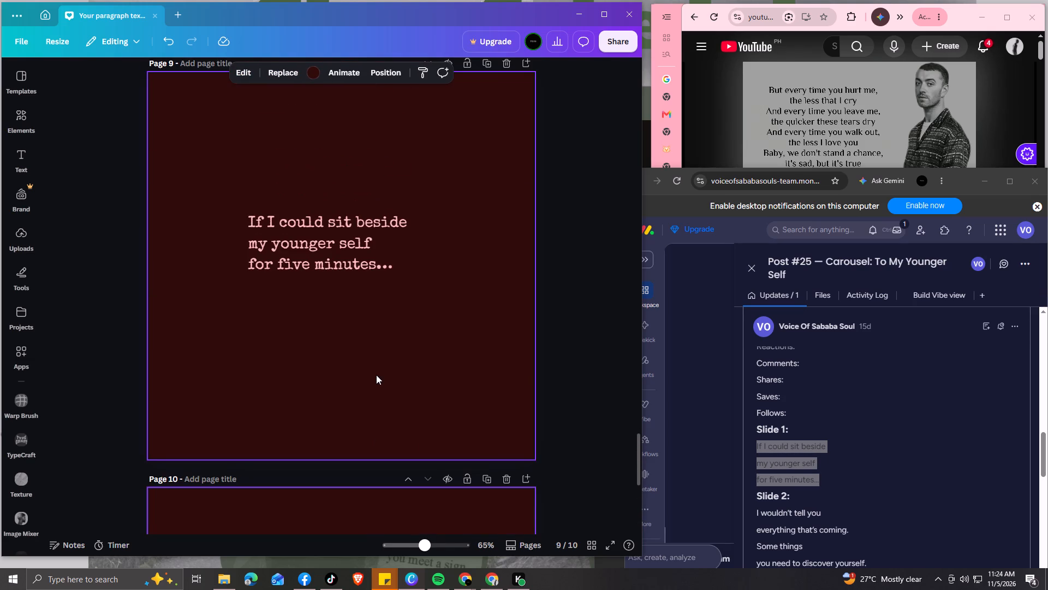
click(353, 270)
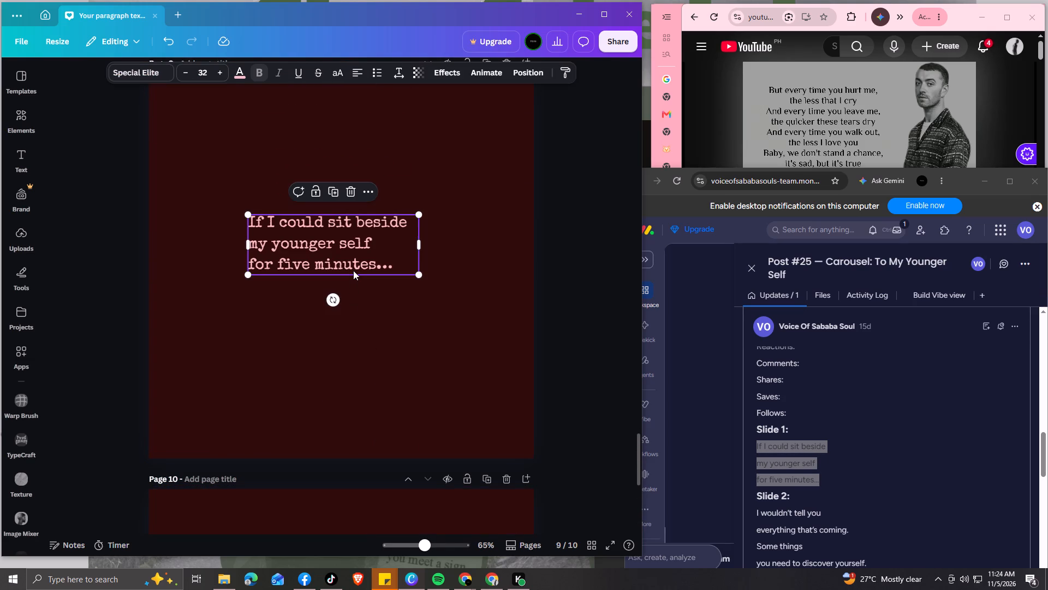
key(ctrl+d)
drag(353, 270, 354, 432)
scroll(354, 432, down, 3)
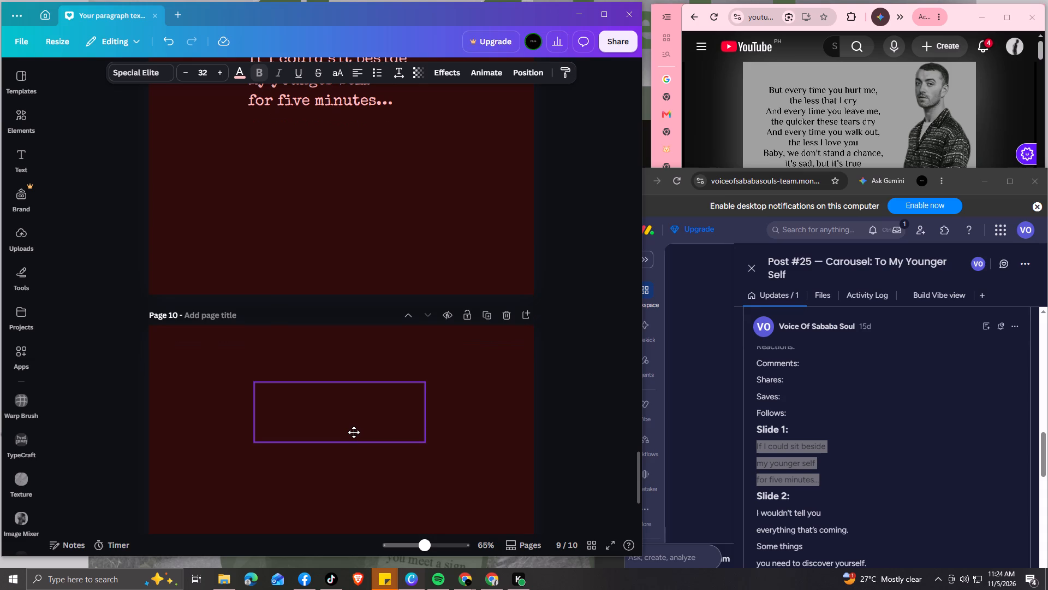
drag(354, 432, 345, 437)
scroll(346, 441, down, 2)
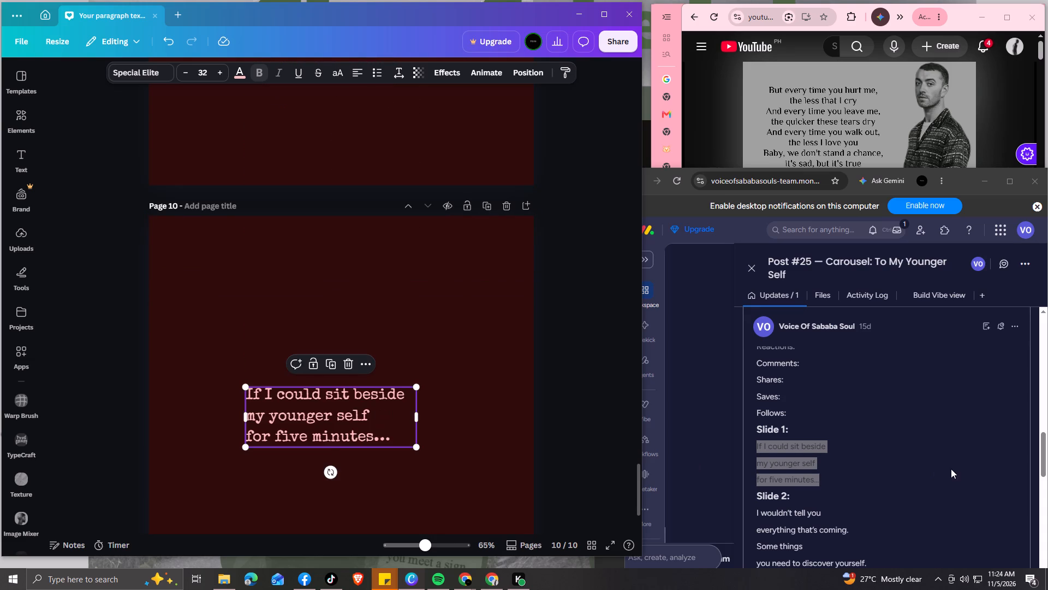
Replace the page 10 text with the brief's Slide 2 wording, from "I wouldn't tell you" to "you need to discover yourself.", without a trailing blank line.
scroll(859, 469, down, 2)
click(755, 403)
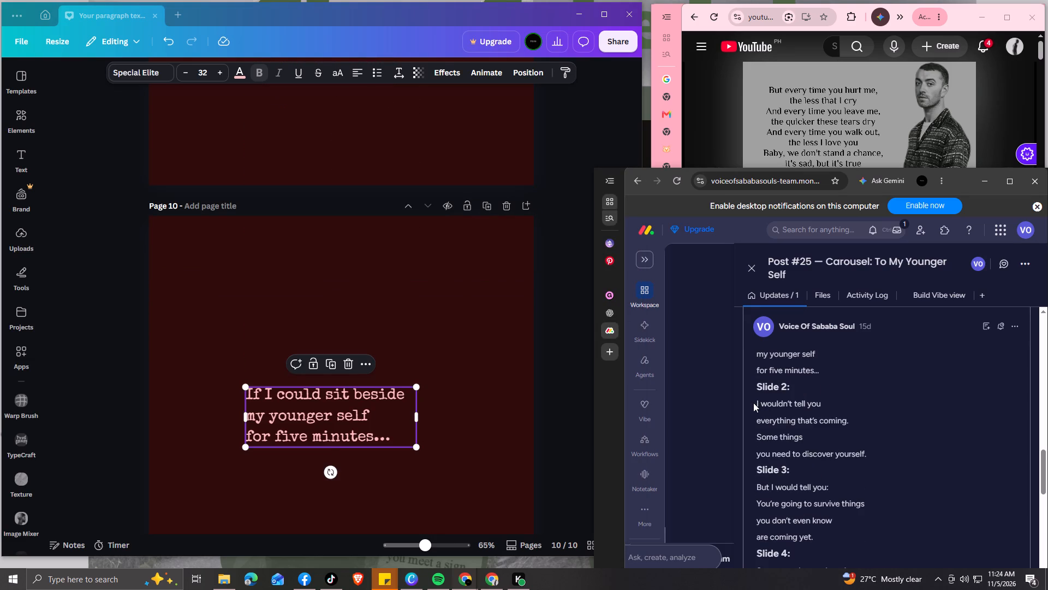
drag(753, 403, 868, 457)
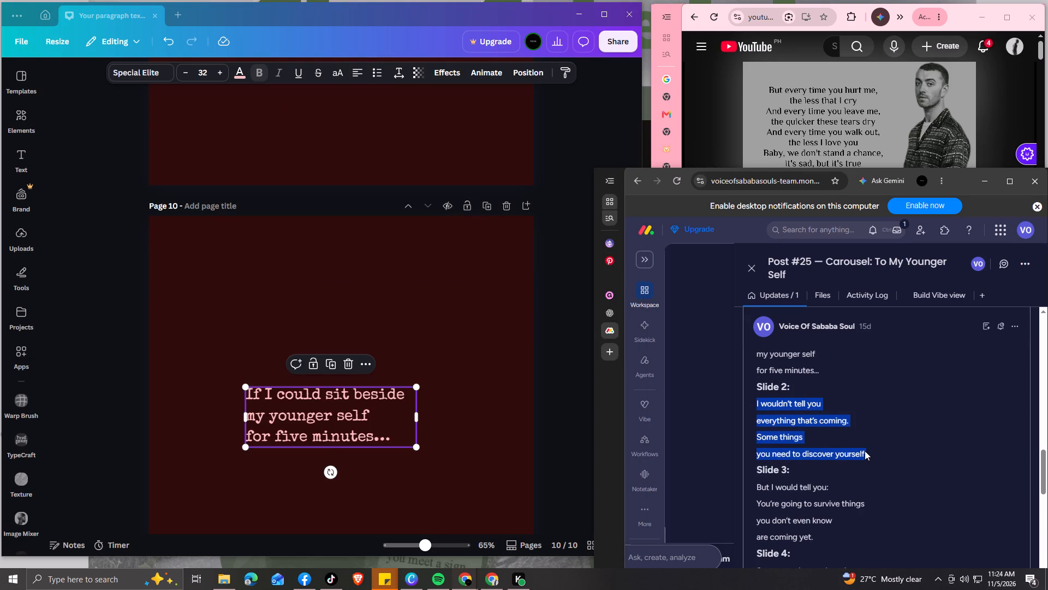
key(ctrl+c)
click(362, 423)
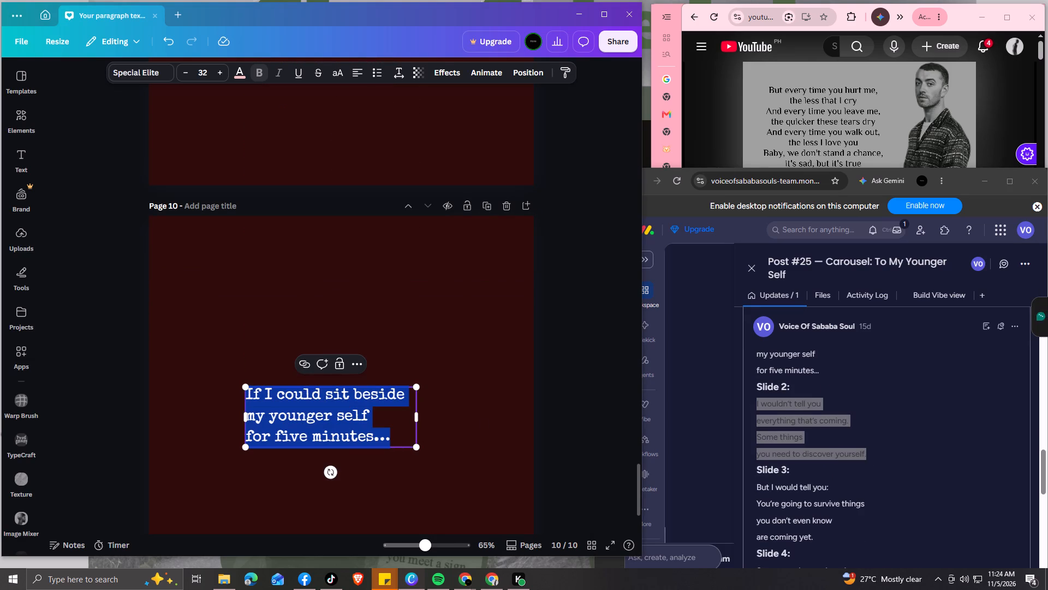
key(ctrl+v)
key(BackSpace)
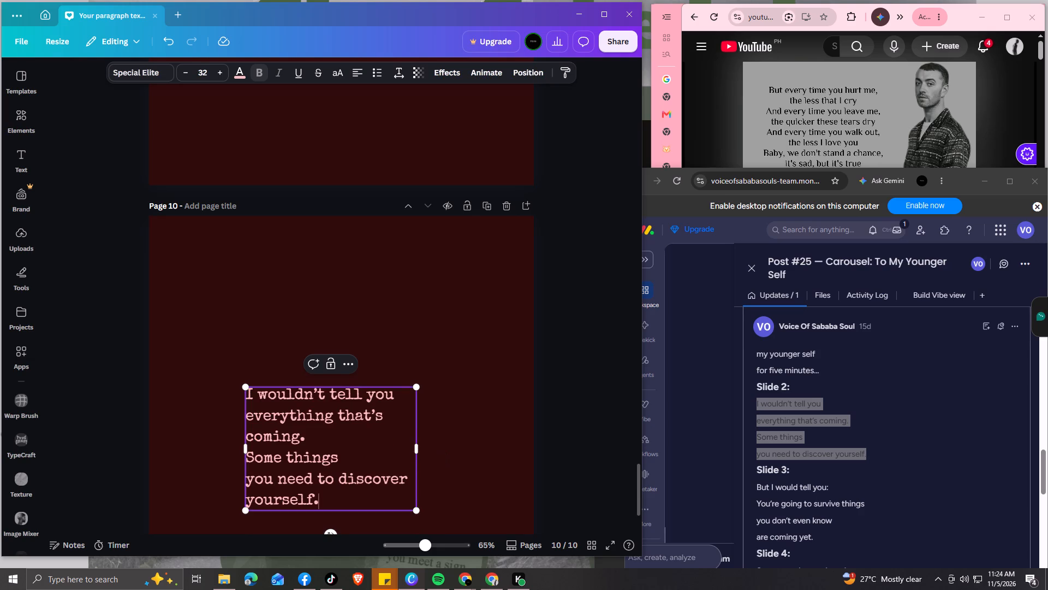
Widen the page 10 text box to about 585 so that "everything that's coming." fits on one line.
drag(416, 447, 454, 451)
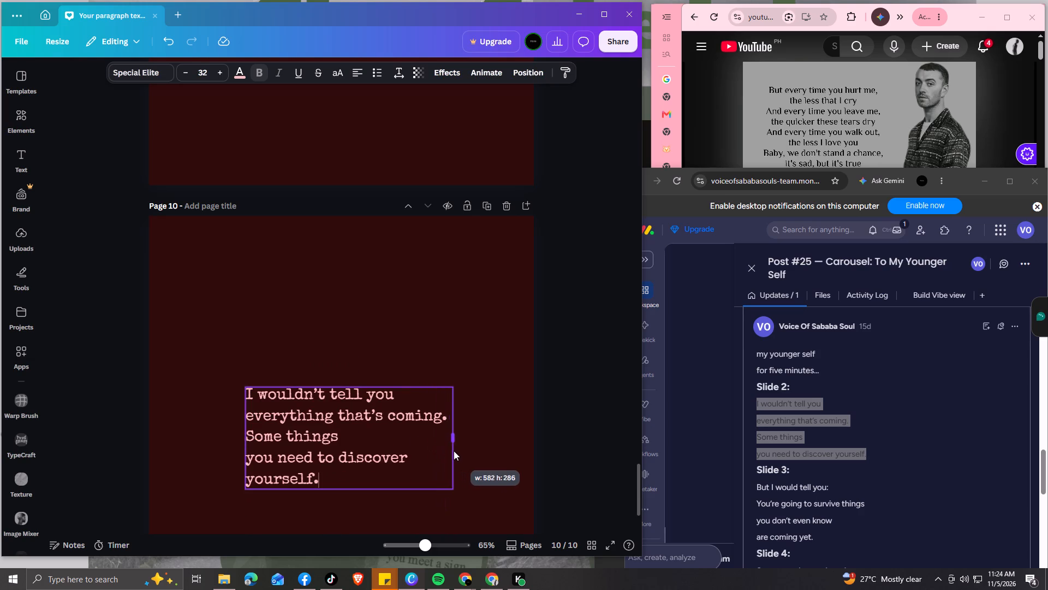
drag(454, 451, 456, 451)
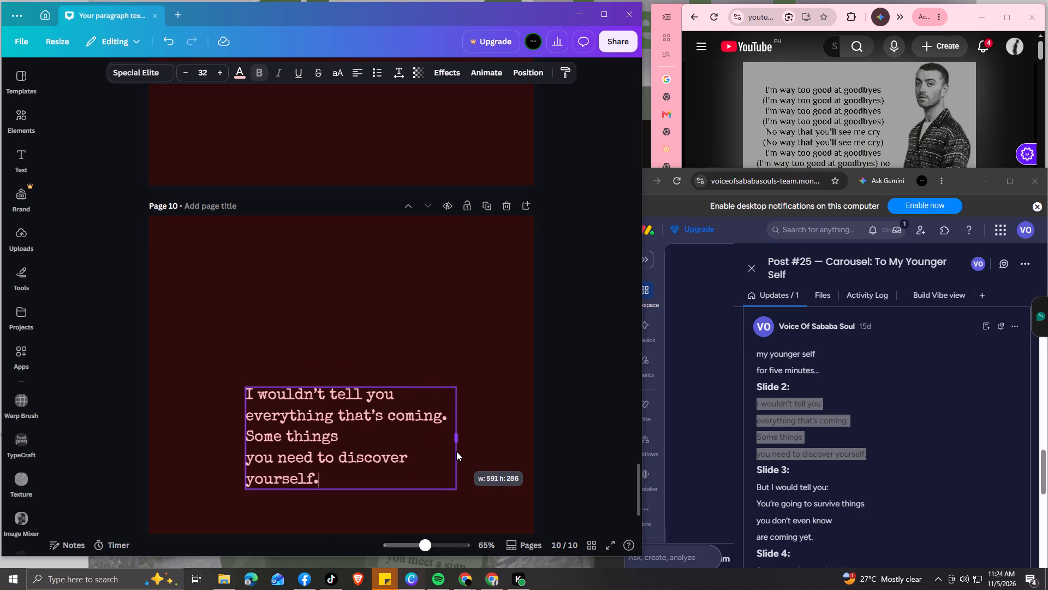
drag(456, 451, 454, 450)
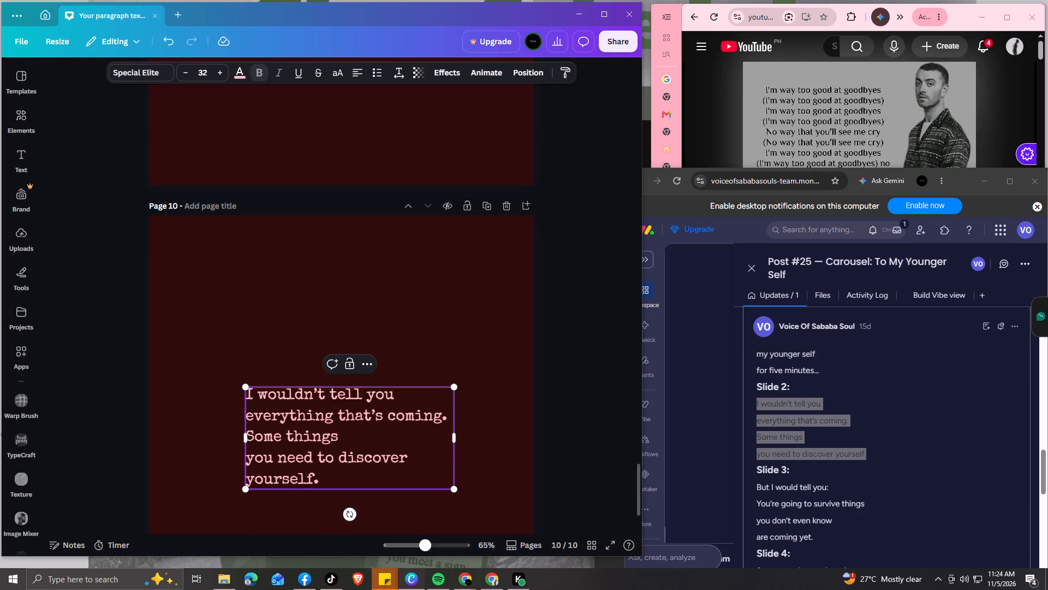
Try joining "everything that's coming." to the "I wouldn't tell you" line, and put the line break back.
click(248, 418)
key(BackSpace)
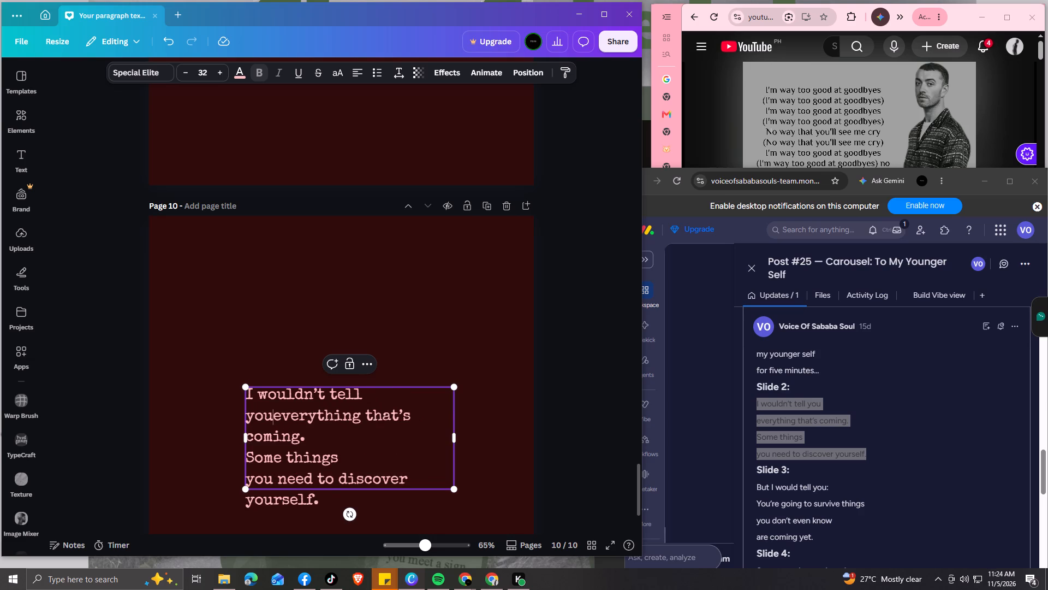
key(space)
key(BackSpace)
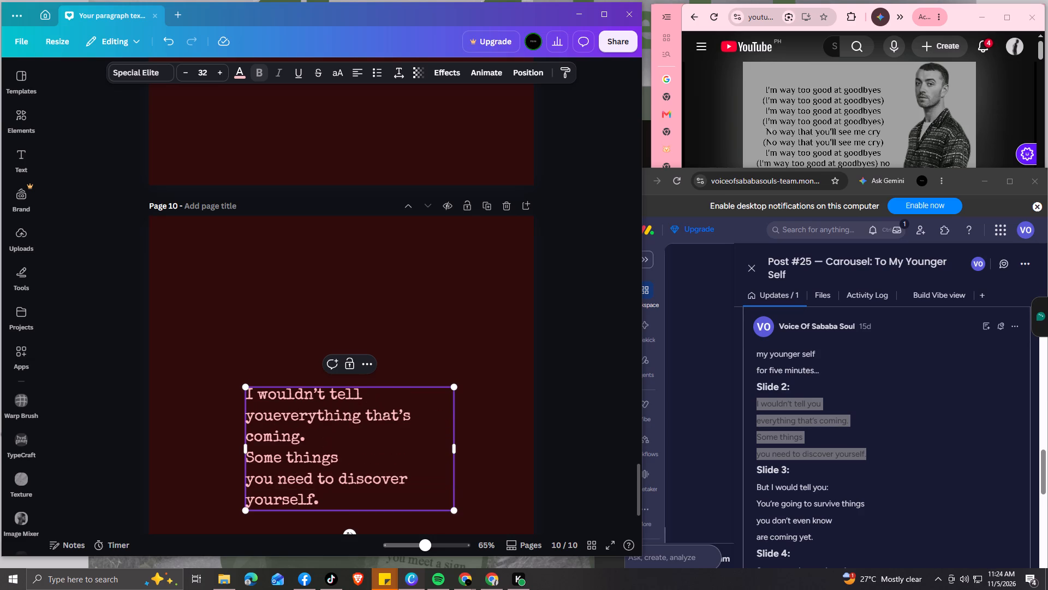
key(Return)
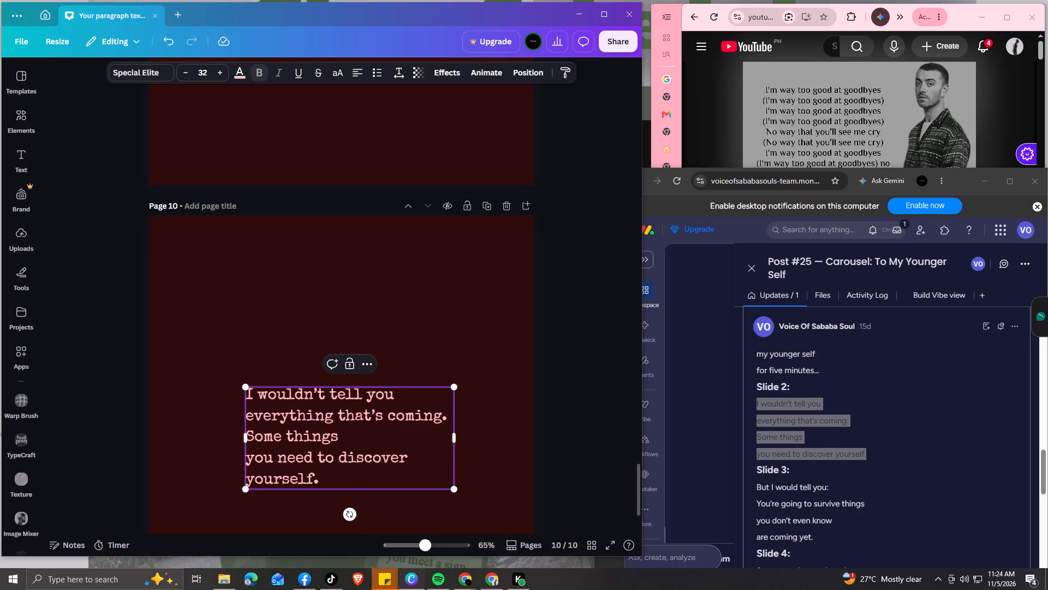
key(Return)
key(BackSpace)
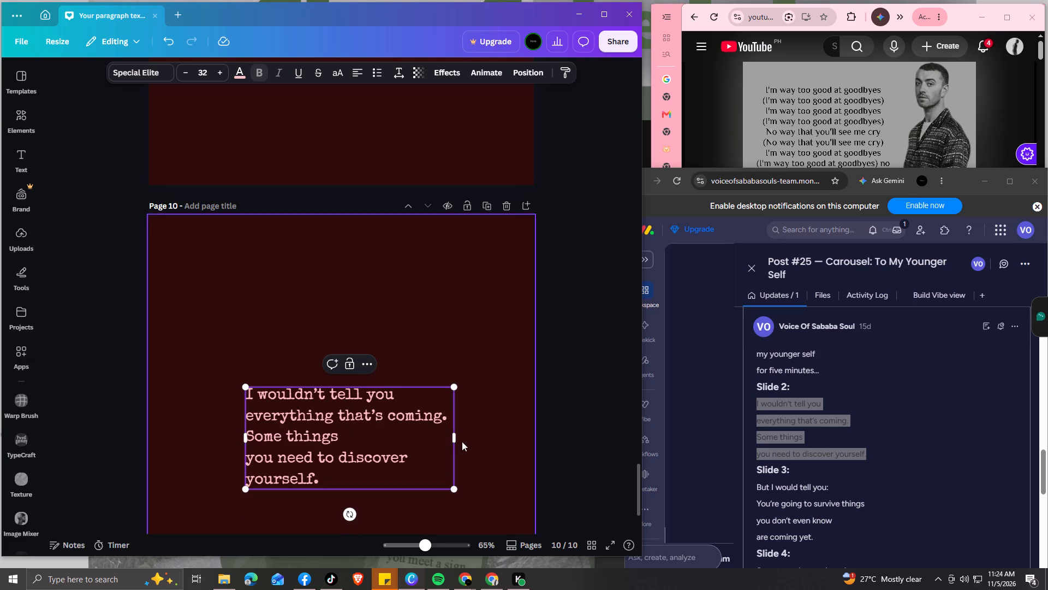
Trim the page 10 text box width slightly so it fits closely around "everything that's coming.".
click(456, 439)
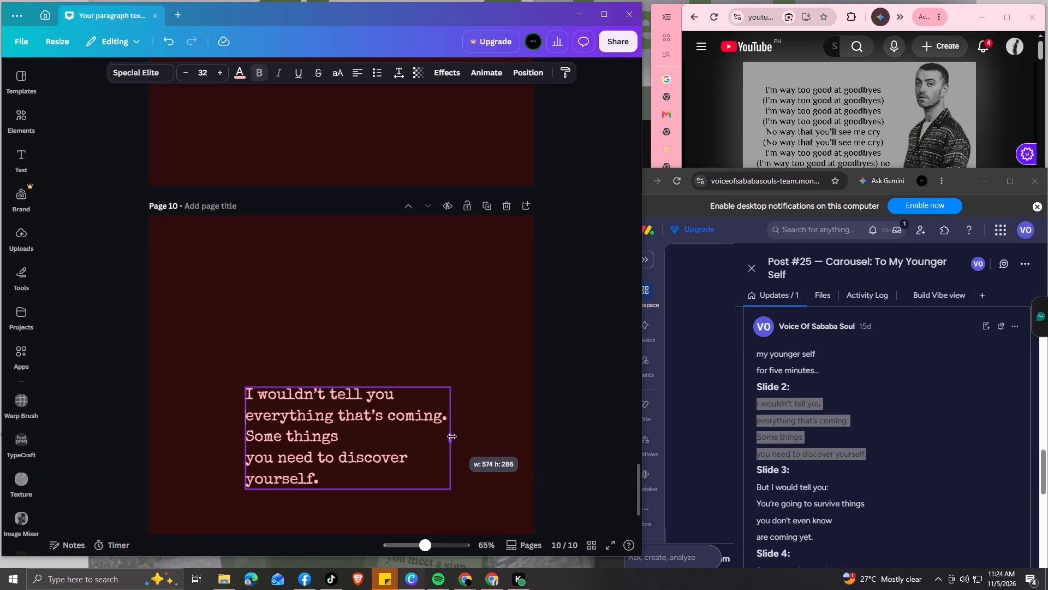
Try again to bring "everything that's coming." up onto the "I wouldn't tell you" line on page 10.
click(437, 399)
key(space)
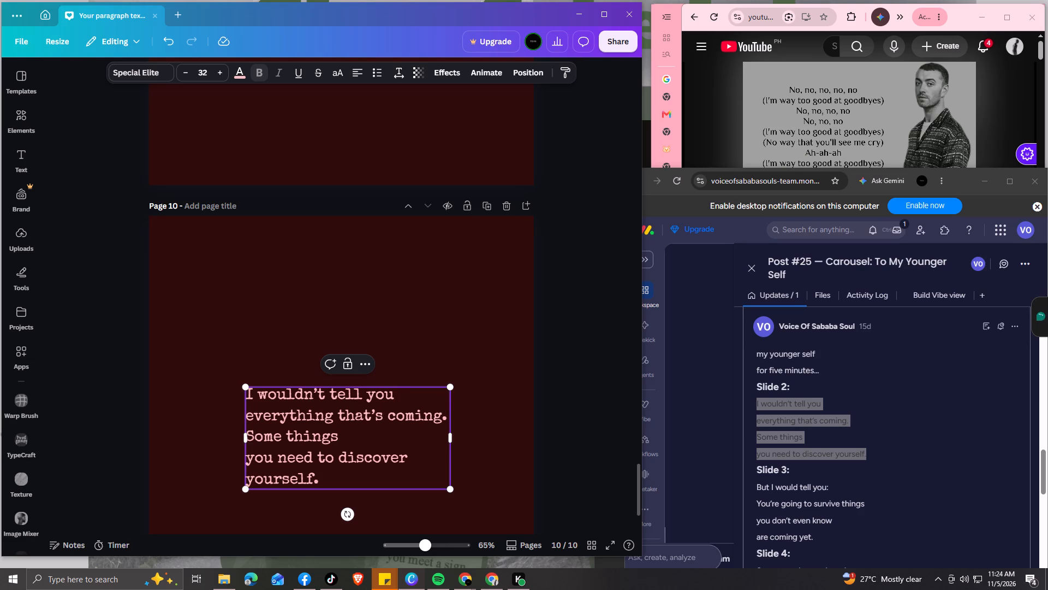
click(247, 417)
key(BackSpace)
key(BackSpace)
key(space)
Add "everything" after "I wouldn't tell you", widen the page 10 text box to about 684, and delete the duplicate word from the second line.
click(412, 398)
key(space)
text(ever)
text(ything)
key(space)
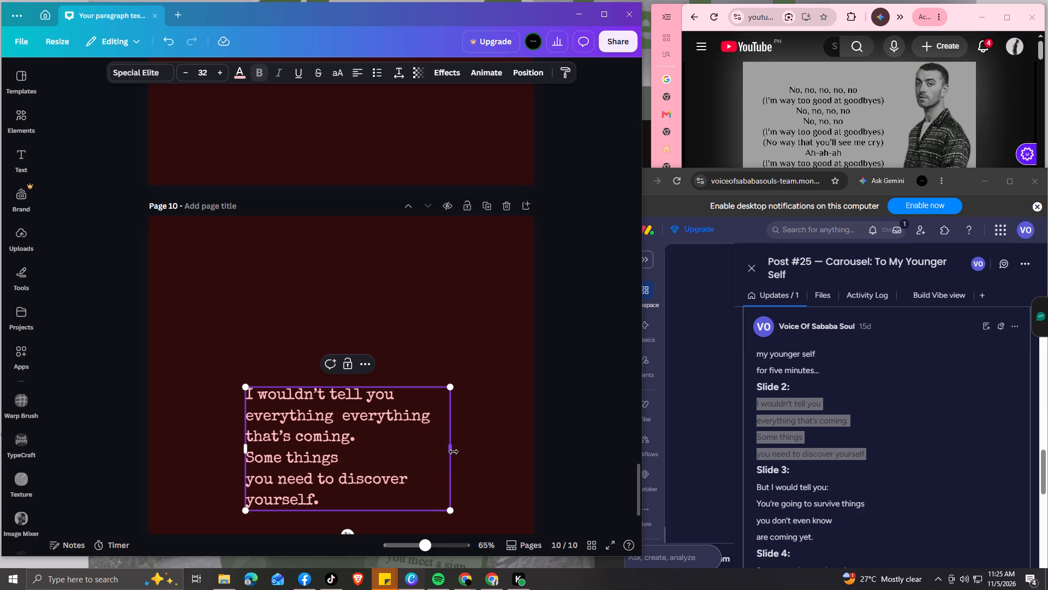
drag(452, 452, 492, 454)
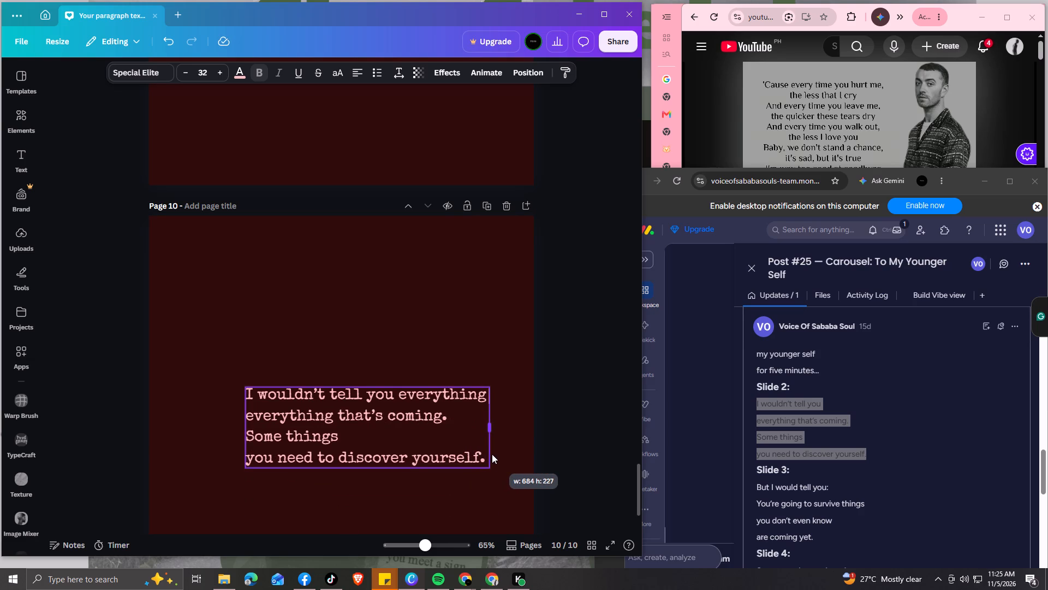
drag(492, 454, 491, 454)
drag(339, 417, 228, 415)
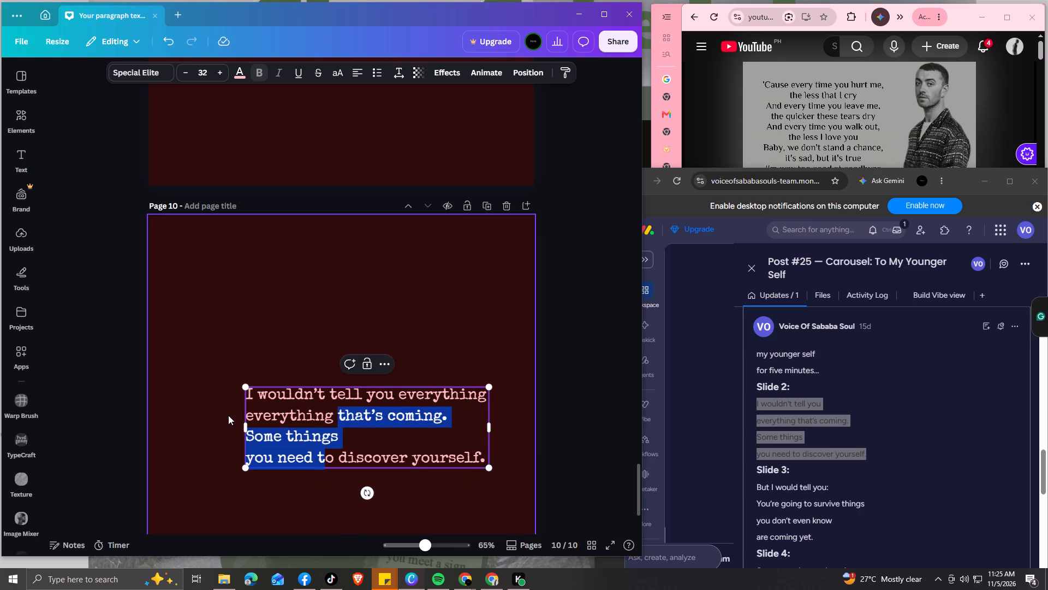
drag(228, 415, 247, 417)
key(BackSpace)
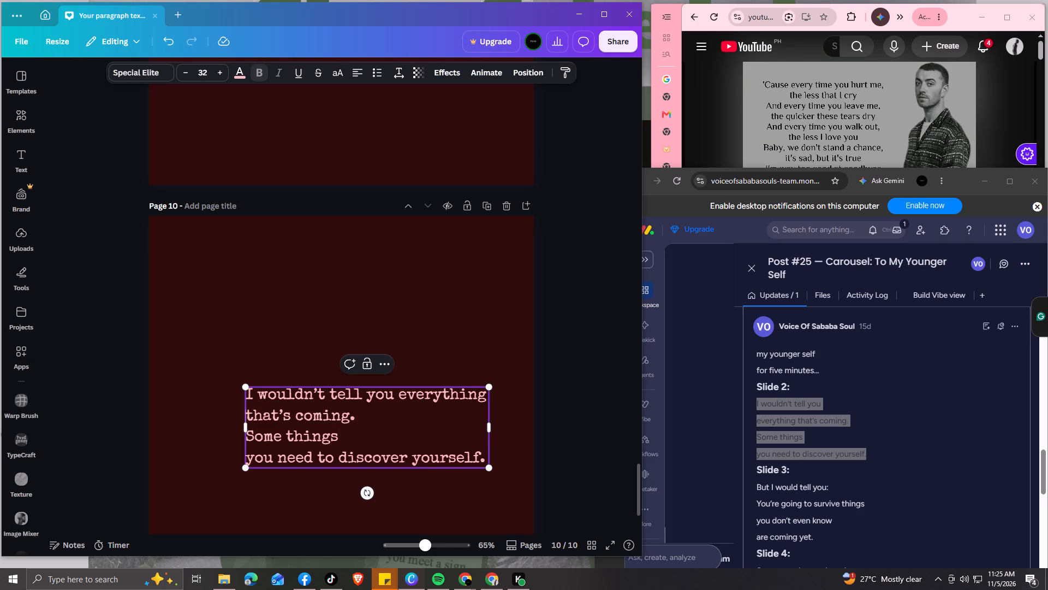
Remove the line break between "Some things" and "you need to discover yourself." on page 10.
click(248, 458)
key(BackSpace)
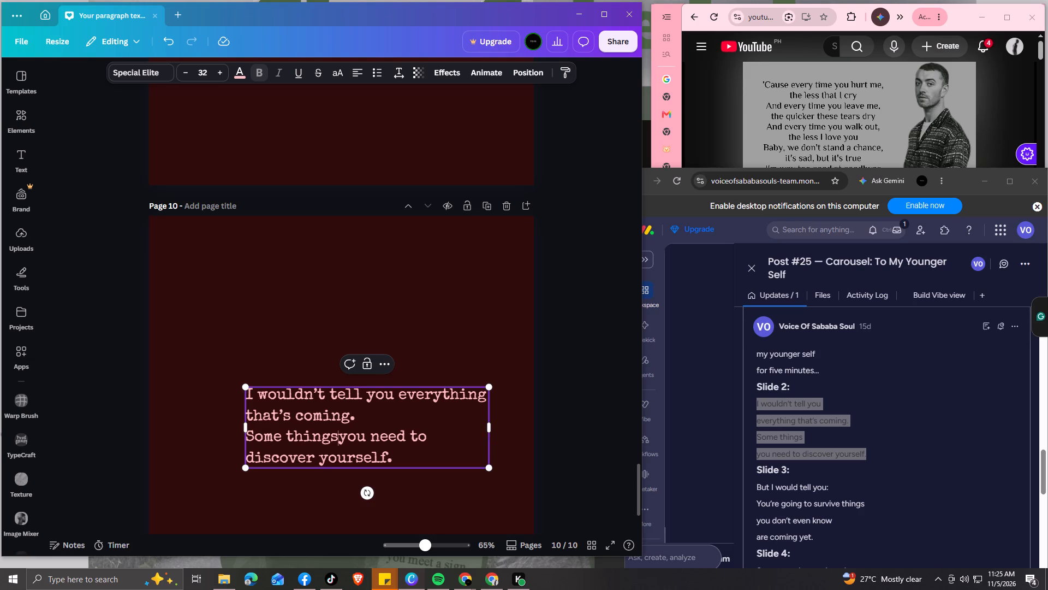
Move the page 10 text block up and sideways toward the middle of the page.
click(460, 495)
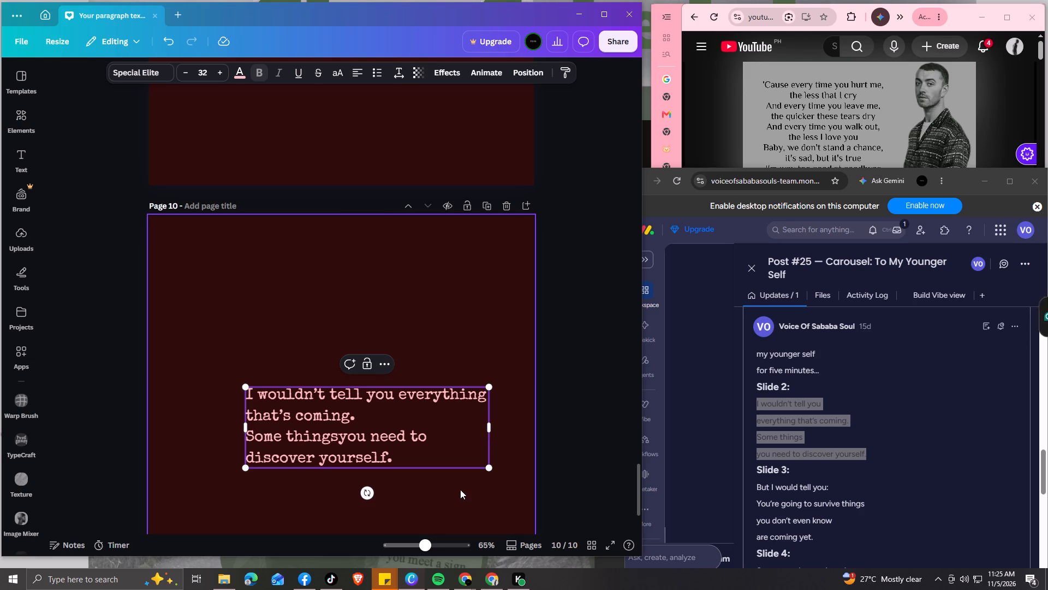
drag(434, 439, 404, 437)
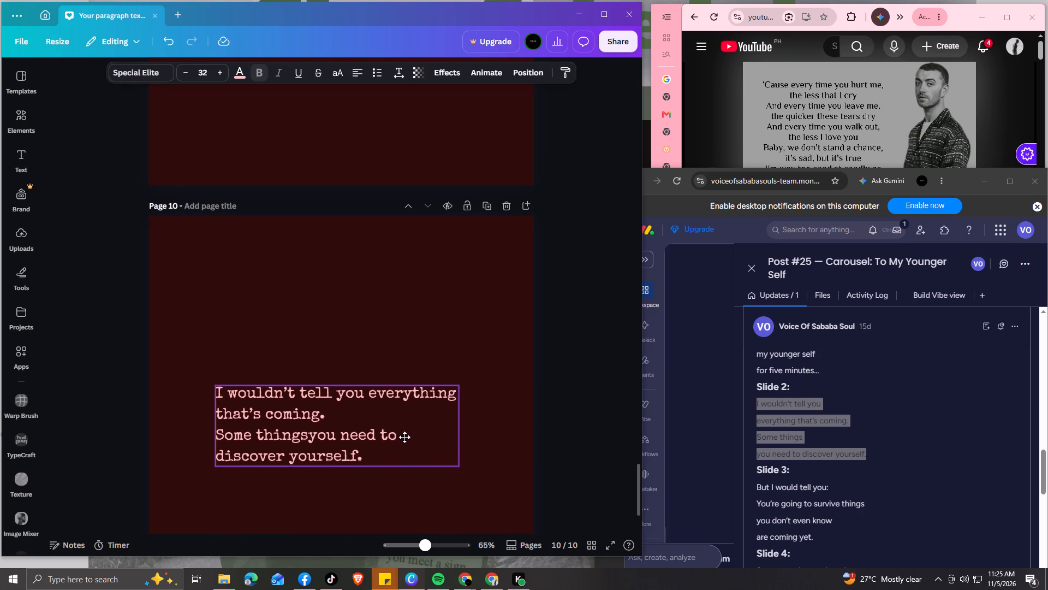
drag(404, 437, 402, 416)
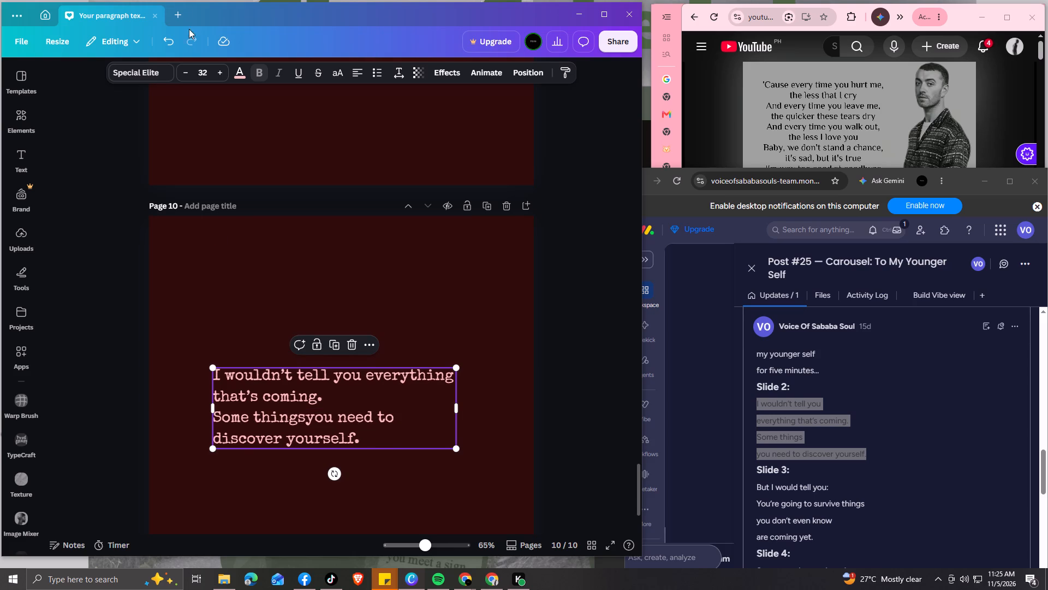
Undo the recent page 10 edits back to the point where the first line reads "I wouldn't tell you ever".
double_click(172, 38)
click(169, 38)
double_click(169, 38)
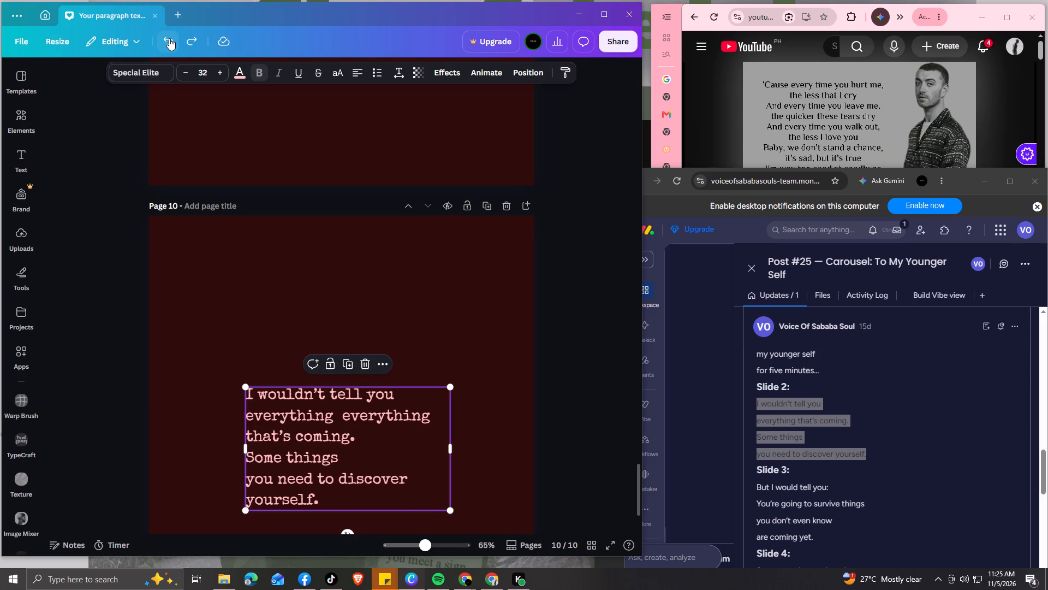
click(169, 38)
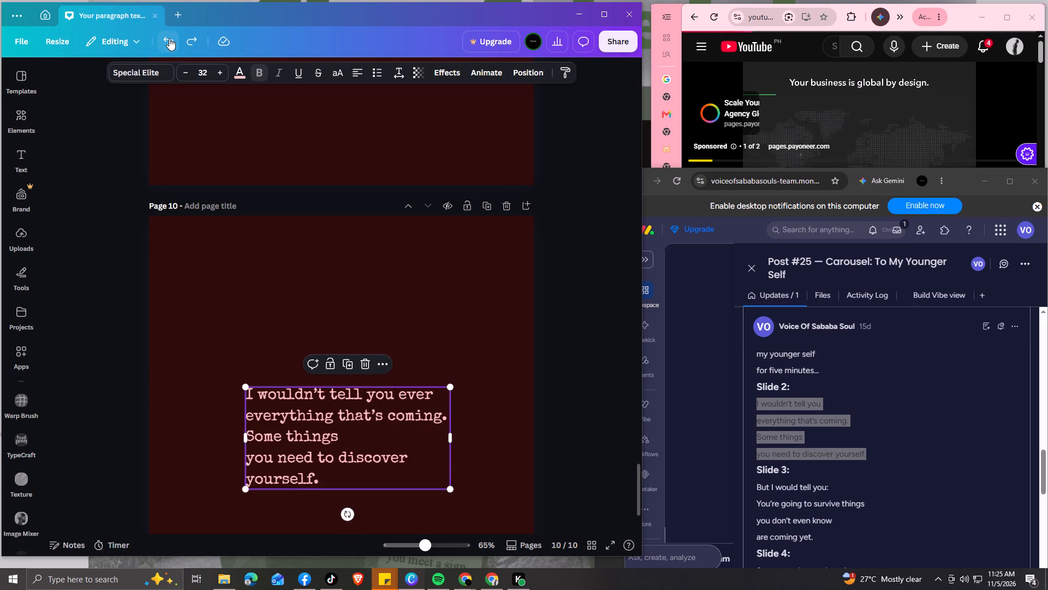
Duplicate page 10 to create page 11.
scroll(392, 398, down, 3)
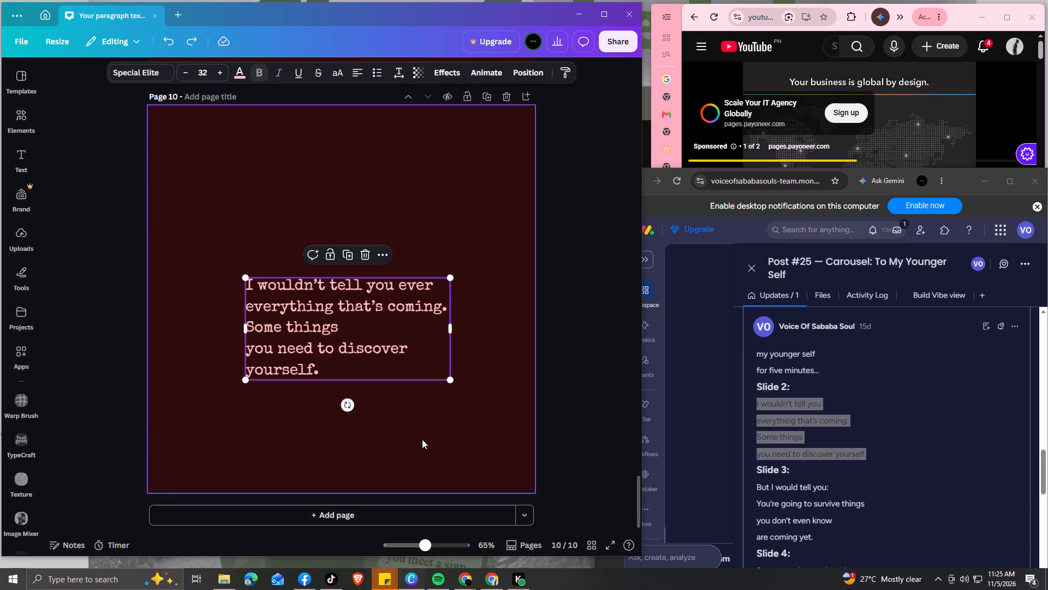
click(489, 99)
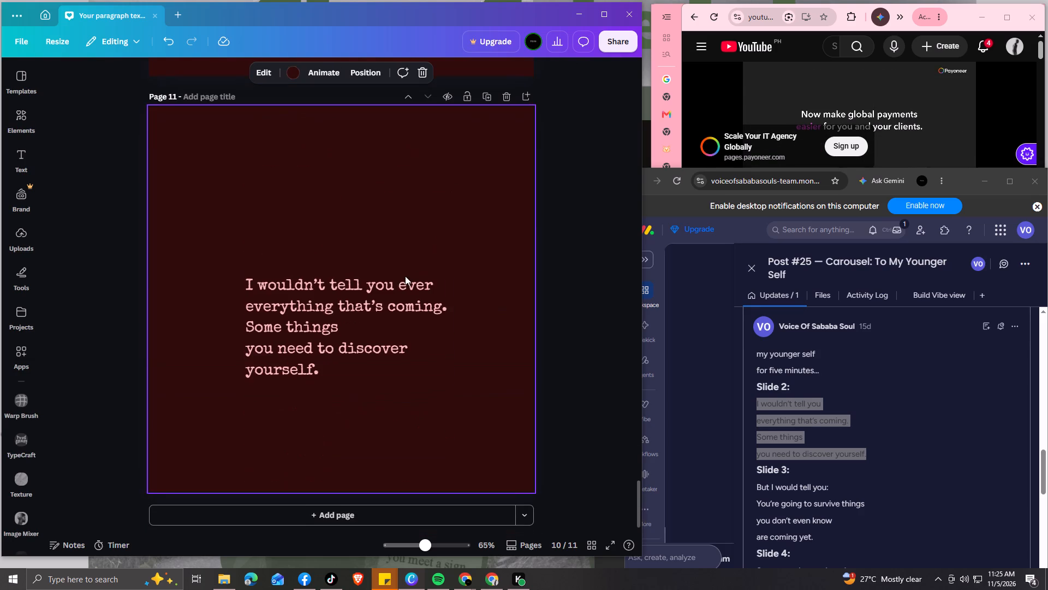
Replace the page 11 text with the brief's Slide 3 wording, from "But I would tell you:" to "are coming yet.", without a trailing blank line.
scroll(837, 459, down, 1)
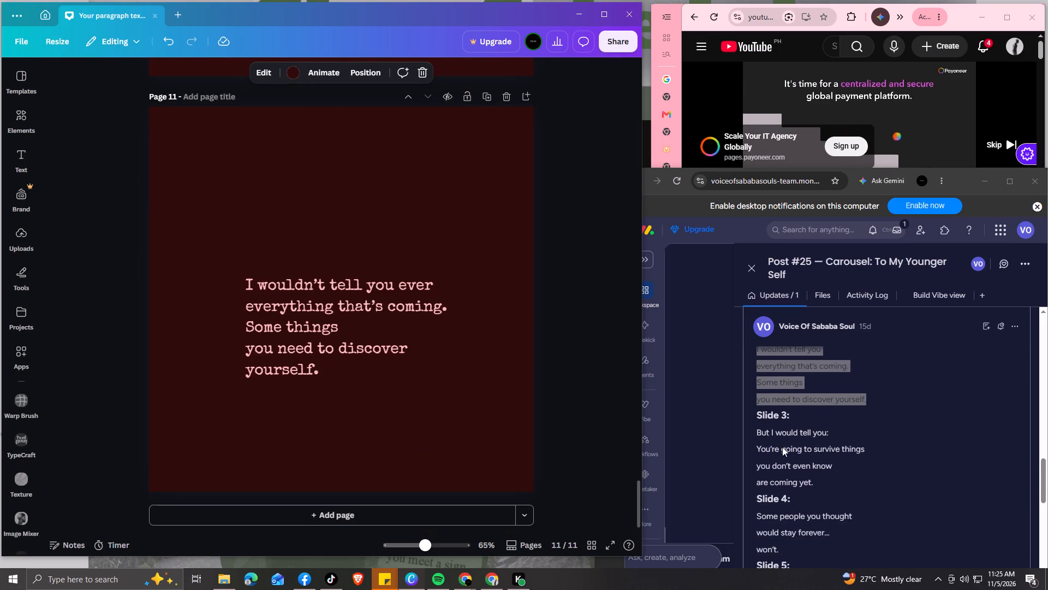
drag(755, 430, 813, 487)
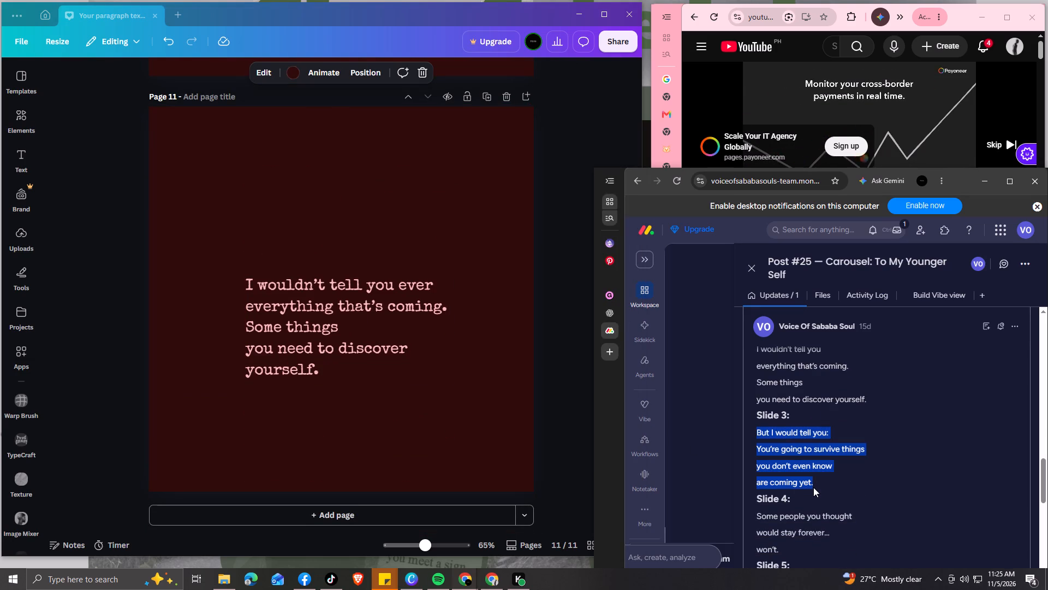
drag(813, 487, 814, 487)
key(ctrl+c)
click(381, 361)
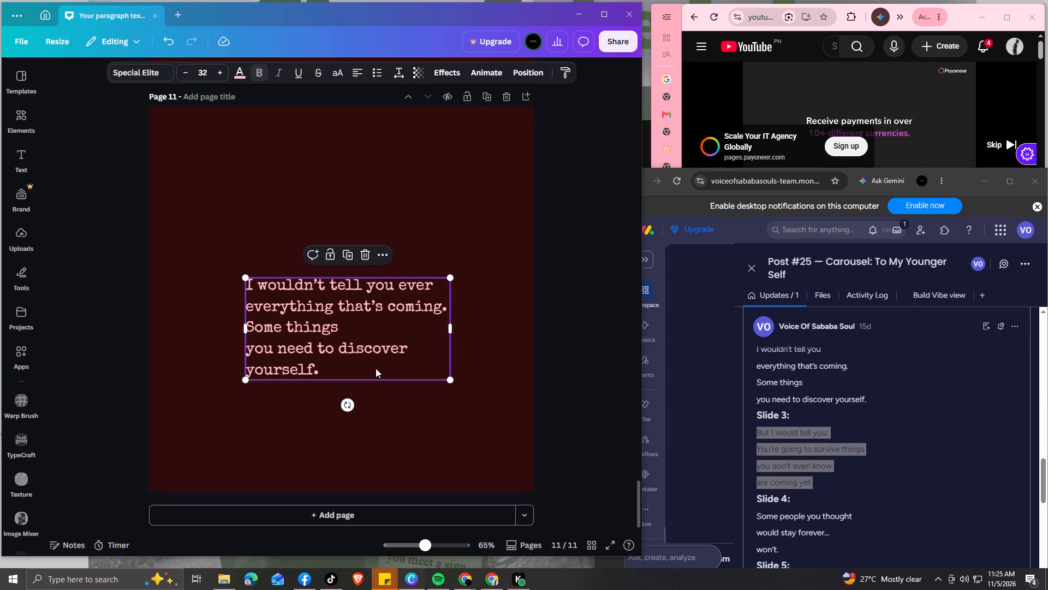
click(376, 368)
drag(375, 369, 366, 369)
key(ctrl+v)
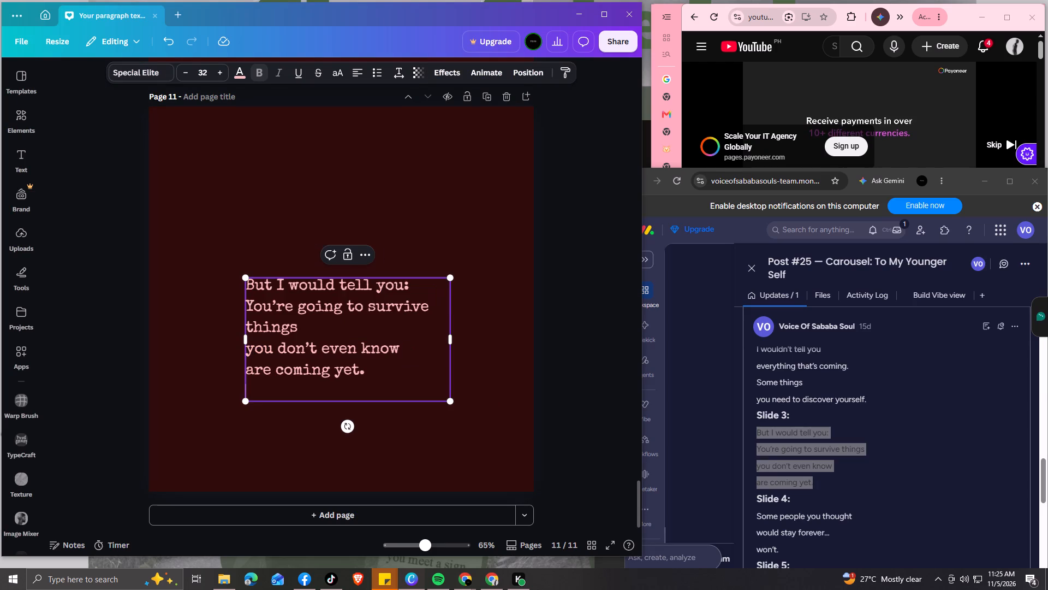
key(BackSpace)
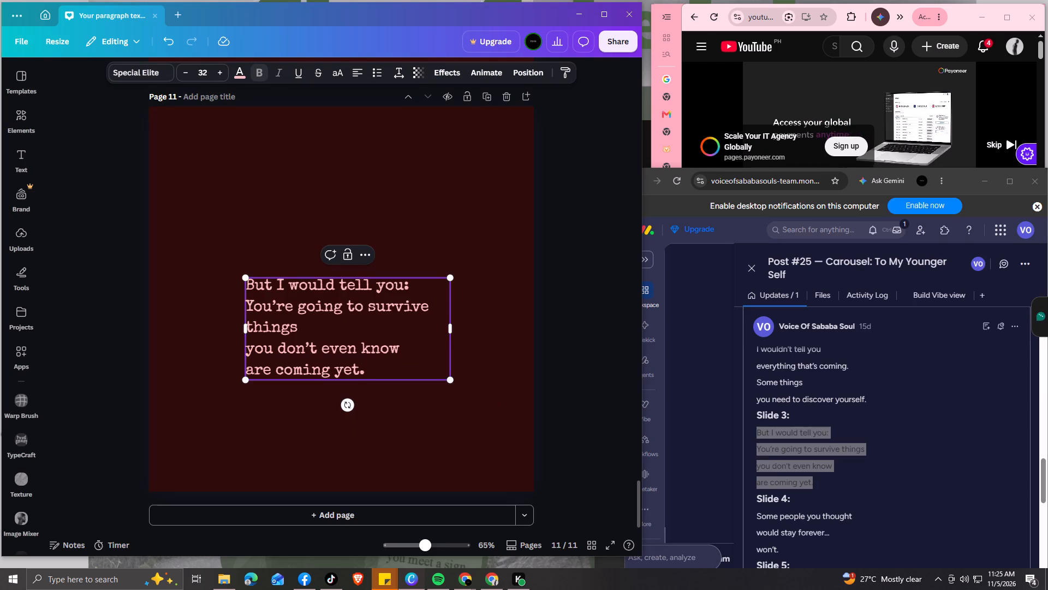
Narrow the page 11 text box to fit closely around the "You're going to survive" line.
drag(452, 331, 479, 330)
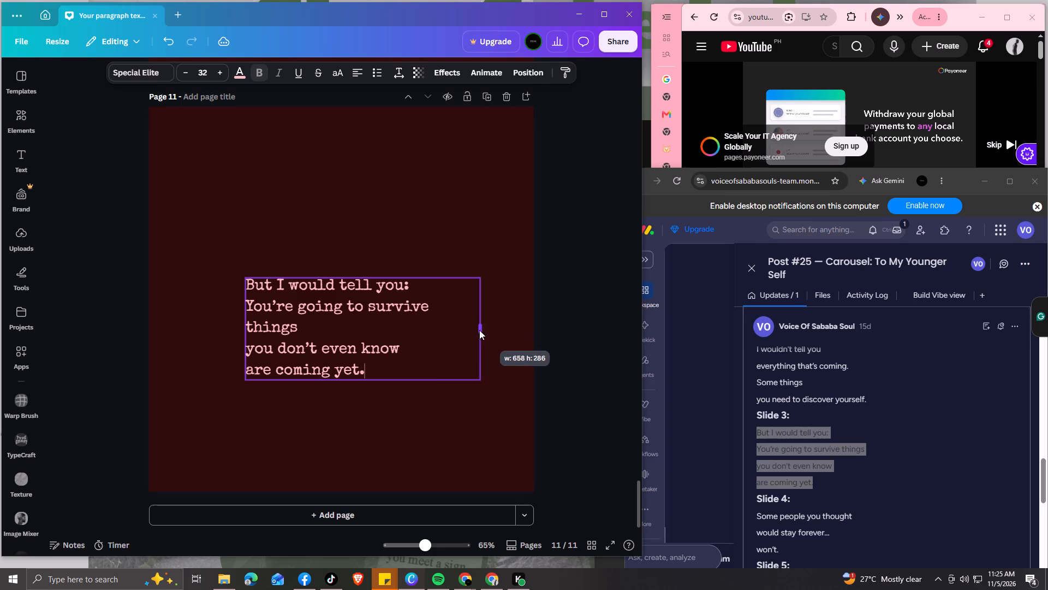
drag(479, 330, 434, 328)
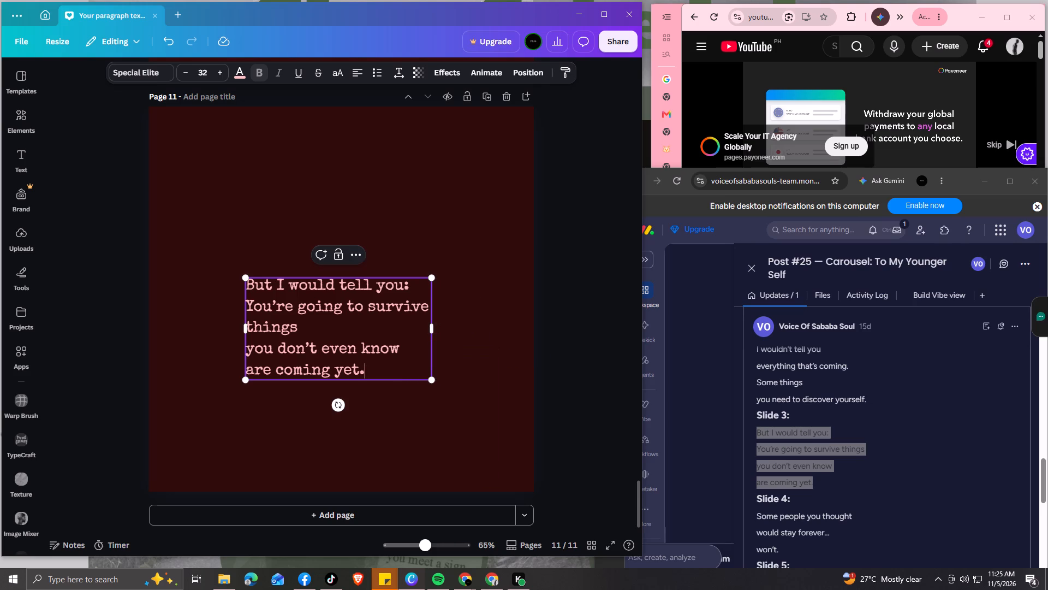
Centre the "If I could sit beside my younger self" text block horizontally and vertically on page 9.
scroll(422, 367, up, 20)
scroll(422, 367, up, 1)
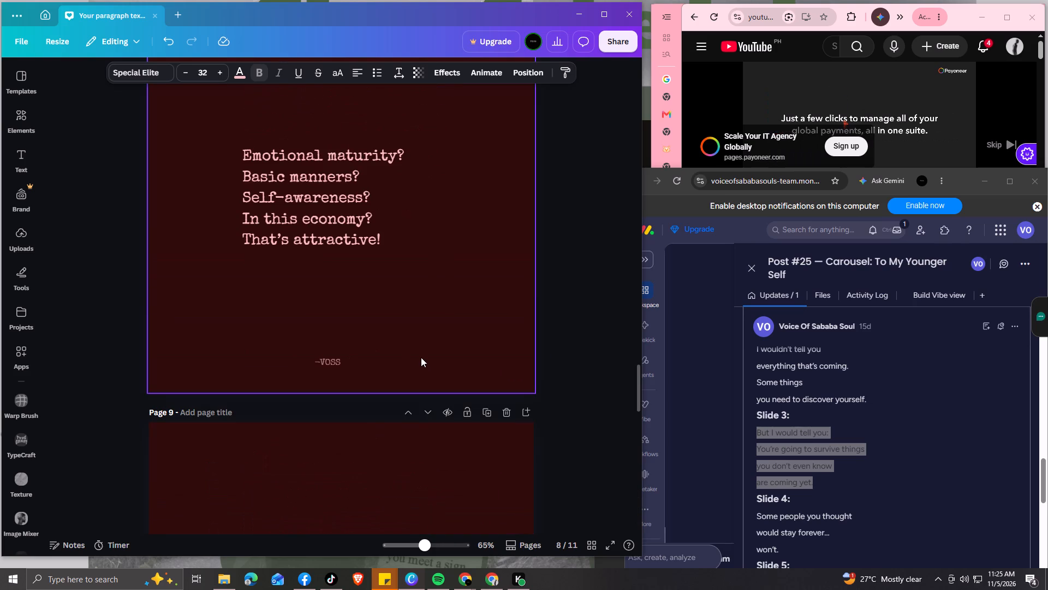
scroll(421, 349, up, 10)
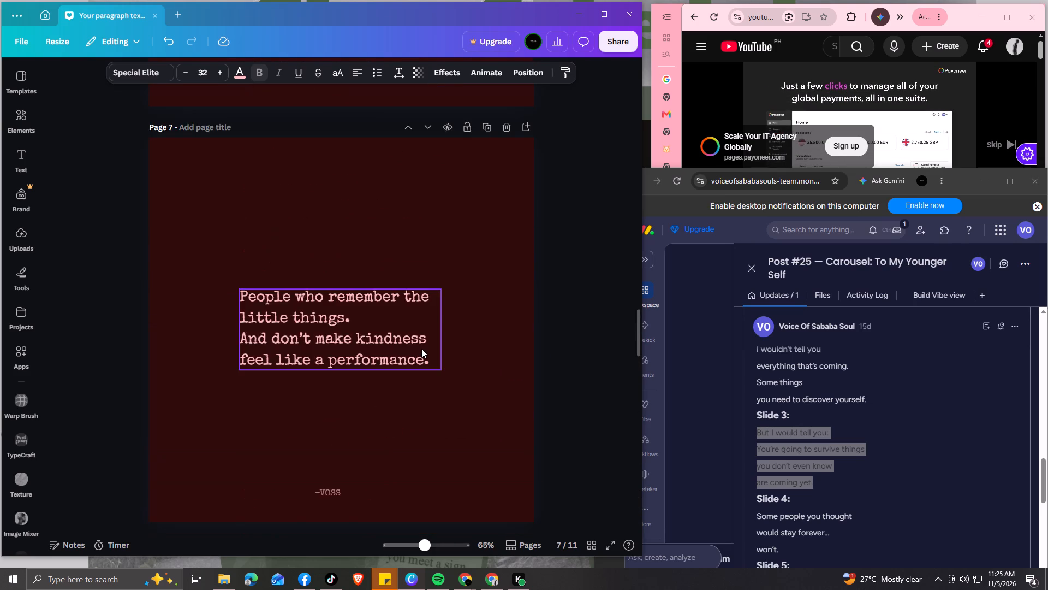
scroll(421, 349, down, 13)
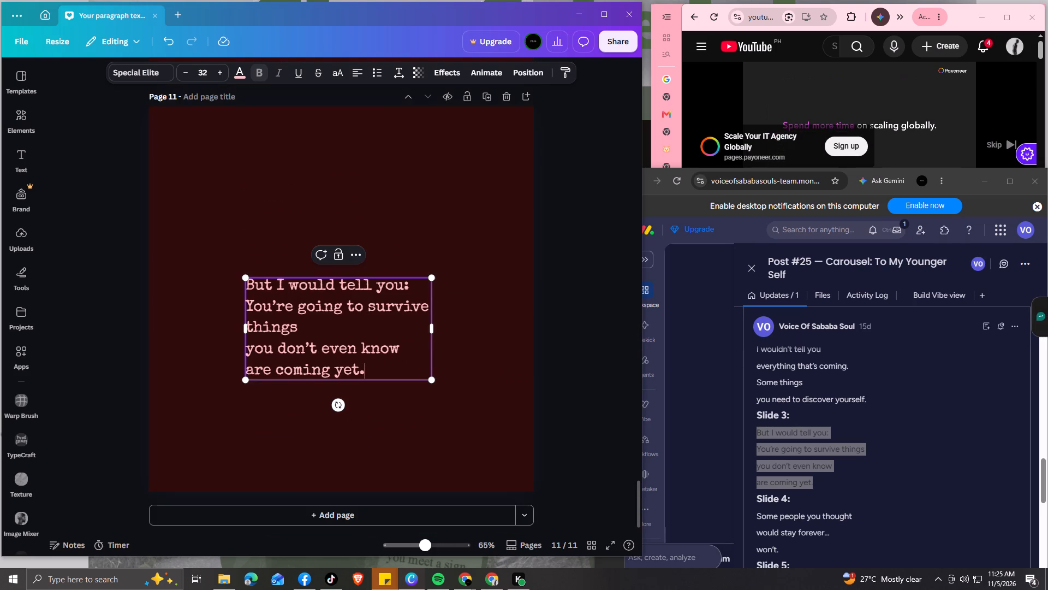
scroll(351, 359, up, 15)
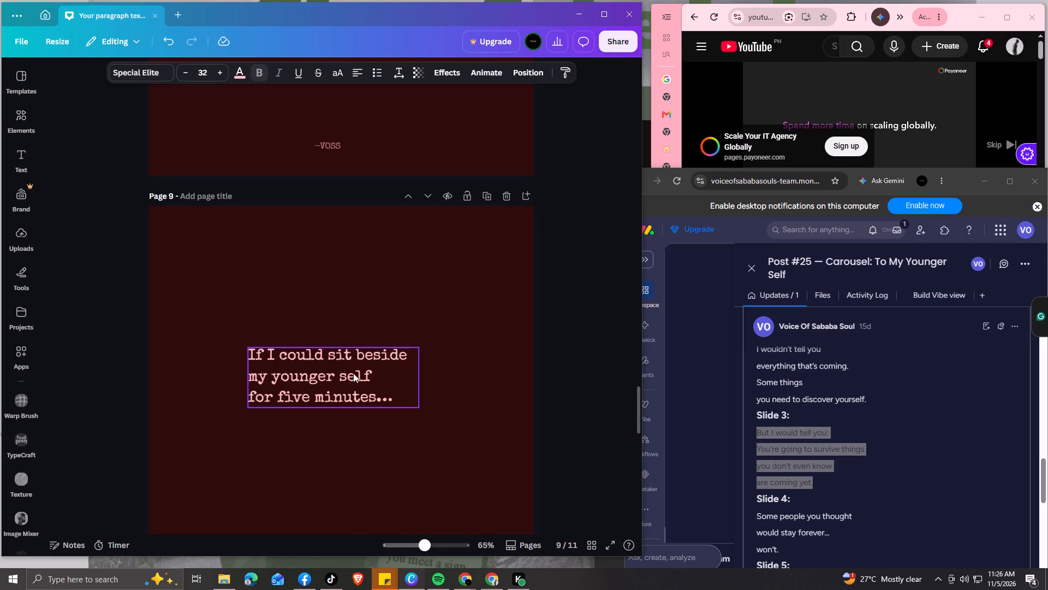
click(352, 376)
drag(352, 377, 354, 393)
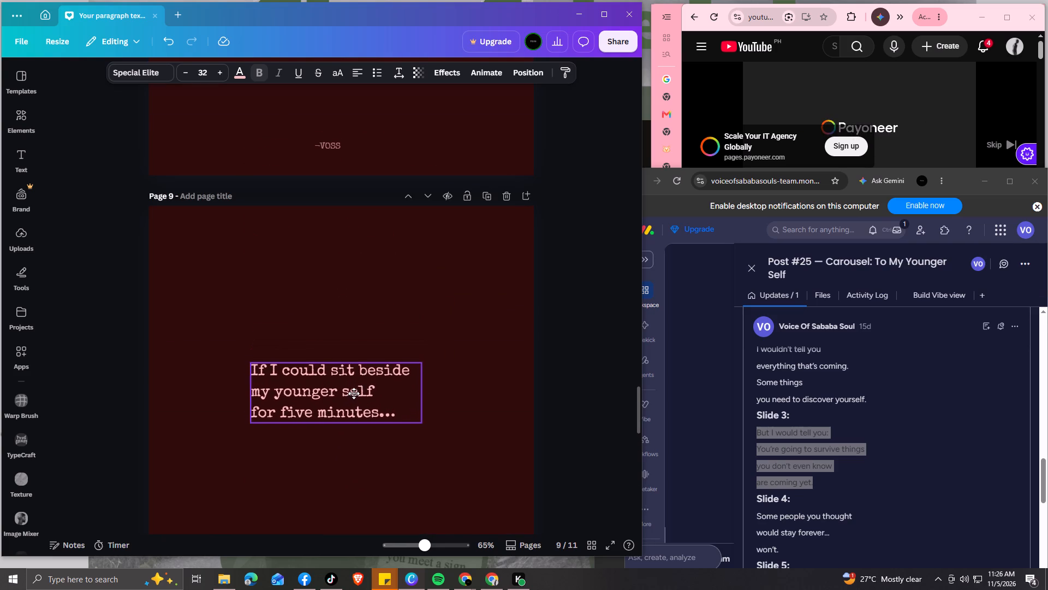
drag(354, 393, 340, 397)
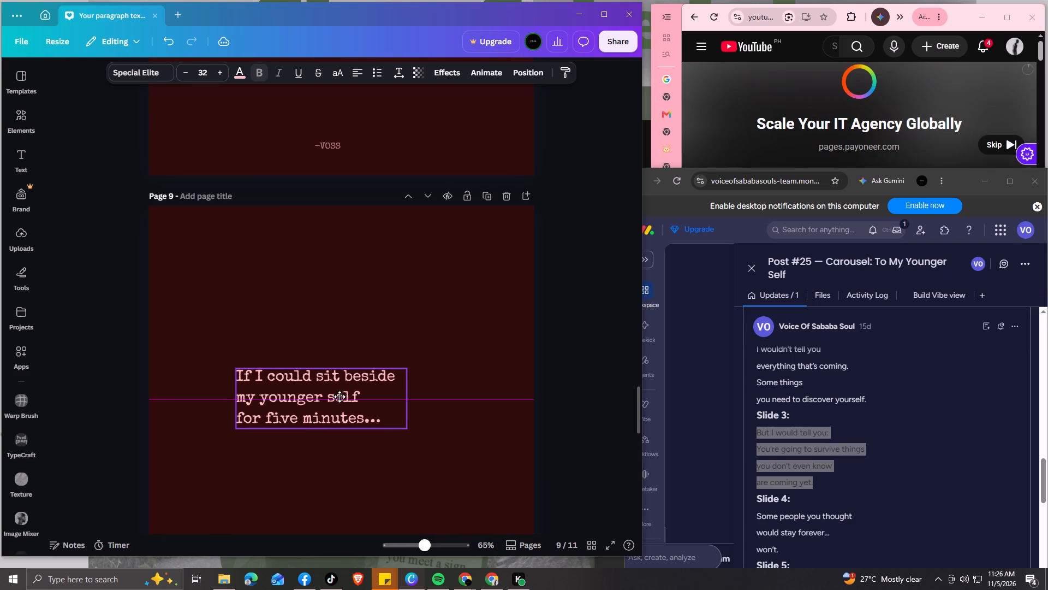
drag(340, 397, 366, 399)
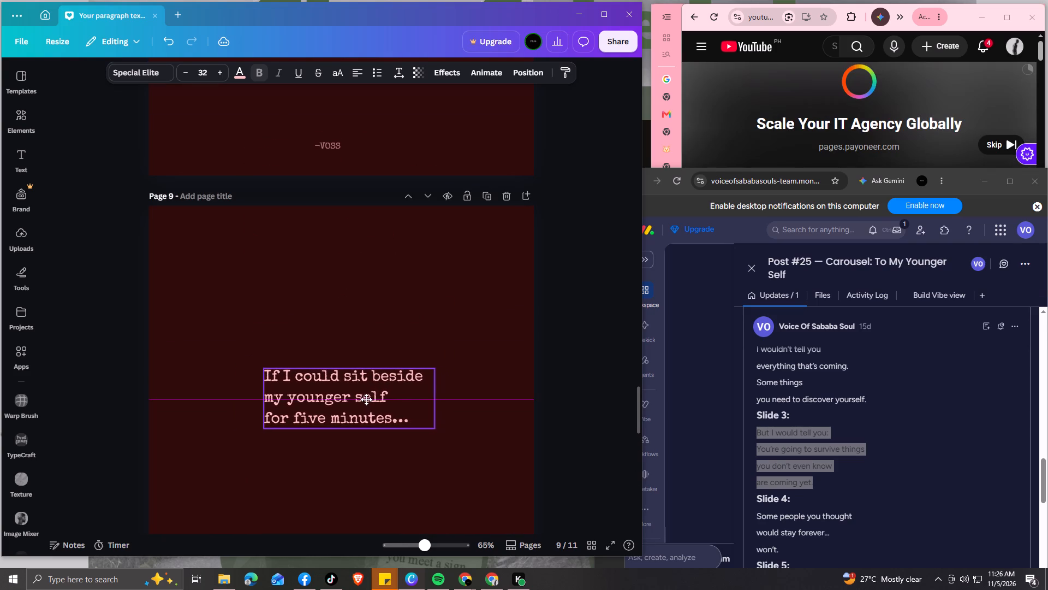
drag(366, 399, 359, 399)
Centre the "I wouldn't tell you ever" text block horizontally and vertically on page 10.
scroll(372, 396, down, 5)
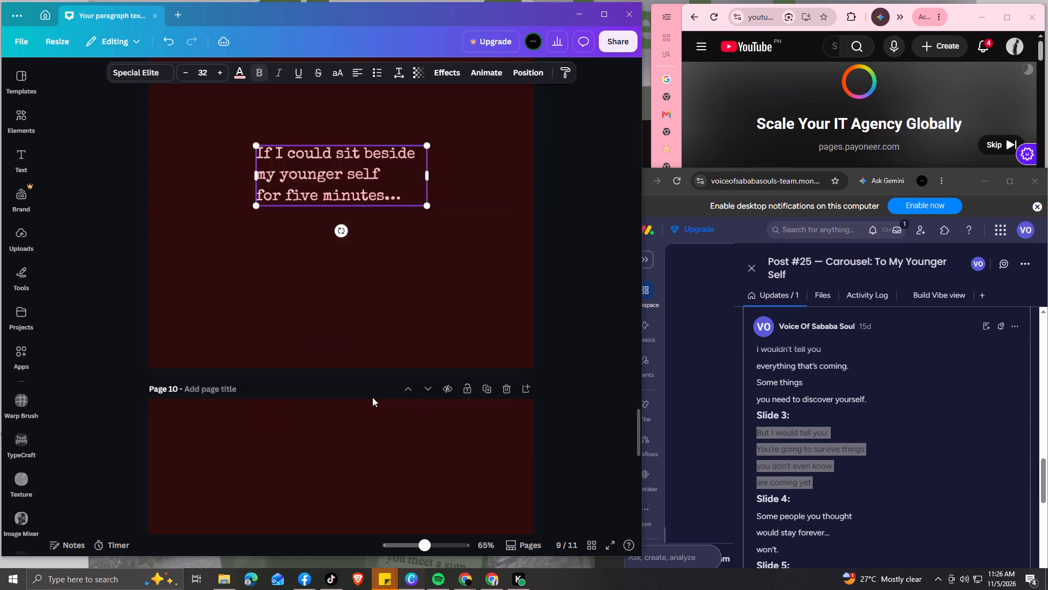
scroll(370, 397, down, 3)
click(370, 398)
drag(370, 398, 366, 399)
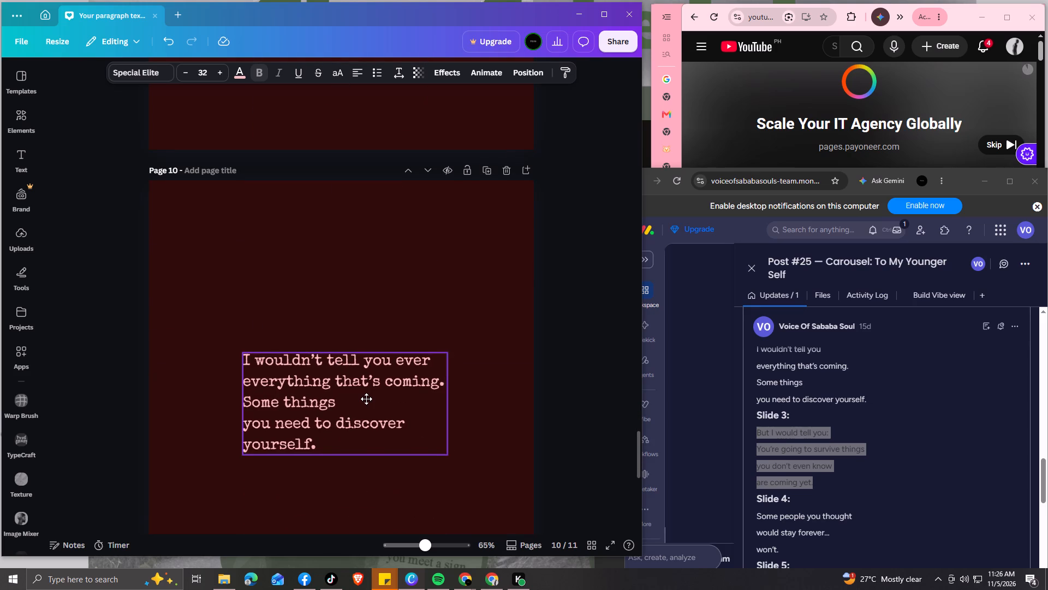
drag(366, 399, 366, 410)
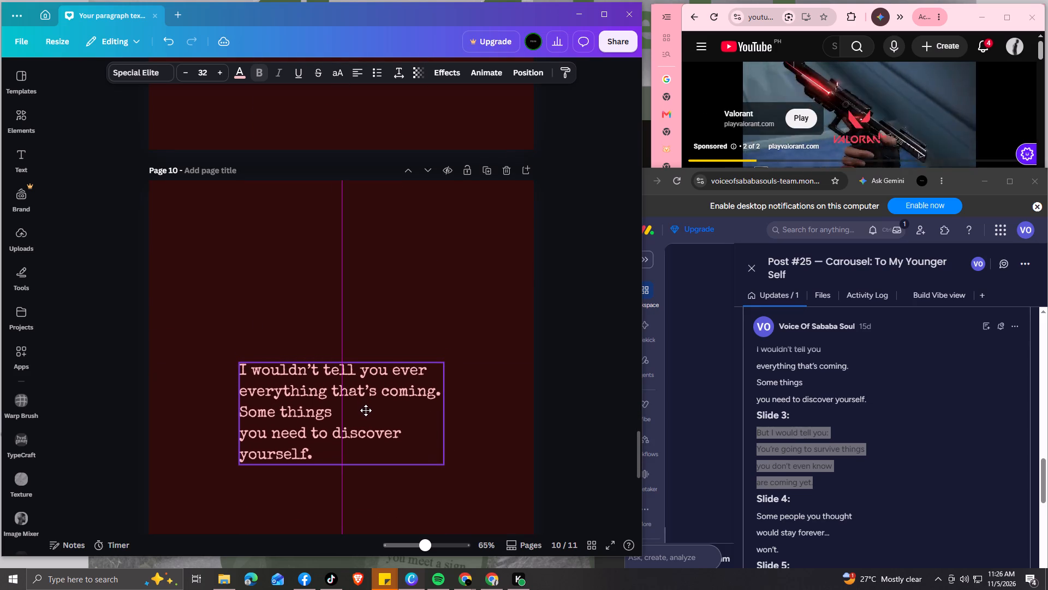
drag(366, 410, 364, 381)
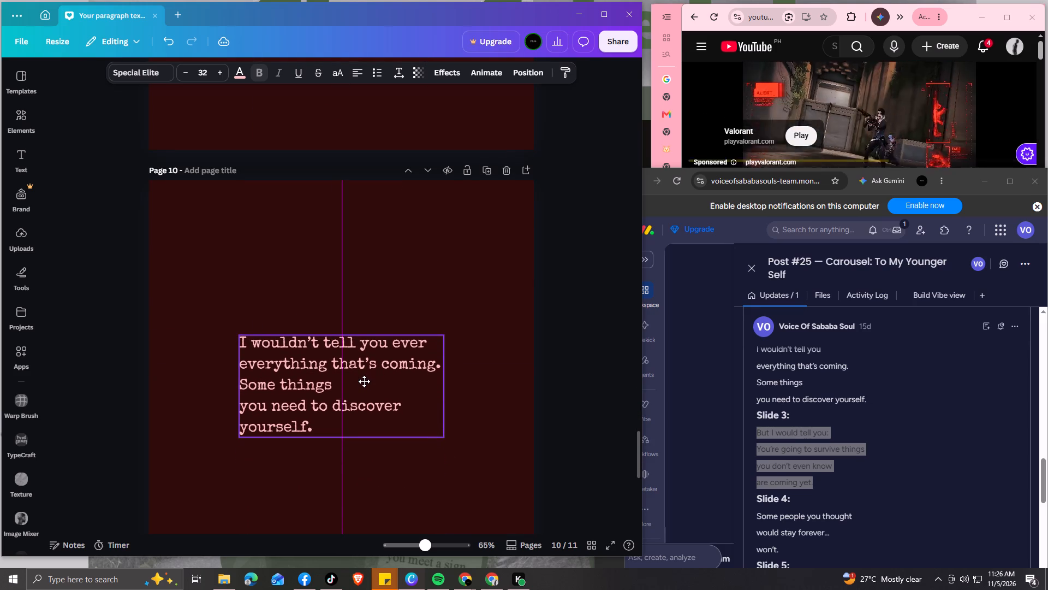
drag(364, 381, 366, 368)
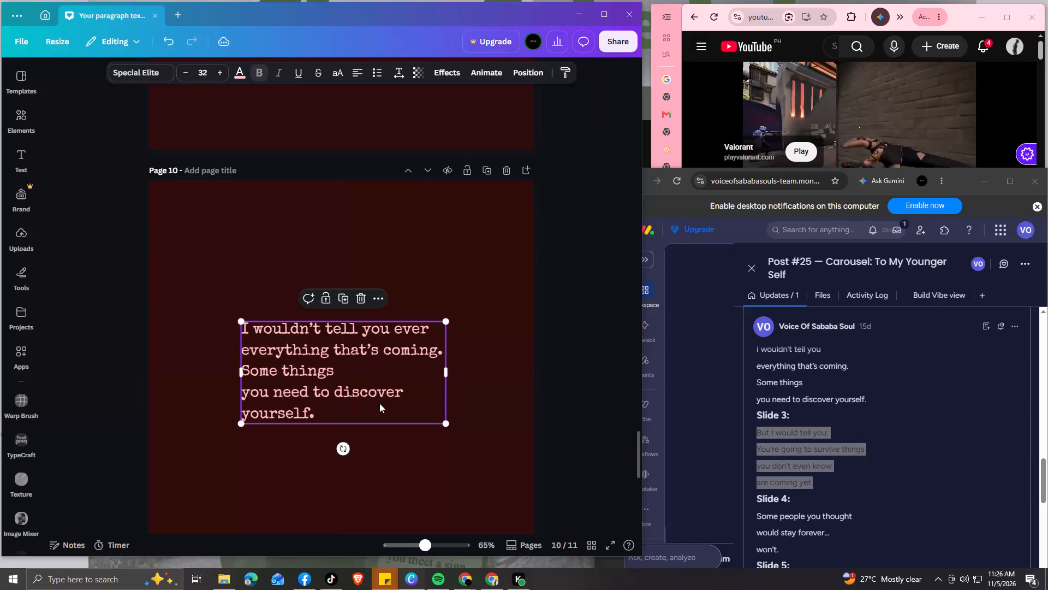
Centre the "But I would tell you:" text block horizontally and vertically on page 11.
scroll(373, 403, down, 5)
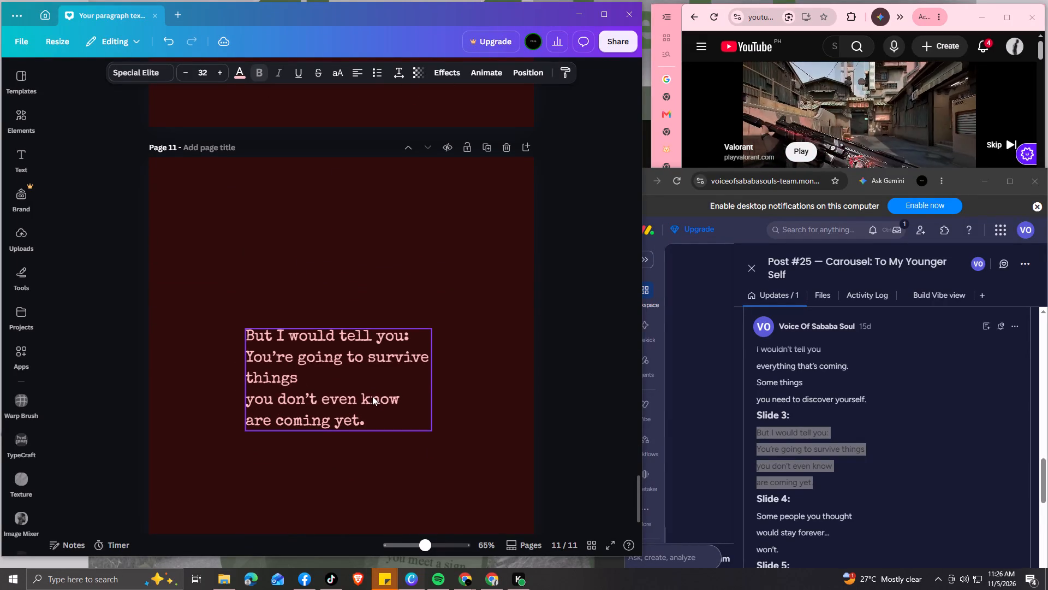
click(372, 395)
drag(372, 390, 372, 368)
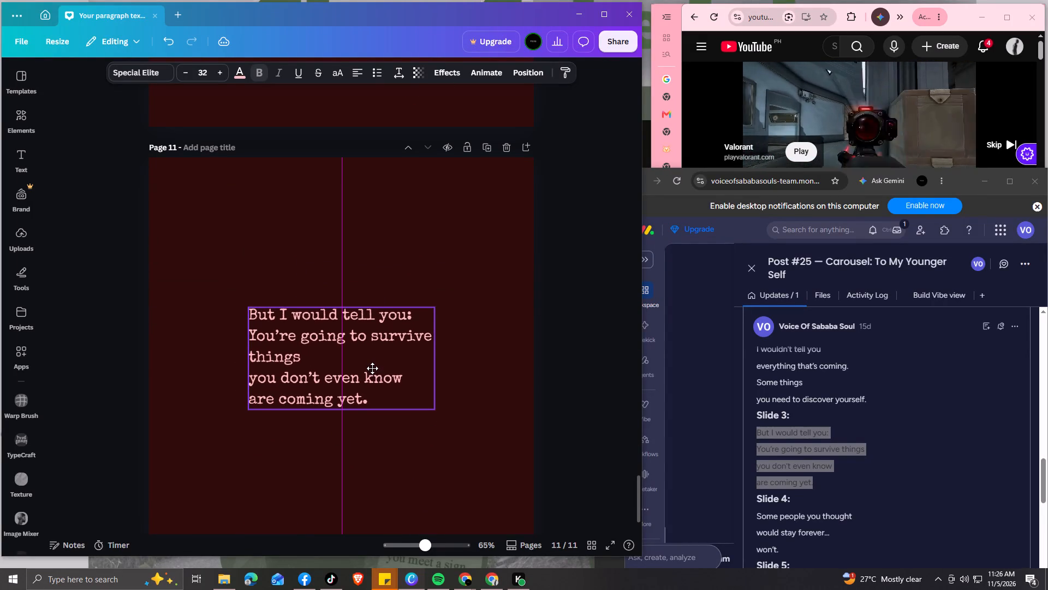
drag(372, 368, 372, 362)
Duplicate page 11 to create page 12.
click(393, 455)
scroll(388, 420, down, 4)
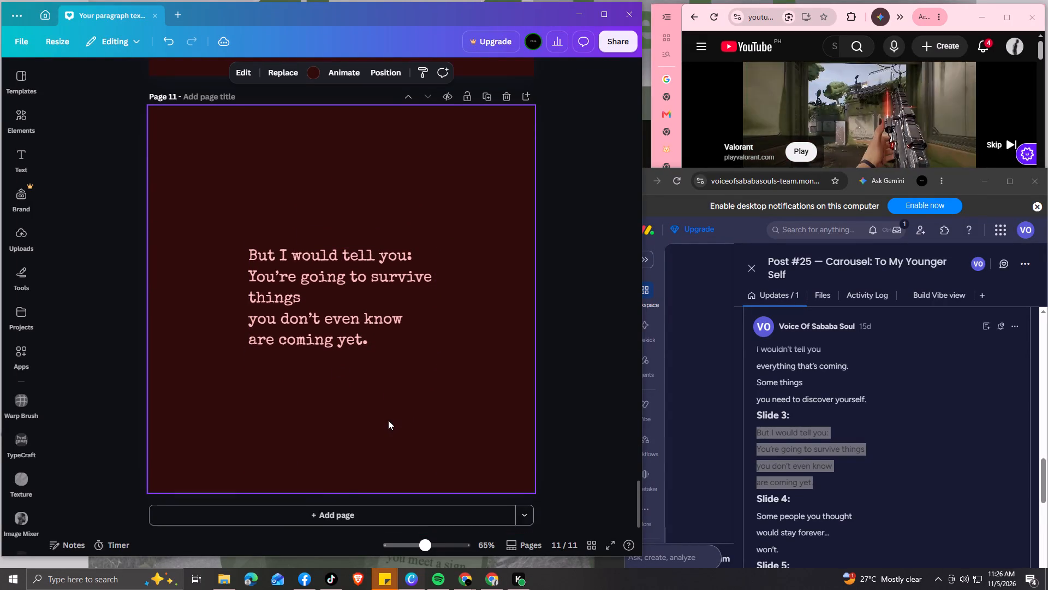
click(486, 95)
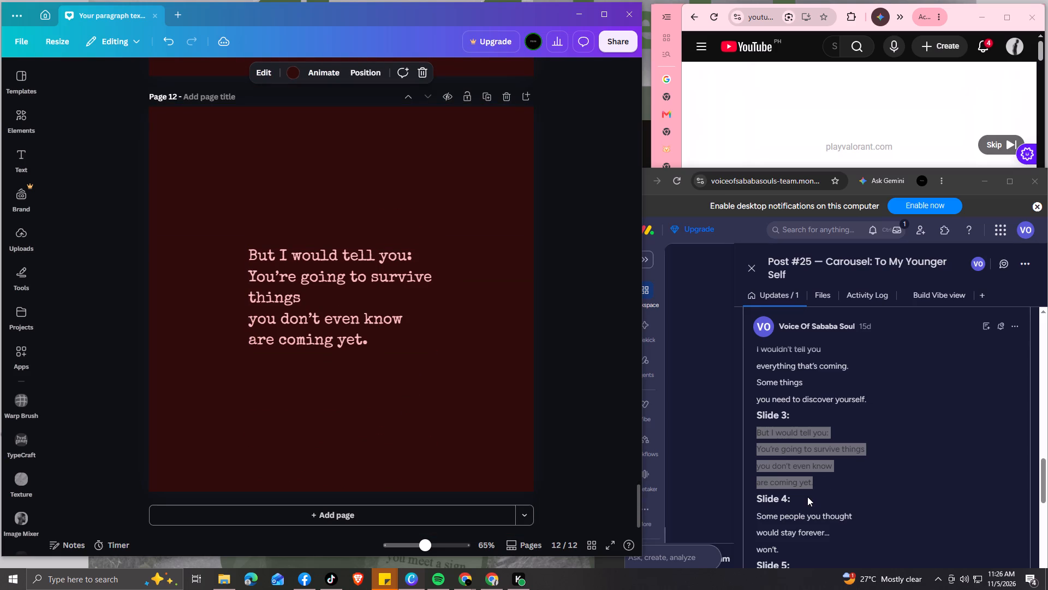
Replace the page 12 text with the brief's Slide 4 wording, from "Some people you thought" to "won't.", without a trailing blank line.
scroll(790, 486, down, 2)
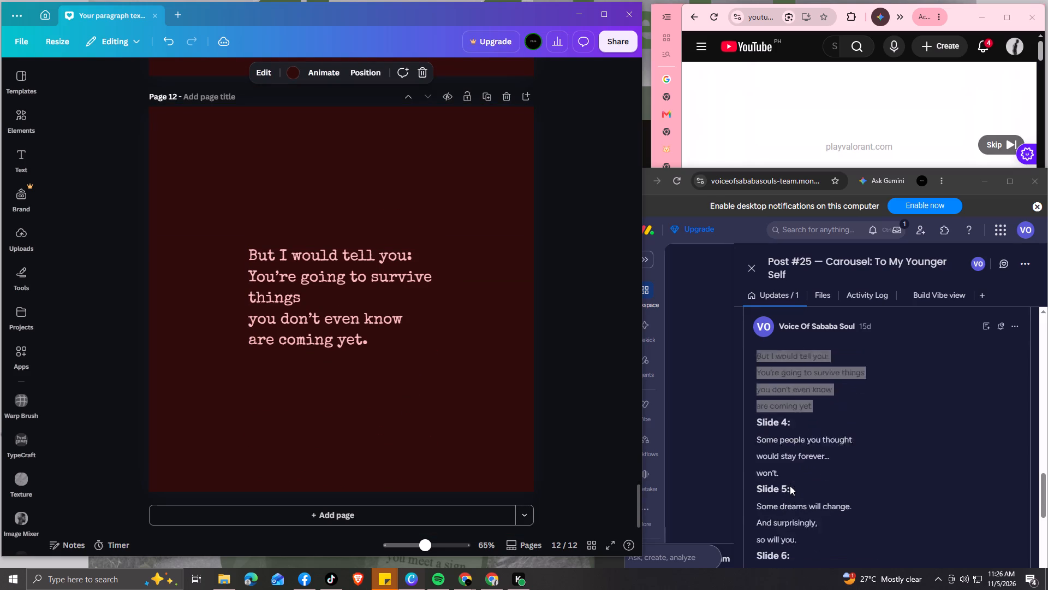
drag(755, 406, 794, 432)
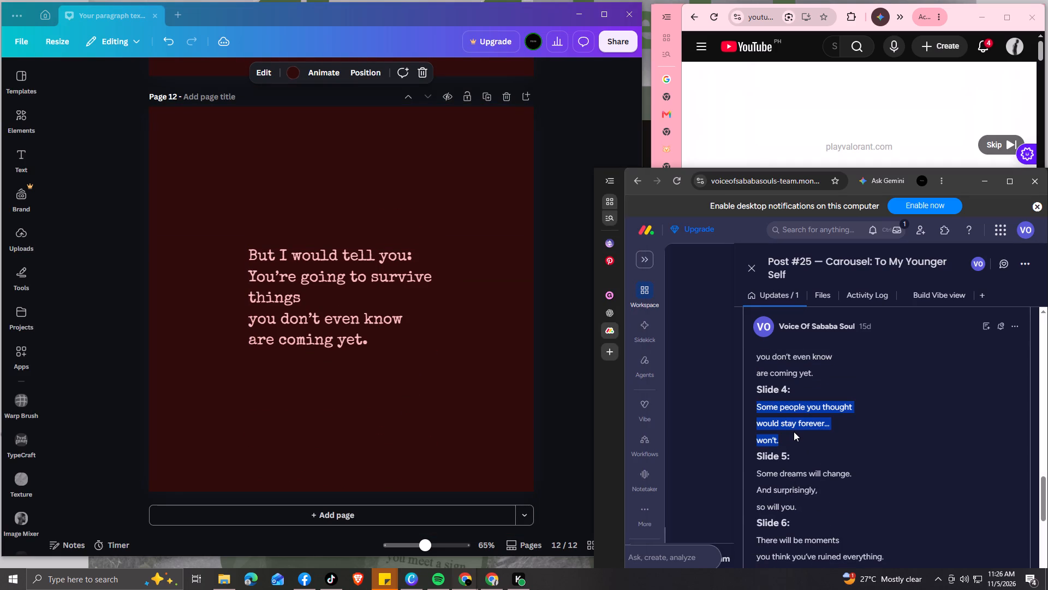
key(ctrl+c)
triple_click(341, 339)
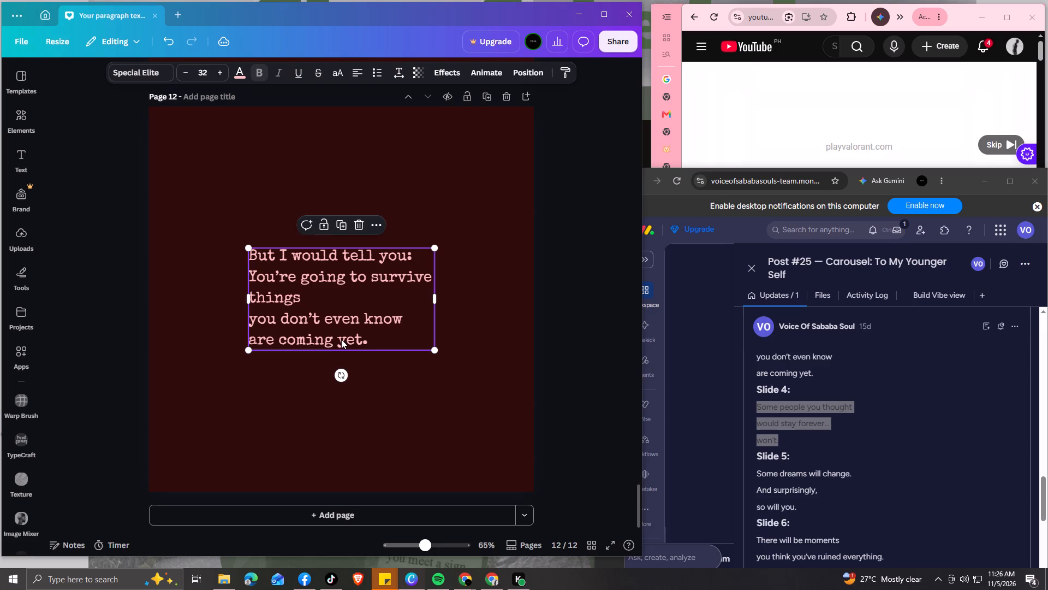
key(ctrl+v)
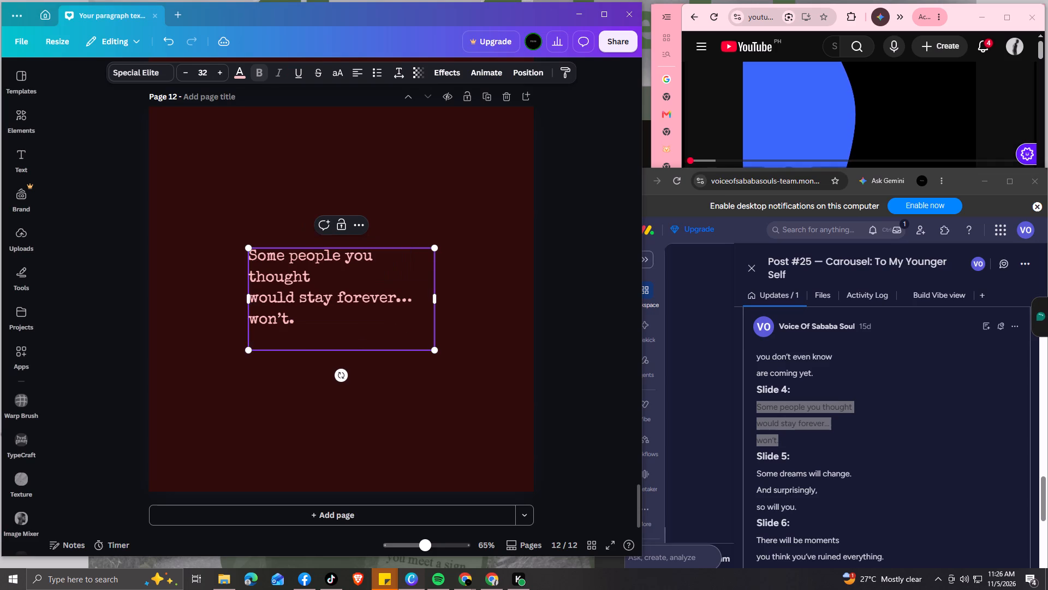
key(BackSpace)
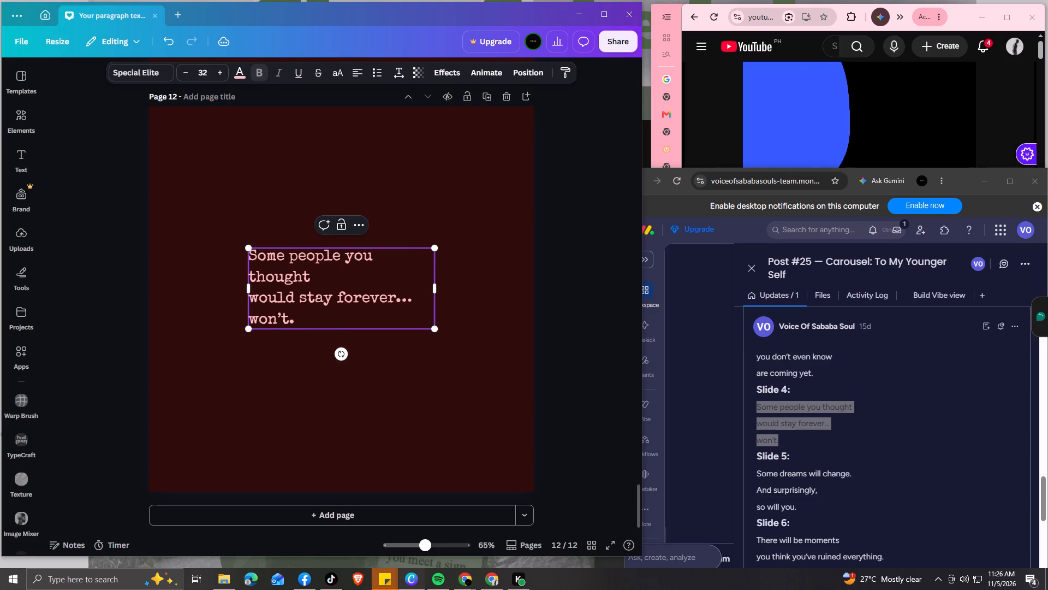
Join "would stay forever..." to the preceding line with a space and widen the box until "Some people you thought" fits on one line.
click(252, 298)
key(BackSpace)
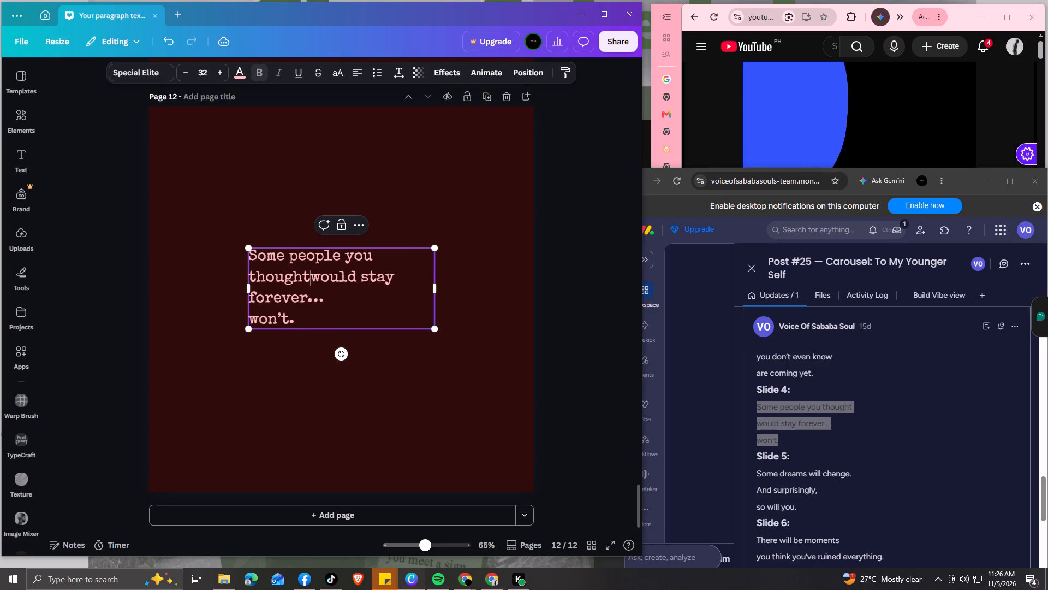
key(space)
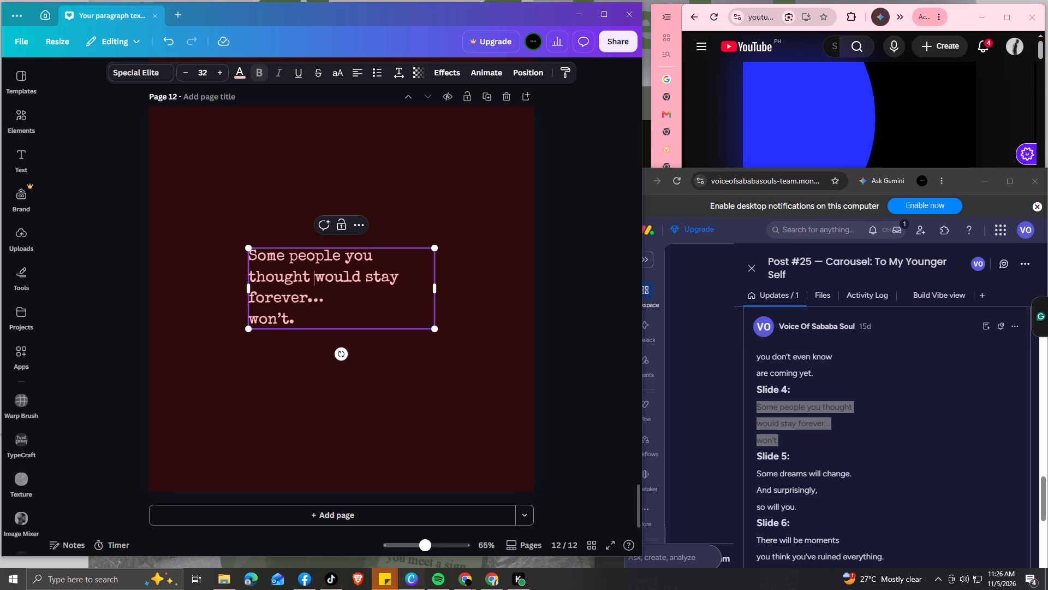
drag(438, 291, 451, 292)
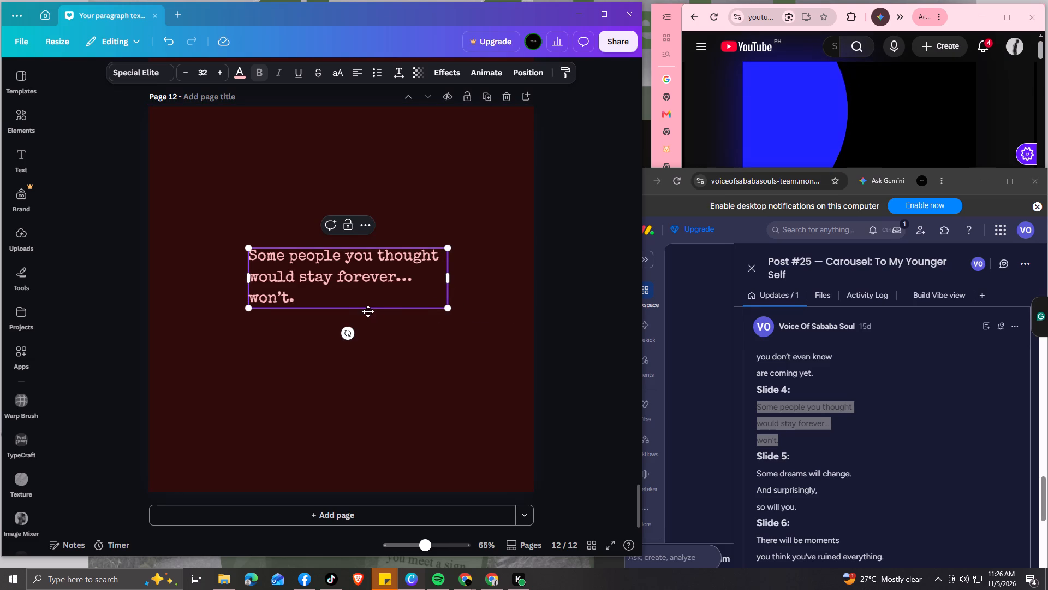
Centre the "Some people you thought" text block horizontally and vertically on page 12.
drag(374, 310, 370, 320)
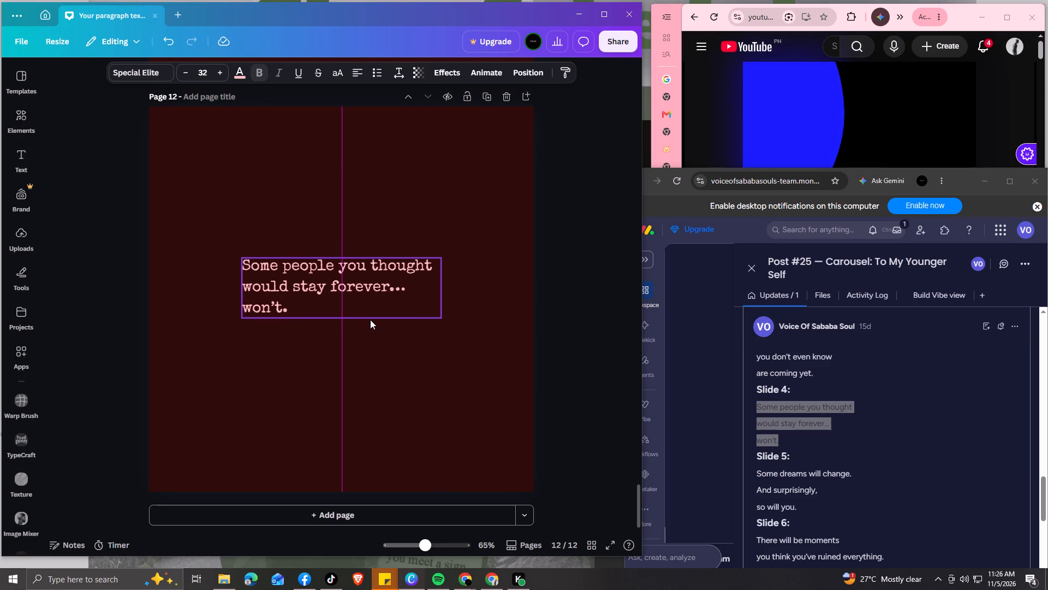
drag(370, 320, 368, 318)
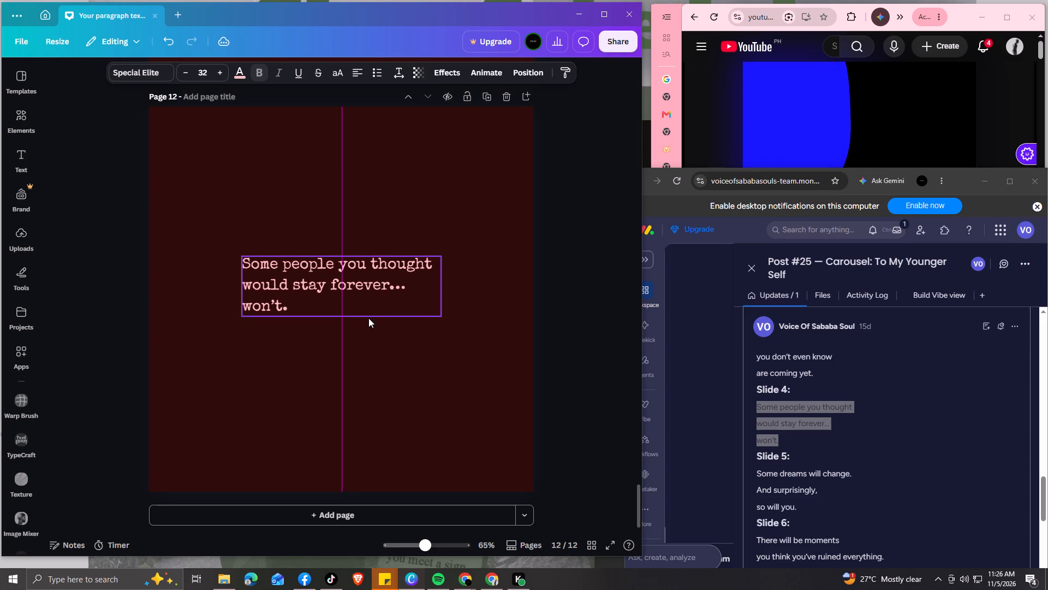
drag(368, 318, 369, 331)
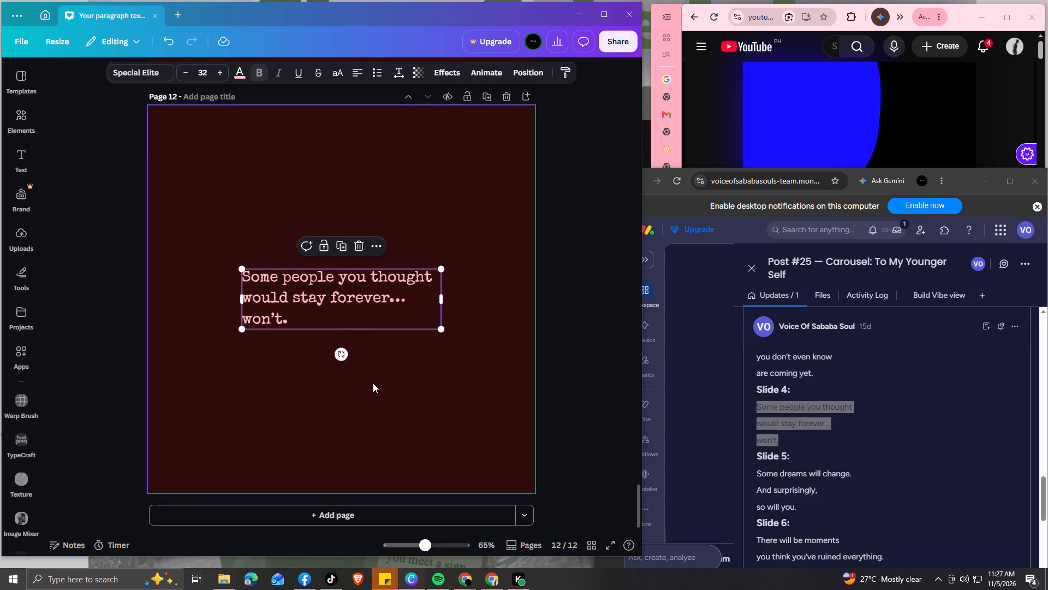
Duplicate page 12 to create page 13.
click(373, 383)
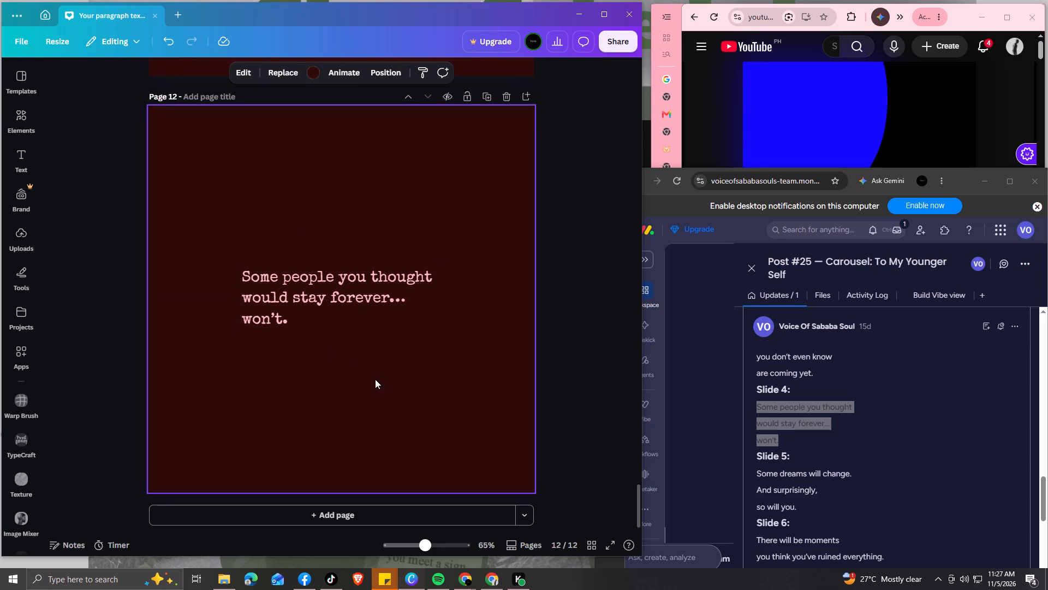
key(ctrl+d)
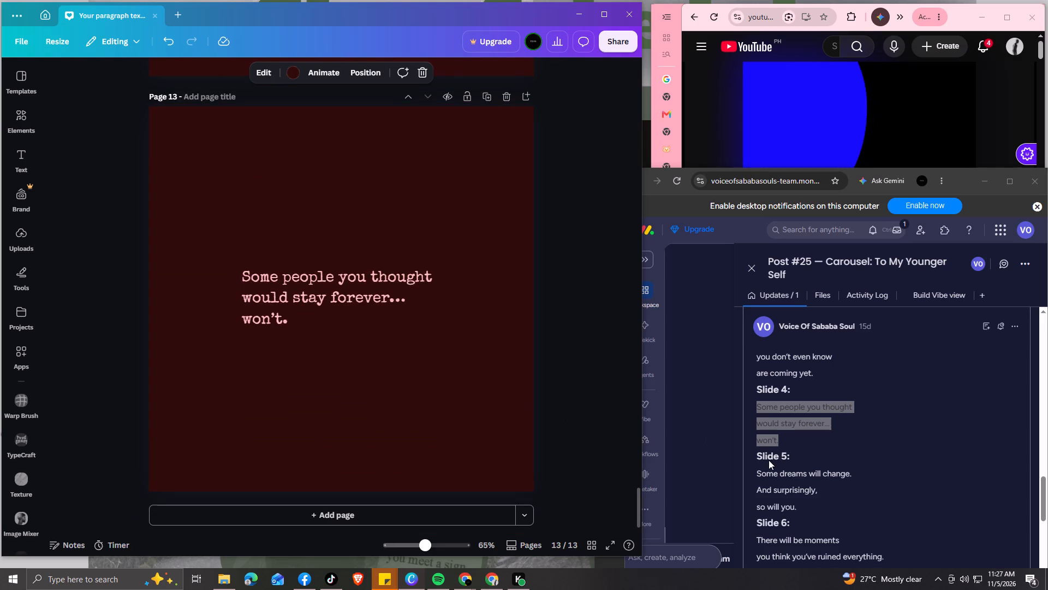
Replace the page 13 text with the brief's Slide 5 wording, from "Some dreams will change." to "so will you.", without a trailing blank line.
drag(757, 470, 798, 503)
key(ctrl+c)
double_click(309, 312)
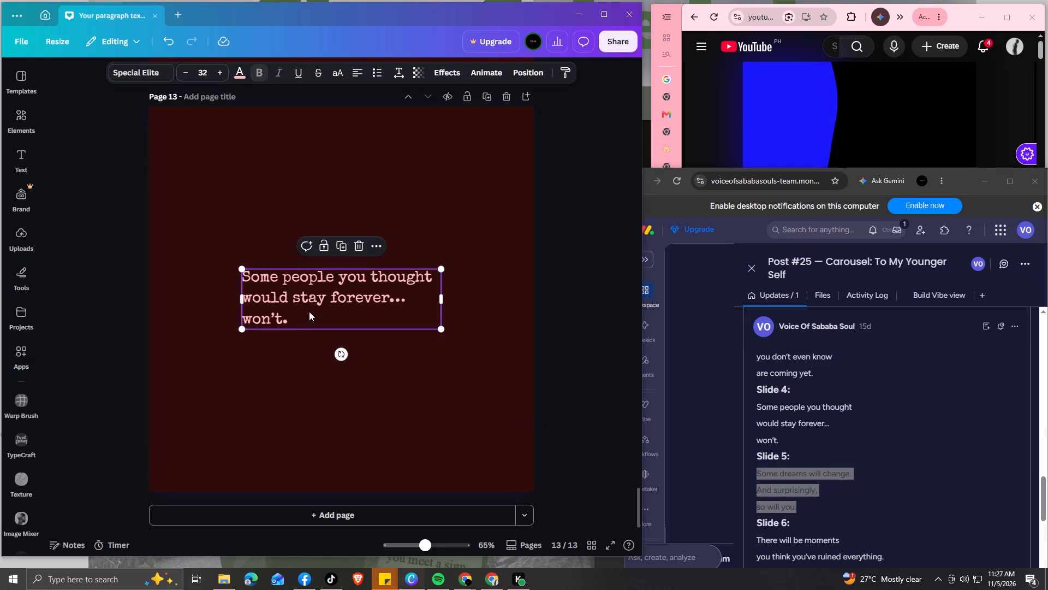
key(ctrl+v)
key(BackSpace)
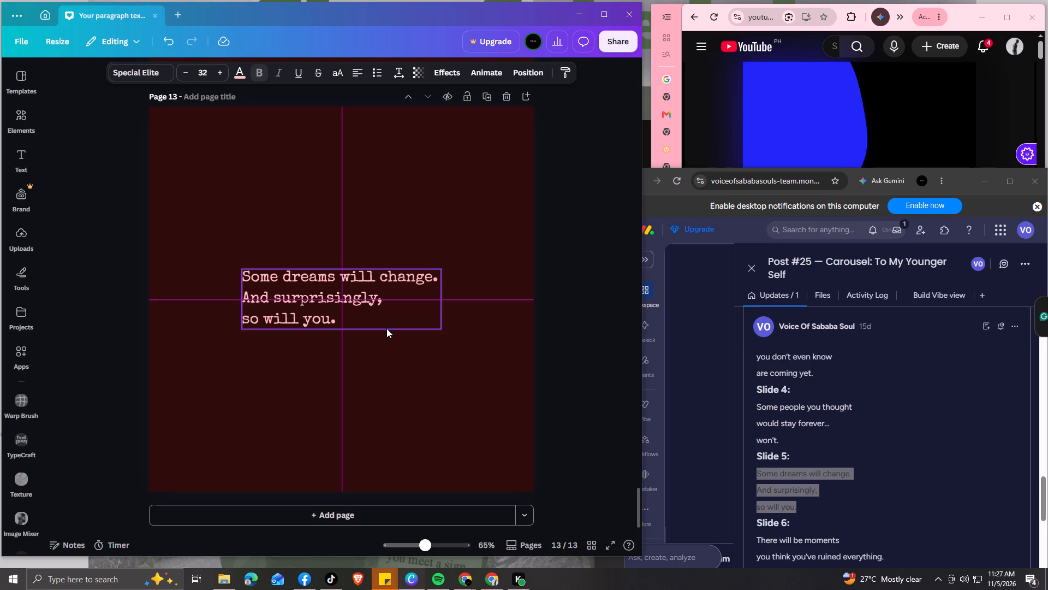
Duplicate page 13 to create page 14.
click(386, 357)
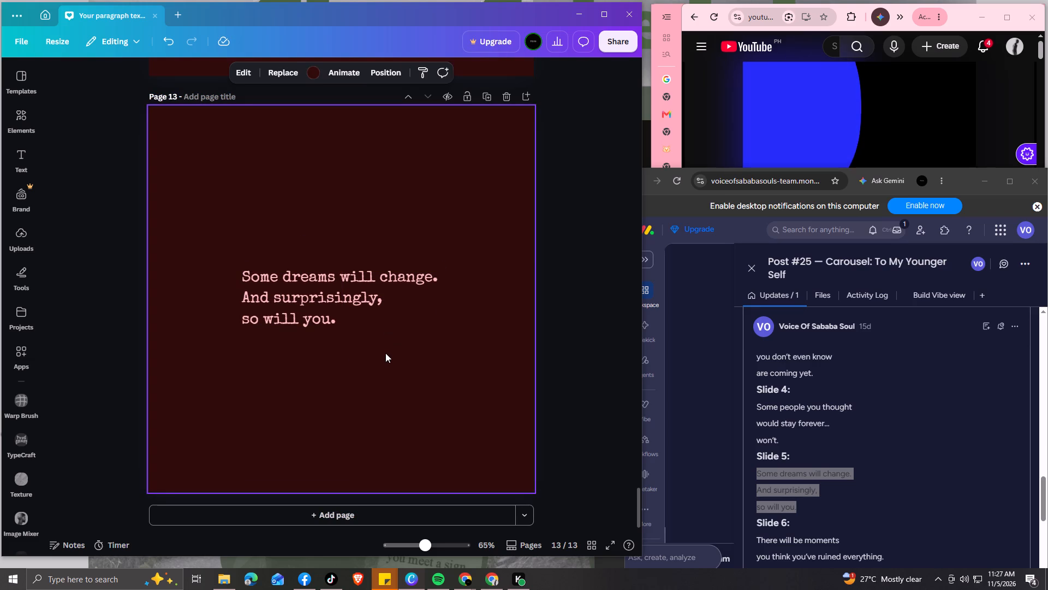
key(ctrl+d)
Replace the page 14 text with the brief's Slide 6 wording, from "There will be moments" to "You haven't.", without a trailing blank line.
scroll(768, 444, down, 2)
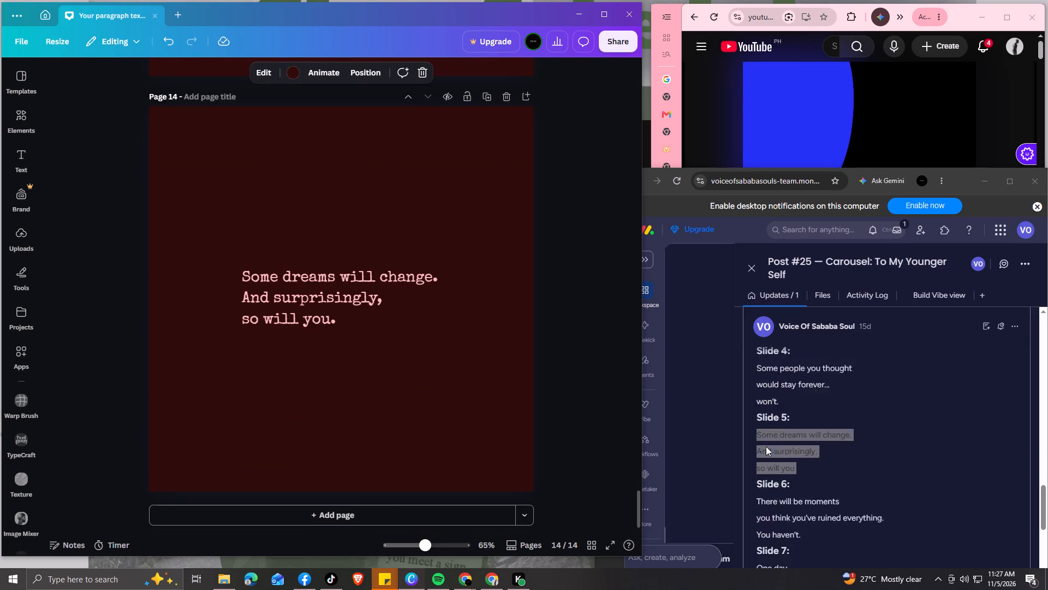
drag(757, 430, 804, 460)
key(ctrl+c)
click(328, 313)
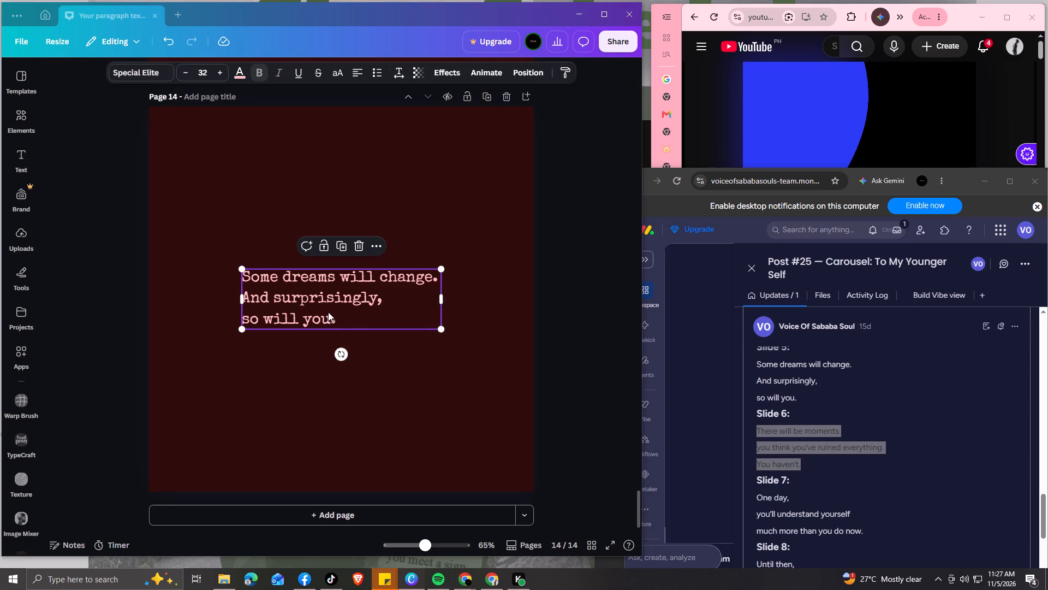
double_click(328, 318)
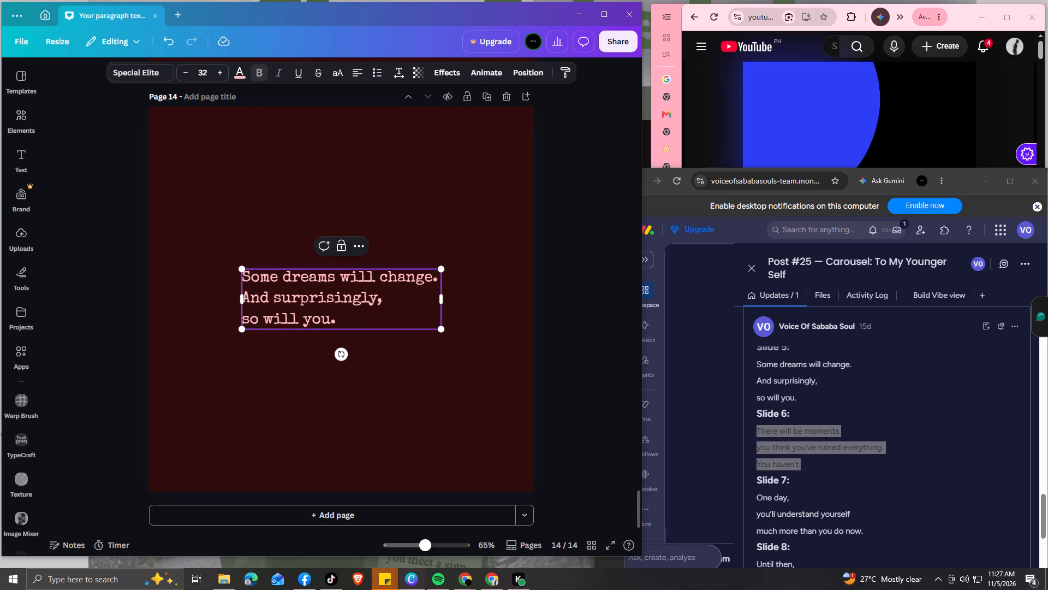
double_click(333, 318)
double_click(334, 320)
click(336, 322)
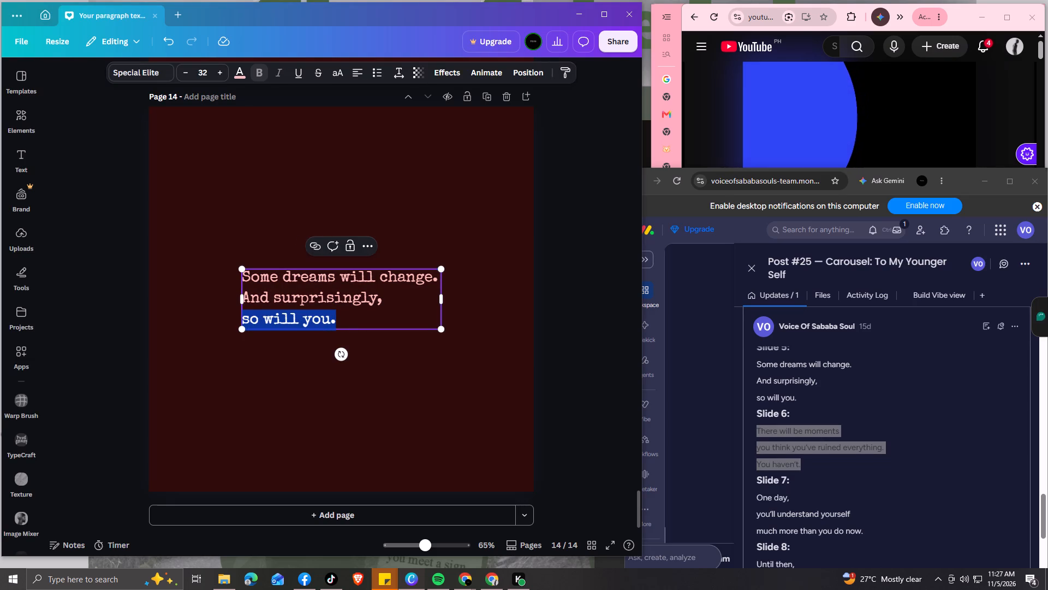
click(339, 324)
click(340, 317)
click(344, 314)
click(335, 298)
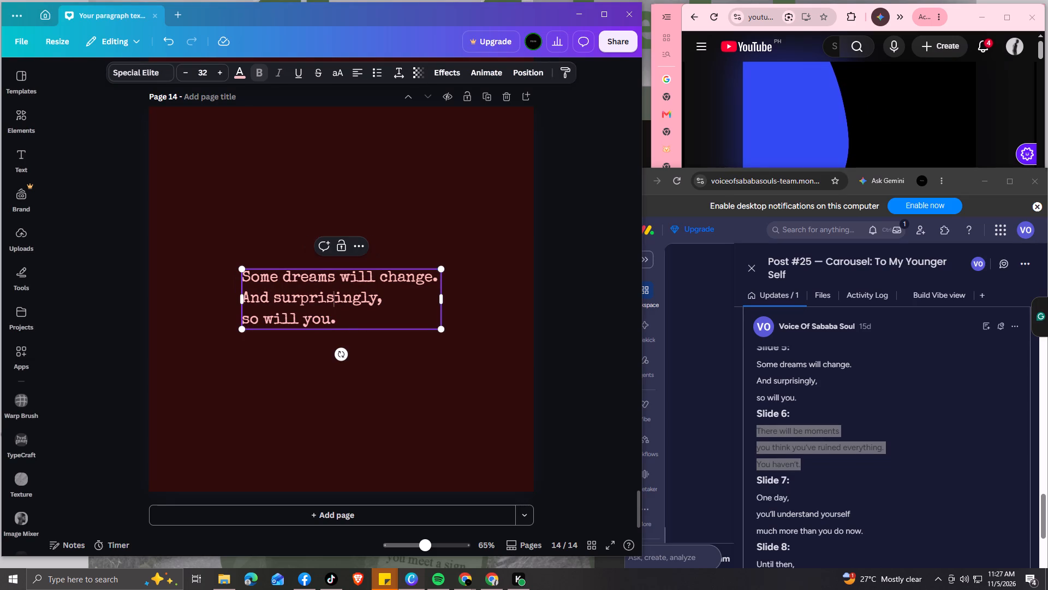
click(341, 320)
drag(341, 320, 252, 276)
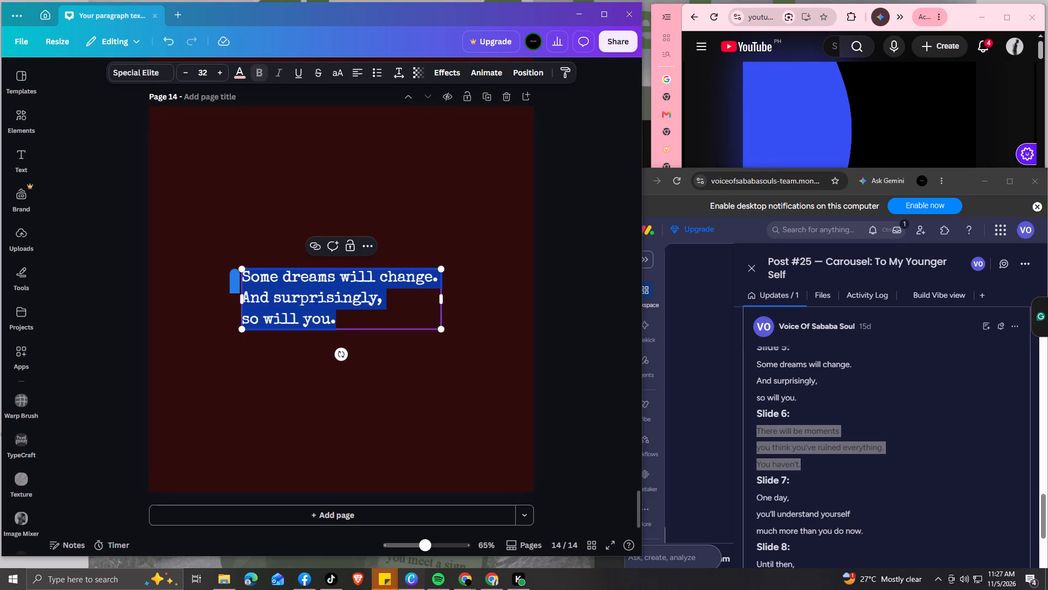
key(ctrl+v)
key(BackSpace)
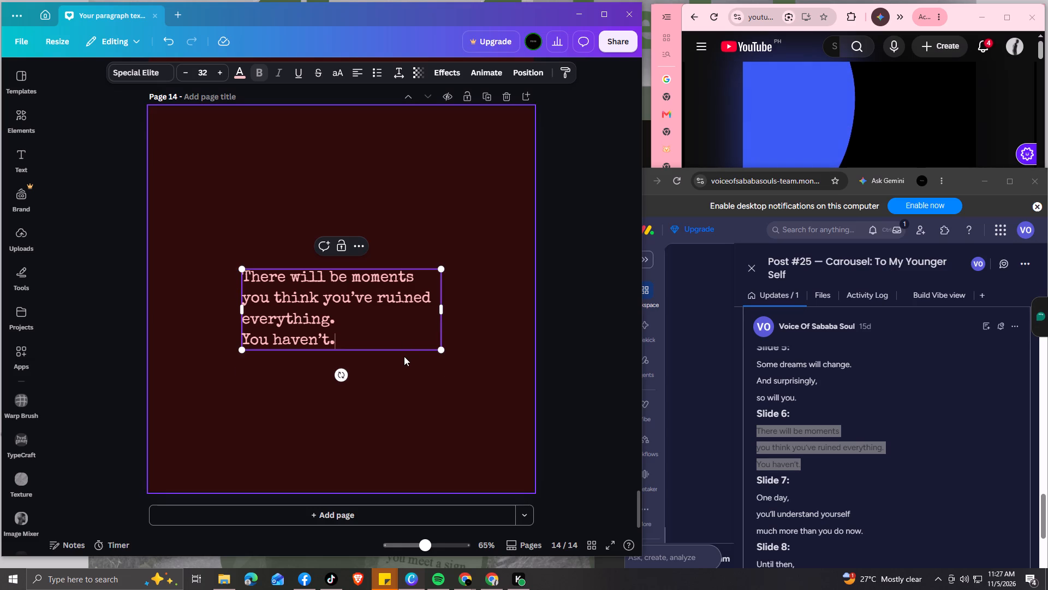
Widen the page 14 text box slightly, keeping "everything." on its own line.
drag(441, 312, 464, 312)
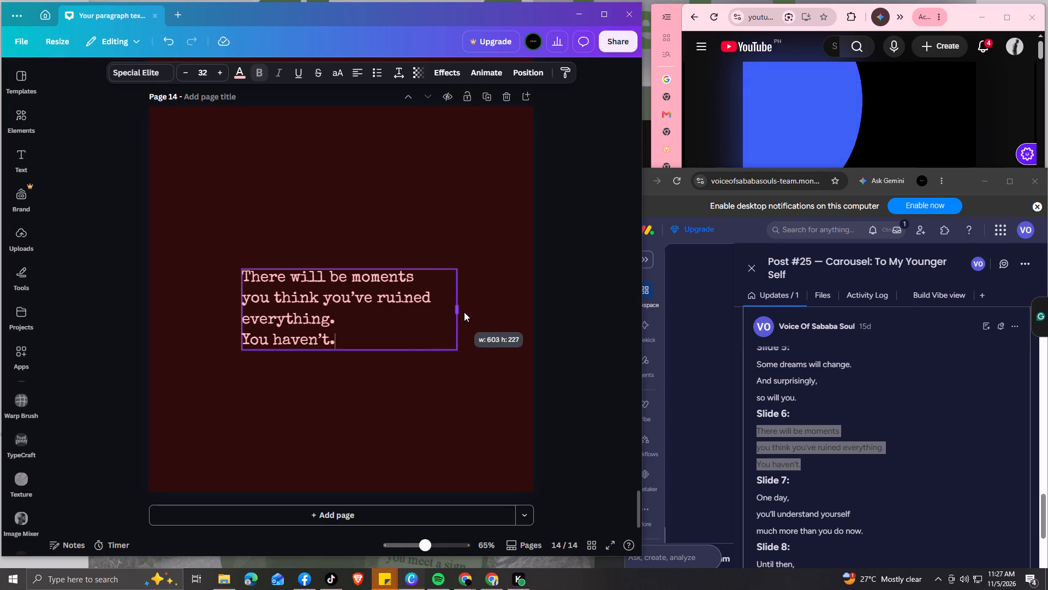
drag(464, 312, 481, 313)
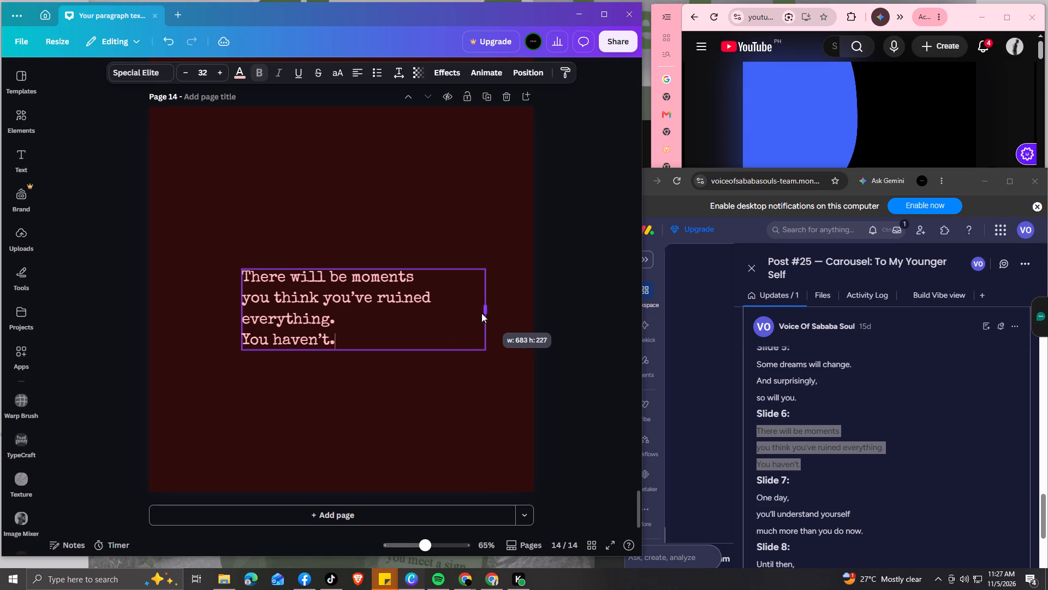
drag(481, 313, 452, 313)
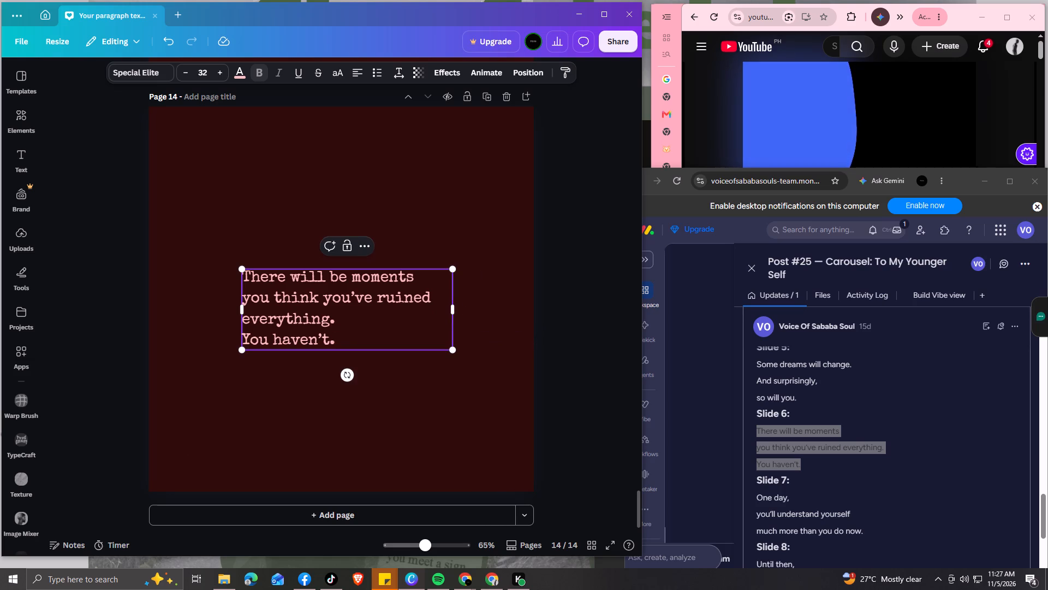
Move the word "you" from the start of the second line to the end of the first line on page 14.
click(245, 294)
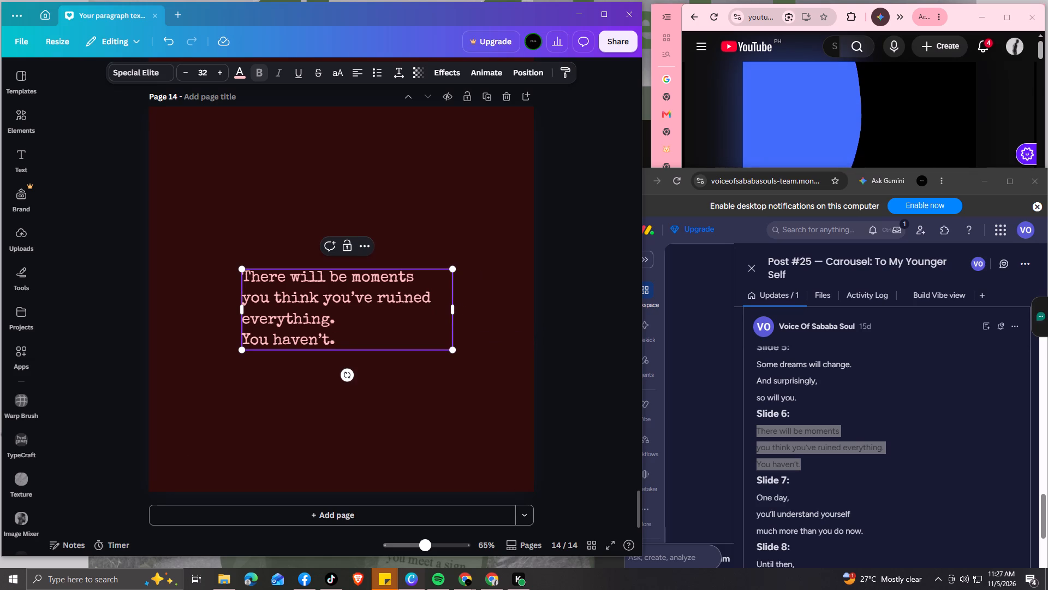
click(418, 273)
key(space)
text(you)
click(272, 297)
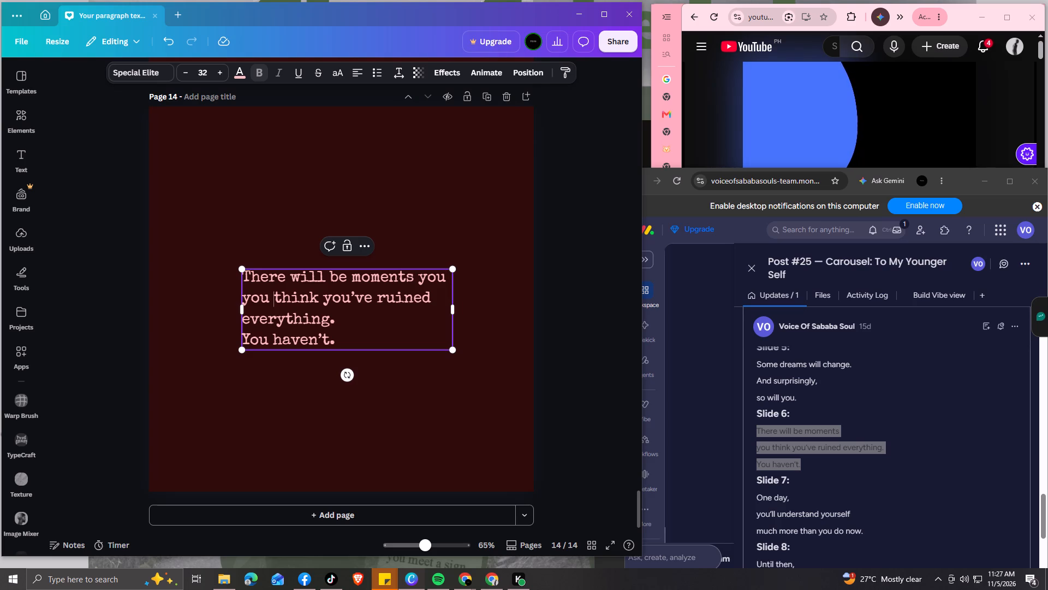
key(BackSpace)
key(BackSpace)
key(BackSpace)
key(BackSpace)
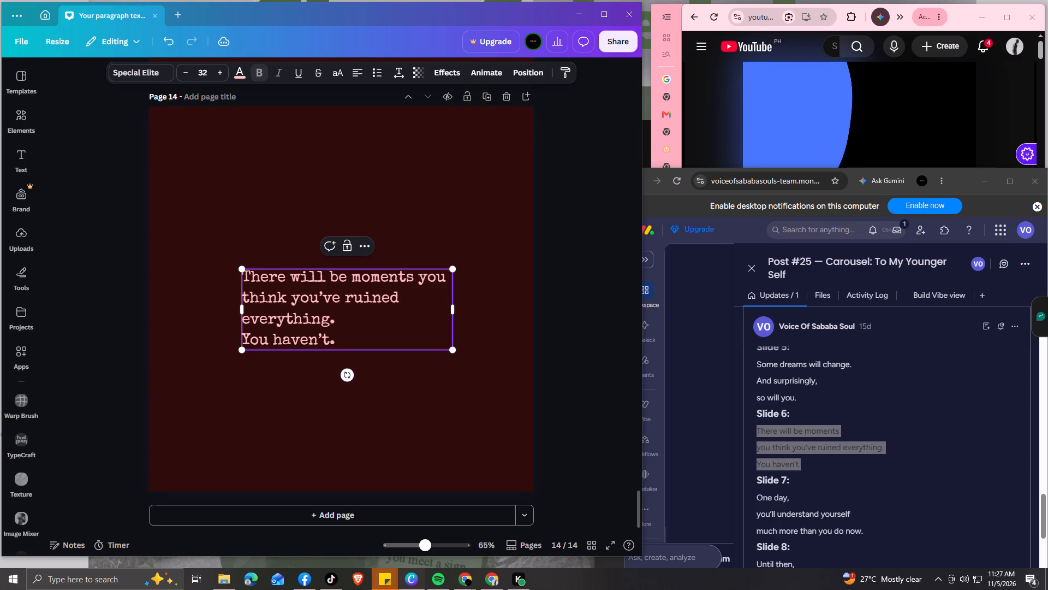
Adjust the page 14 text box width to about 588, keeping "everything." on its own line.
click(451, 306)
click(454, 311)
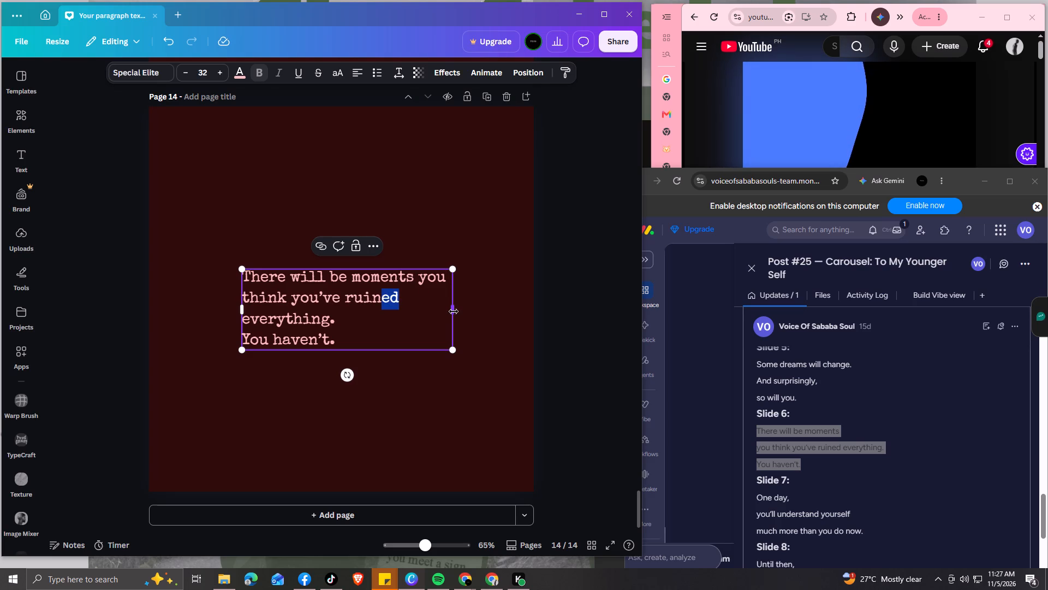
drag(454, 311, 490, 309)
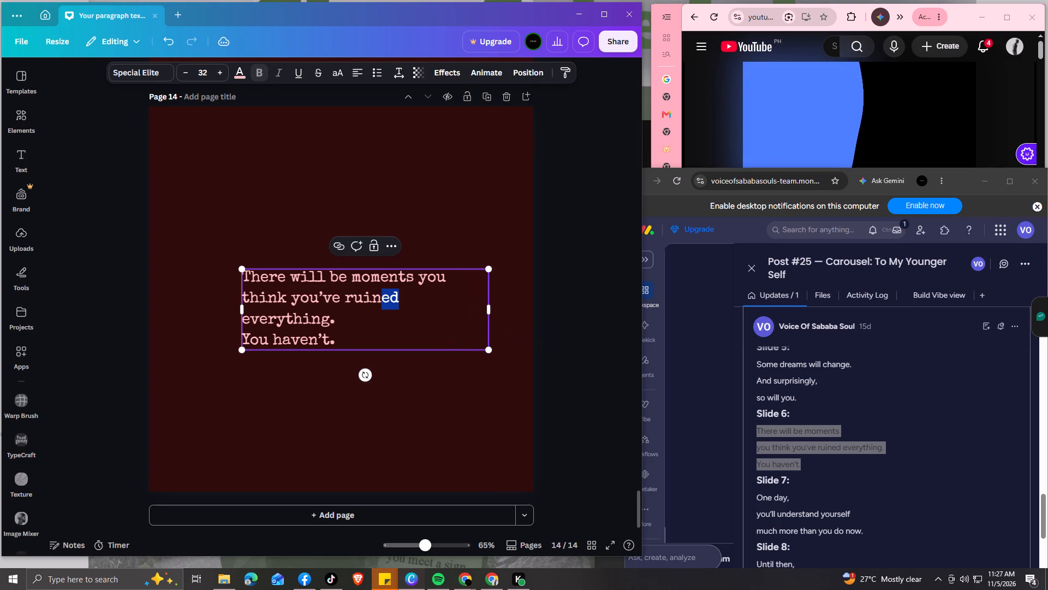
click(419, 329)
drag(492, 311, 510, 310)
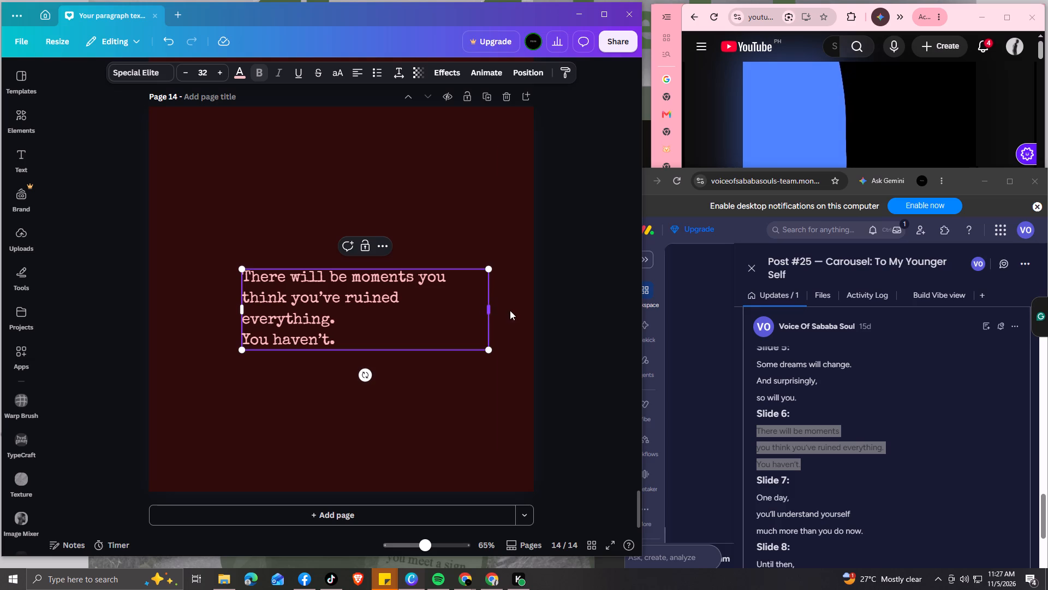
drag(510, 310, 504, 309)
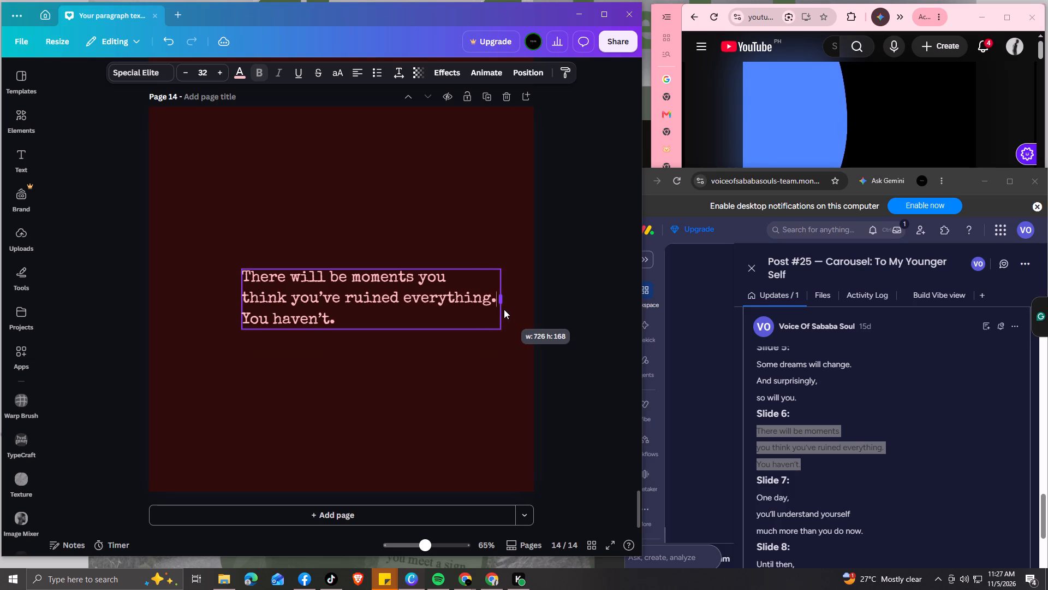
drag(504, 309, 455, 305)
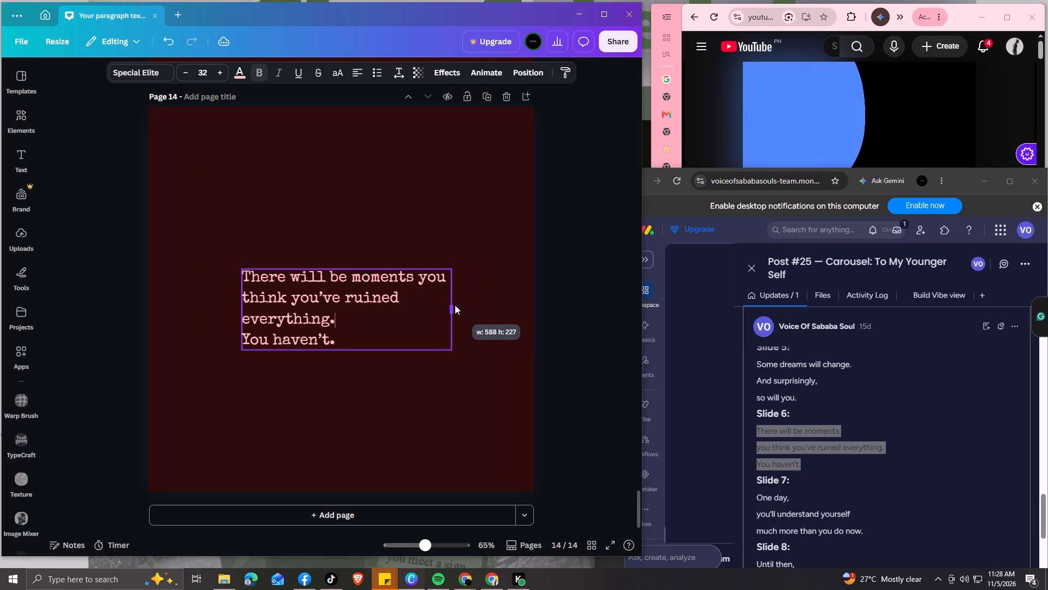
drag(455, 305, 455, 304)
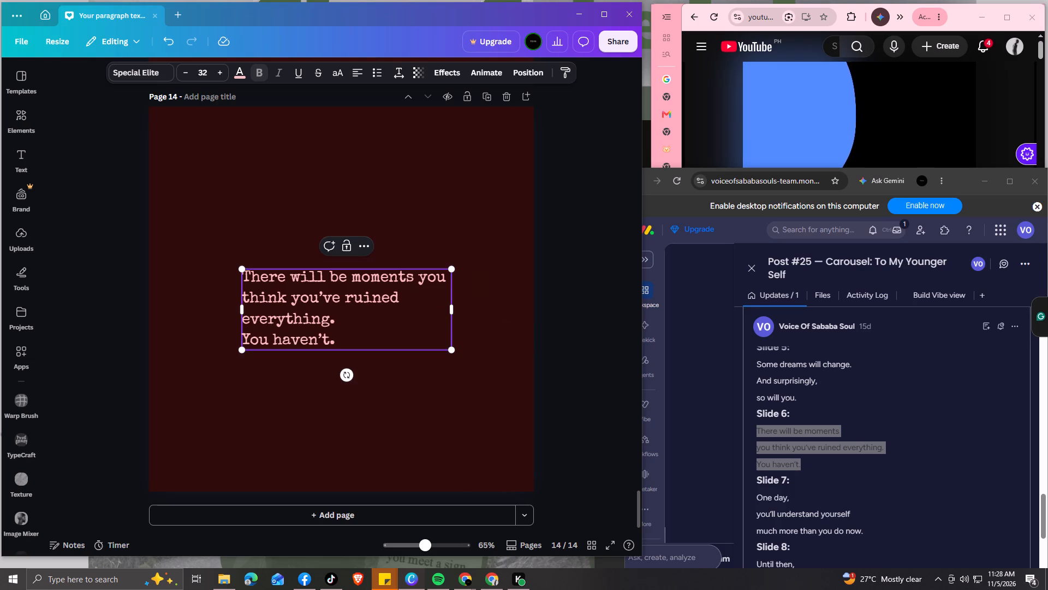
Centre the text block horizontally and vertically on page 14.
click(377, 349)
click(396, 329)
drag(392, 350, 394, 352)
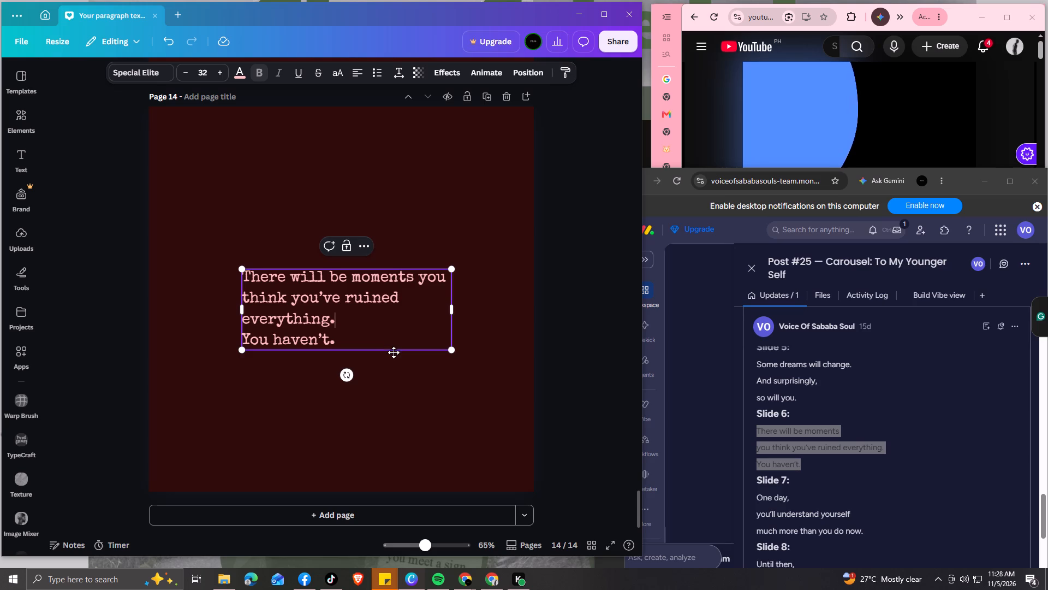
drag(394, 352, 389, 338)
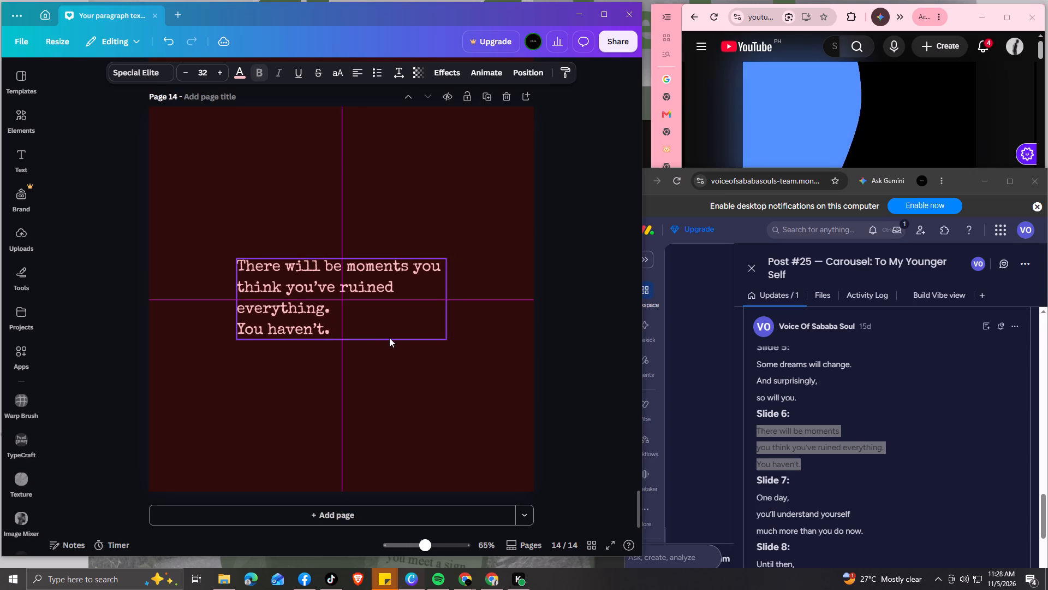
drag(389, 338, 387, 338)
Duplicate page 14 to create page 15.
click(388, 371)
key(ctrl+d)
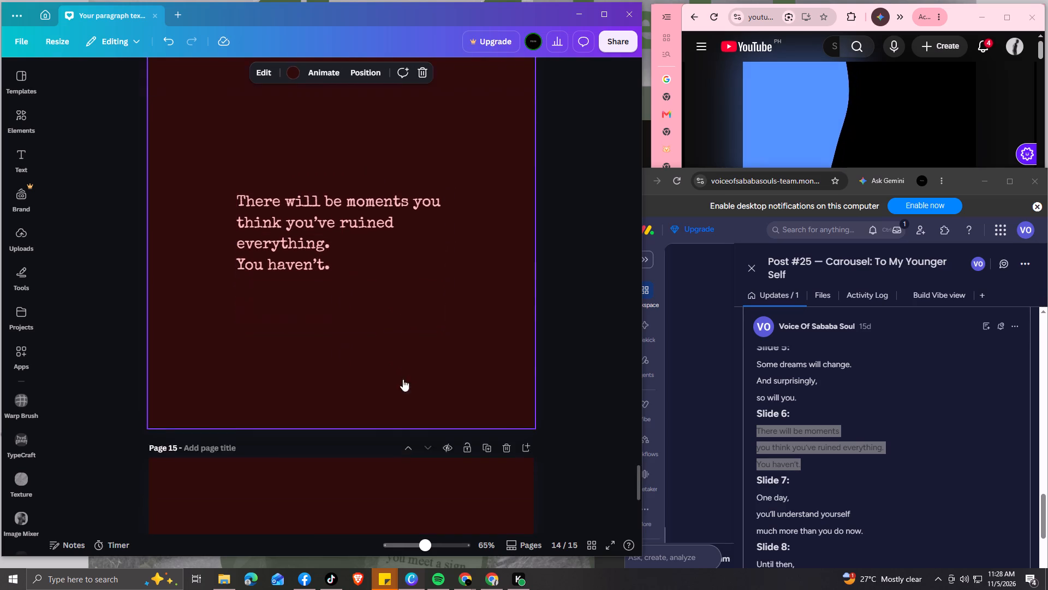
Replace the page 15 text with the brief's Slide 7 wording, from "One day," to "much more than you do now.", without a trailing blank line.
scroll(773, 408, down, 2)
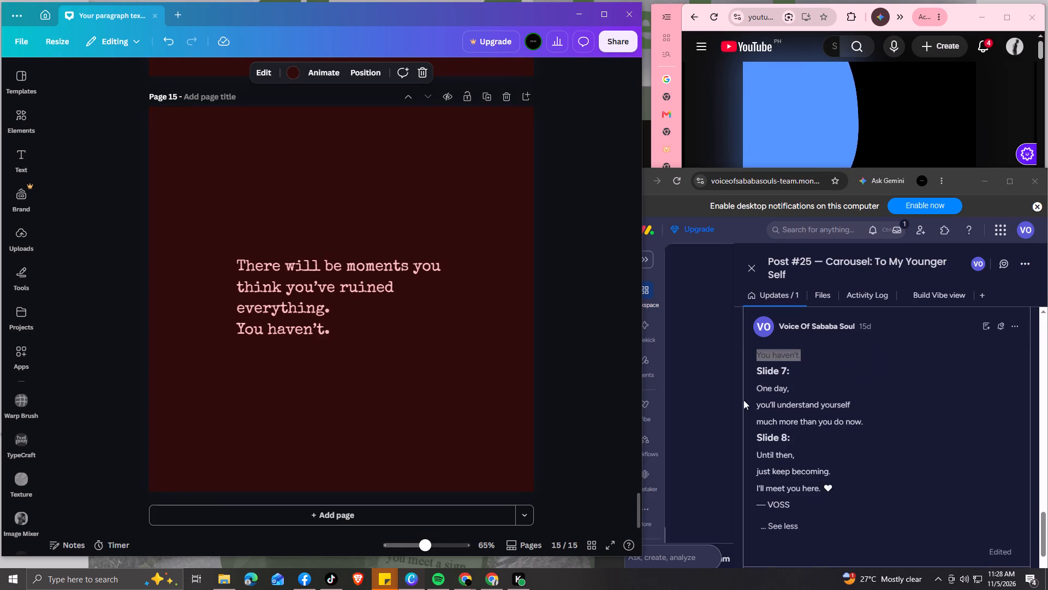
drag(757, 388, 863, 423)
key(ctrl+c)
click(329, 318)
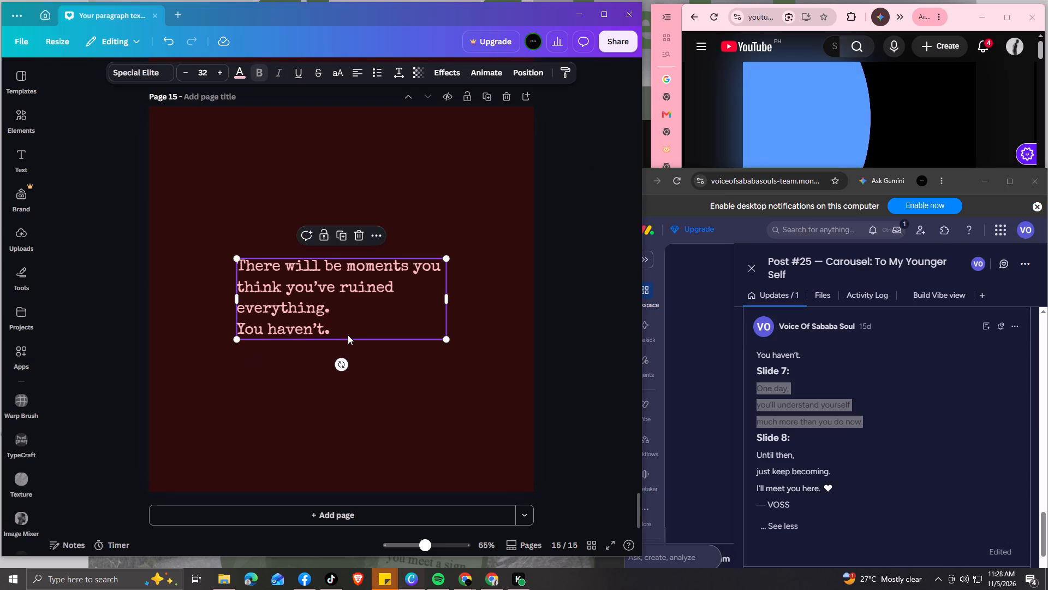
click(348, 325)
click(360, 327)
key(ctrl+v)
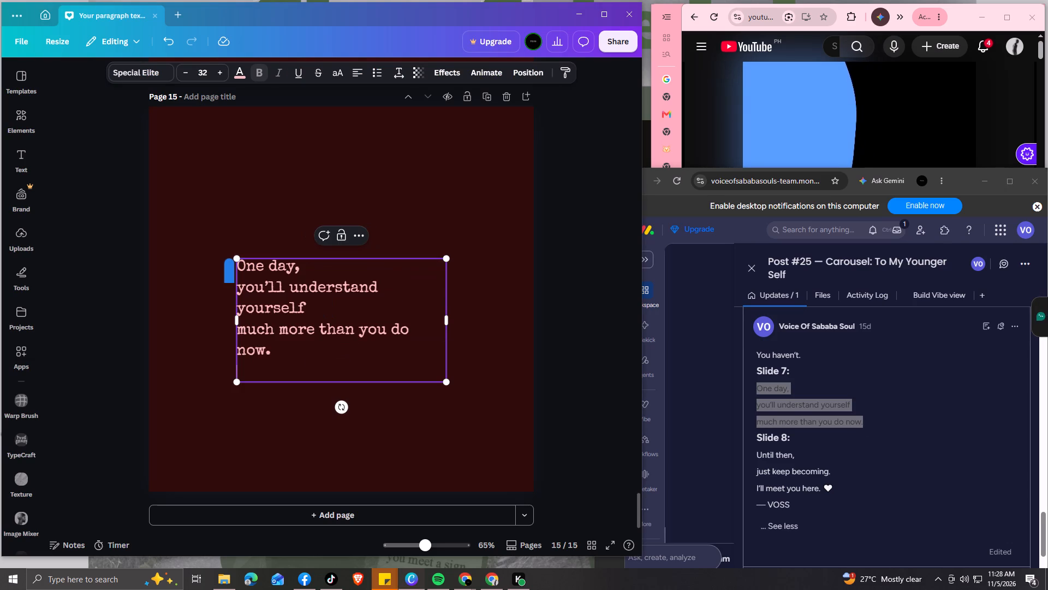
key(BackSpace)
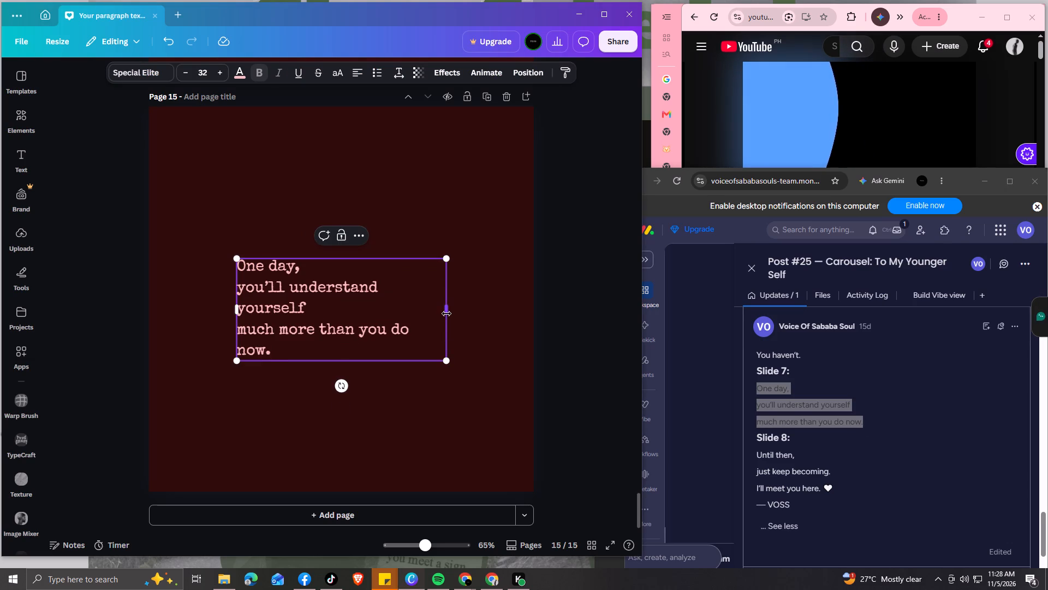
Widen the page 15 text box so the wording fits on three lines, and centre it on the page.
drag(446, 311, 457, 310)
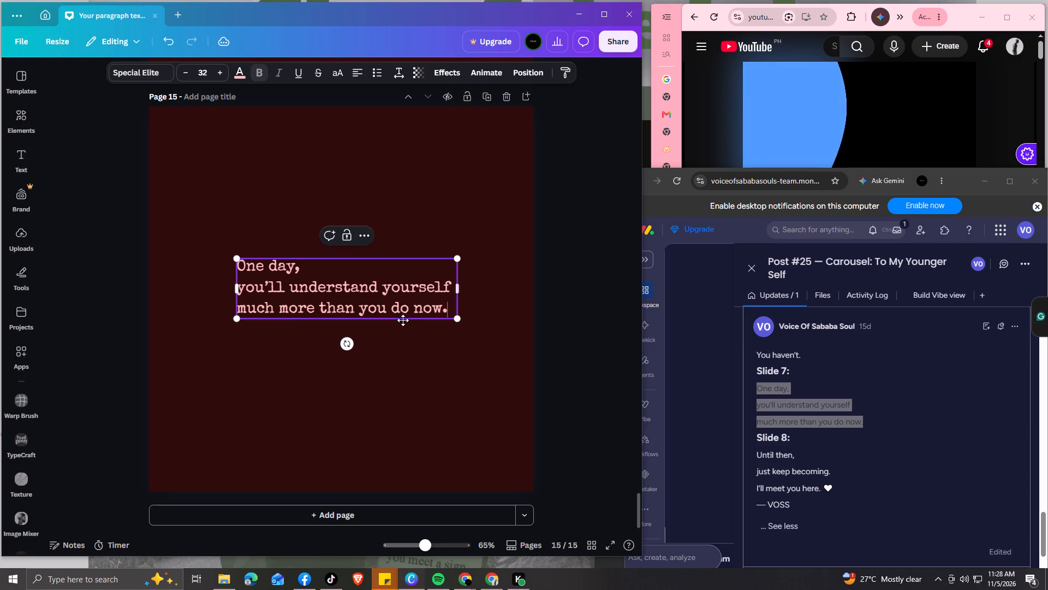
drag(403, 322, 397, 322)
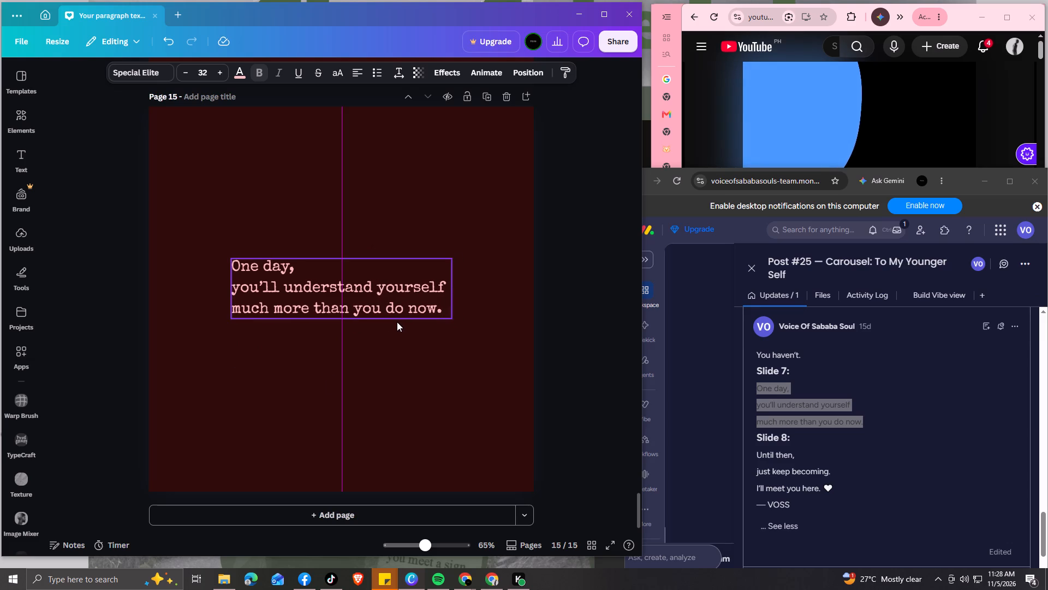
drag(397, 322, 397, 332)
Duplicate page 15 to create page 16.
click(398, 356)
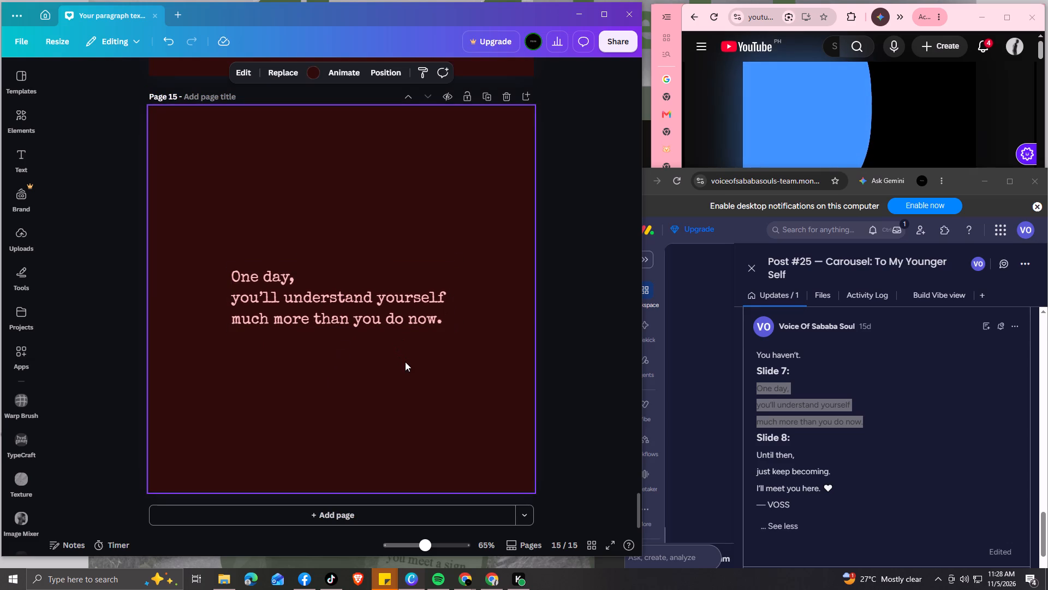
key(ctrl+d)
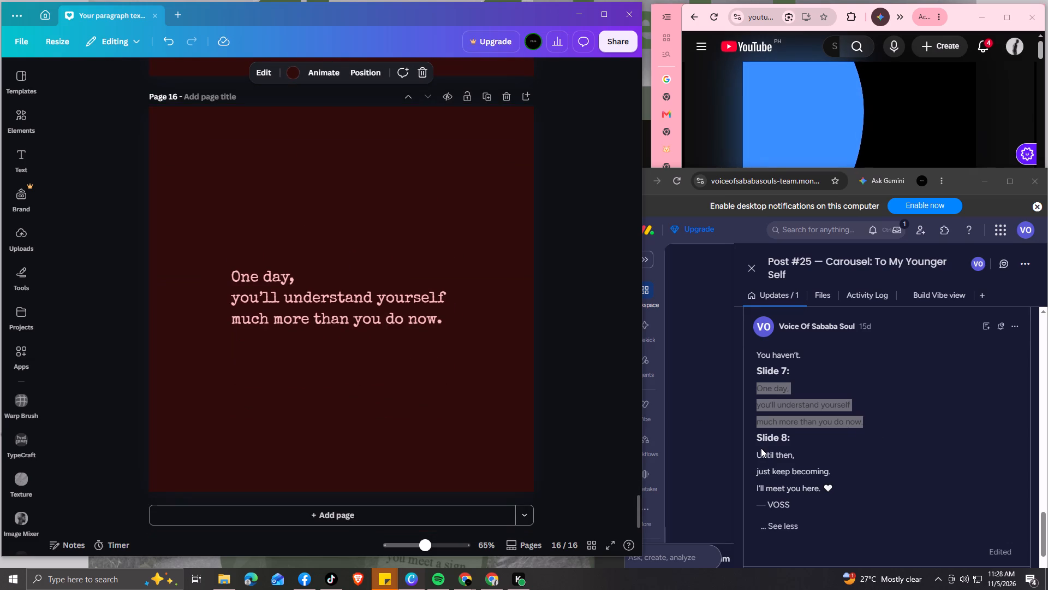
Replace the page 16 text with the brief's Slide 8 wording, from "Until then," to "I'll meet you here." with the white heart, without a trailing blank line.
drag(758, 451, 831, 482)
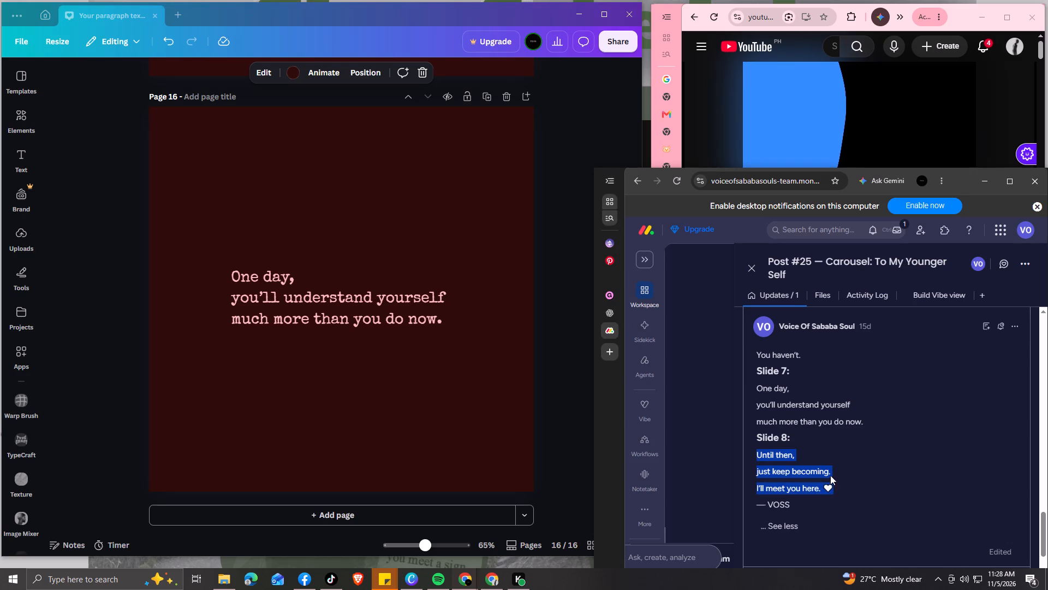
key(ctrl+c)
click(407, 315)
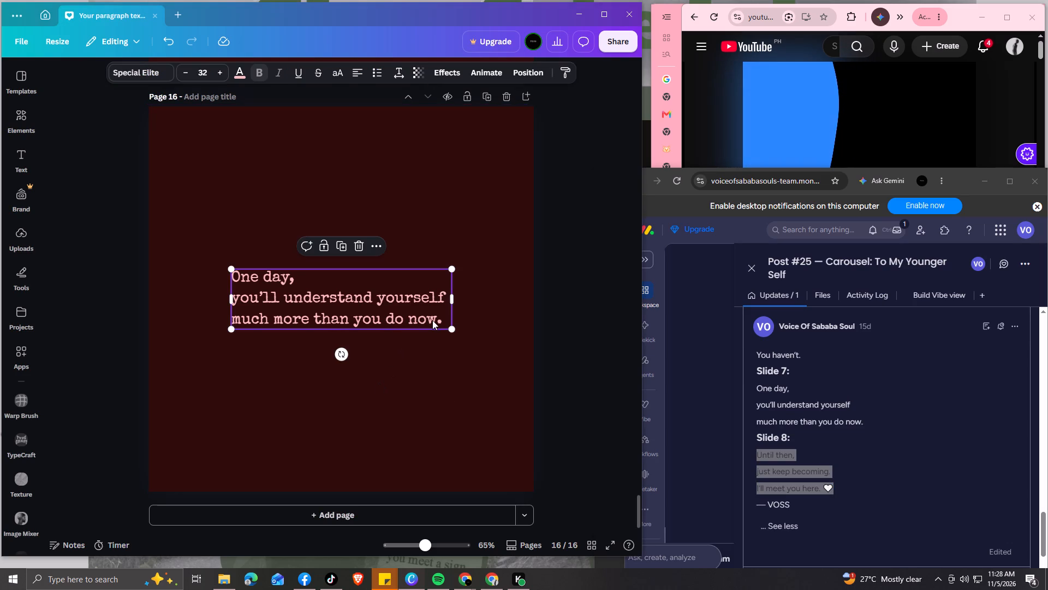
double_click(425, 320)
click(424, 318)
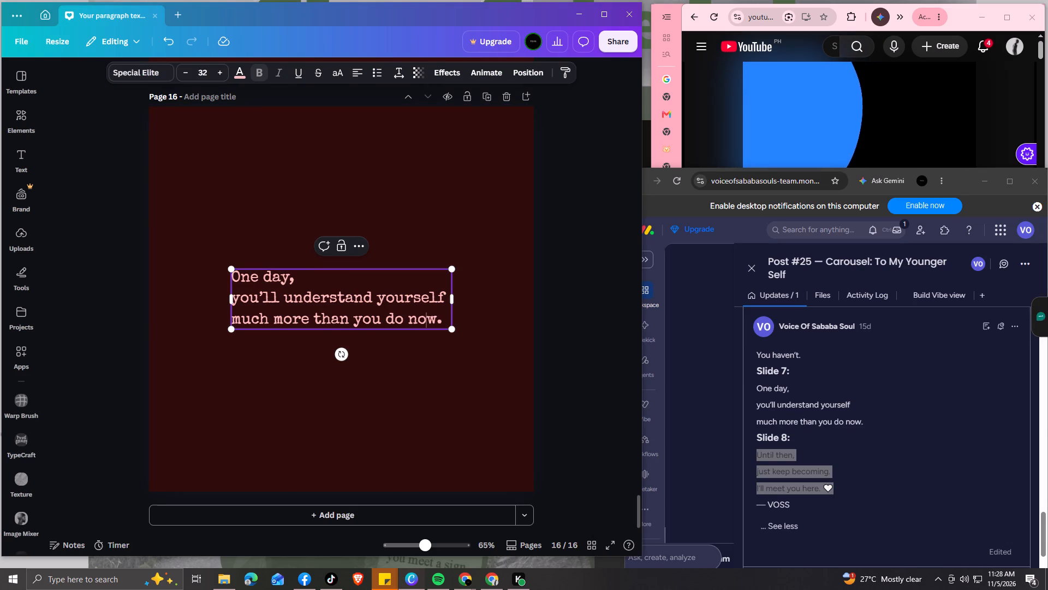
click(440, 323)
drag(442, 323, 236, 280)
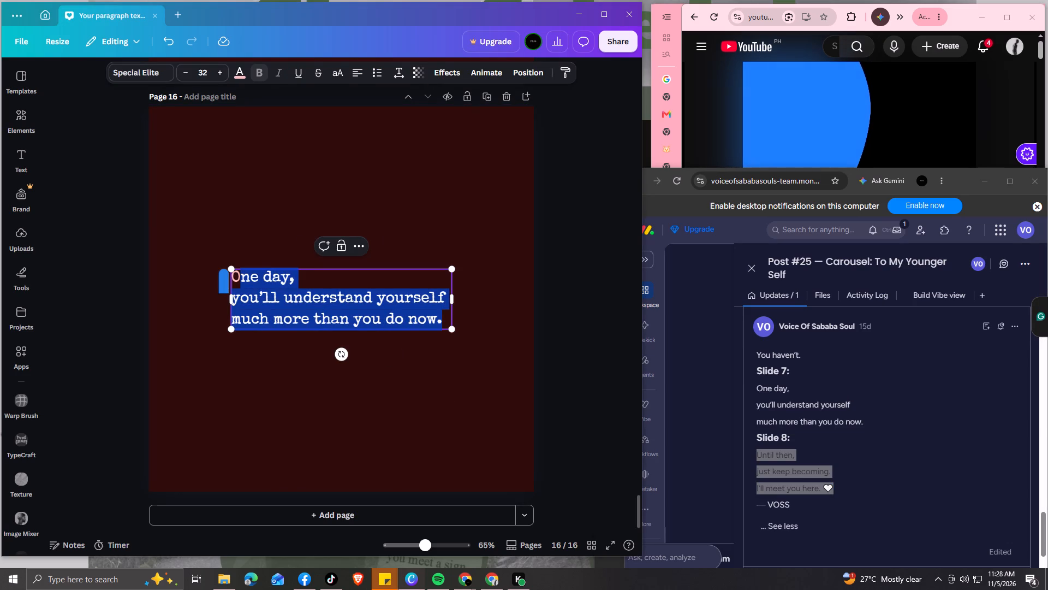
drag(236, 280, 235, 280)
key(ctrl+v)
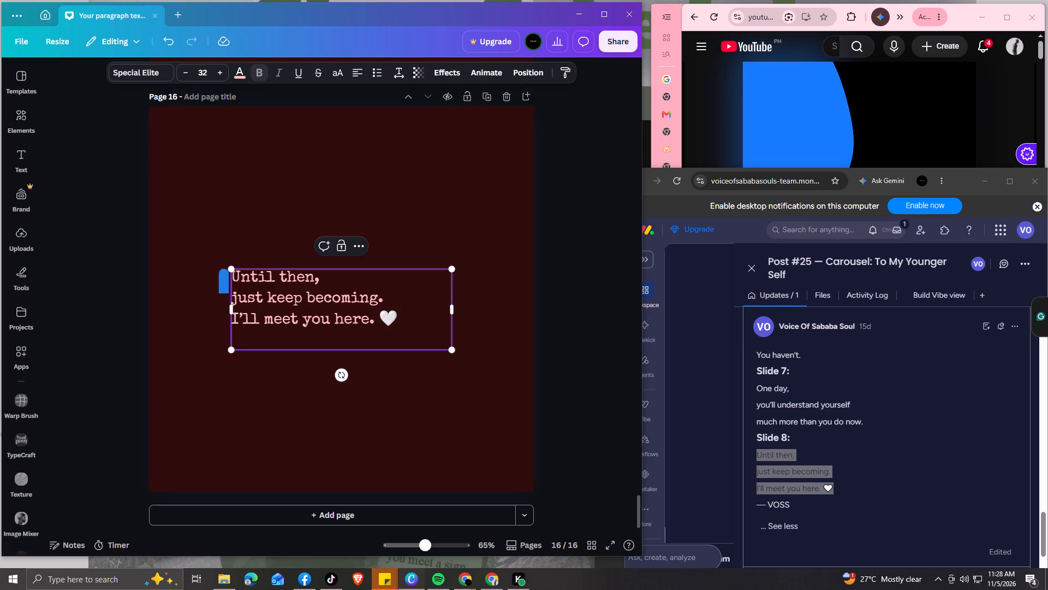
key(BackSpace)
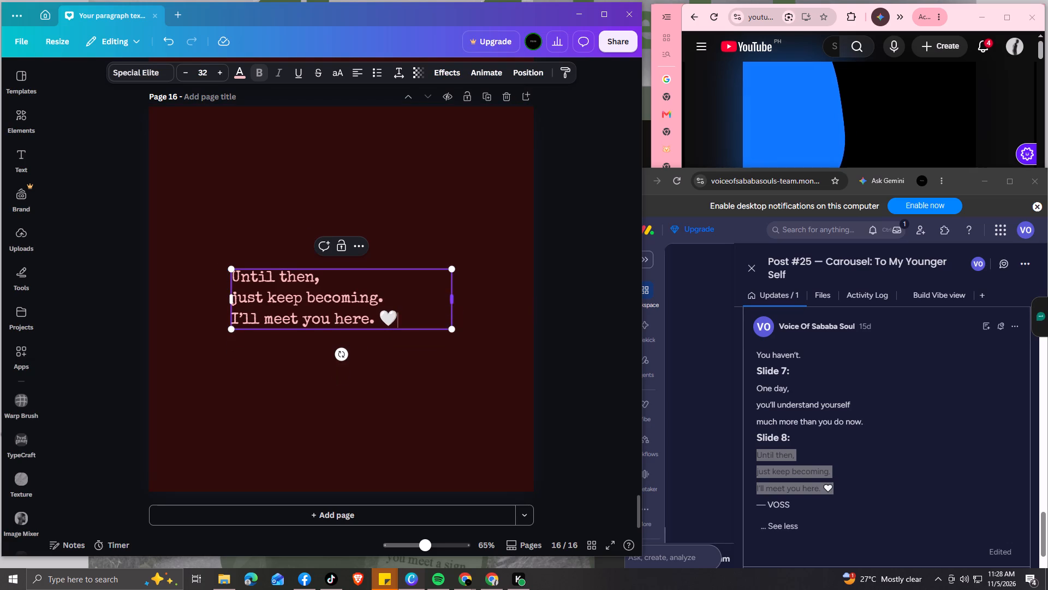
Narrow the page 16 text box to fit its three lines of wording, and centre it on the page.
drag(452, 300, 405, 301)
drag(334, 330, 350, 330)
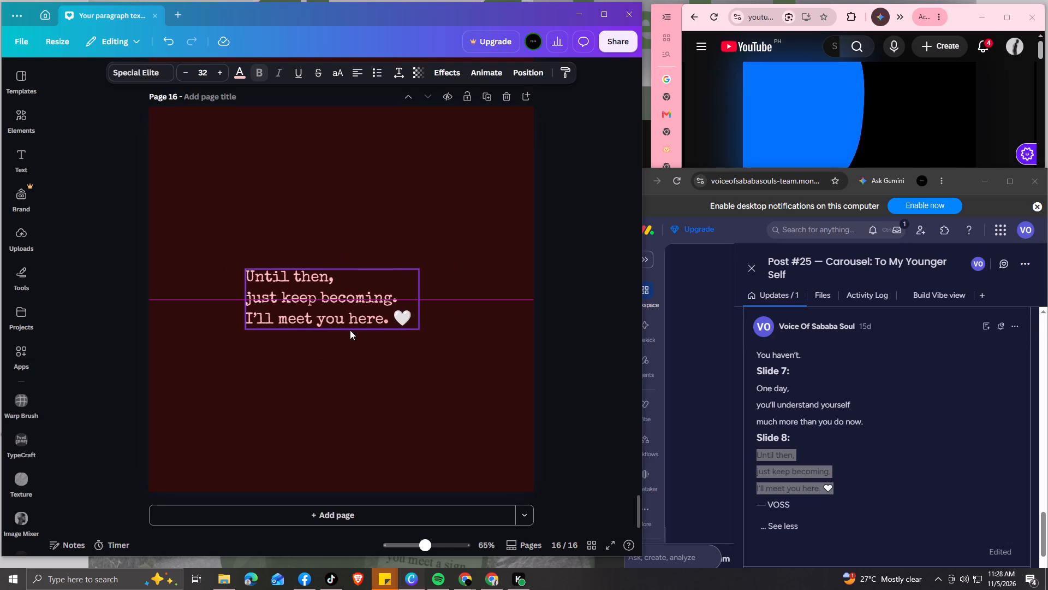
drag(350, 330, 357, 330)
click(379, 357)
Look back through the earlier carousel pages, from page 16 up to page 7.
scroll(456, 399, up, 6)
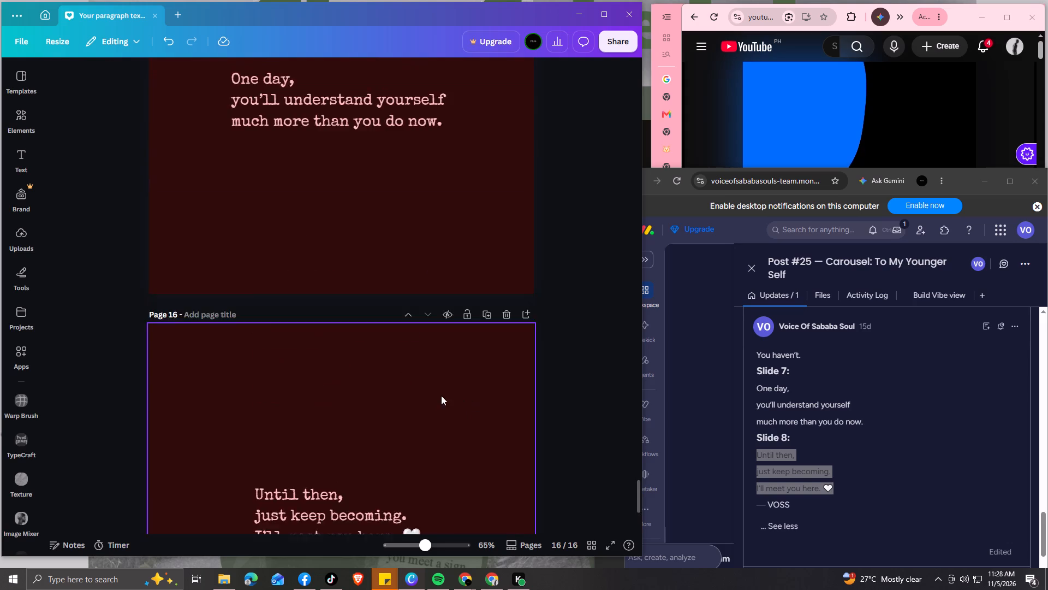
scroll(441, 396, up, 20)
scroll(441, 396, up, 19)
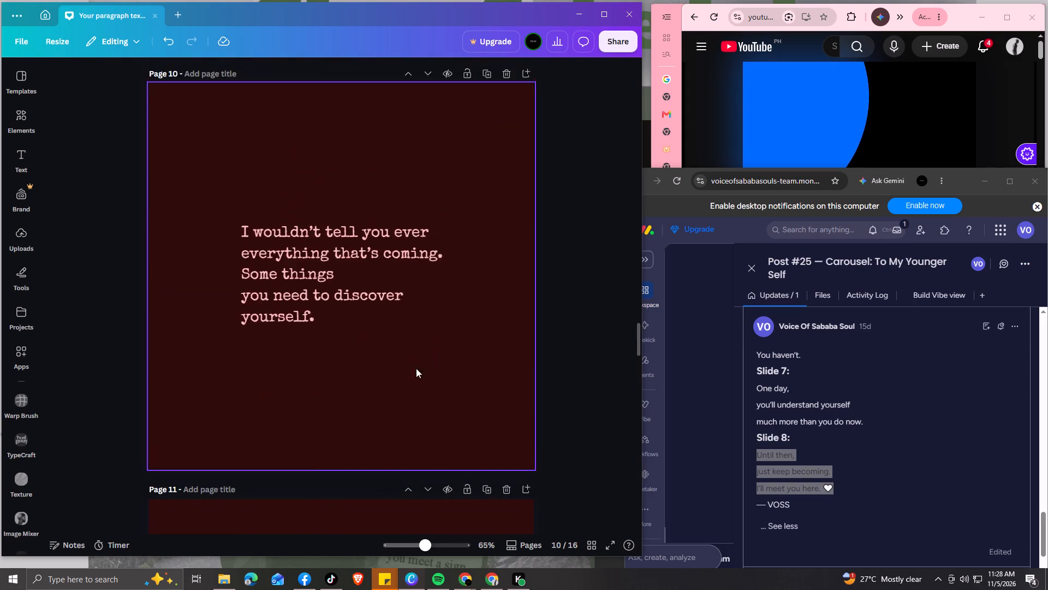
scroll(416, 368, up, 19)
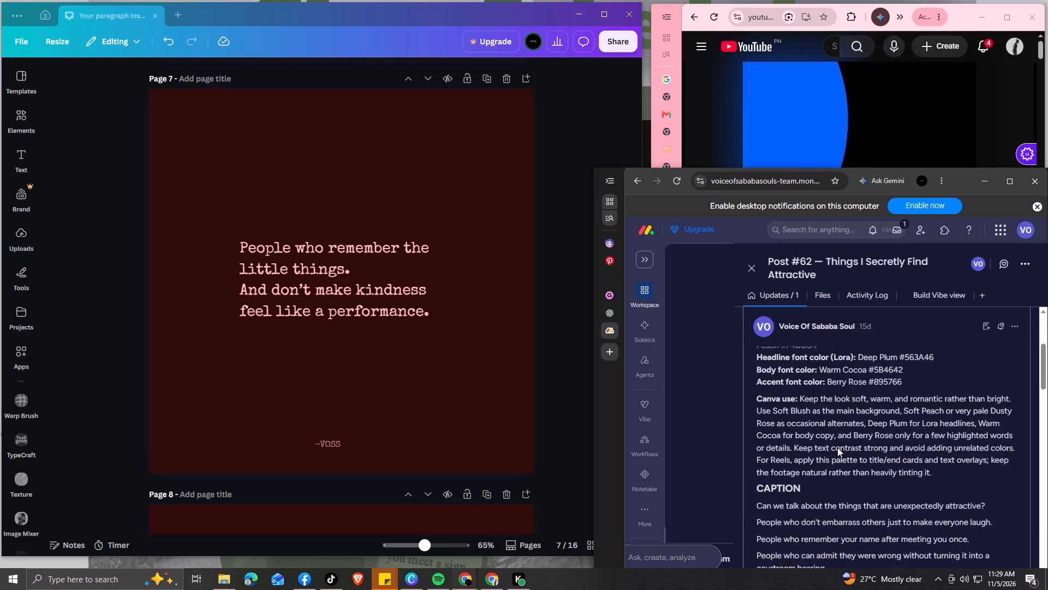
scroll(837, 447, down, 8)
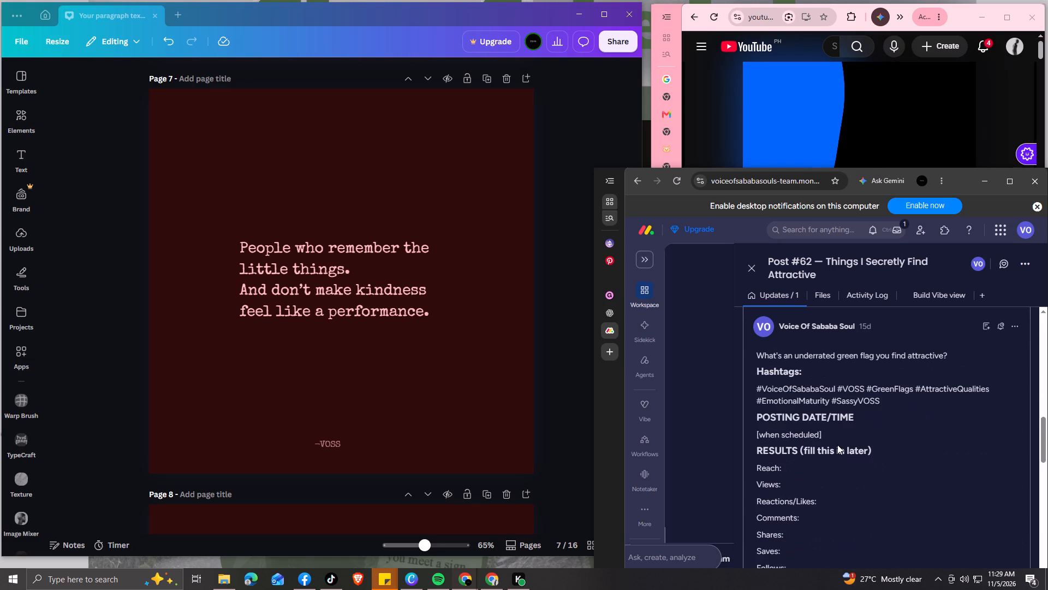
scroll(837, 445, down, 9)
scroll(837, 444, up, 2)
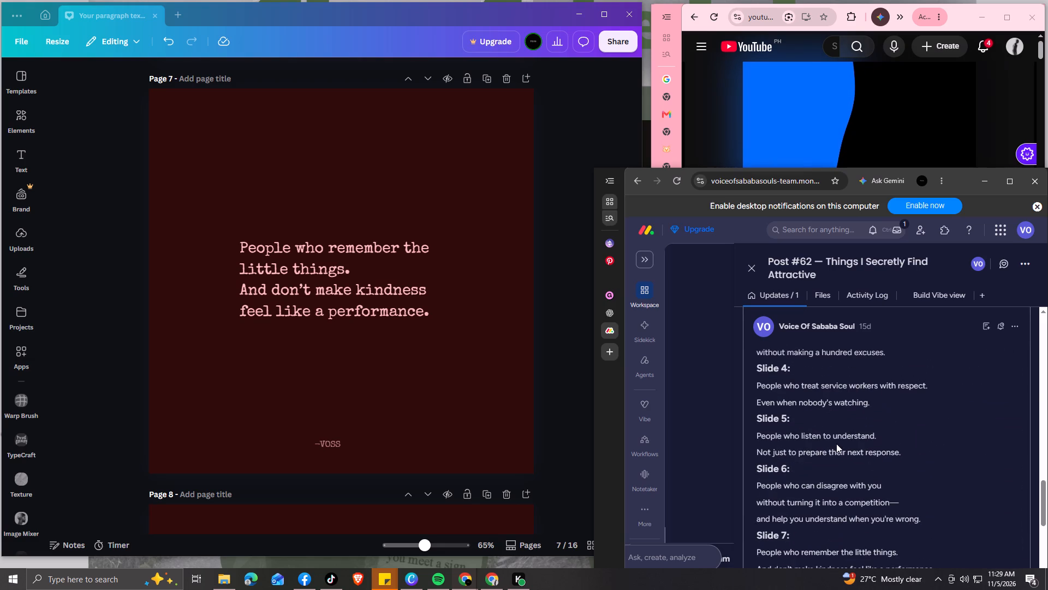
scroll(836, 442, up, 1)
scroll(426, 458, up, 3)
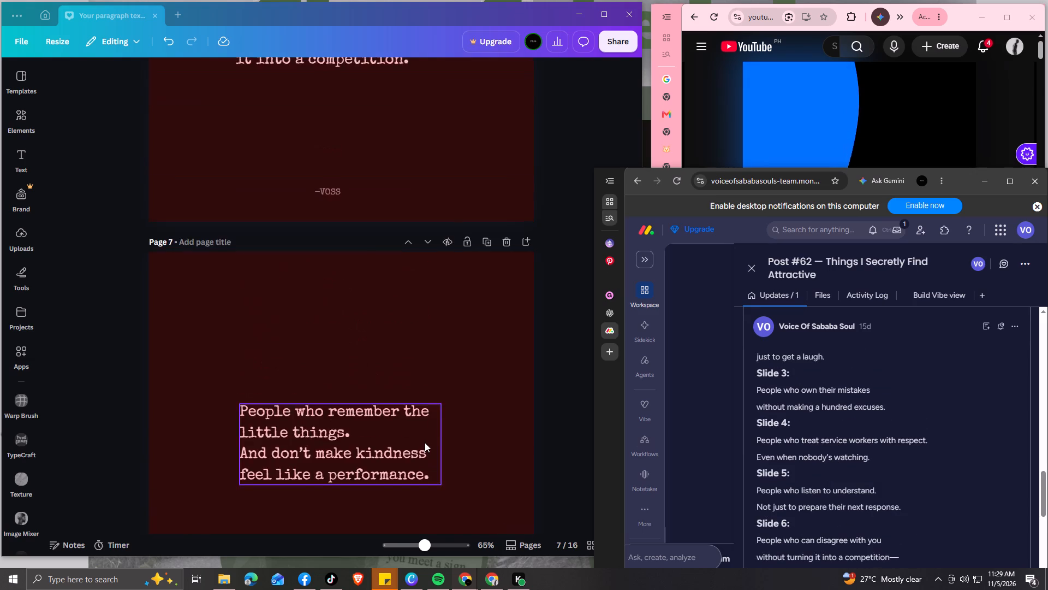
scroll(425, 439, up, 7)
scroll(426, 436, down, 2)
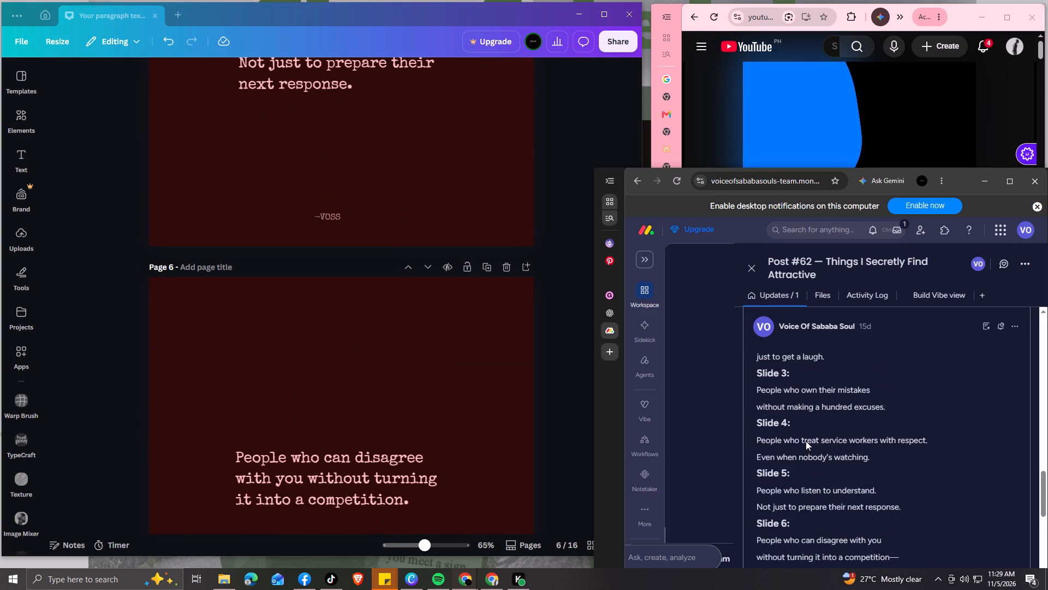
scroll(897, 434, down, 1)
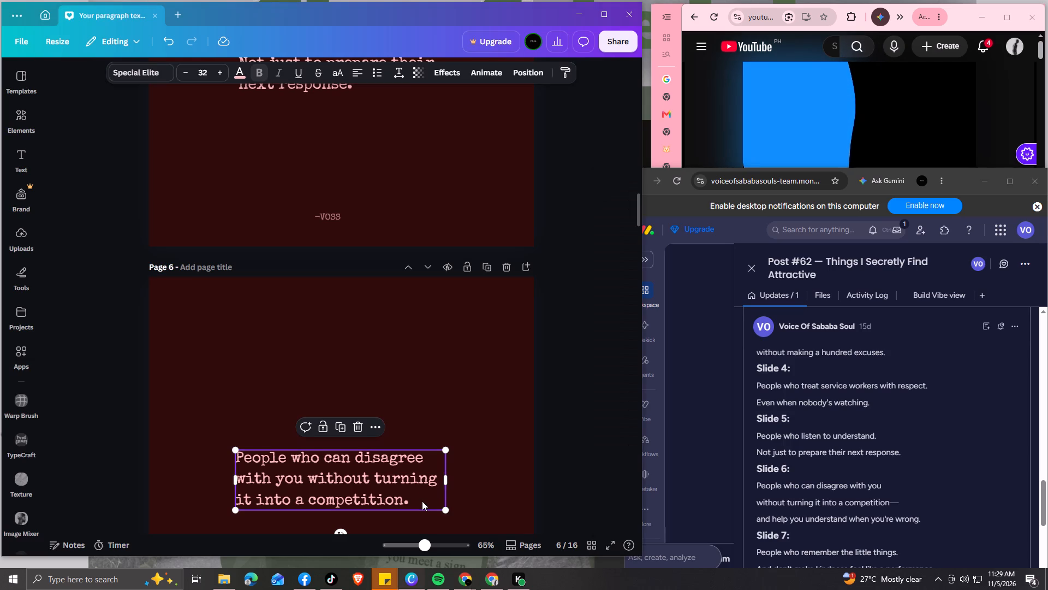
Copy the em dash after "competition" from the Slide 6 wording in the Post #62 brief.
drag(892, 503, 896, 503)
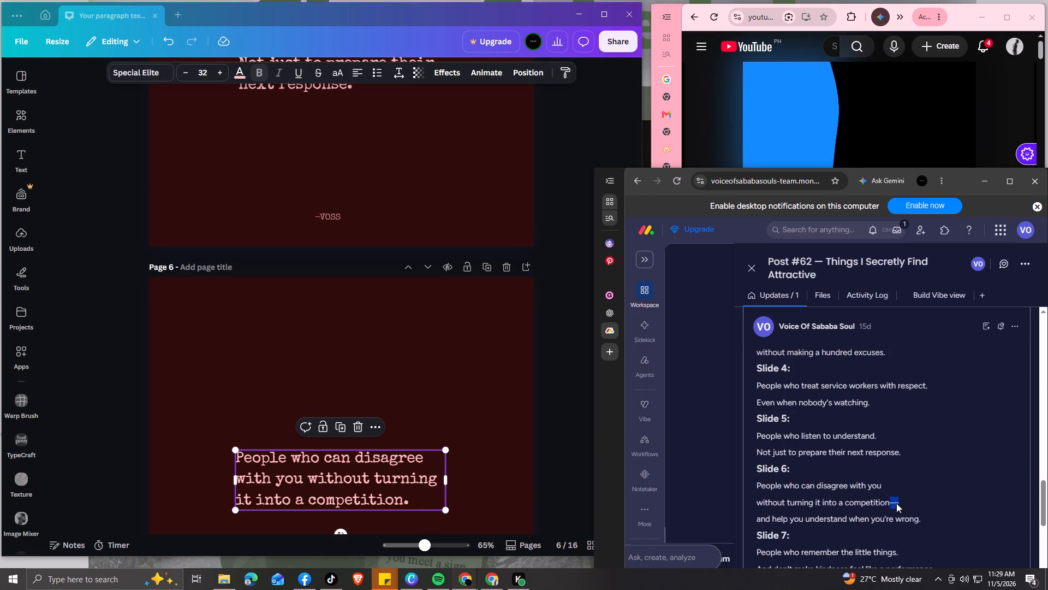
drag(896, 503, 897, 503)
key(ctrl+c)
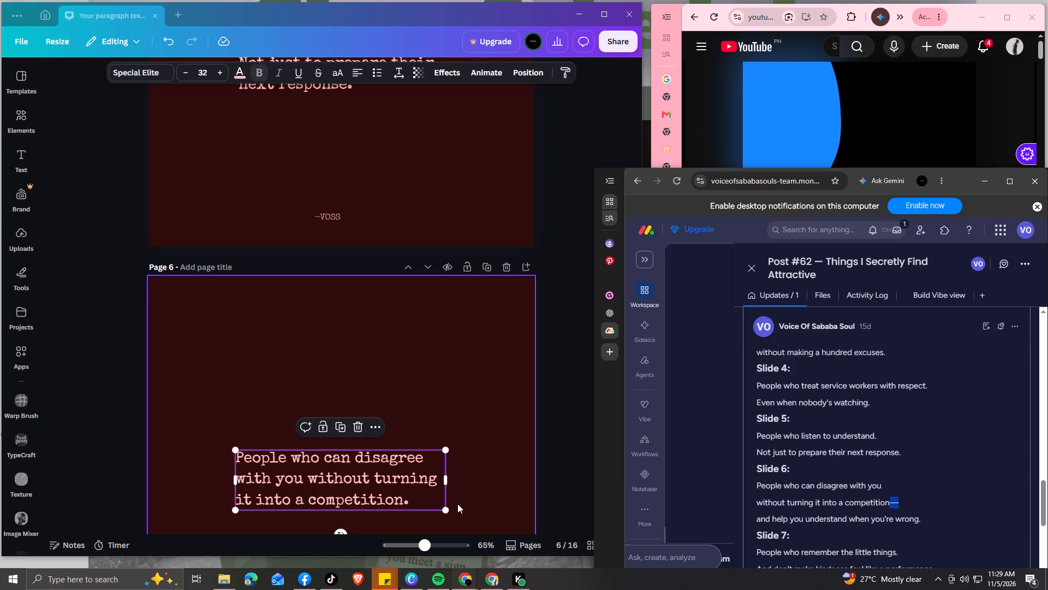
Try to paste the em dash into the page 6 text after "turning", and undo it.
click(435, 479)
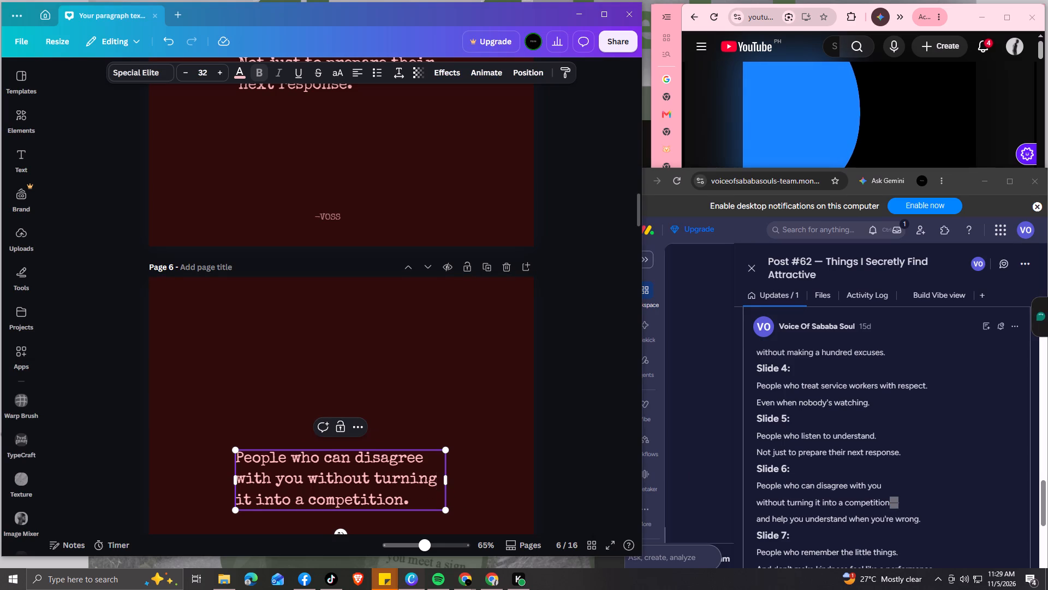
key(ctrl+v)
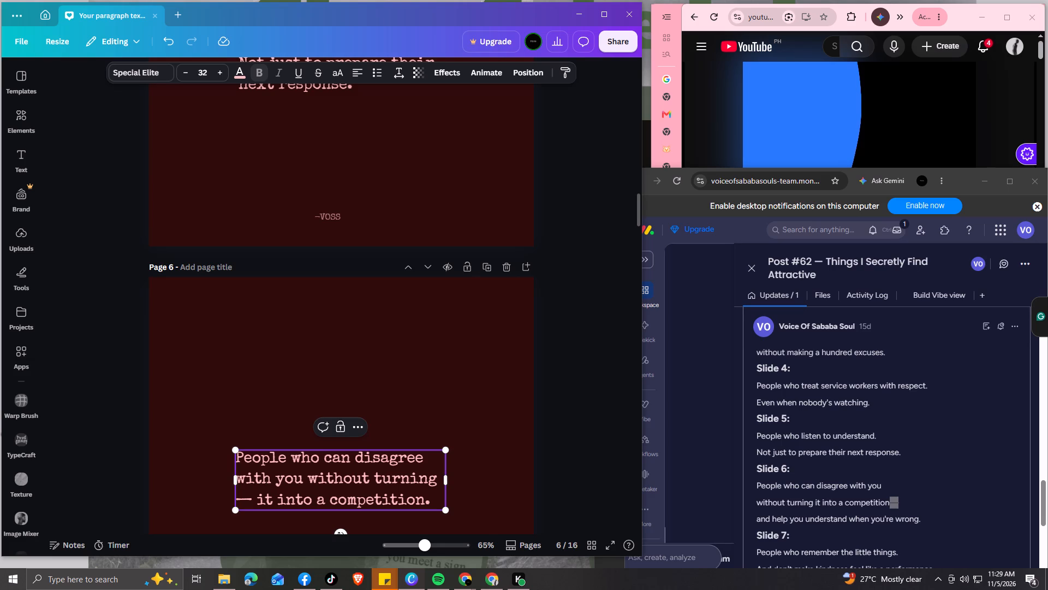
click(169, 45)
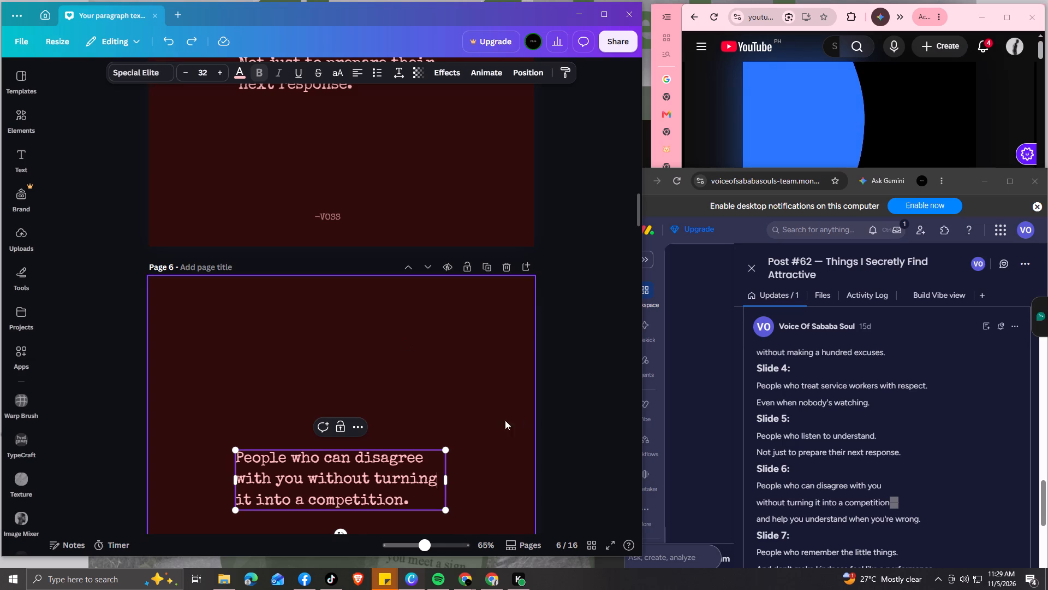
Replace the full stop after "competition" on page 6 with the copied em dash and "and", widening the text box so they share a line.
click(409, 503)
key(BackSpace)
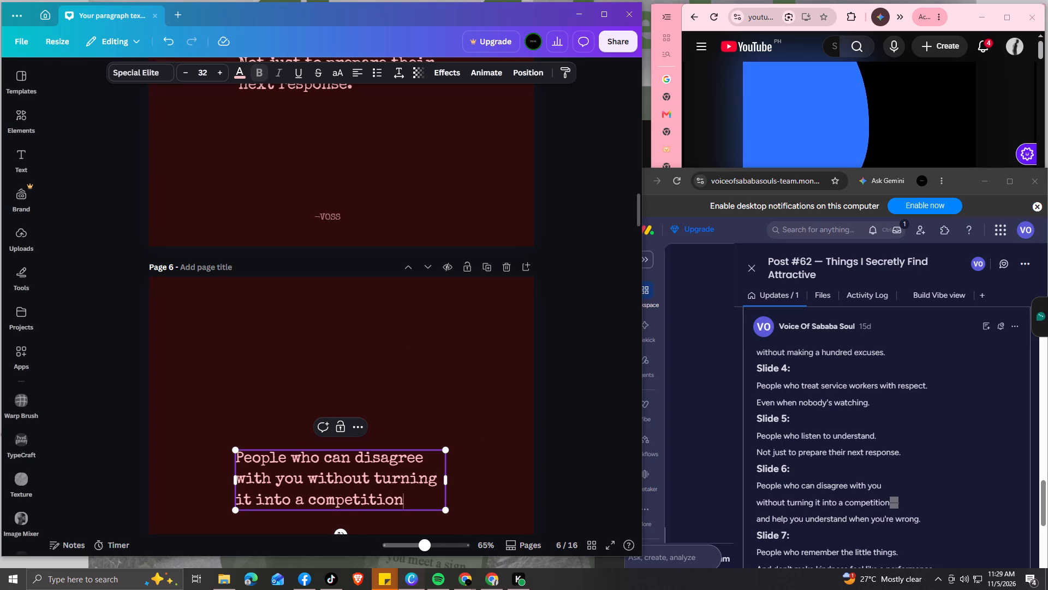
key(ctrl+v)
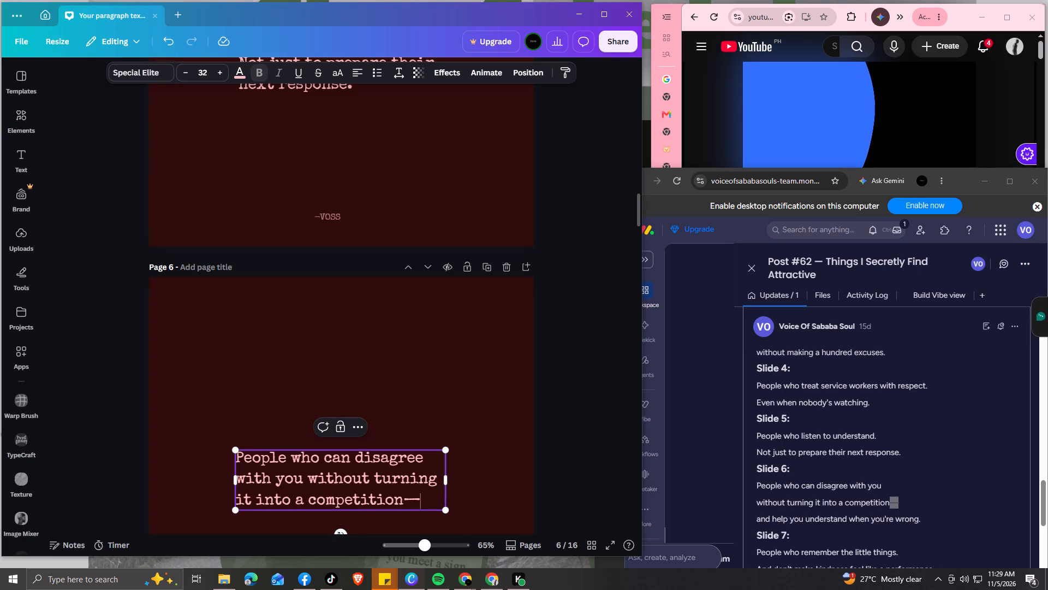
text(annd)
key(space)
key(BackSpace)
key(BackSpace)
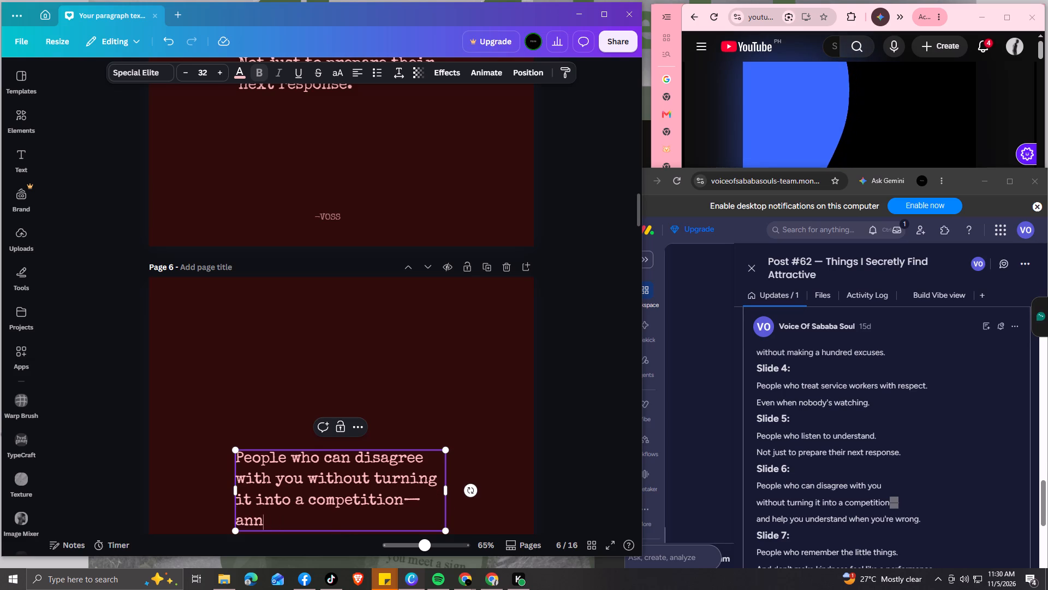
key(BackSpace)
key(d)
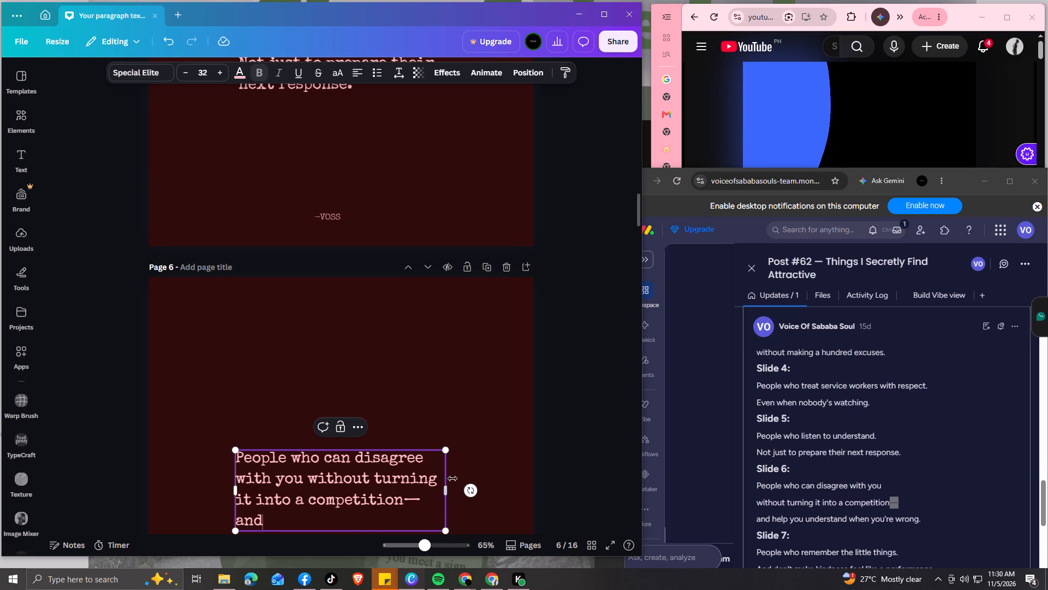
drag(448, 488, 458, 488)
key(Return)
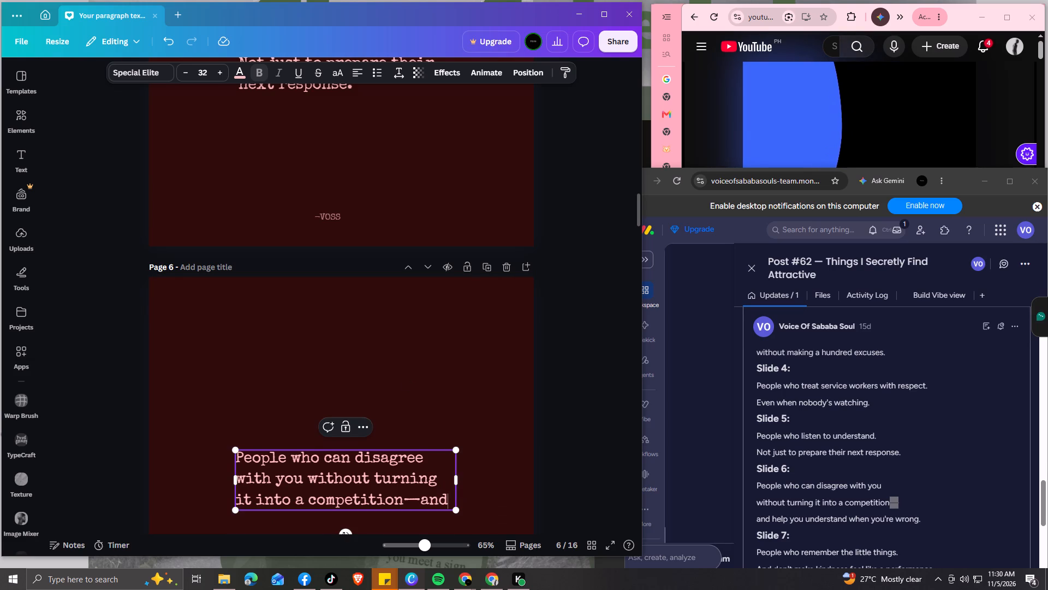
Complete the page 6 text with "help you understand when you're wrong." and centre the text box on the page.
text(help you)
key(space)
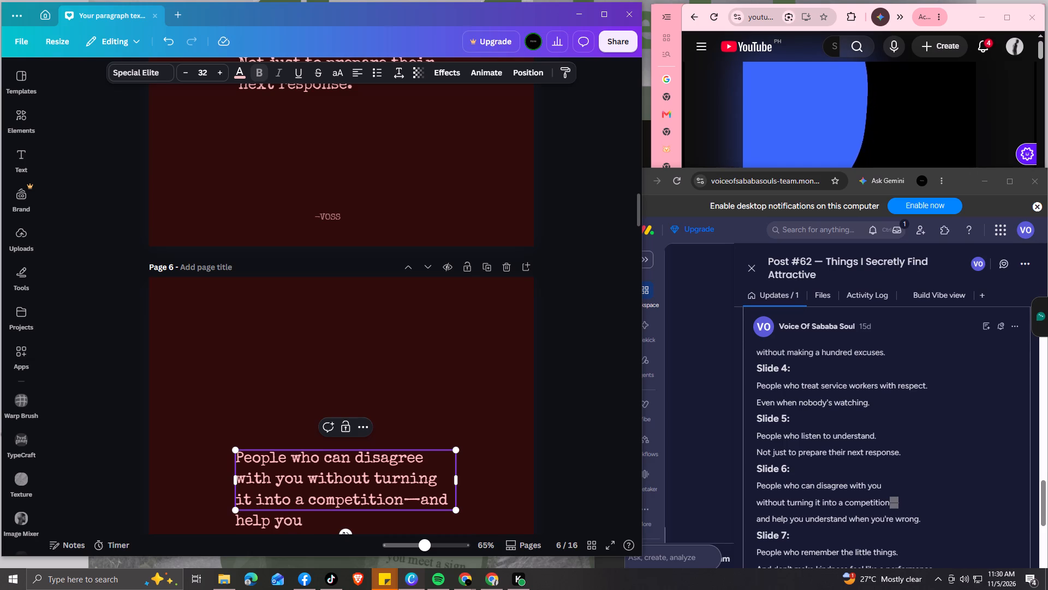
text(understandn)
key(space)
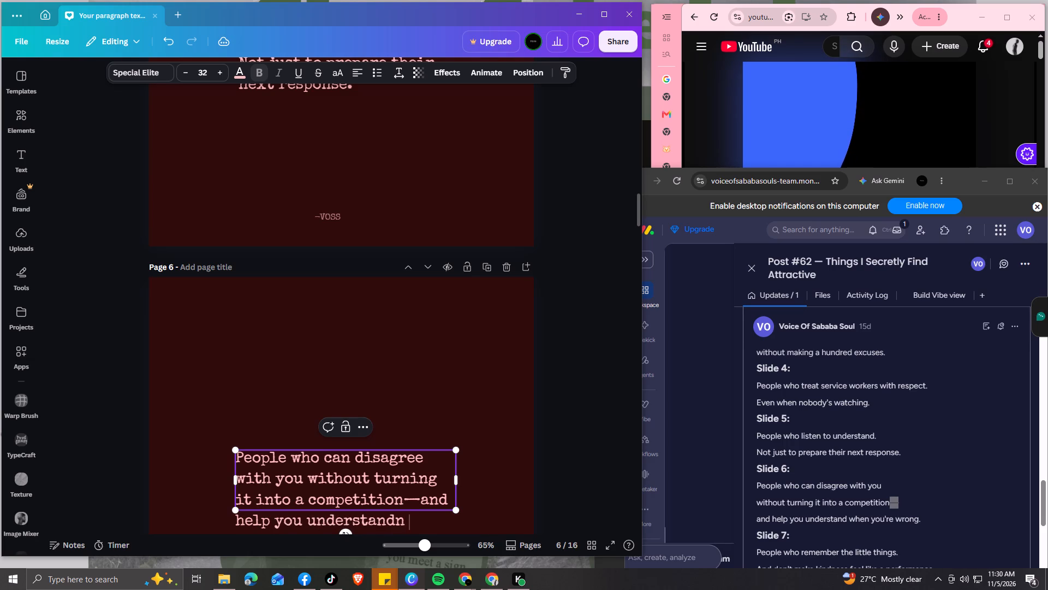
key(BackSpace)
key(BackSpace)
key(space)
text(when you)
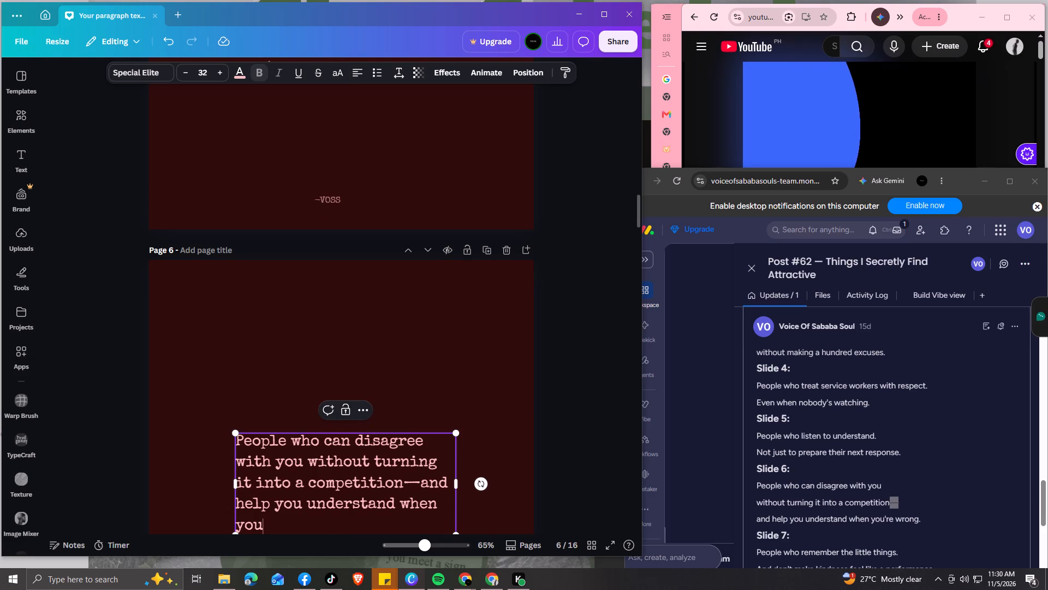
text('re wrom)
key(BackSpace)
text(ng.)
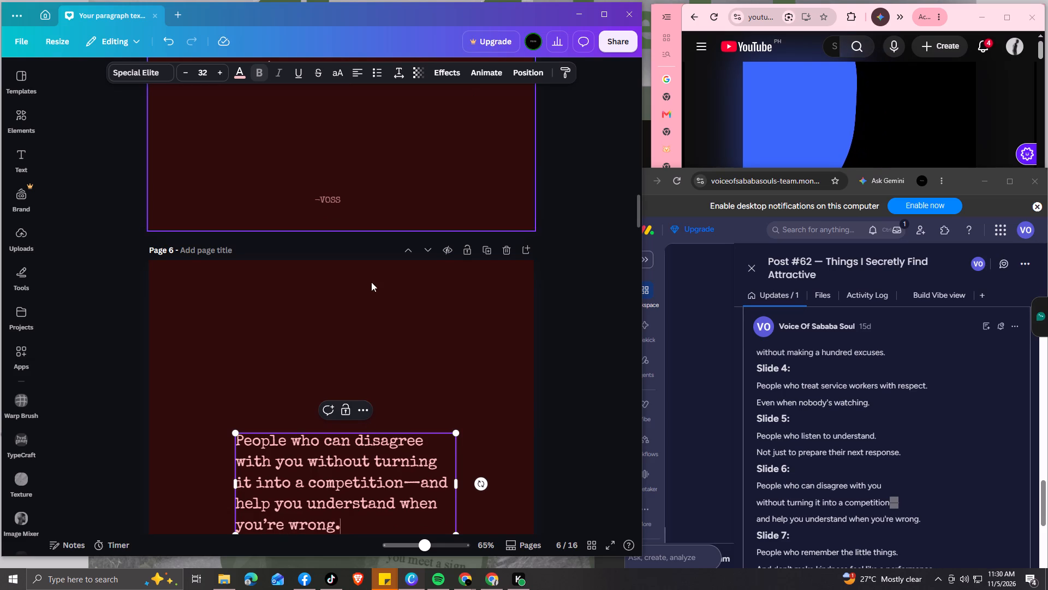
scroll(364, 306, down, 2)
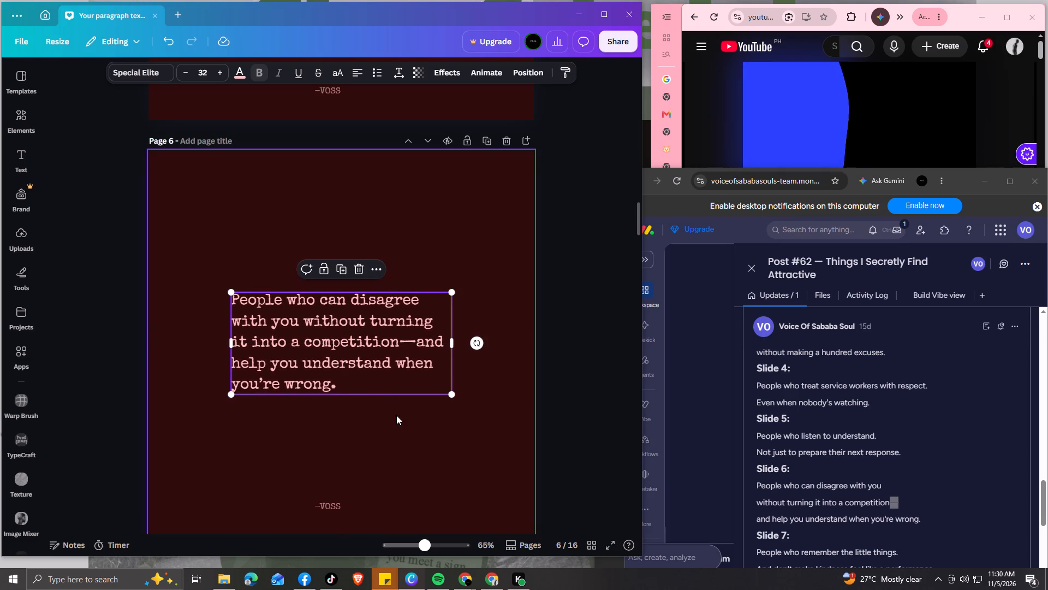
drag(400, 436, 407, 436)
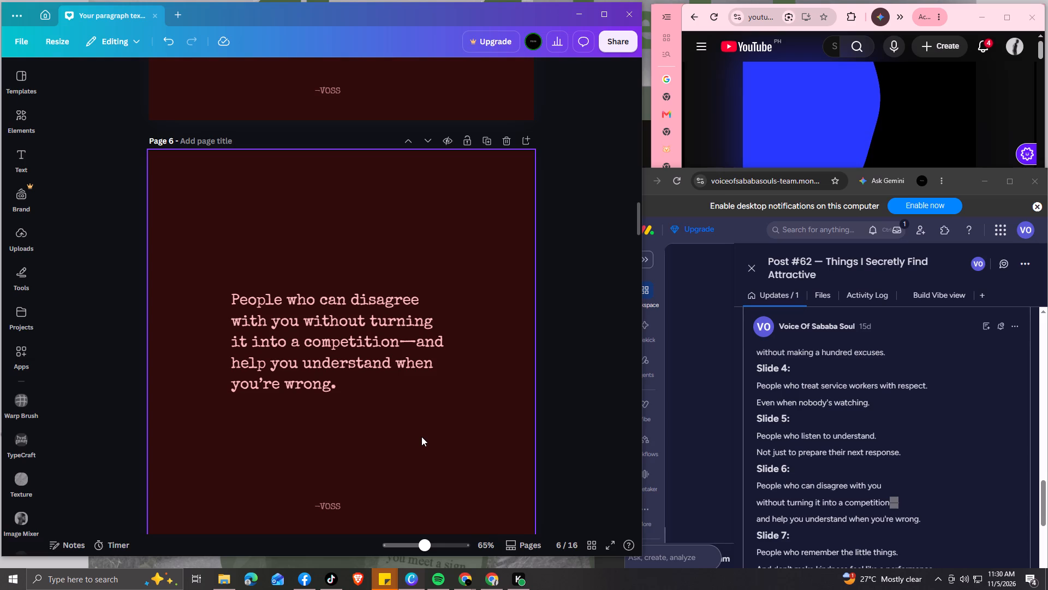
Replace the page 3 wording after "People who" with "own their mistakes" from the brief's Slide 3.
scroll(936, 425, up, 1)
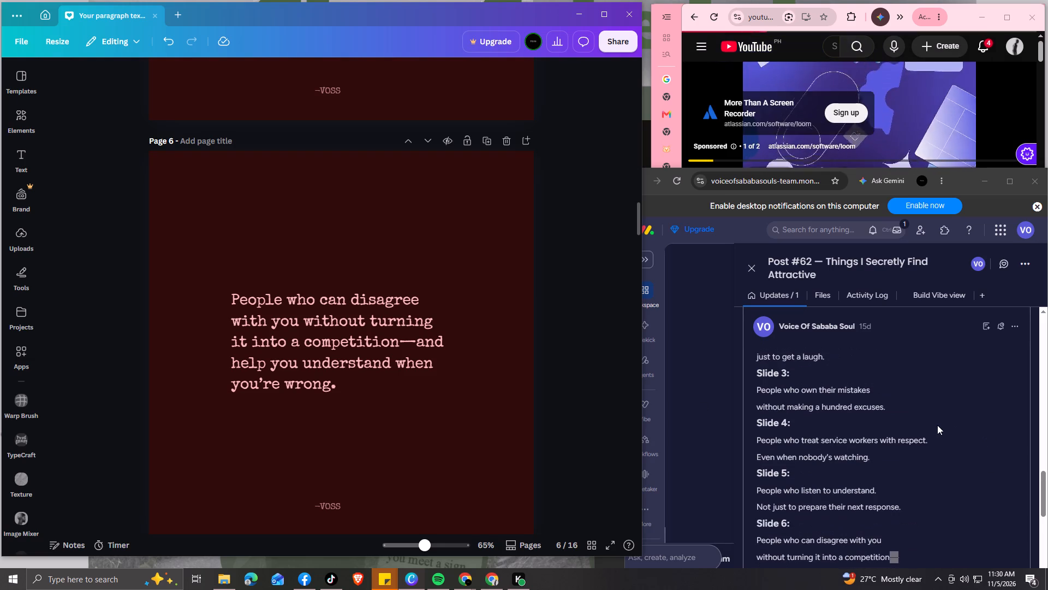
scroll(463, 385, up, 15)
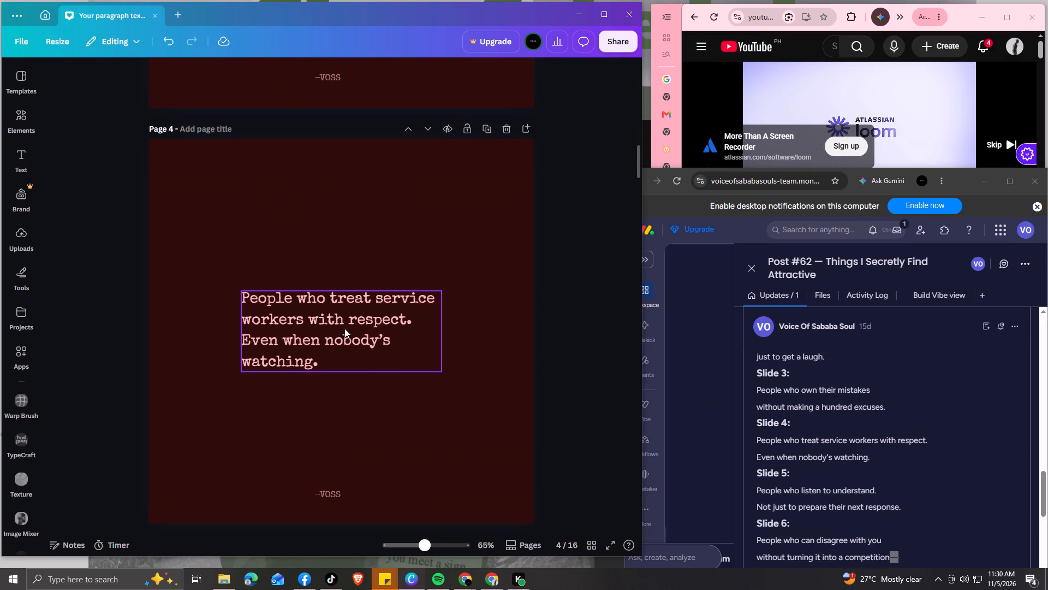
scroll(350, 320, up, 6)
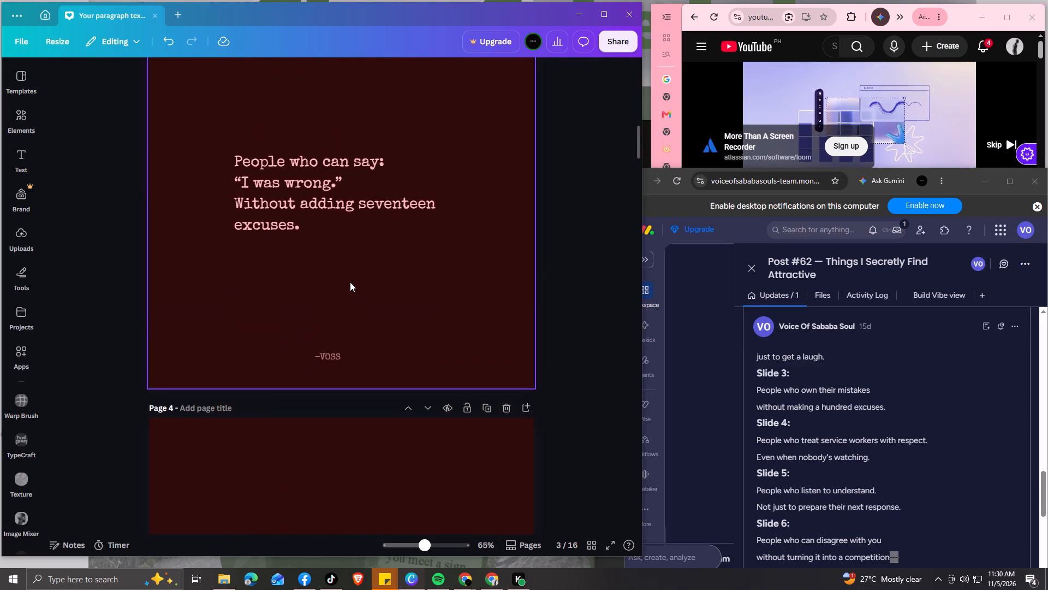
scroll(350, 282, up, 1)
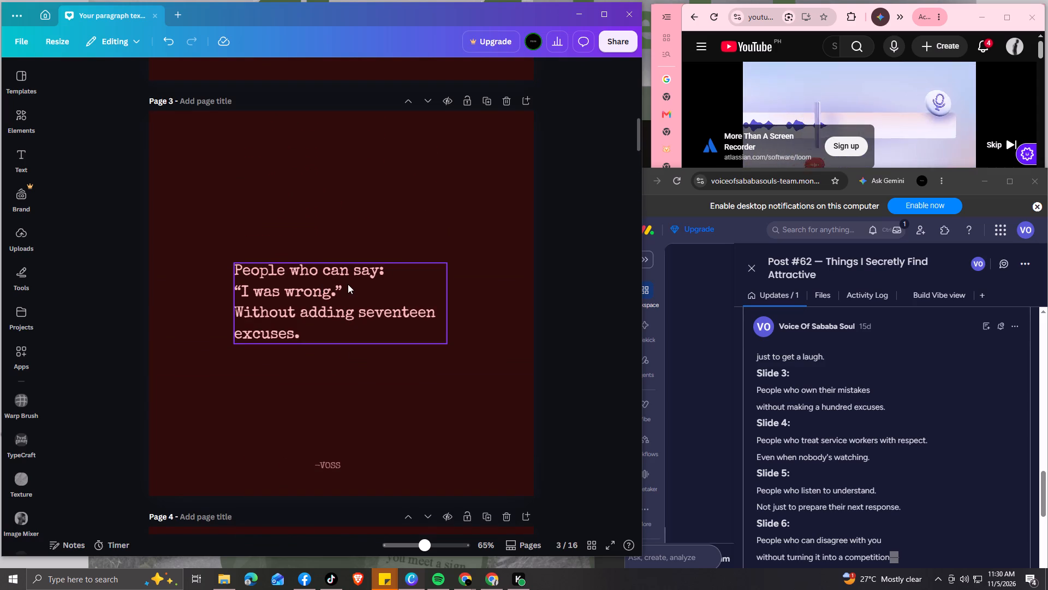
click(318, 332)
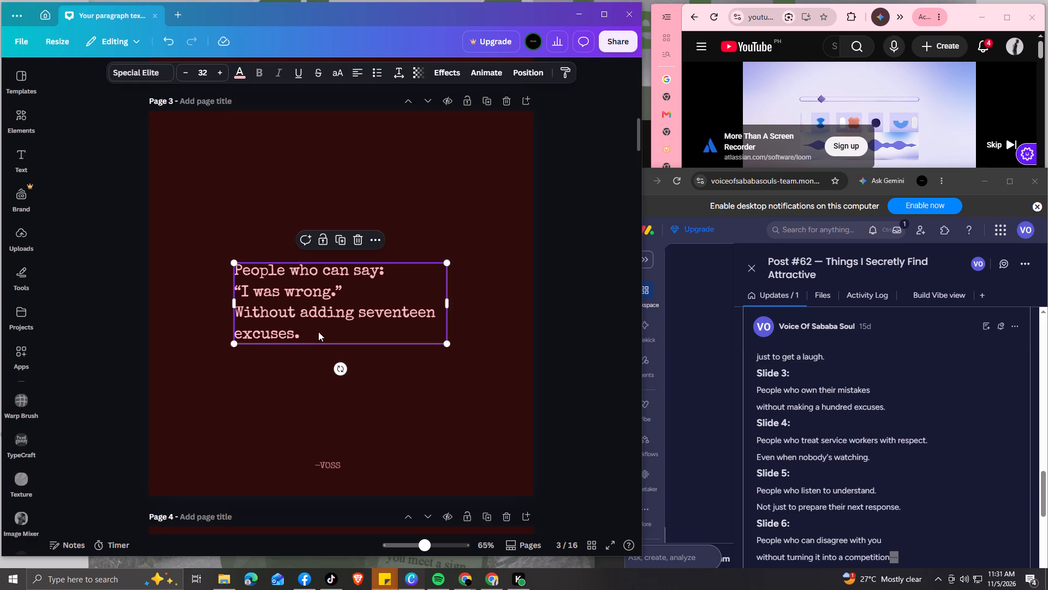
click(318, 332)
drag(318, 332, 326, 273)
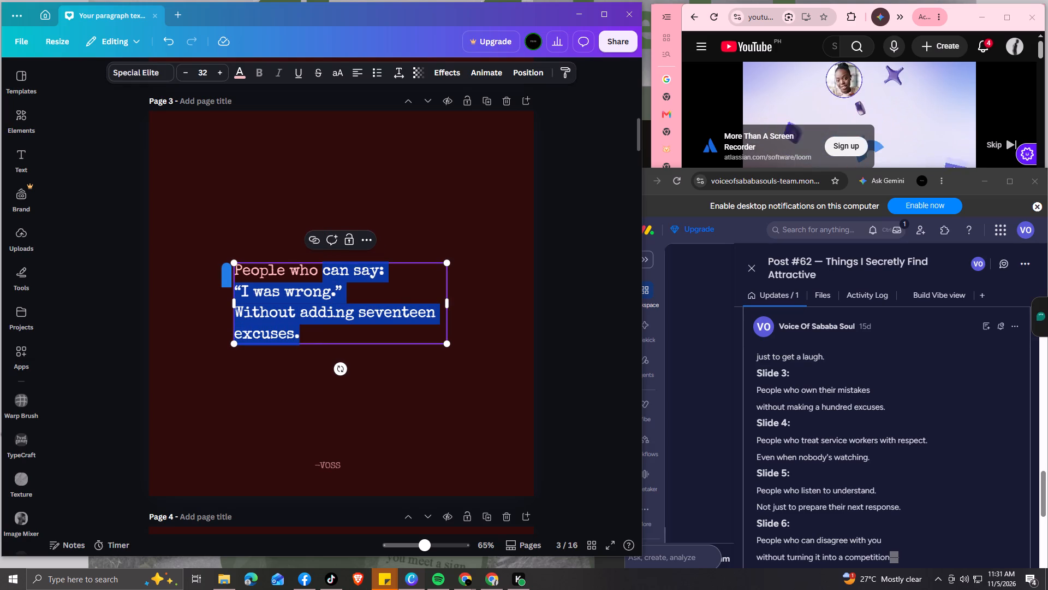
key(BackSpace)
text(own)
key(space)
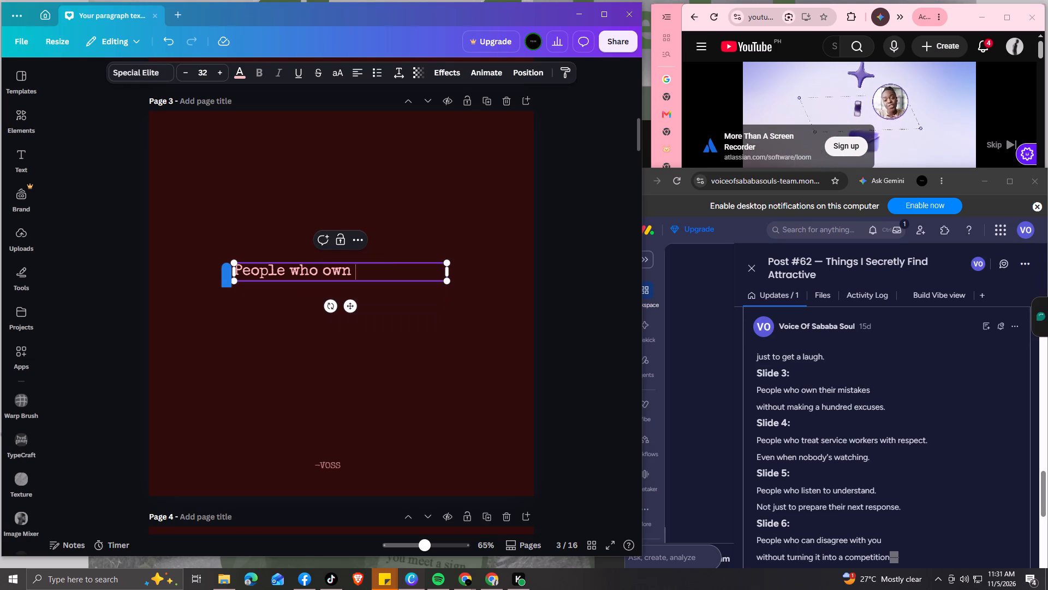
text(their)
key(space)
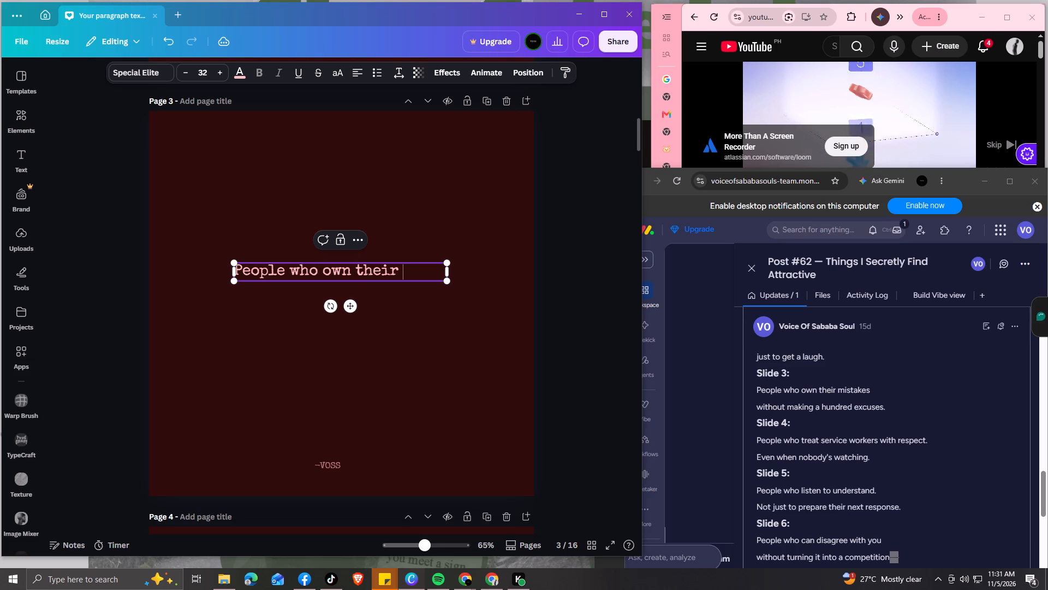
text(mistakles)
key(BackSpace)
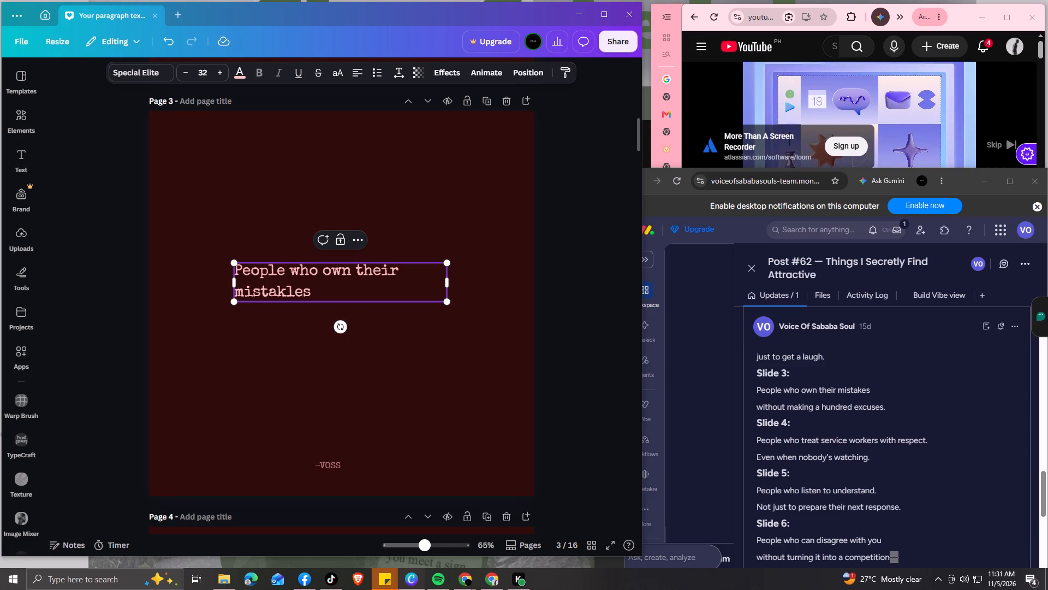
key(BackSpace)
key(BackSpace)
text(es)
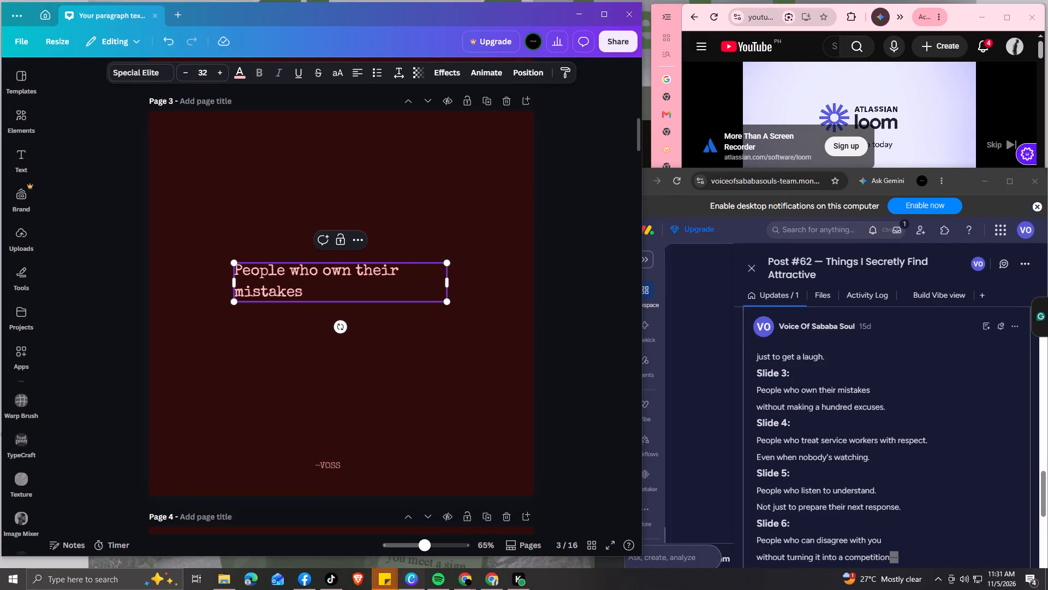
Finish the page 3 sentence with "without making a hundred excuses.".
key(space)
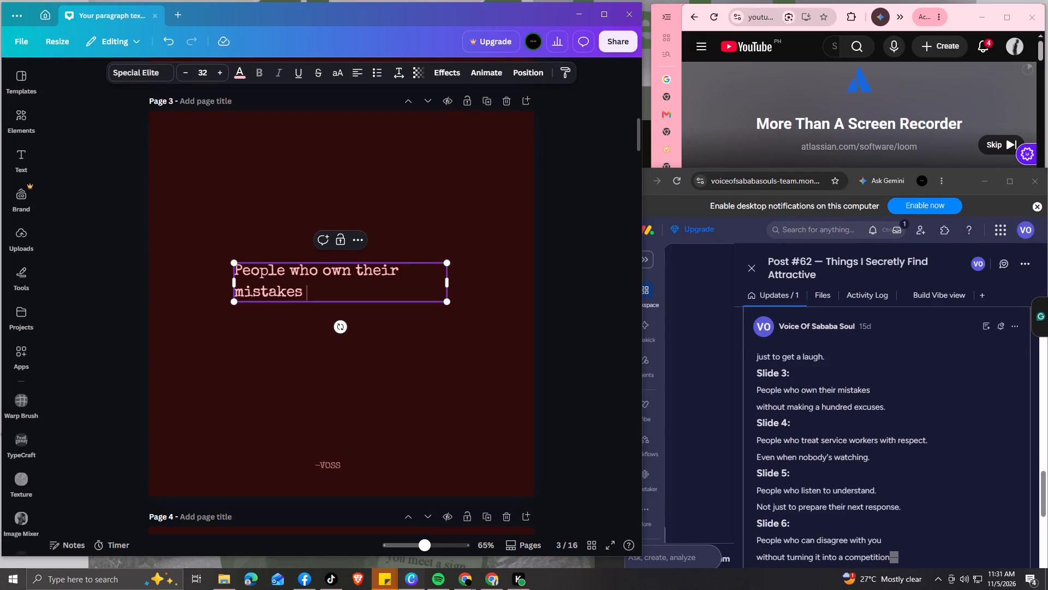
text(withourt)
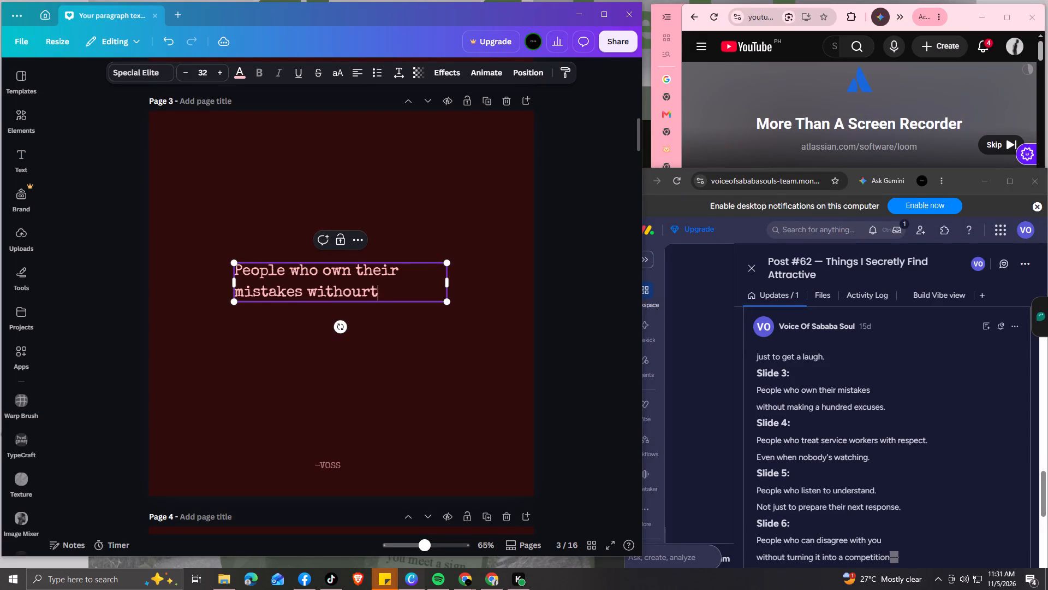
key(BackSpace)
key(BackSpace)
text(t)
key(space)
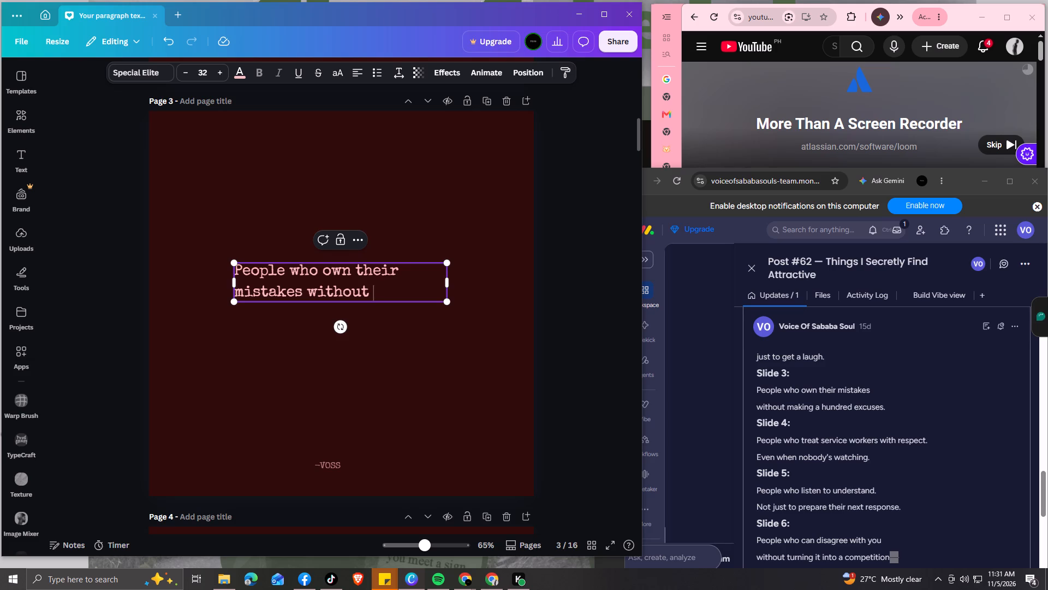
text(making)
key(space)
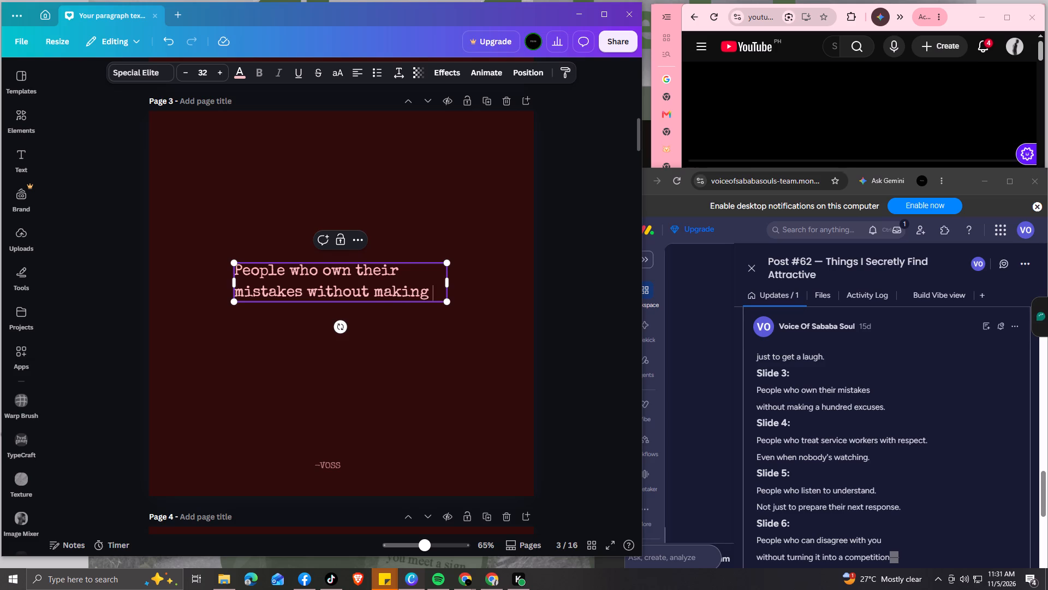
text(a hundr)
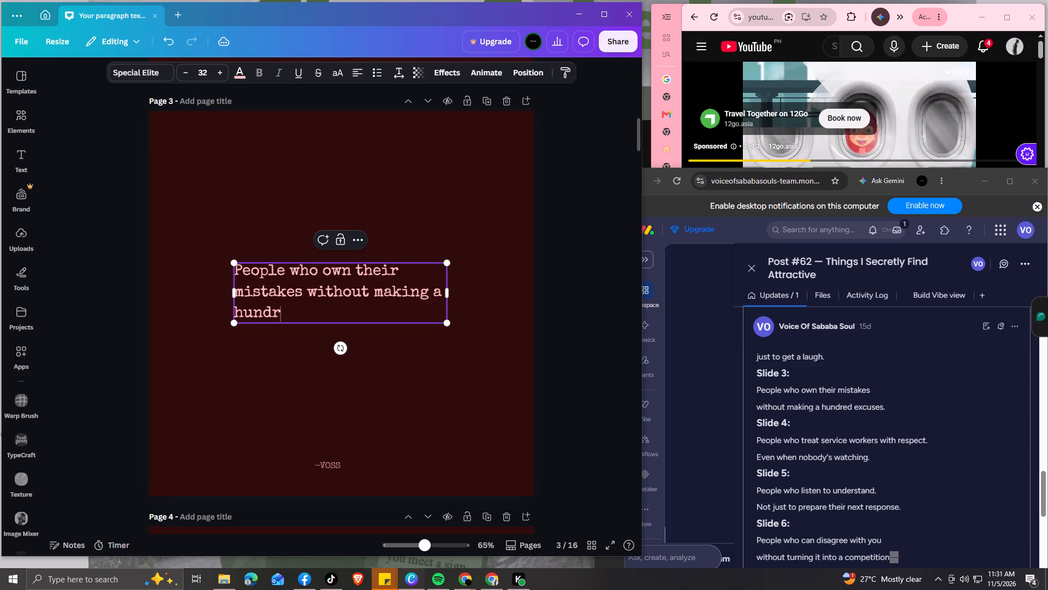
text(ed)
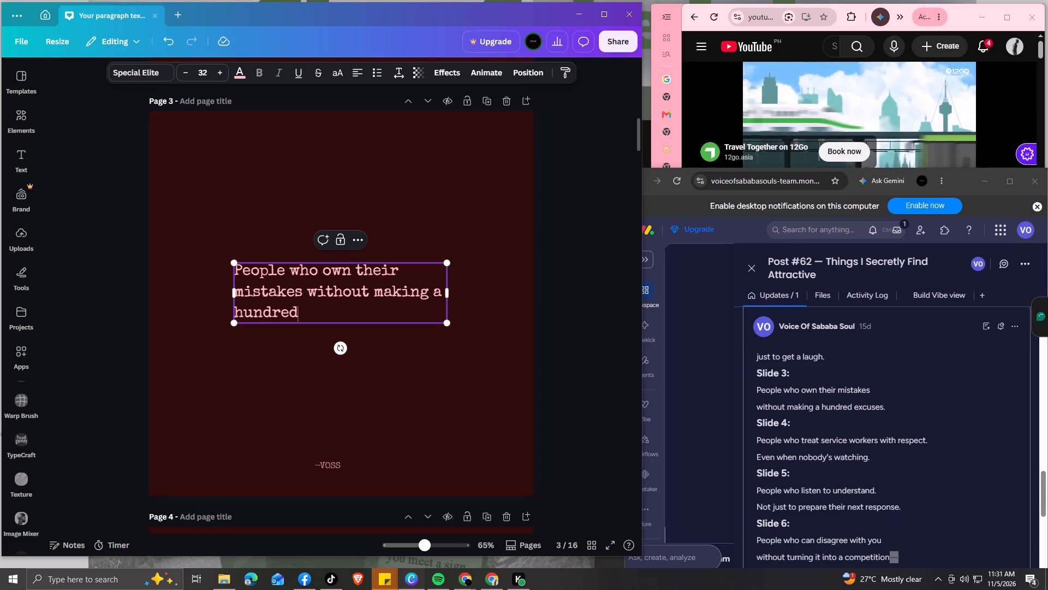
key(space)
text(excuses)
key(period)
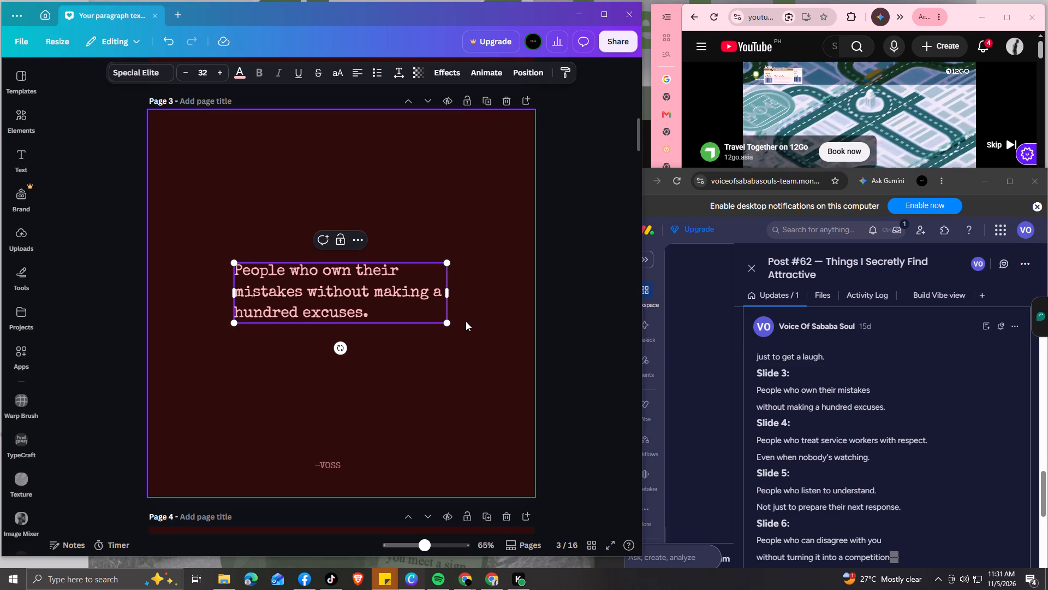
Look over the Post #62 slides against the brief and close the brief.
scroll(450, 353, down, 12)
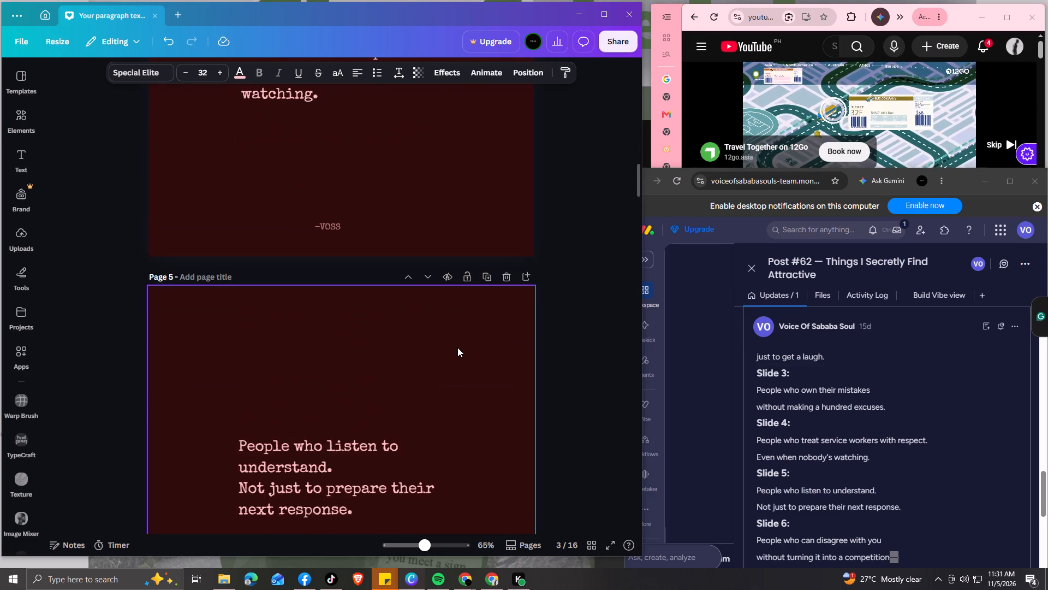
scroll(457, 347, down, 6)
scroll(844, 436, up, 10)
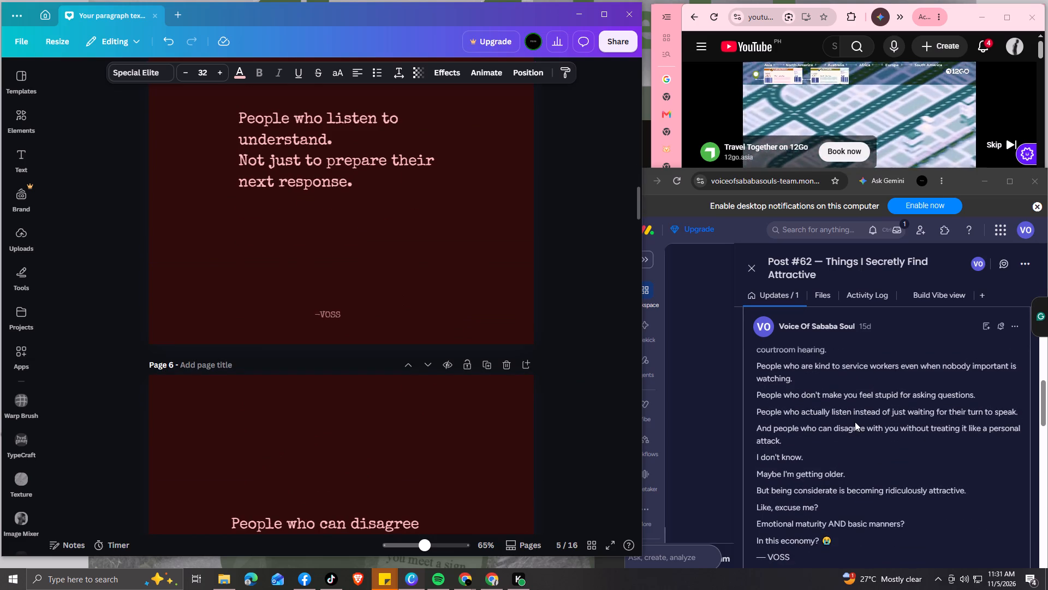
scroll(319, 414, up, 5)
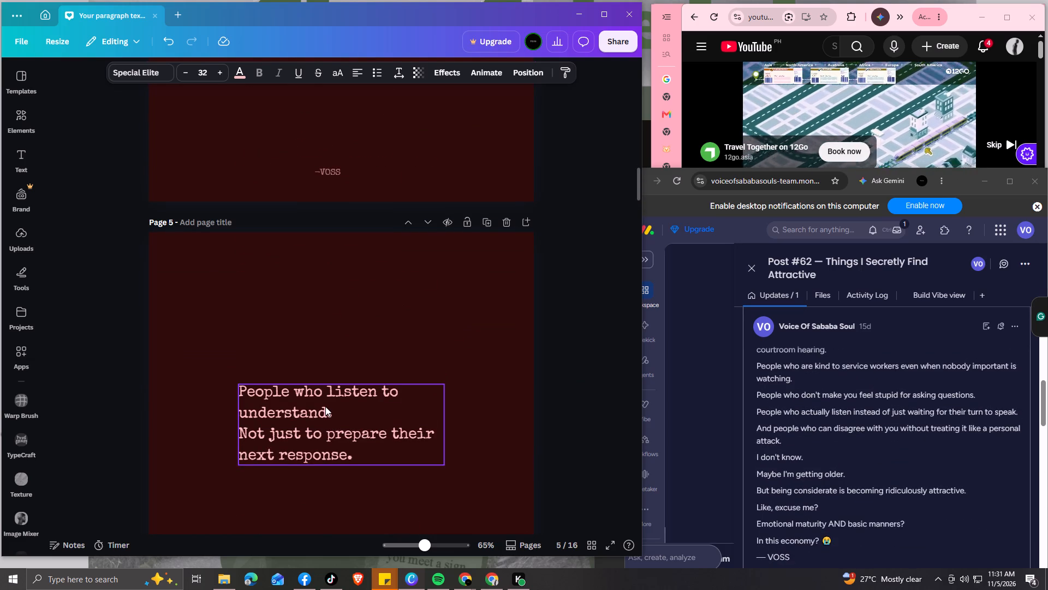
click(758, 267)
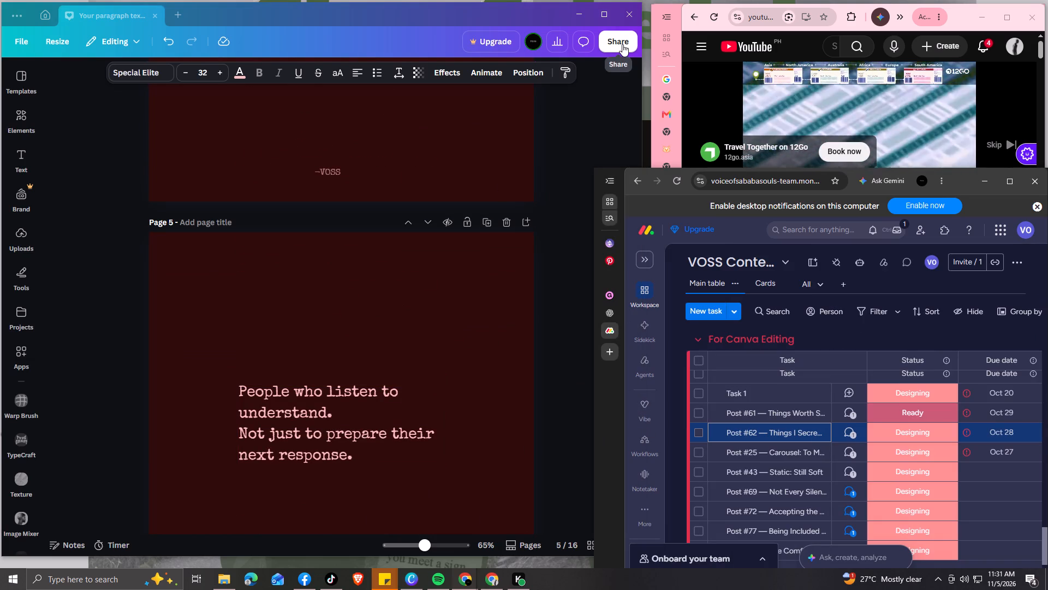
Open the design's PNG download options with a custom page selection.
click(622, 44)
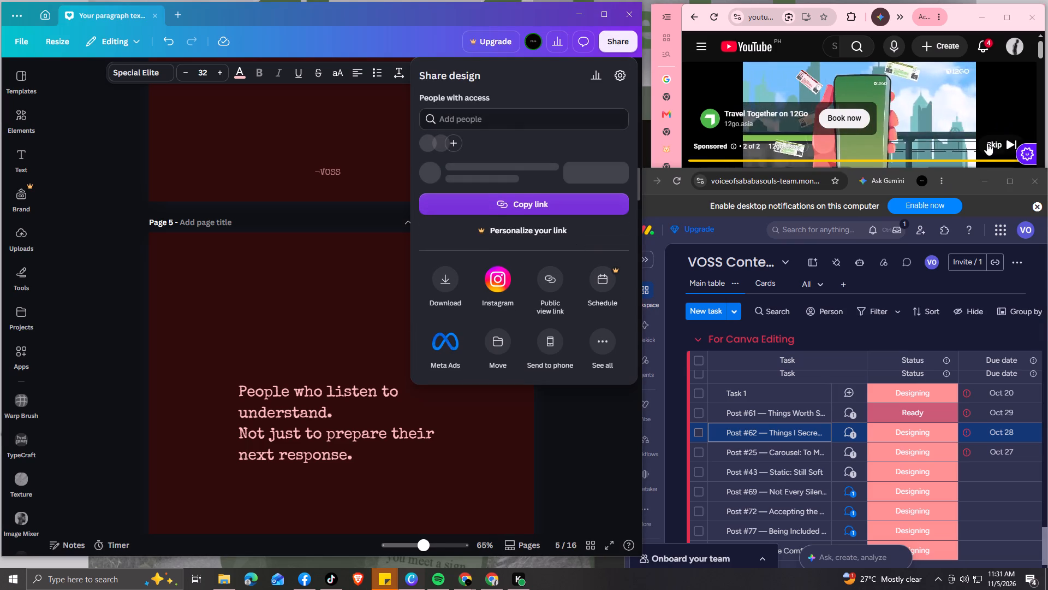
click(987, 144)
click(451, 297)
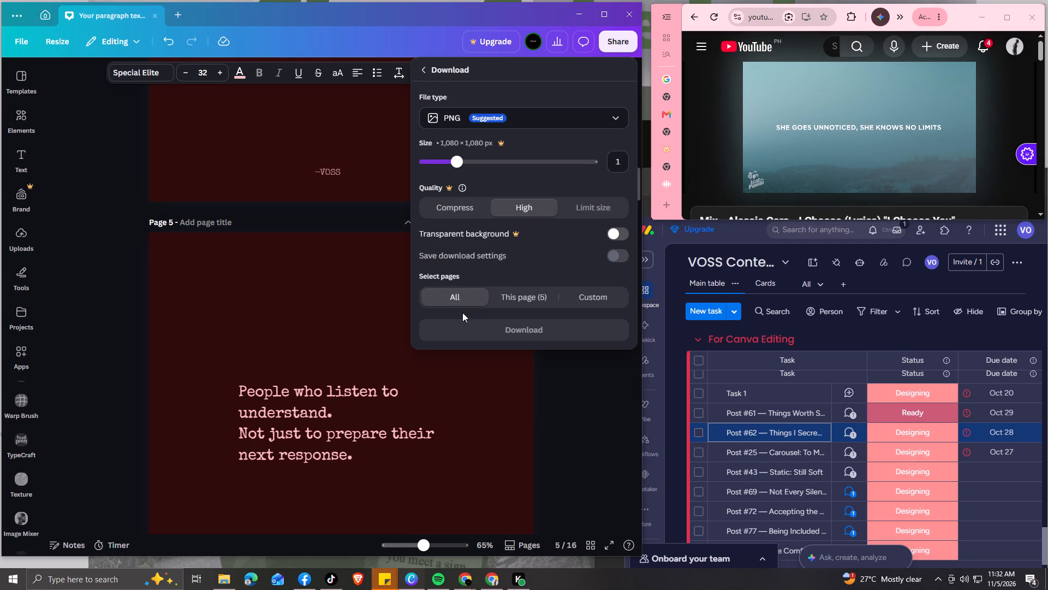
click(586, 299)
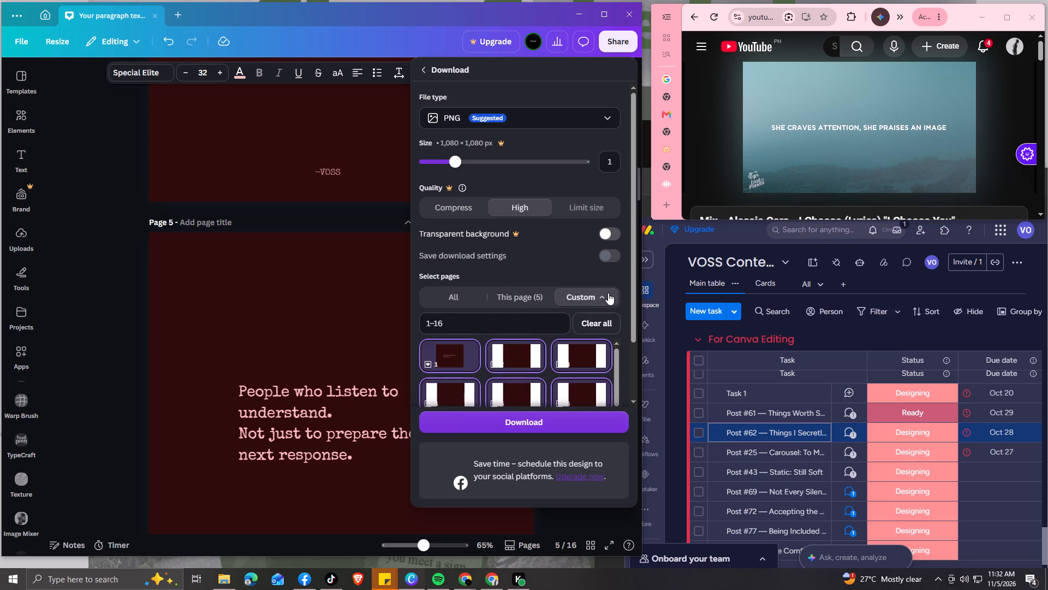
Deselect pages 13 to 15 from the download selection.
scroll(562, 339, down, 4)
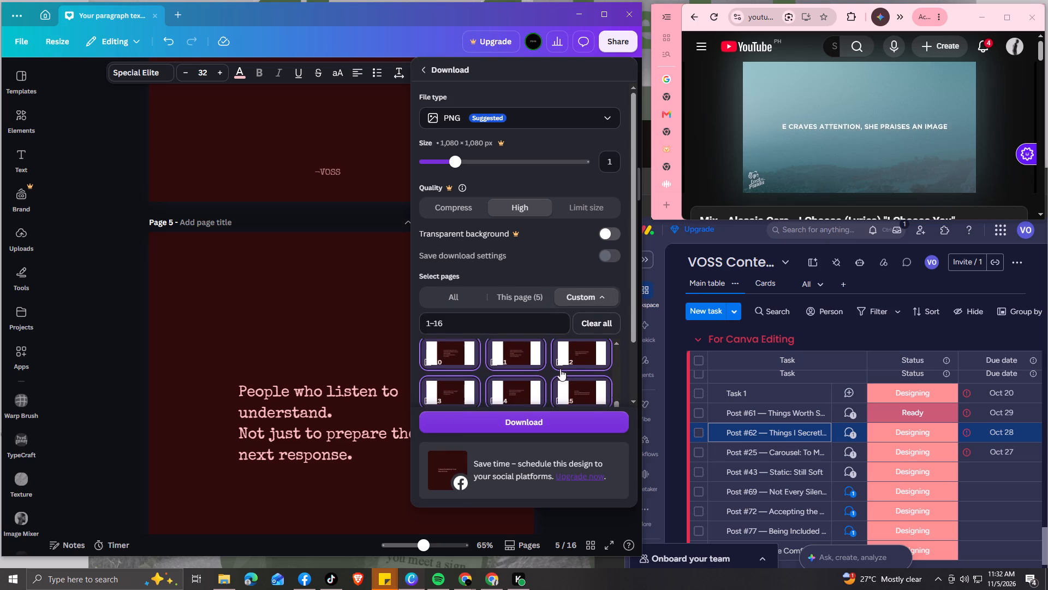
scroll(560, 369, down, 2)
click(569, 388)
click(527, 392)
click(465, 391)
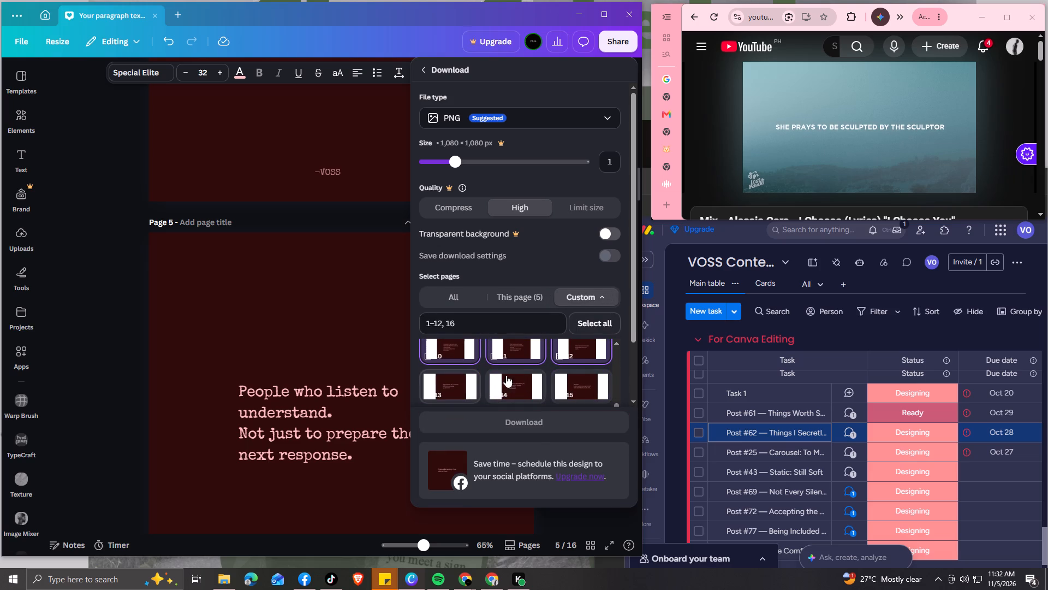
Set the download page range to 1-8 and start the PNG download.
click(466, 322)
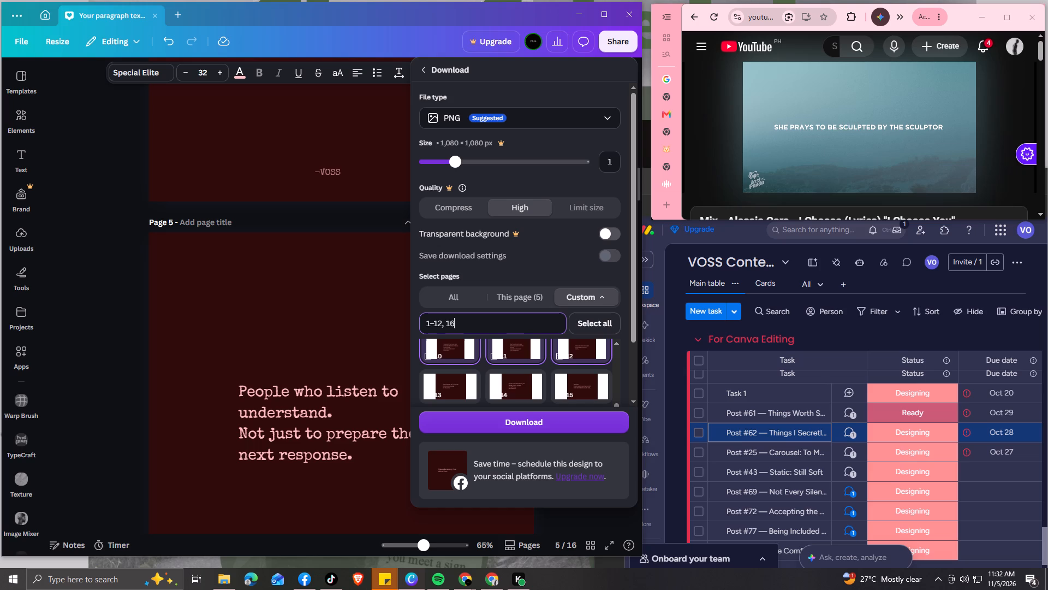
key(BackSpace)
key(BackSpace)
key(BackSpace)
key(BackSpace)
key(BackSpace)
key(BackSpace)
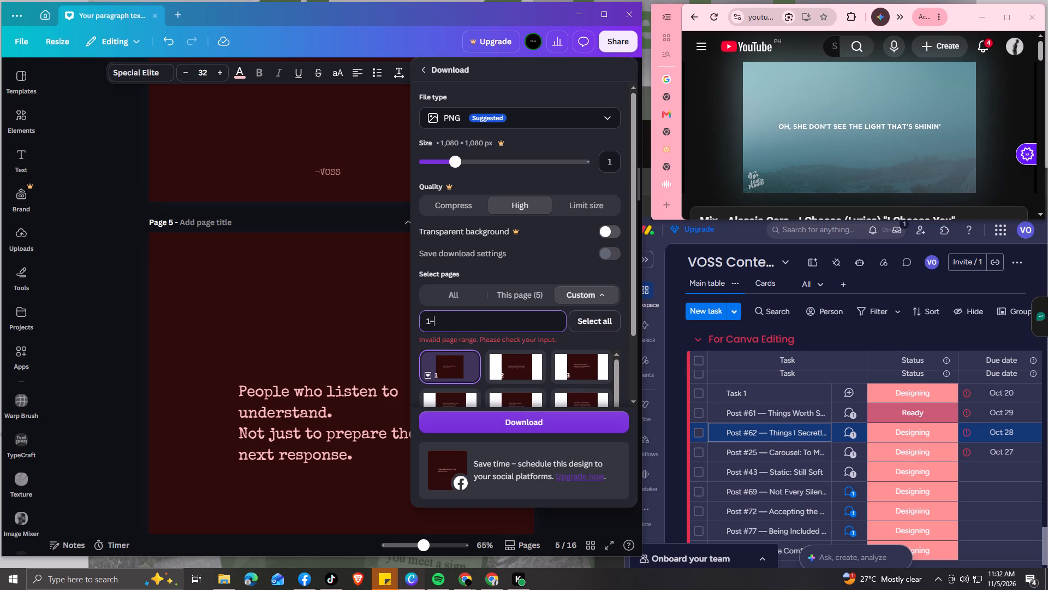
key(8)
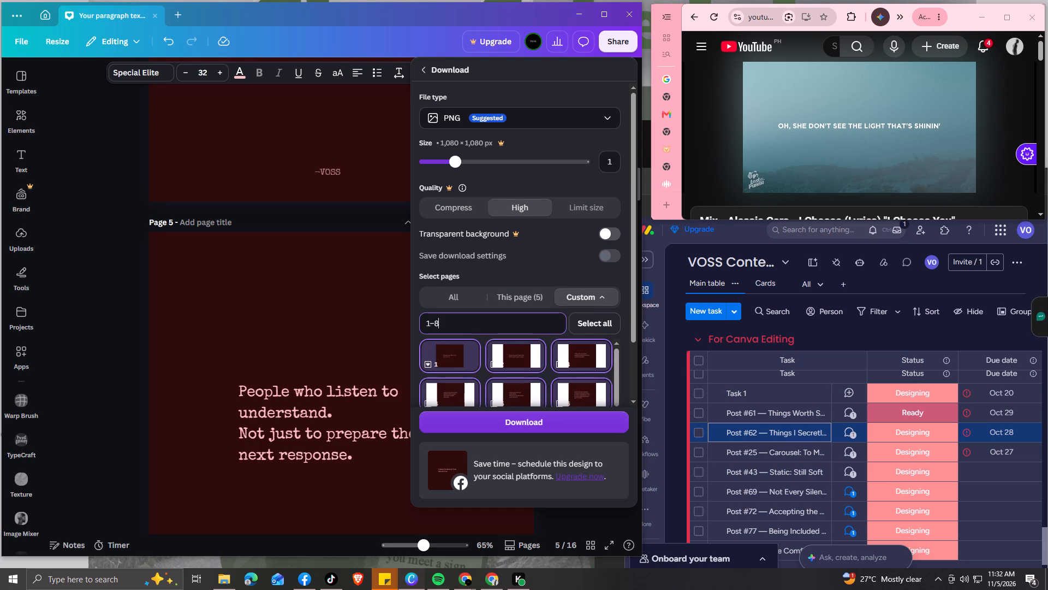
click(541, 420)
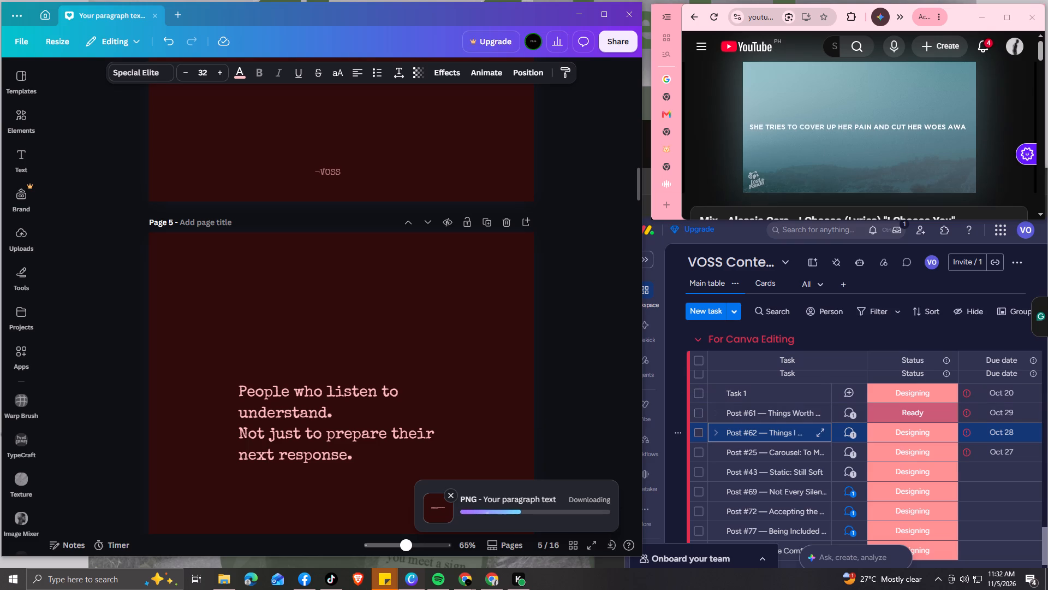
Save the ZIP in Downloads as "Post #62 — Things I Secretly Find Attractive", copying the name from the task's title.
click(849, 433)
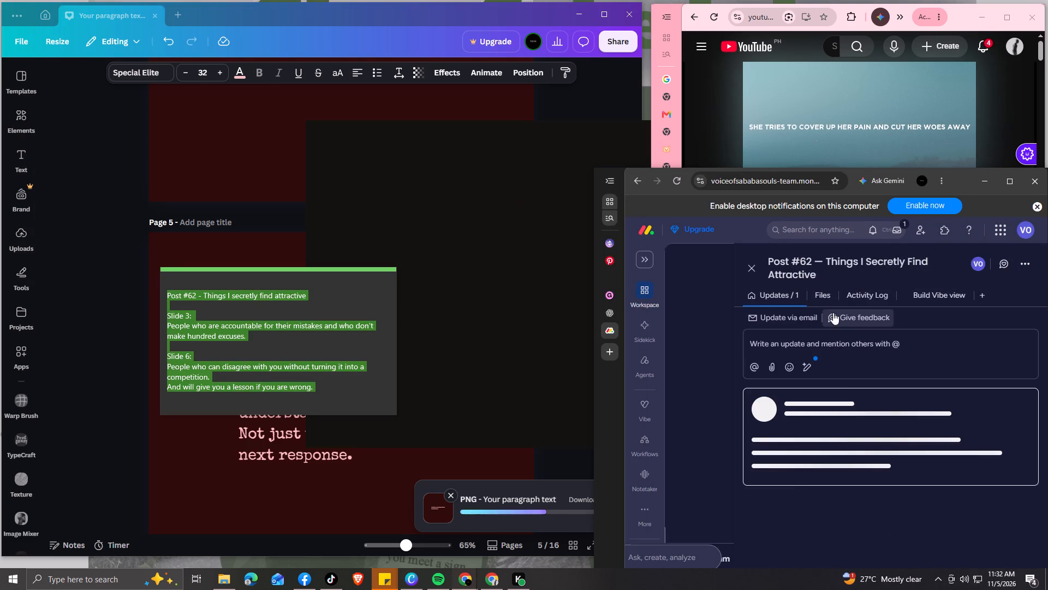
drag(769, 261, 819, 274)
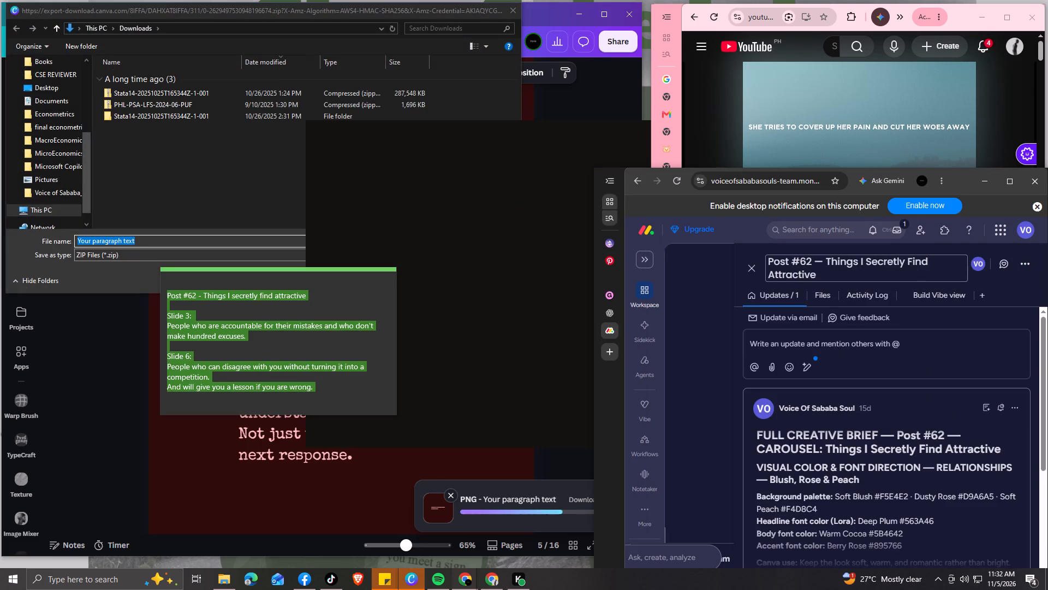
drag(819, 274, 819, 274)
drag(818, 275, 770, 264)
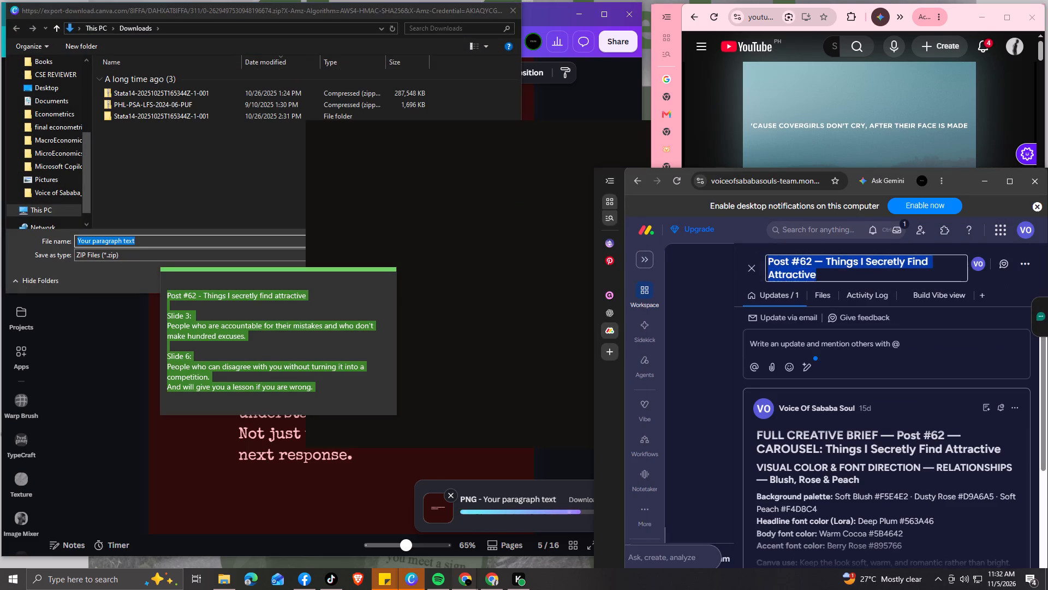
drag(770, 264, 770, 264)
key(ctrl+c)
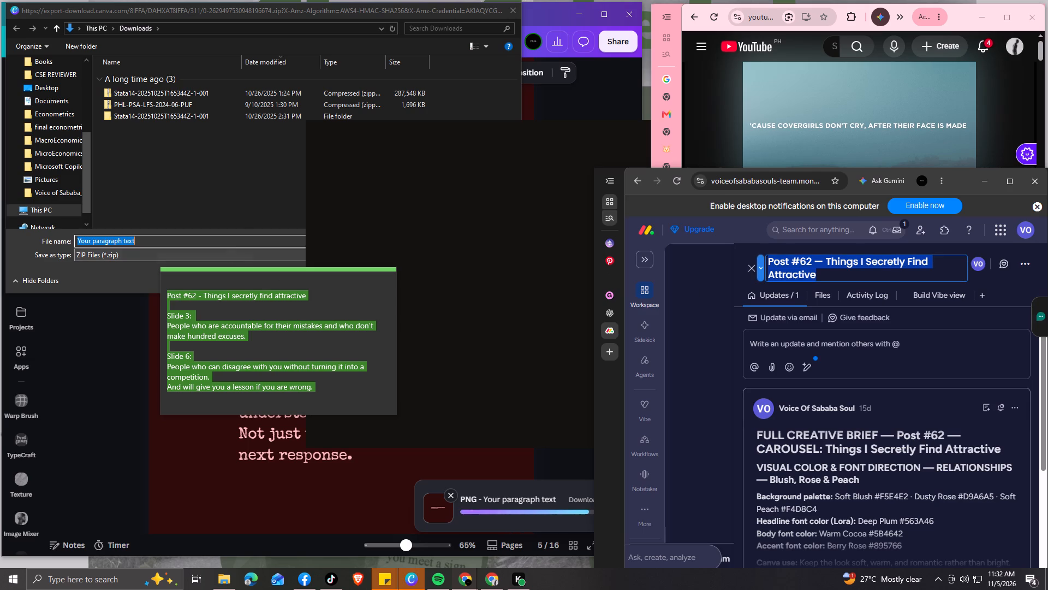
click(450, 15)
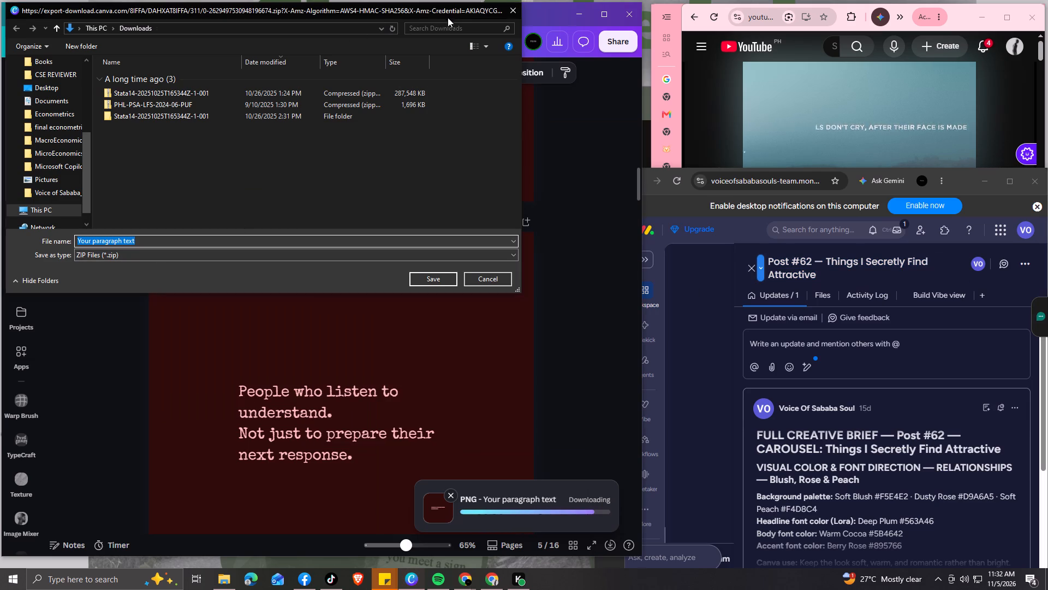
key(ctrl+v)
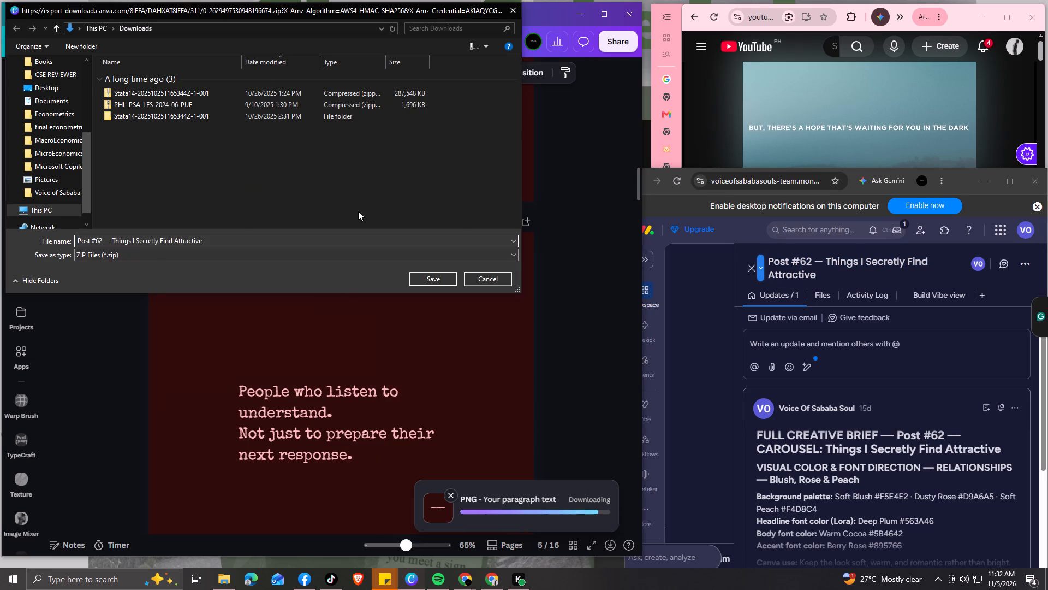
key(Return)
key(backslash)
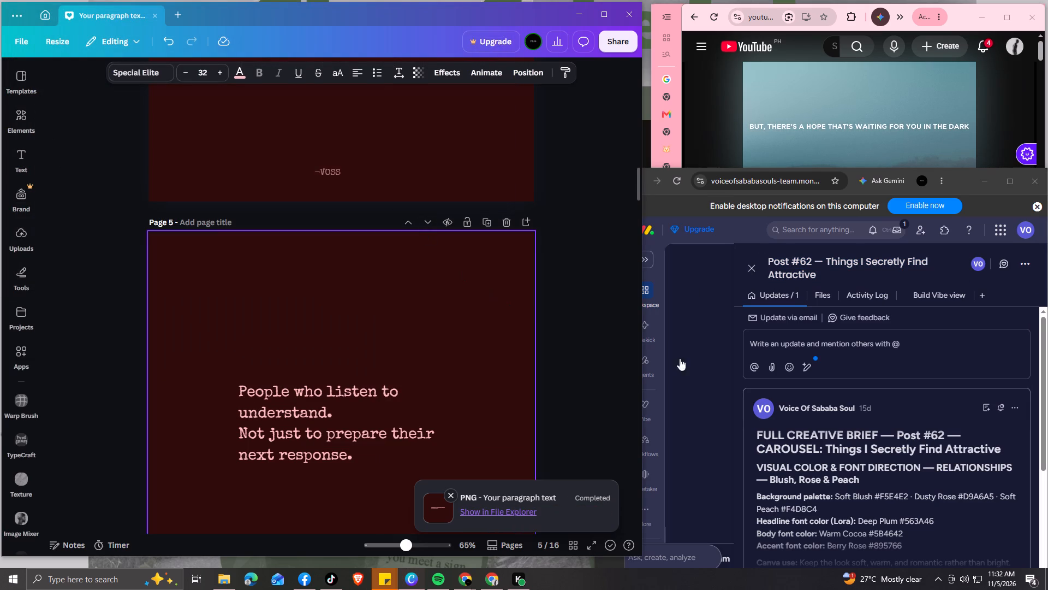
Close the Post #62 task and check the colour direction in the Post #25 brief.
click(757, 265)
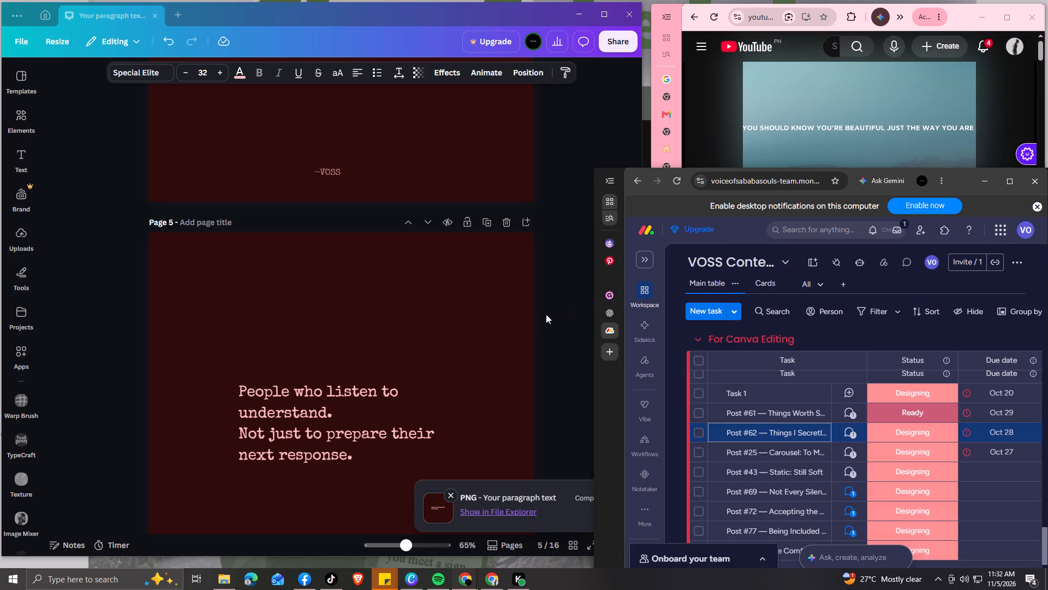
click(854, 452)
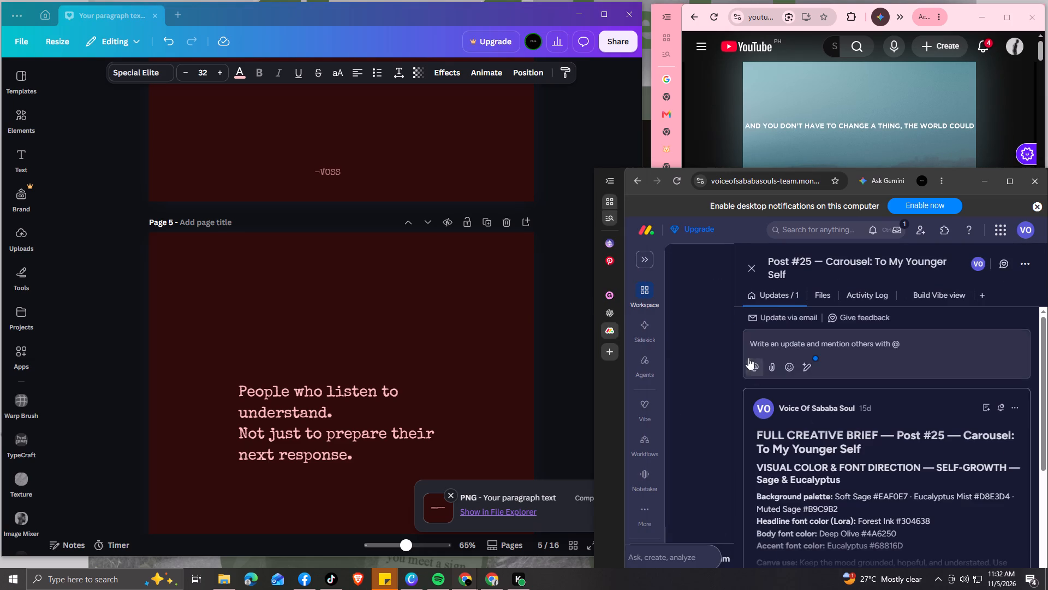
click(755, 267)
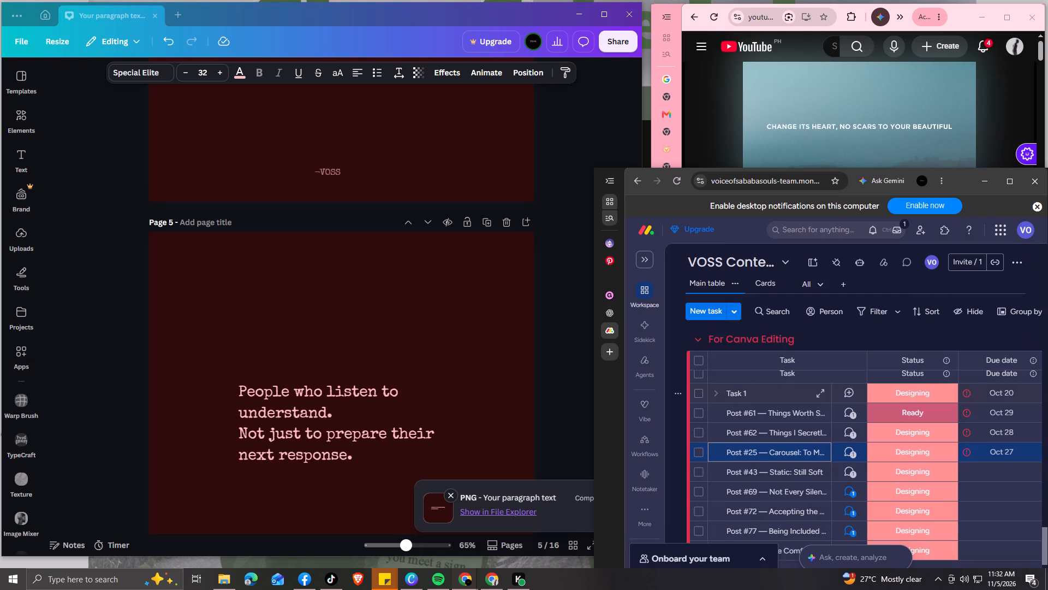
Open the Templates task's content and colour guide on the VOSS content board.
scroll(803, 397, up, 20)
scroll(803, 397, up, 13)
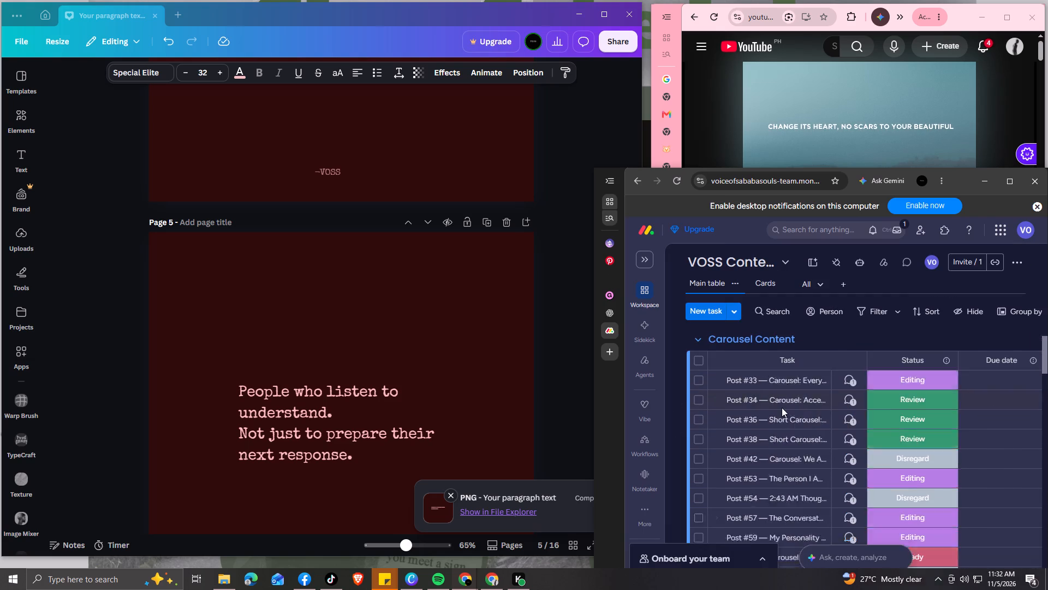
scroll(782, 408, up, 17)
scroll(785, 405, down, 6)
scroll(787, 405, up, 2)
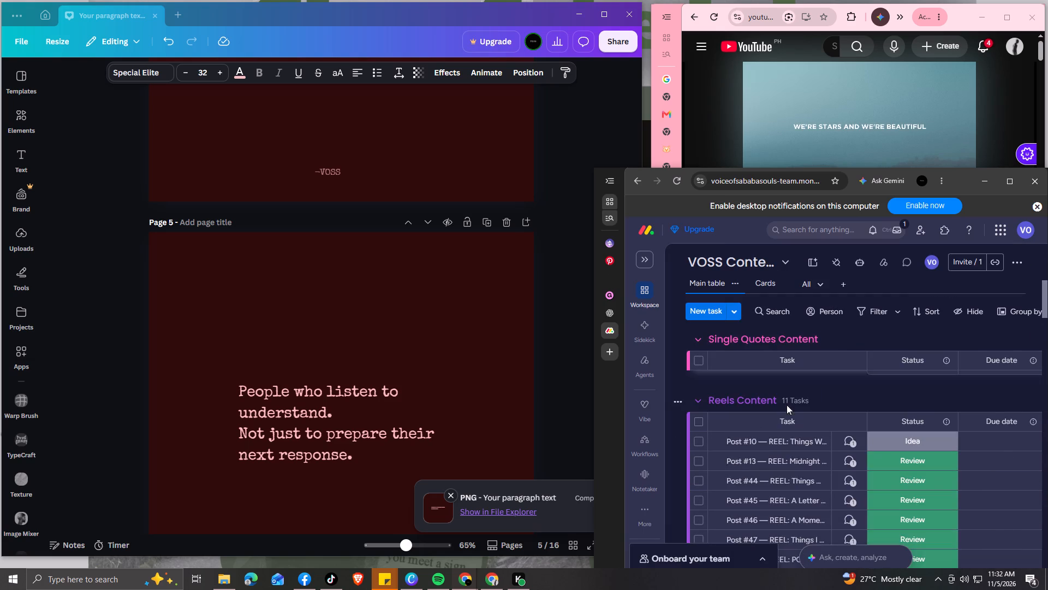
scroll(787, 405, up, 1)
click(851, 376)
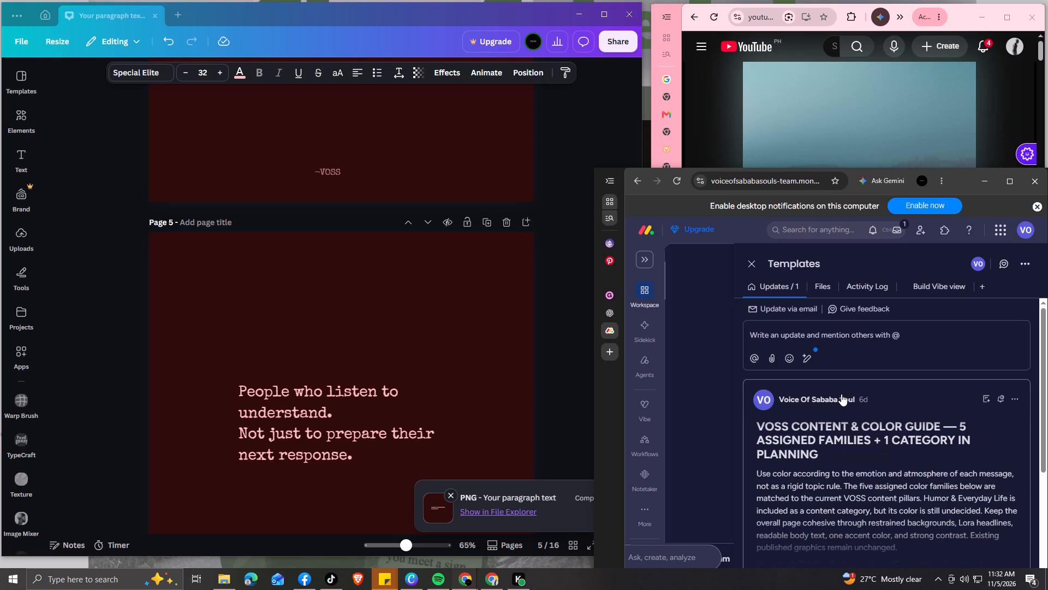
Copy the background colour #324b34 from the guide's "Self-Growth & Becoming — Green" section.
scroll(841, 394, down, 3)
click(781, 406)
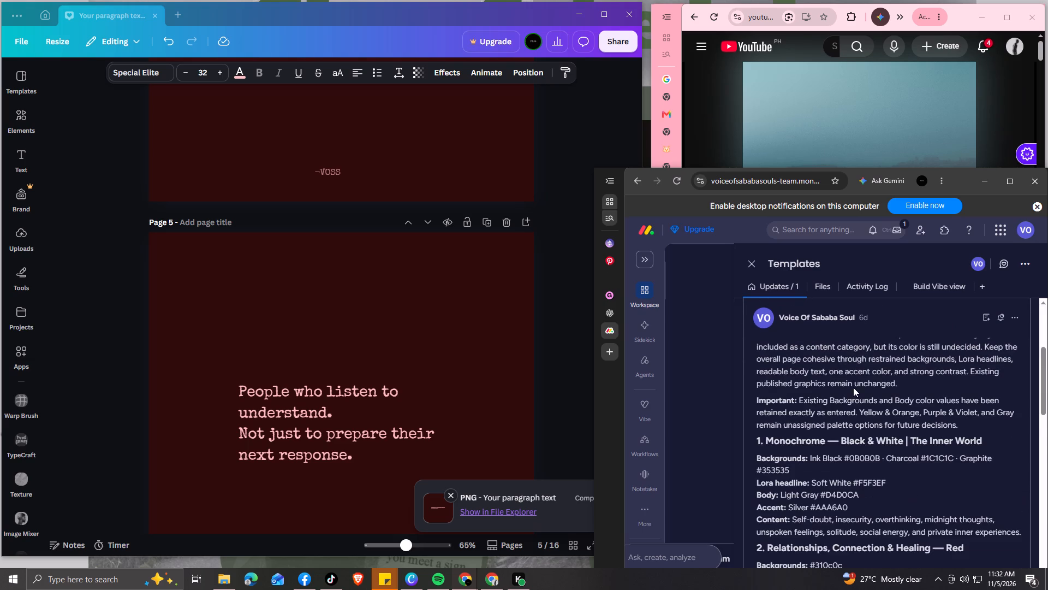
scroll(853, 387, down, 4)
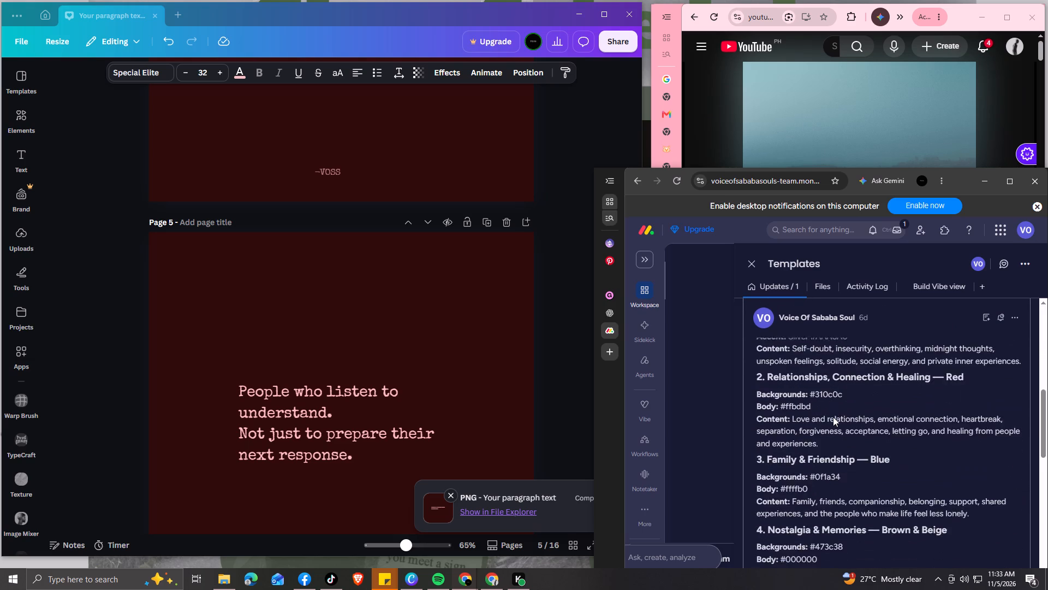
scroll(833, 417, down, 1)
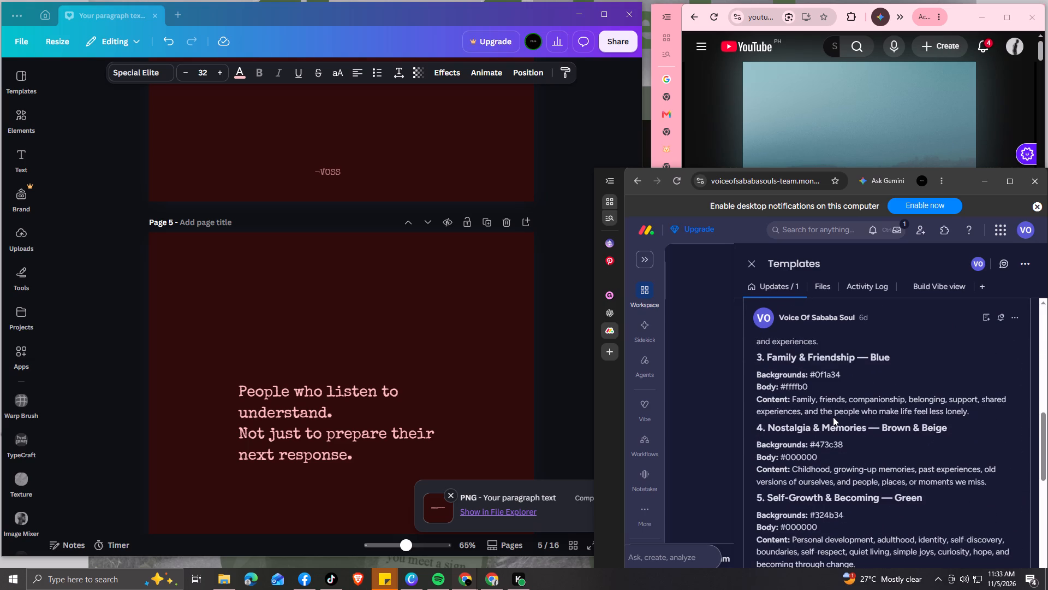
scroll(833, 417, down, 1)
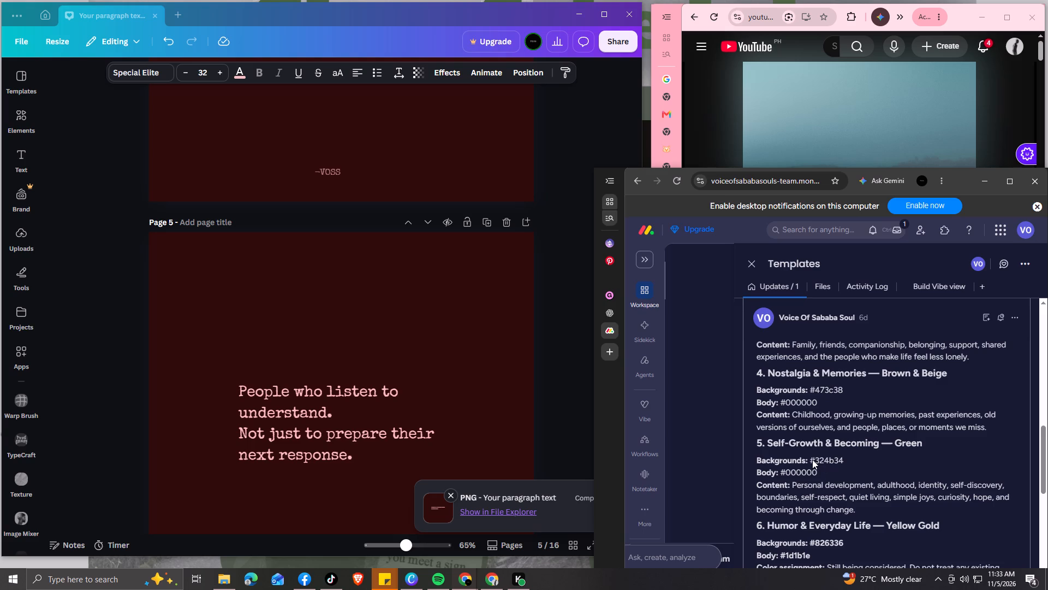
drag(812, 459, 845, 464)
key(ctrl+c)
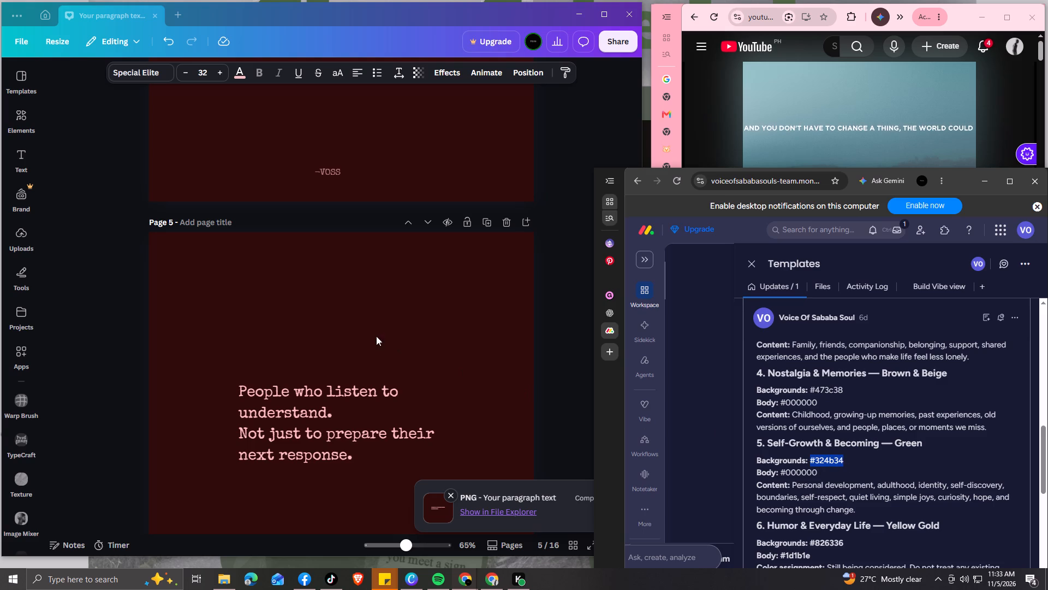
Change the page 9 background to the copied green #324b34 and apply the change across all pages.
scroll(391, 322, down, 8)
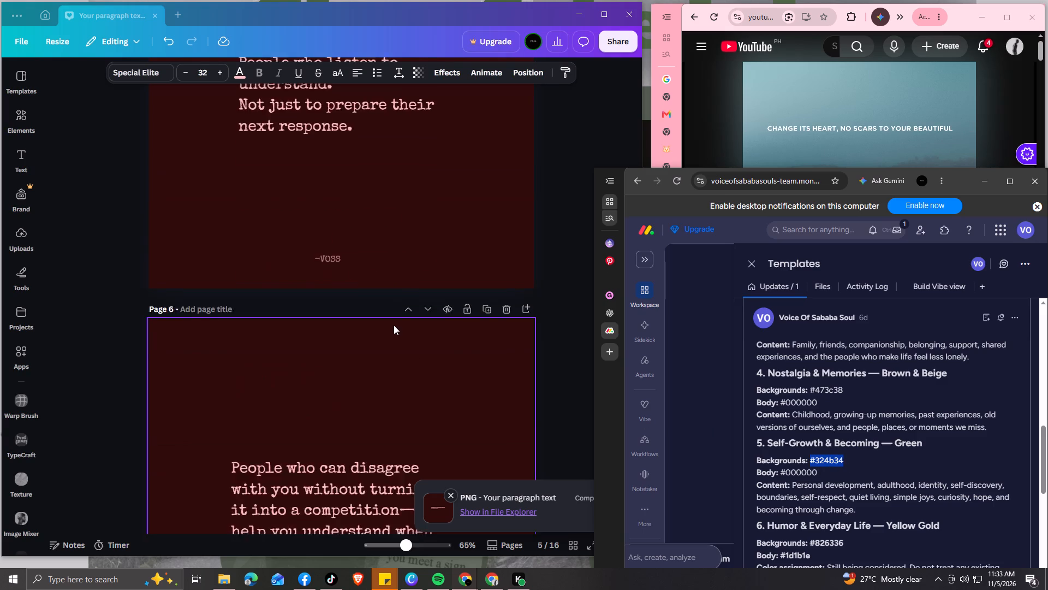
scroll(394, 325, down, 17)
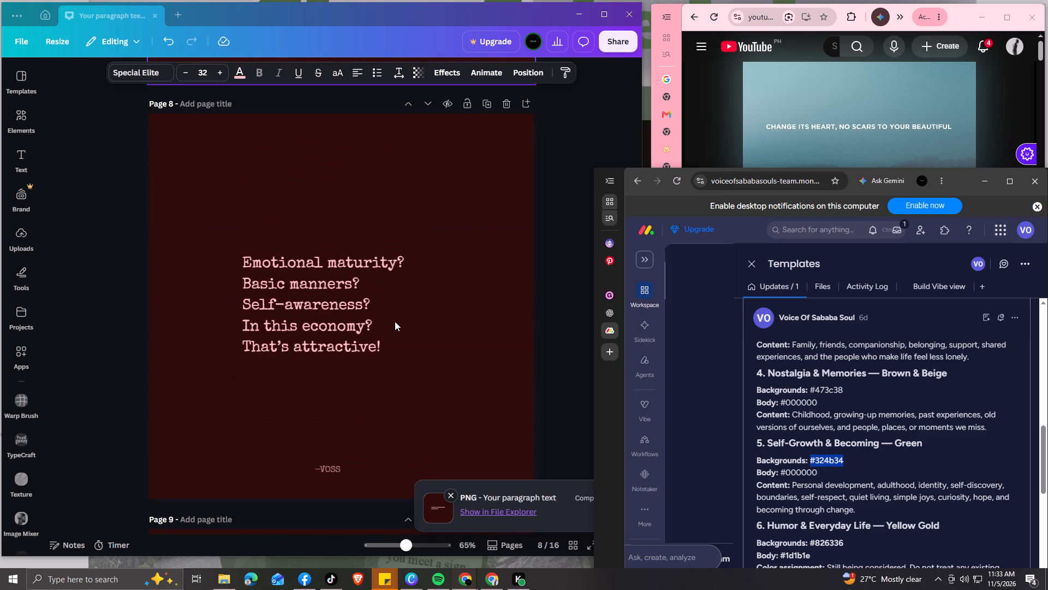
scroll(395, 321, down, 4)
click(452, 366)
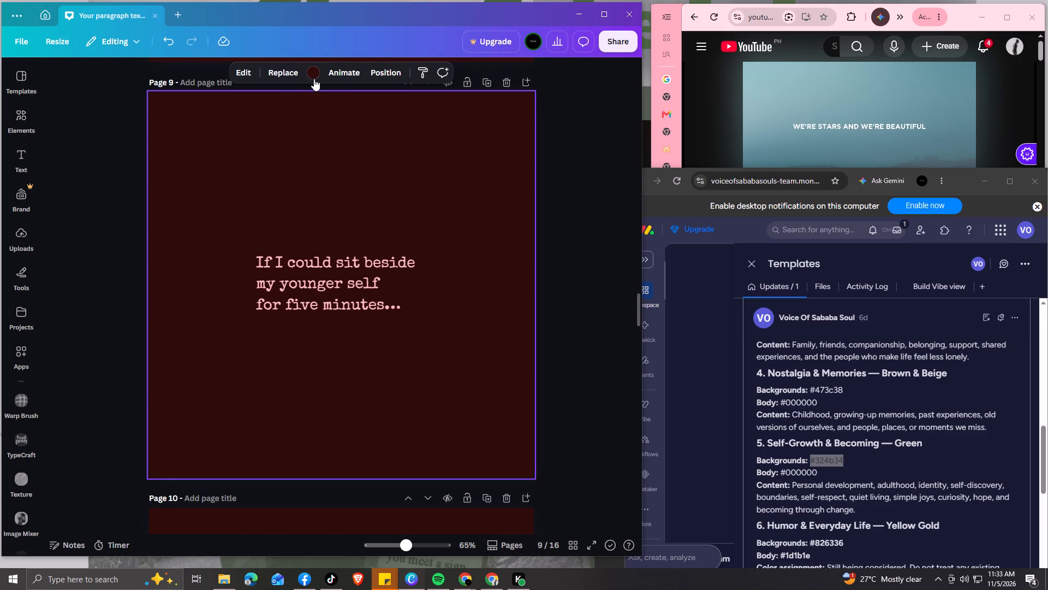
click(313, 76)
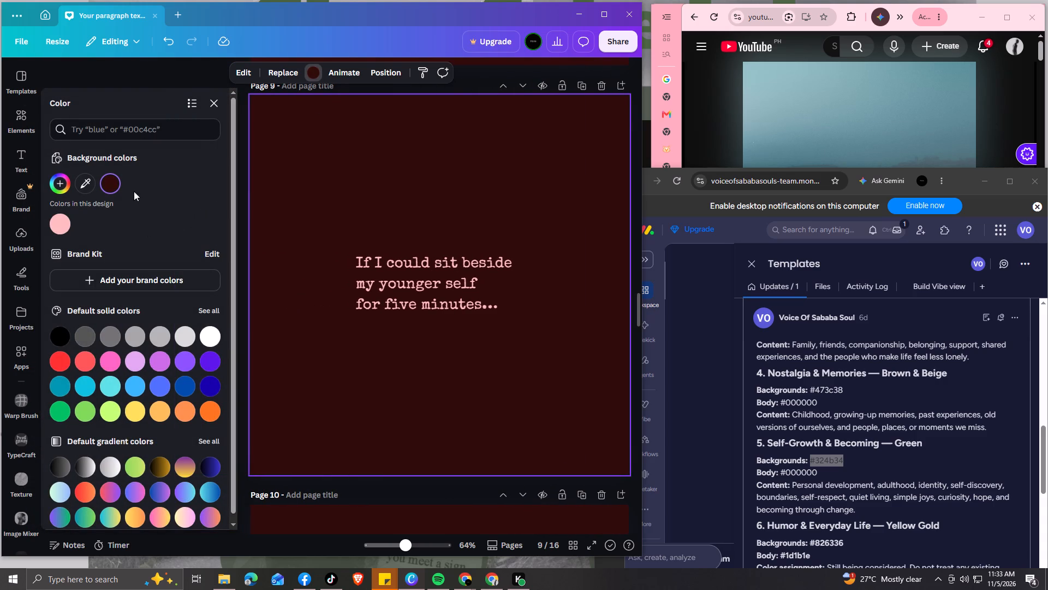
click(150, 128)
key(ctrl+v)
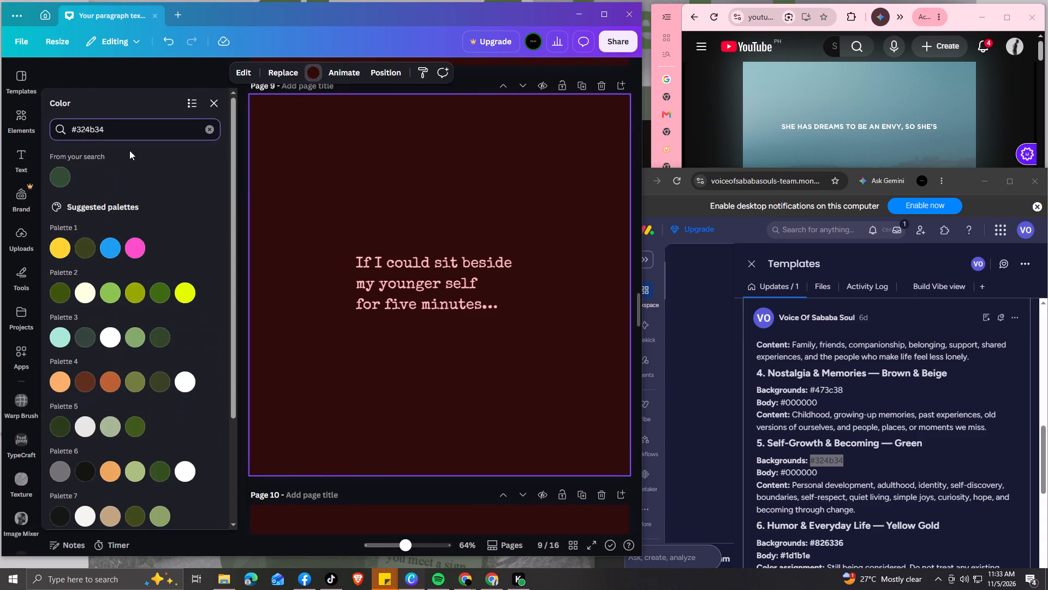
click(61, 175)
click(142, 510)
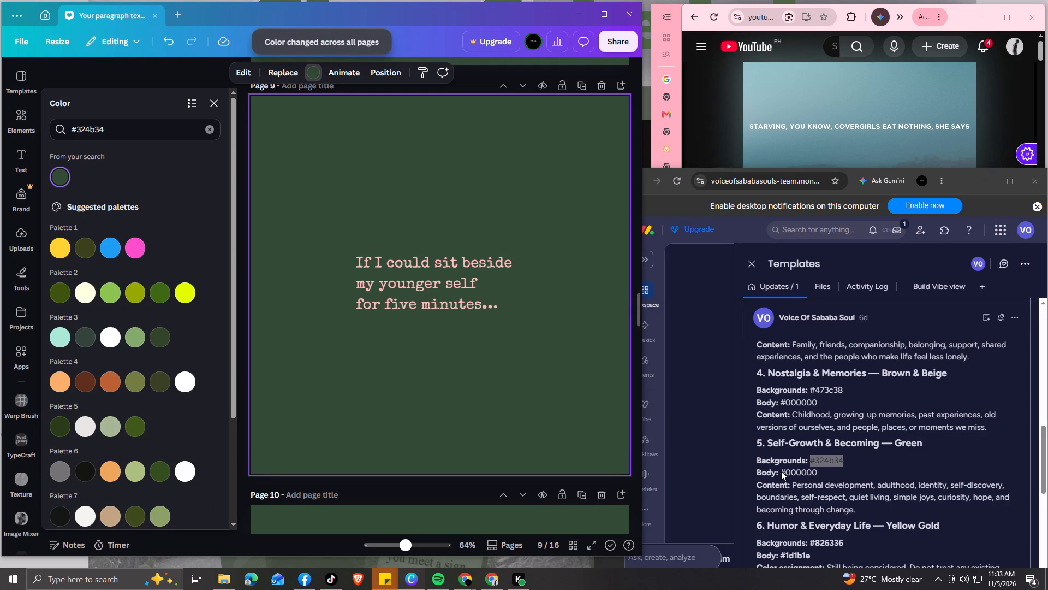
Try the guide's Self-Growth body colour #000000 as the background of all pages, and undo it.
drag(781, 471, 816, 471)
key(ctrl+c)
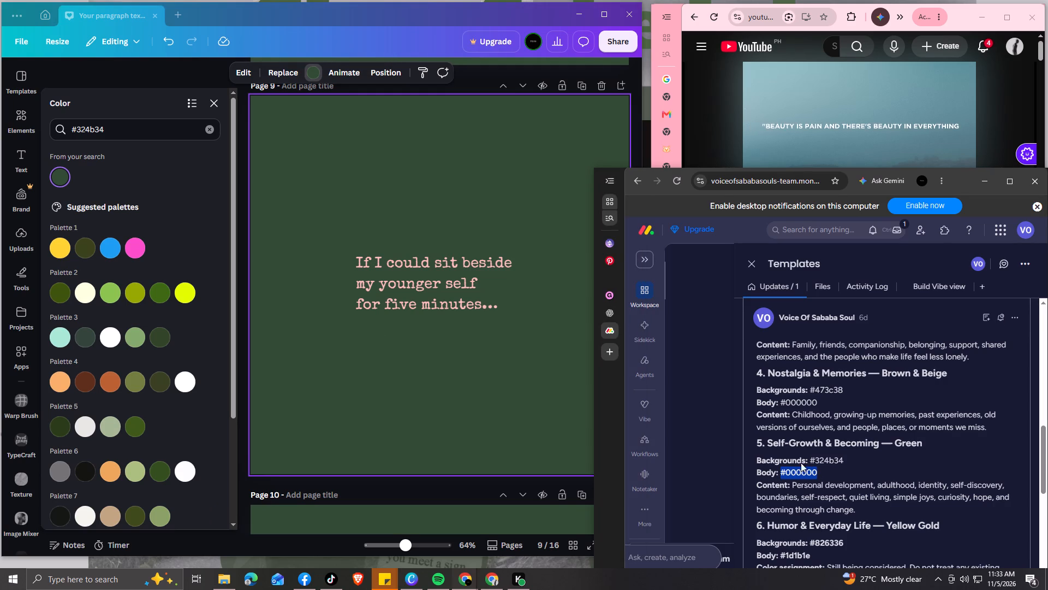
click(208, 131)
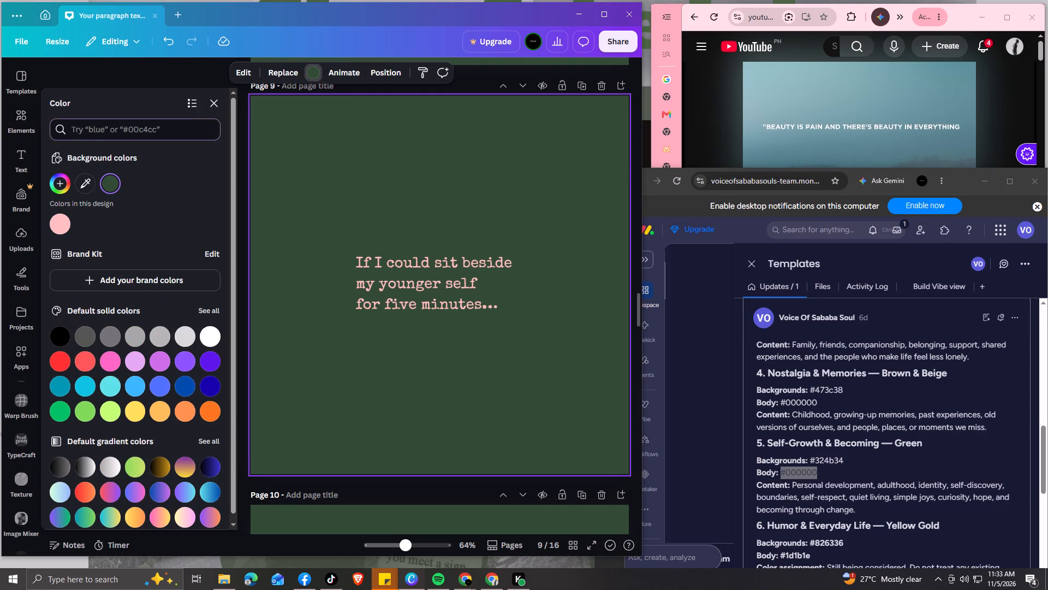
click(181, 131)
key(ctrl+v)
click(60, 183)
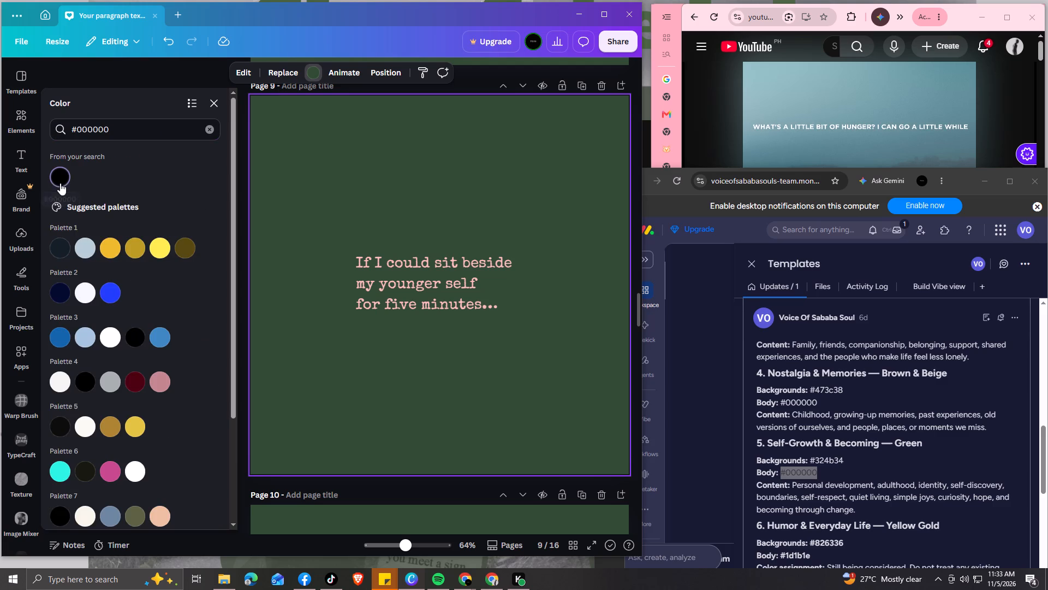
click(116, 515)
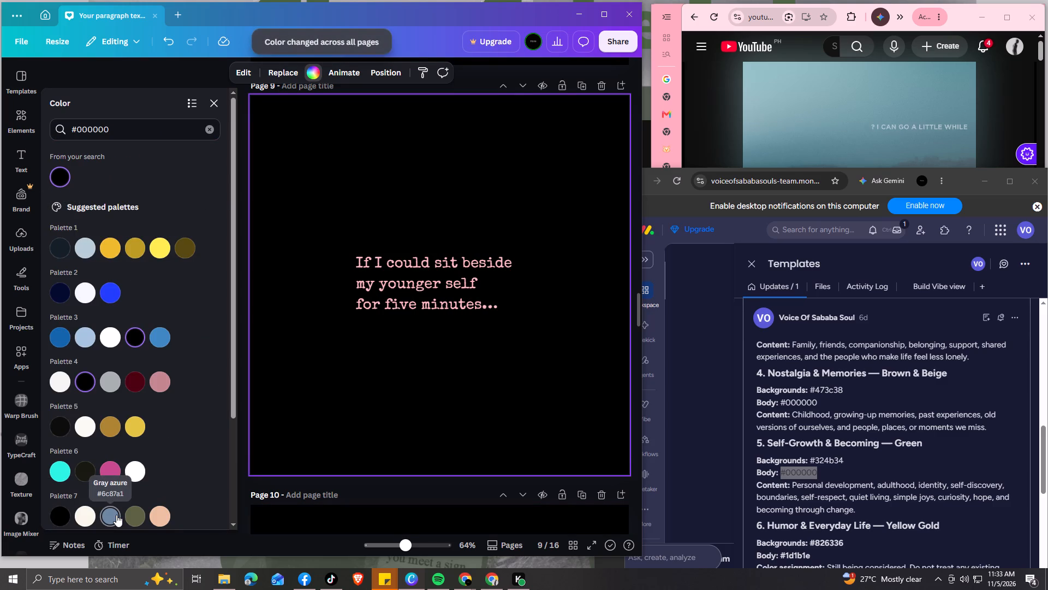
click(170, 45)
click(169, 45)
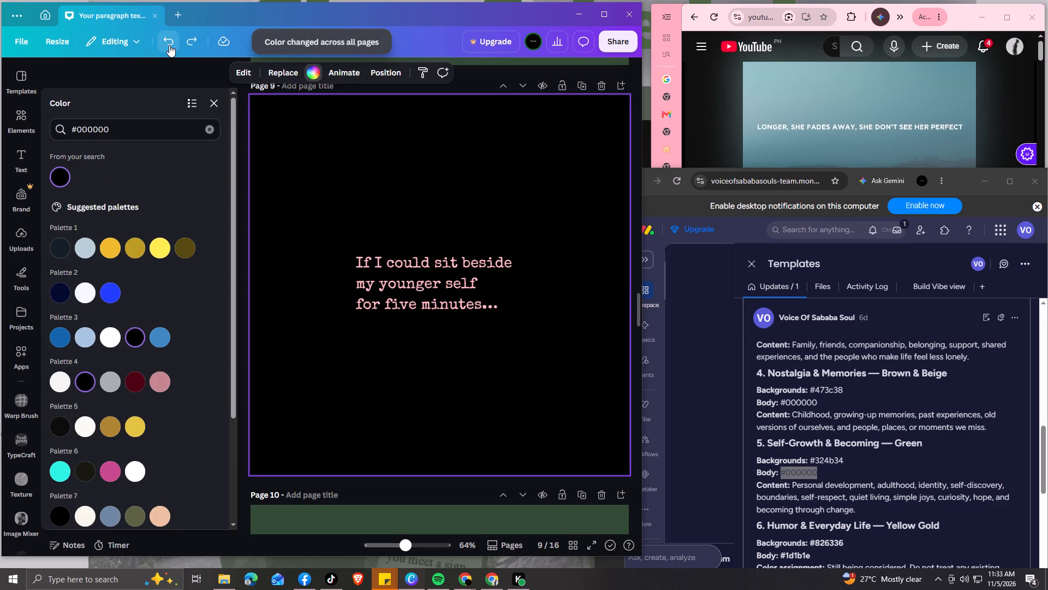
Set the page 9 quote text to black and replace the pink text colour across all pages.
click(413, 288)
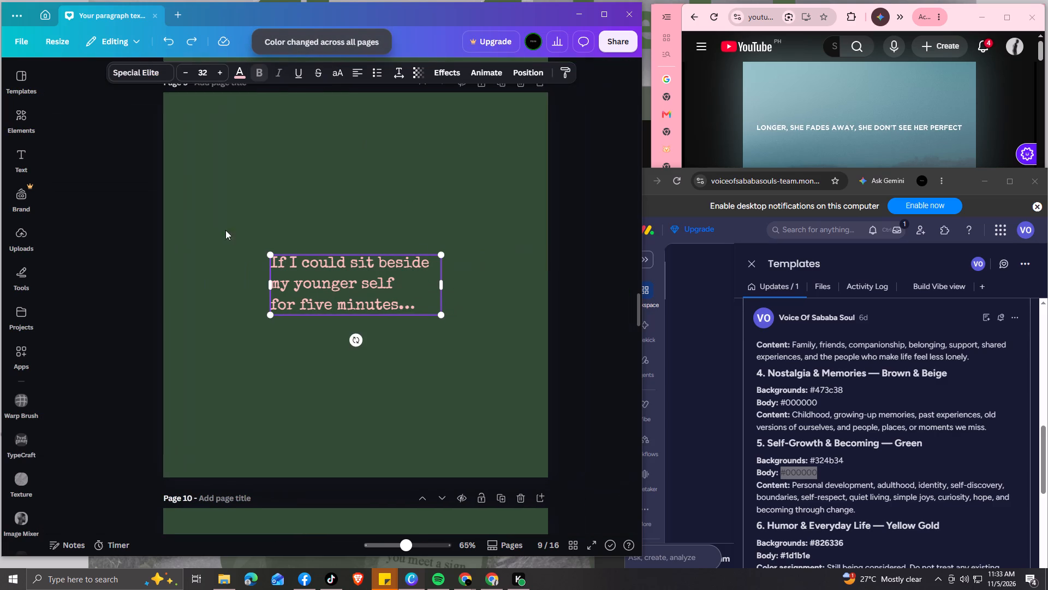
click(245, 77)
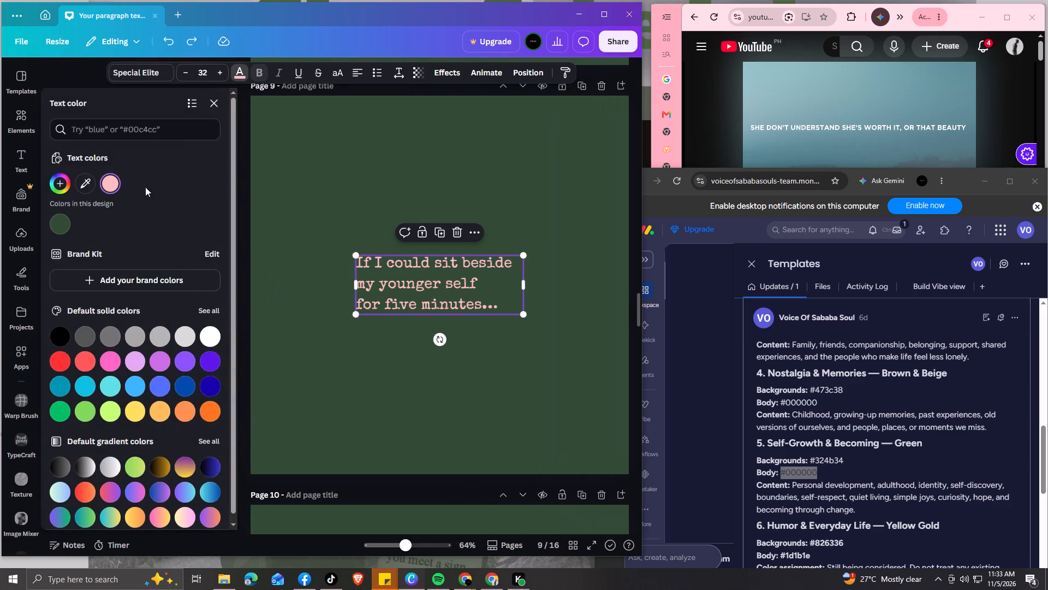
click(61, 337)
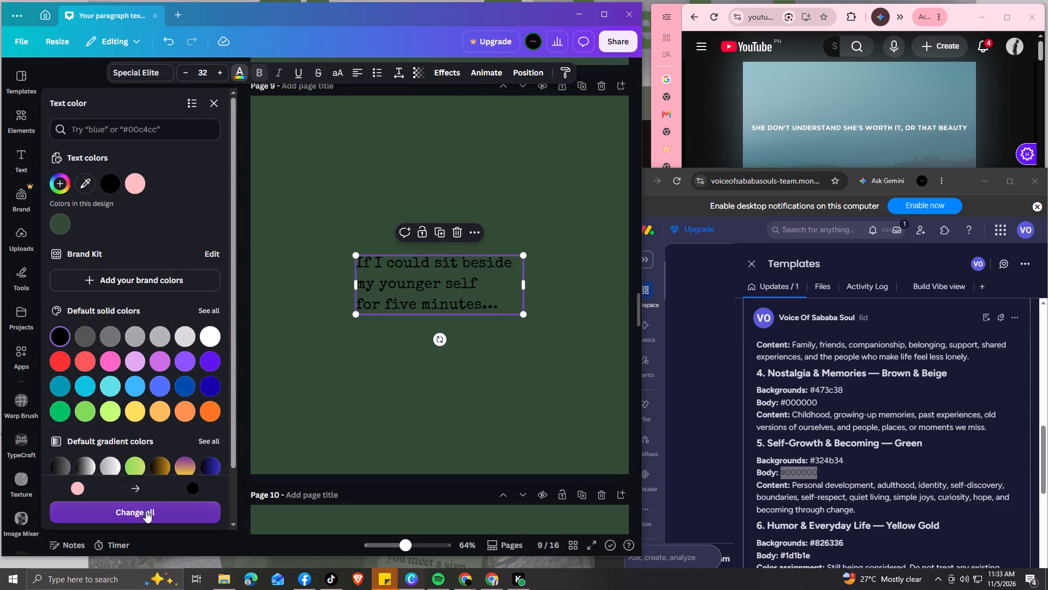
click(146, 511)
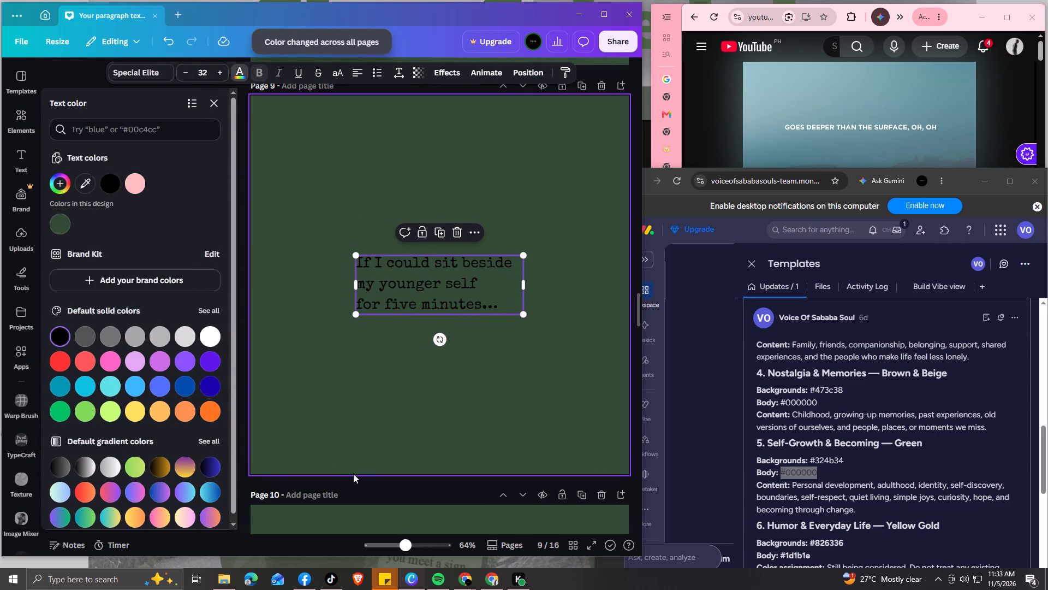
Download only pages 9-16 of the design as PNG.
click(612, 43)
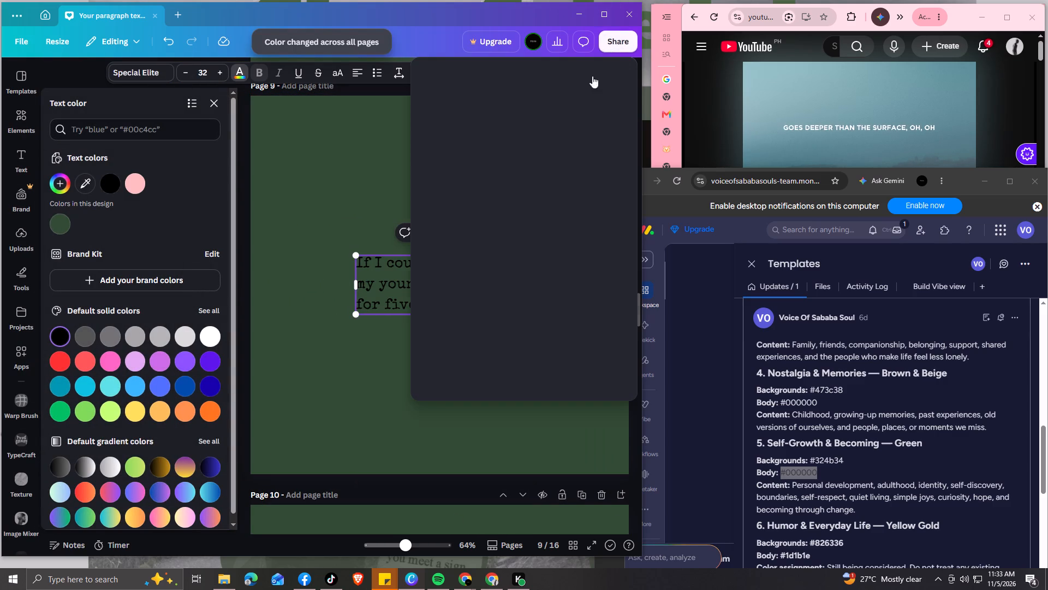
click(446, 298)
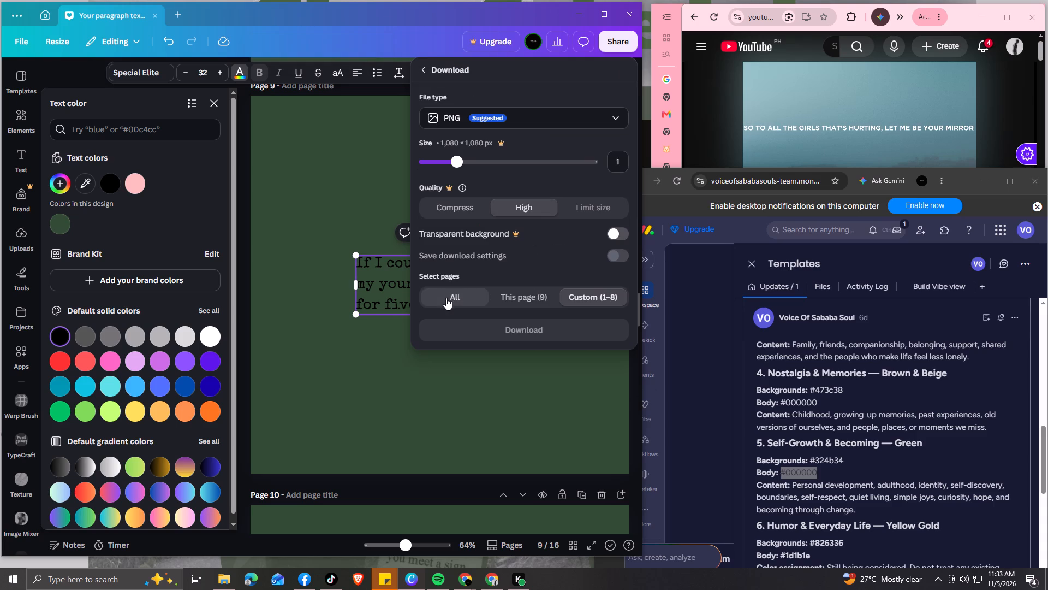
click(589, 297)
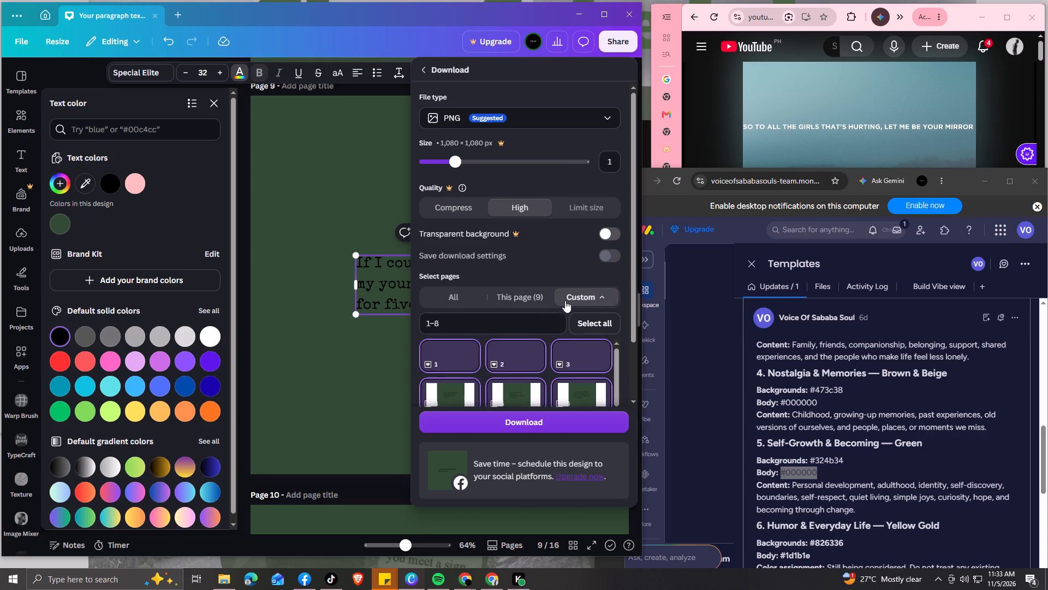
click(439, 324)
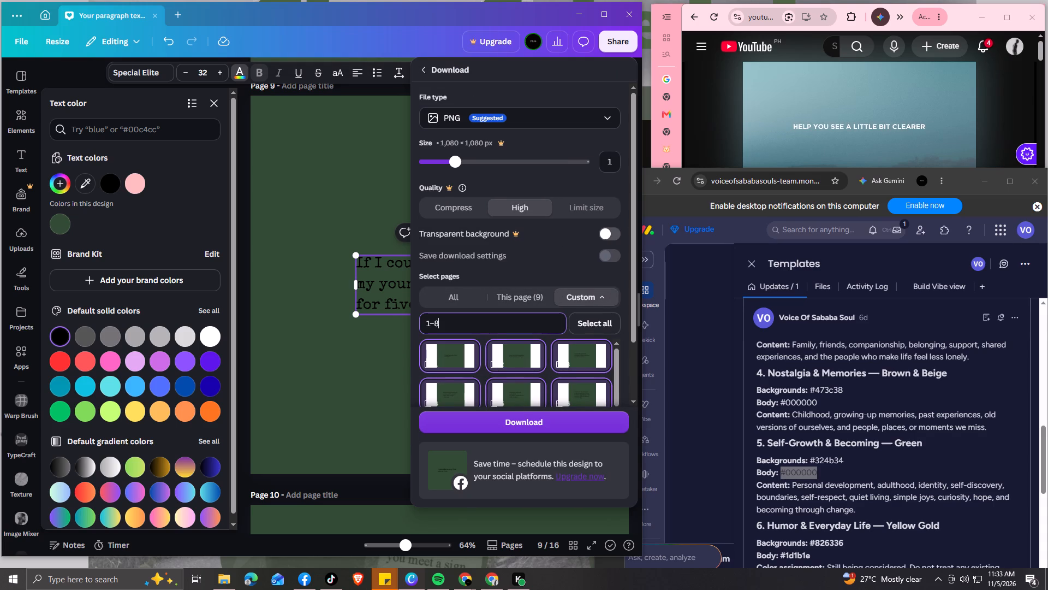
key(BackSpace)
key(BackSpace)
key(BackSpace)
key(BackSpace)
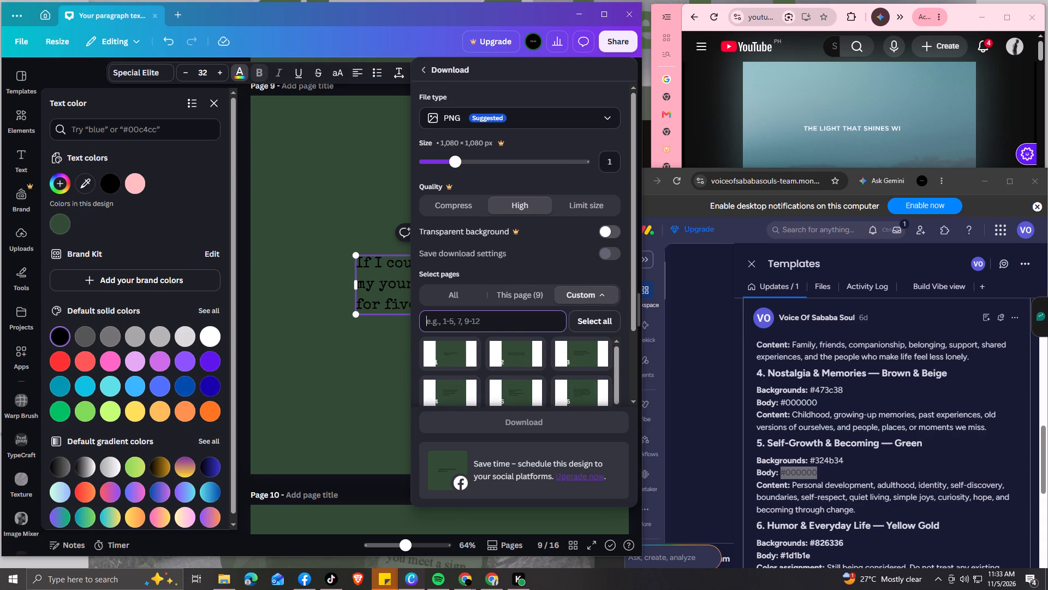
key(BackSpace)
key(9)
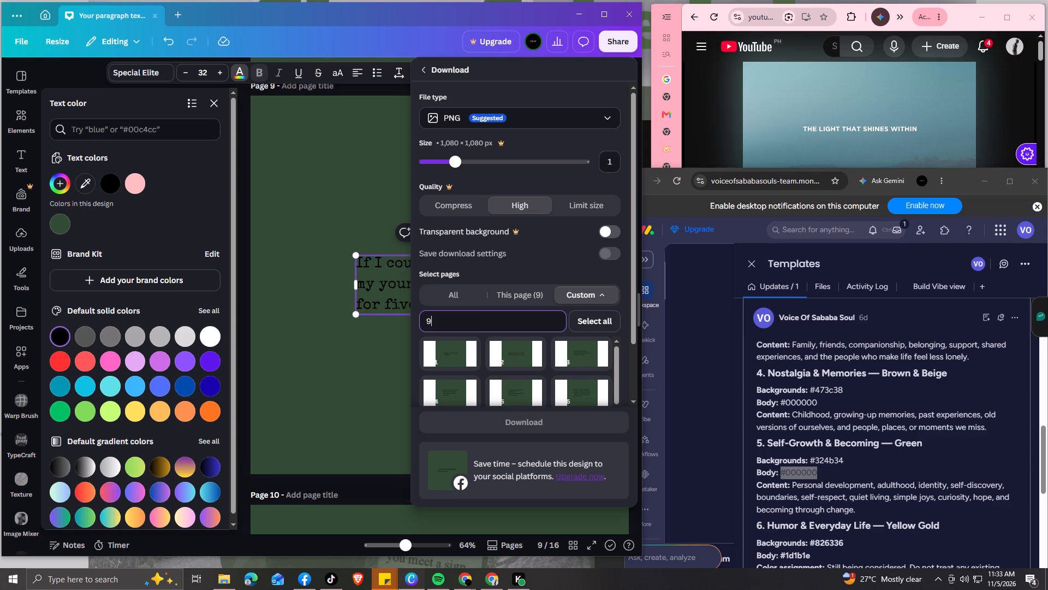
key(minus)
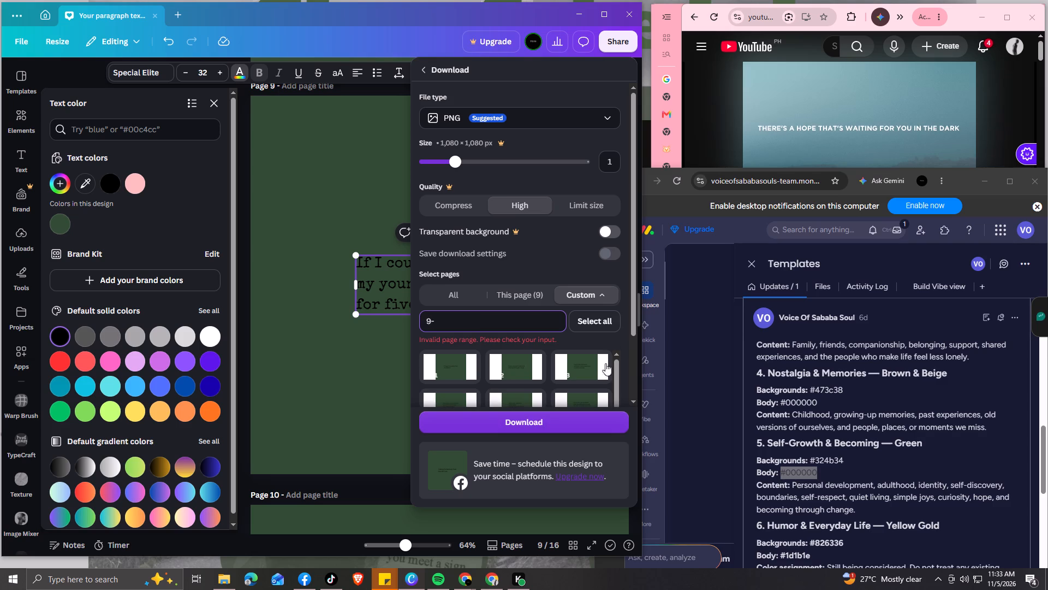
scroll(592, 369, down, 13)
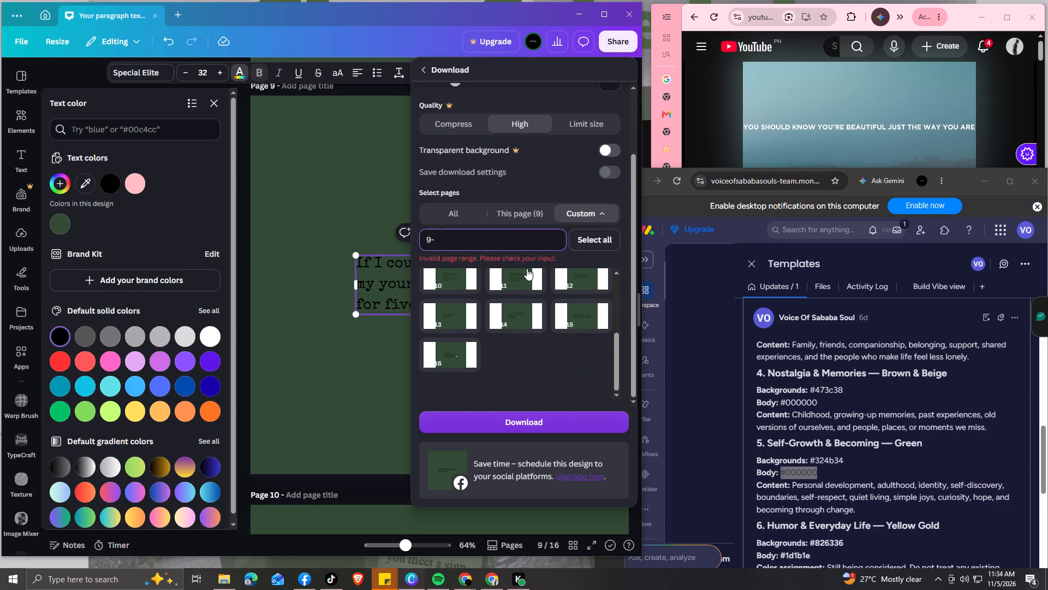
text(16)
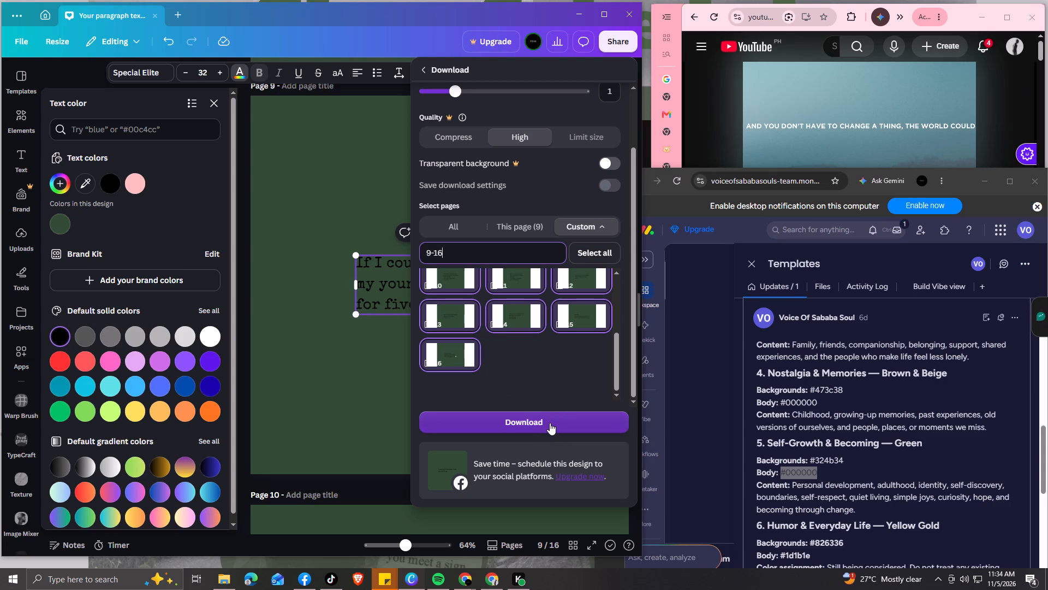
click(550, 423)
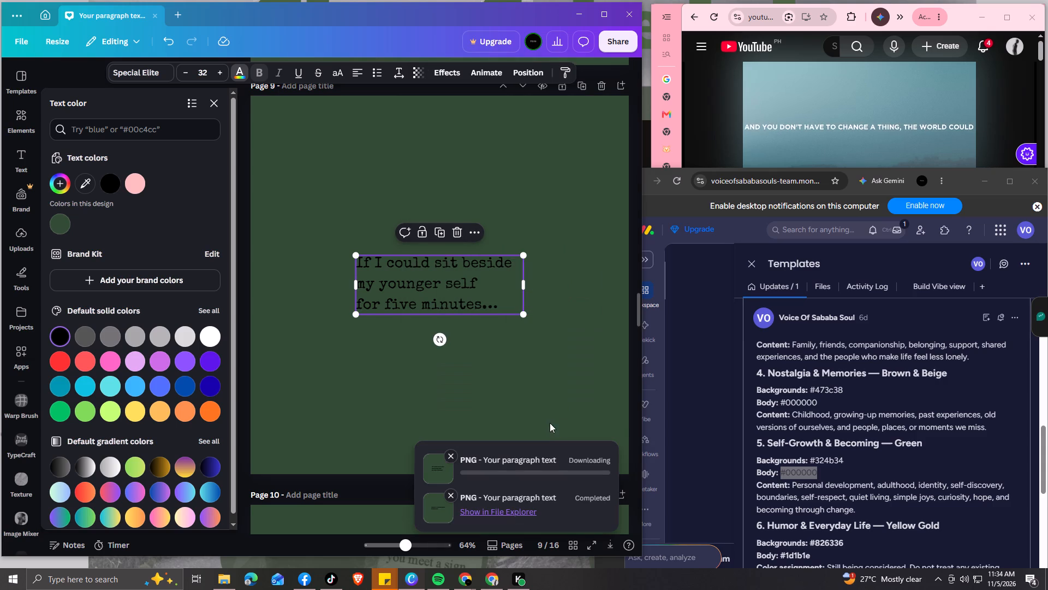
Close the Templates task and set the status of Post #62 in the For Canva Editing group to Ready.
click(754, 264)
scroll(843, 453, down, 16)
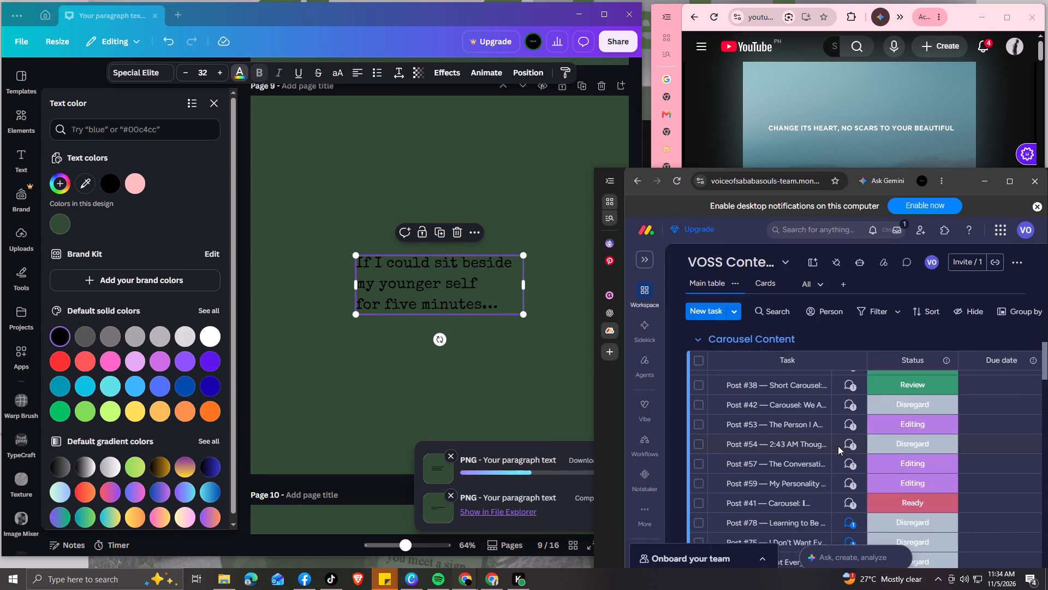
scroll(838, 446, down, 20)
scroll(838, 446, down, 13)
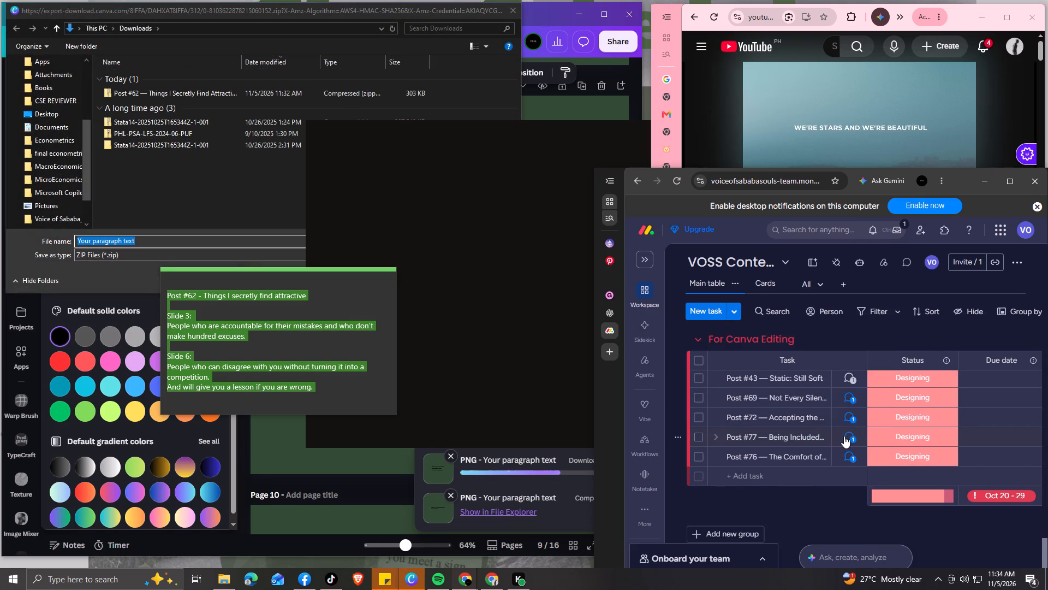
scroll(847, 437, up, 2)
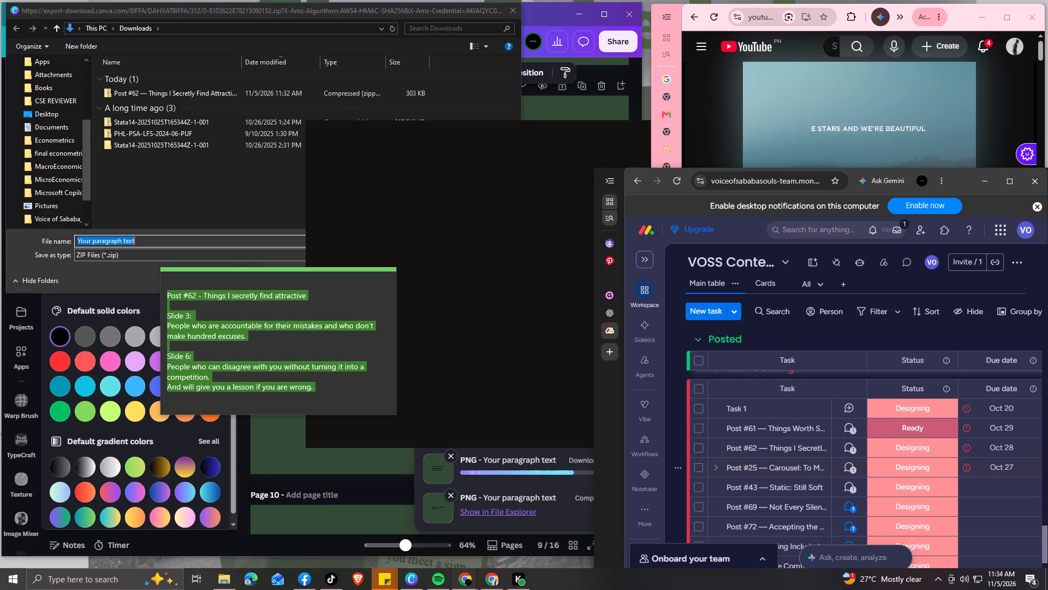
click(905, 453)
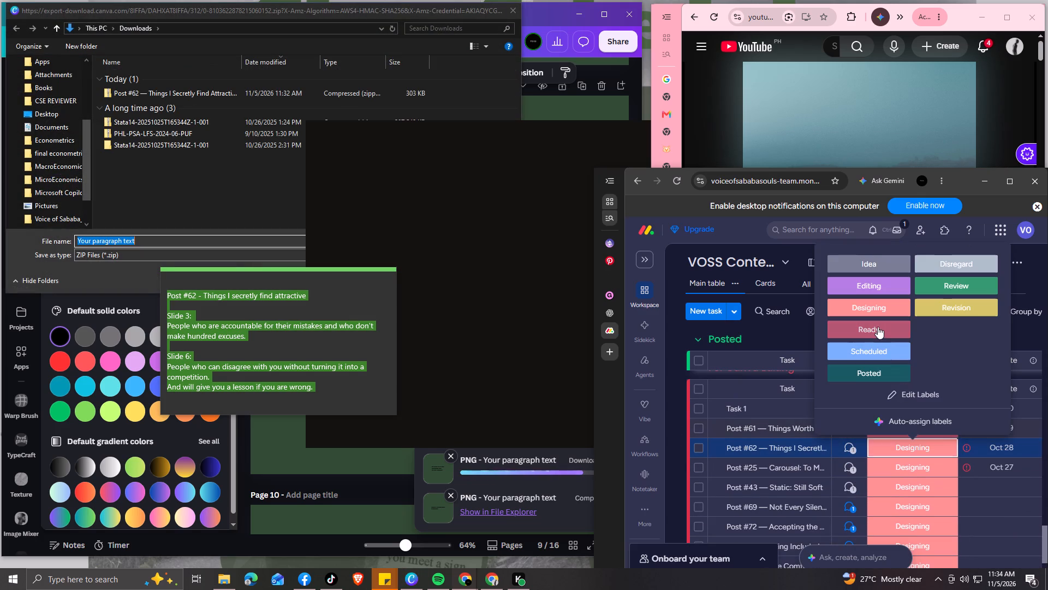
click(879, 327)
Copy the title of the Post #25 task on the board and try to save the pages 9-16 ZIP under that name.
click(853, 471)
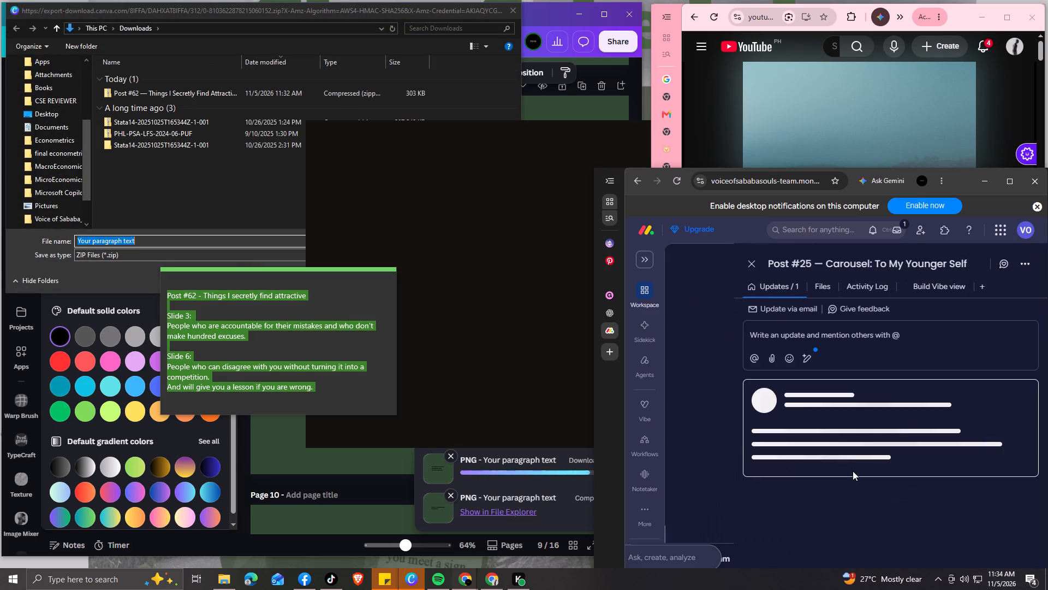
drag(769, 259, 794, 270)
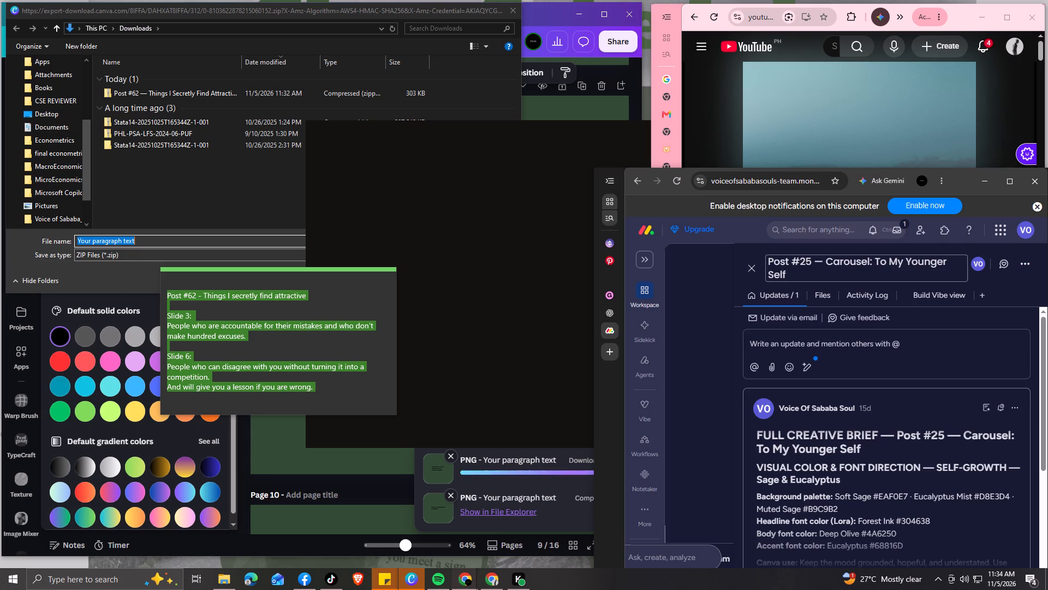
drag(794, 270, 796, 270)
drag(795, 271, 769, 264)
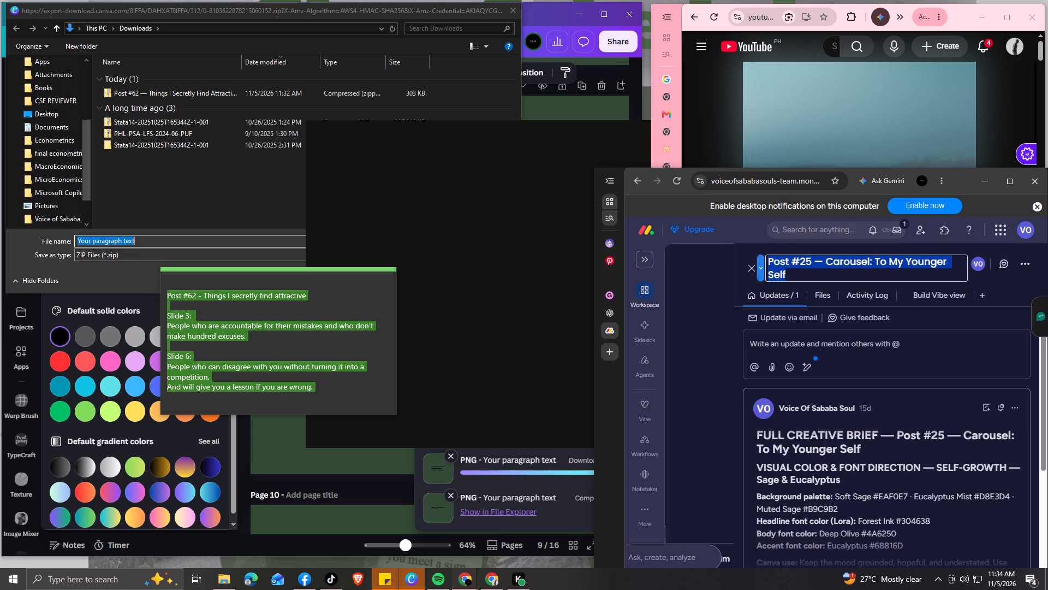
key(ctrl+c)
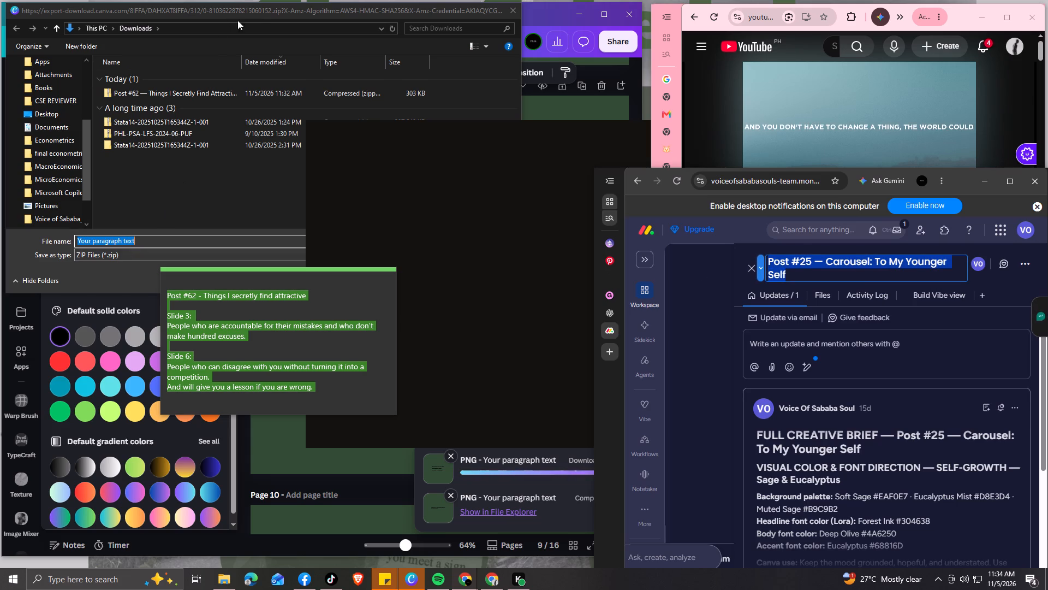
click(257, 15)
key(ctrl+v)
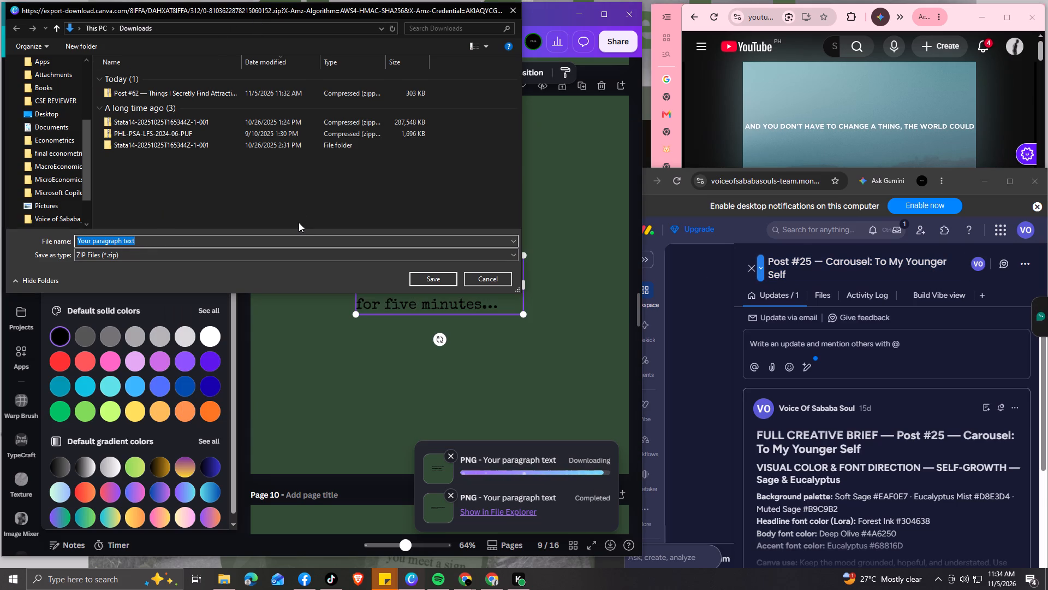
key(Return)
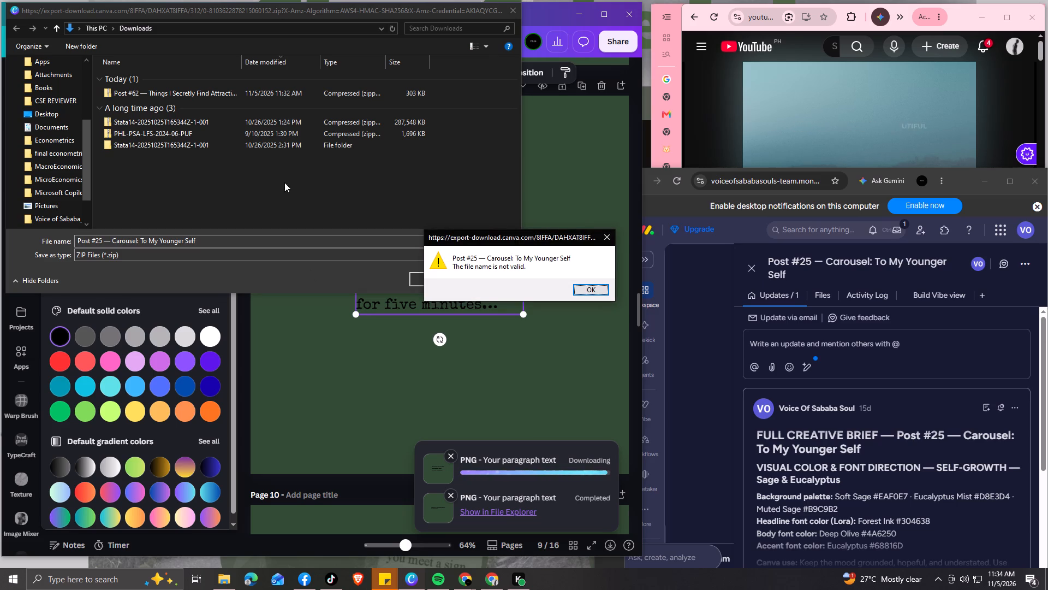
click(141, 239)
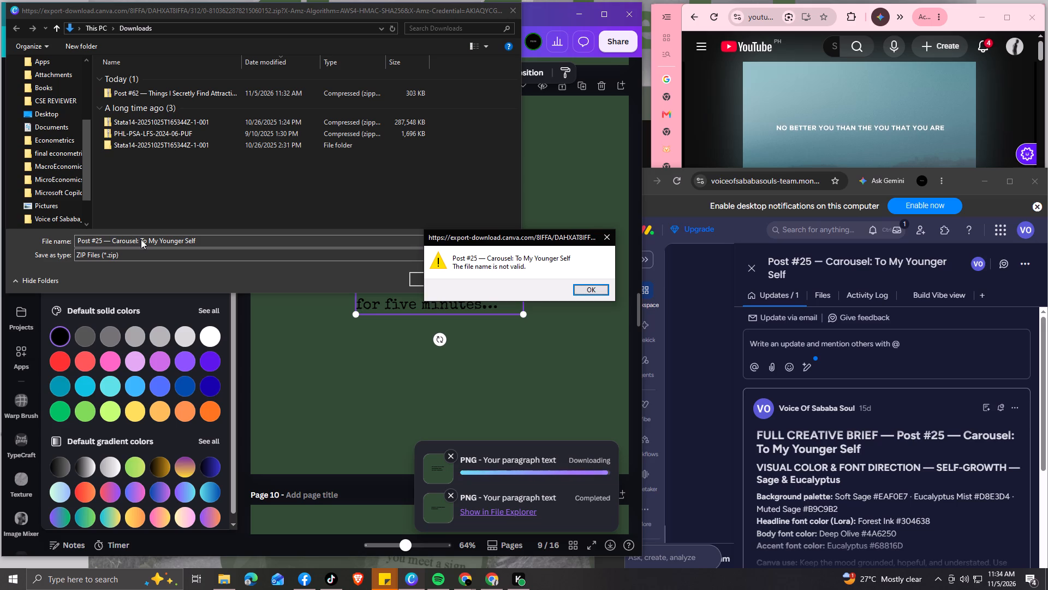
click(589, 287)
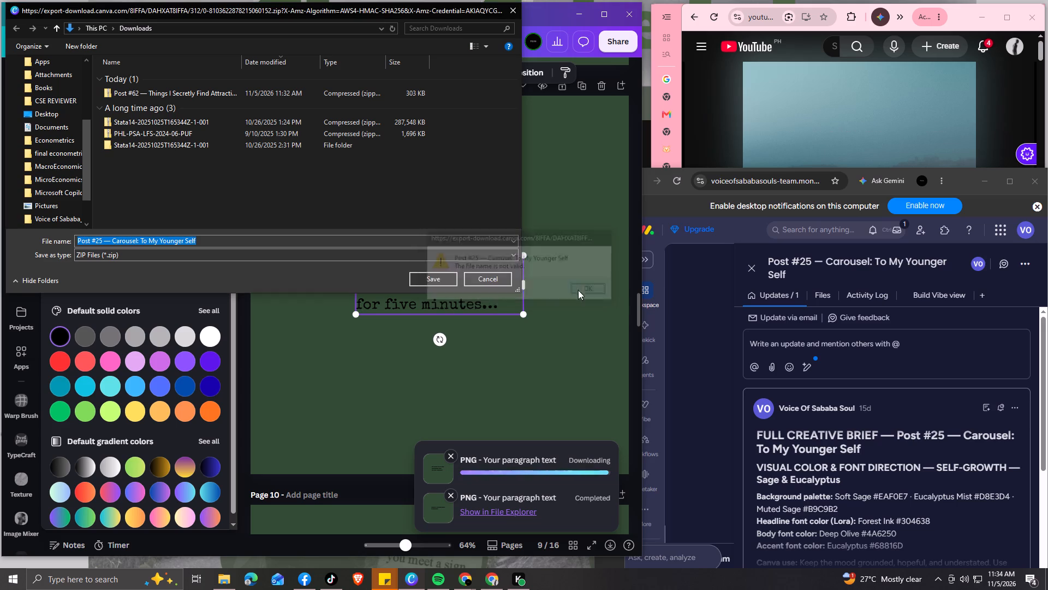
Remove "Carousel:" from the file name and save the ZIP in Downloads as "Post #25 — To My Younger Self".
click(140, 243)
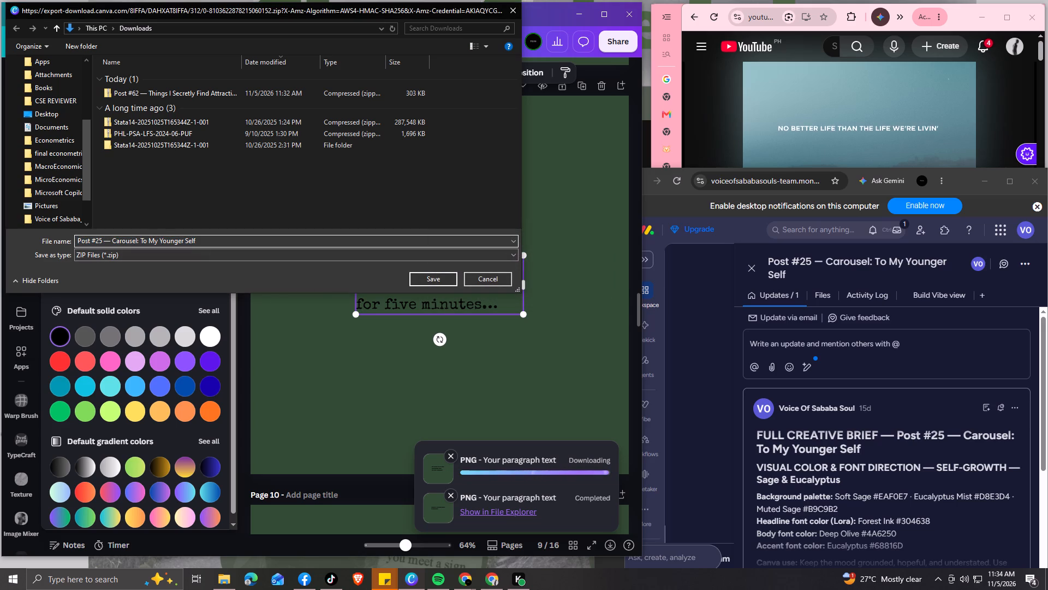
key(BackSpace)
key(BackSpace)
key(BackSpace)
key(BackSpace)
key(BackSpace)
key(BackSpace)
key(BackSpace)
key(BackSpace)
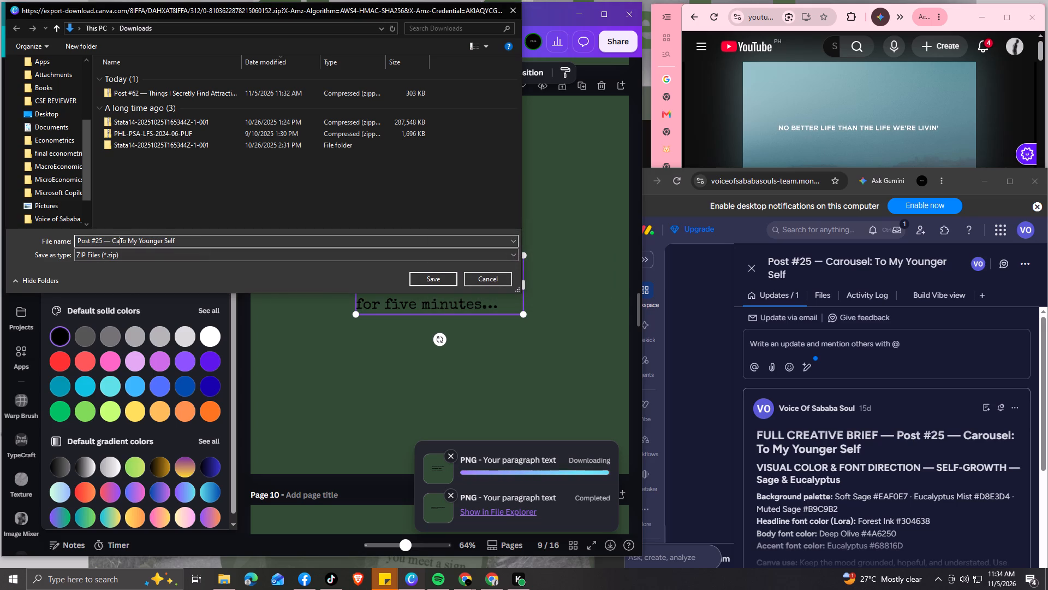
key(BackSpace)
key(BackSpace)
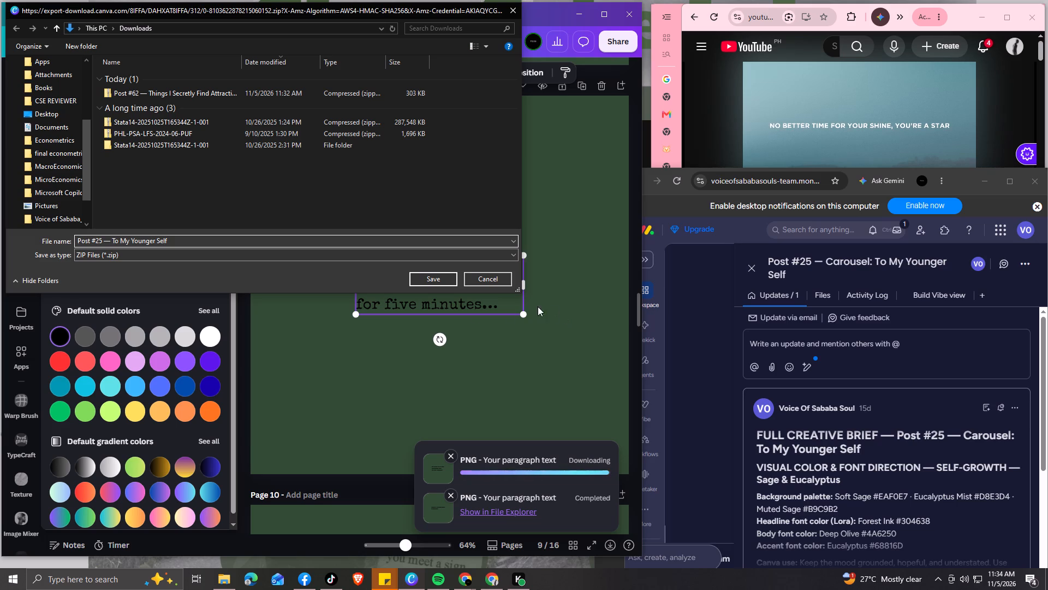
key(Return)
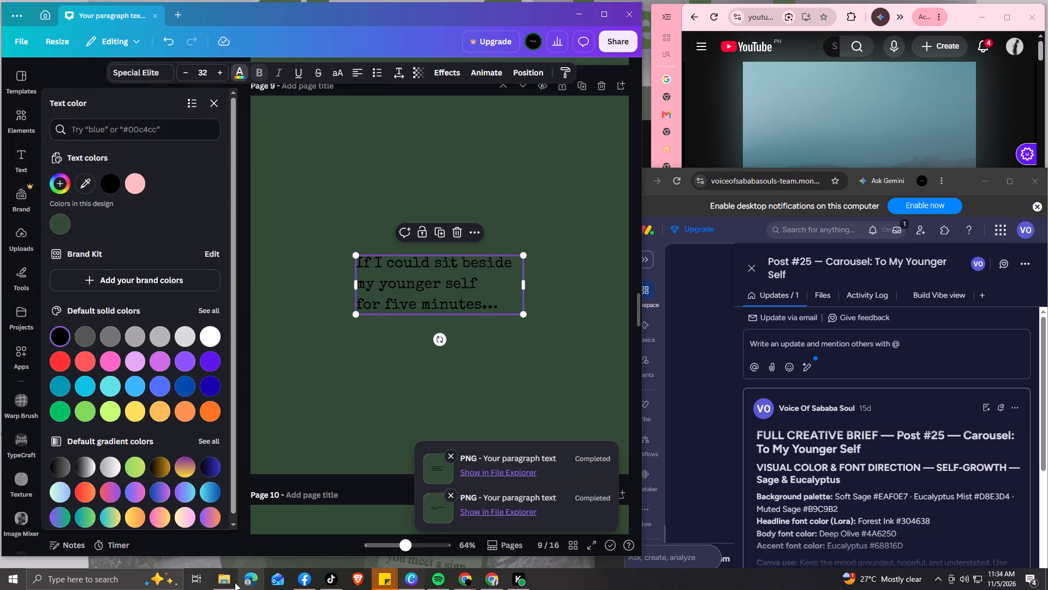
In File Explorer, move the "All About Love_ New Visions" PDF from Downloads to the Books folder.
click(229, 581)
scroll(160, 254, up, 4)
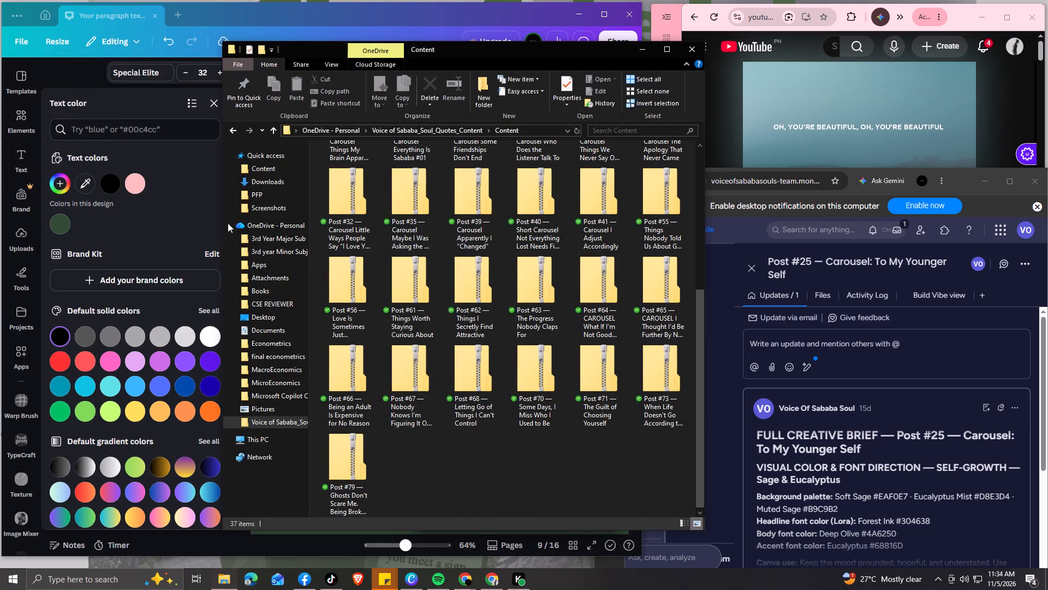
click(288, 185)
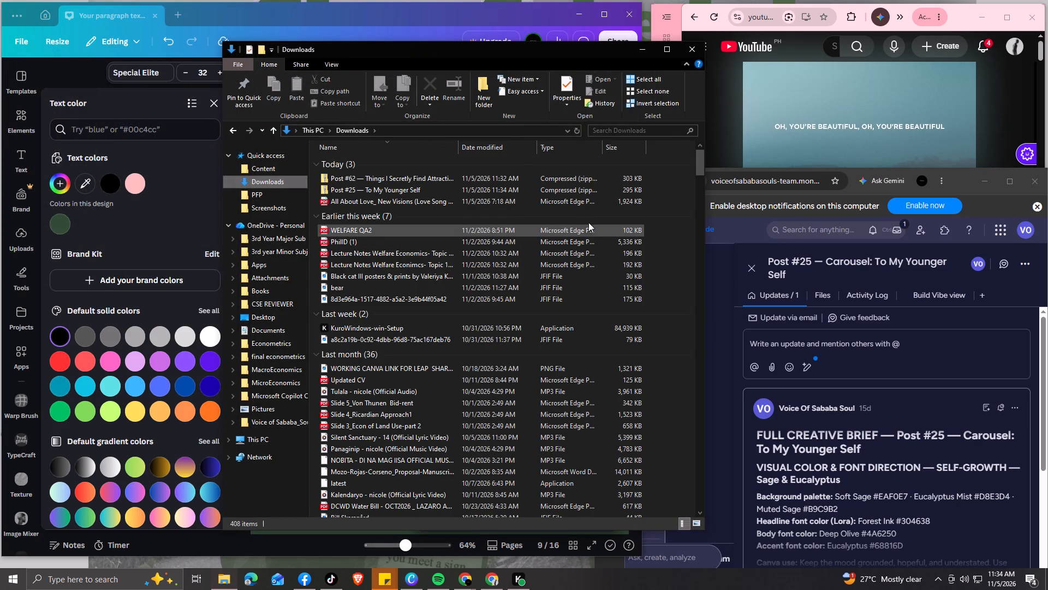
click(445, 201)
drag(445, 201, 394, 206)
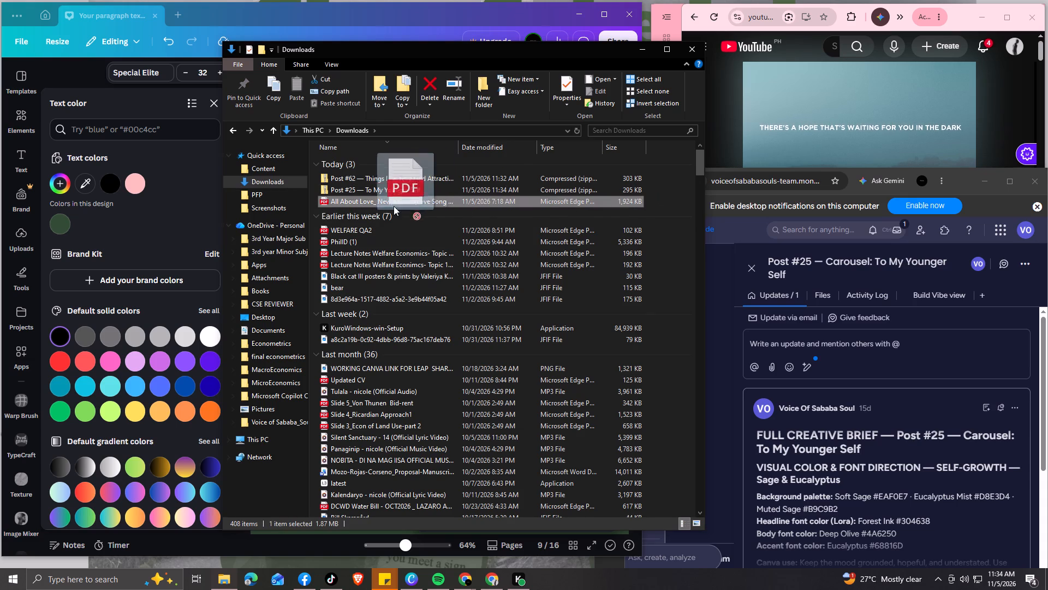
drag(394, 206, 264, 288)
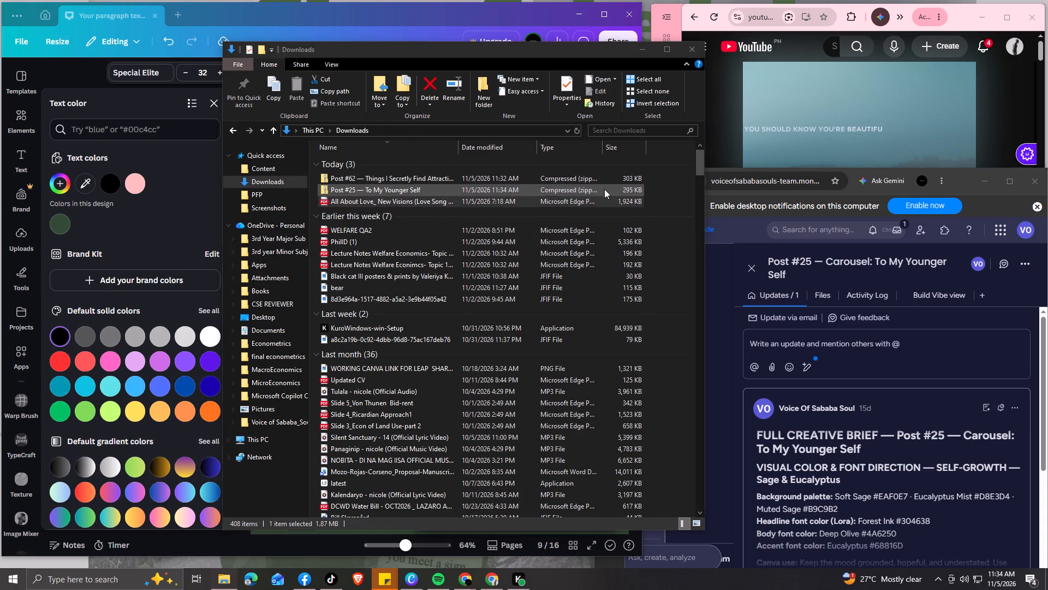
Move the Post #62 and Post #25 ZIP files together from Downloads to the Content folder.
drag(658, 194, 574, 180)
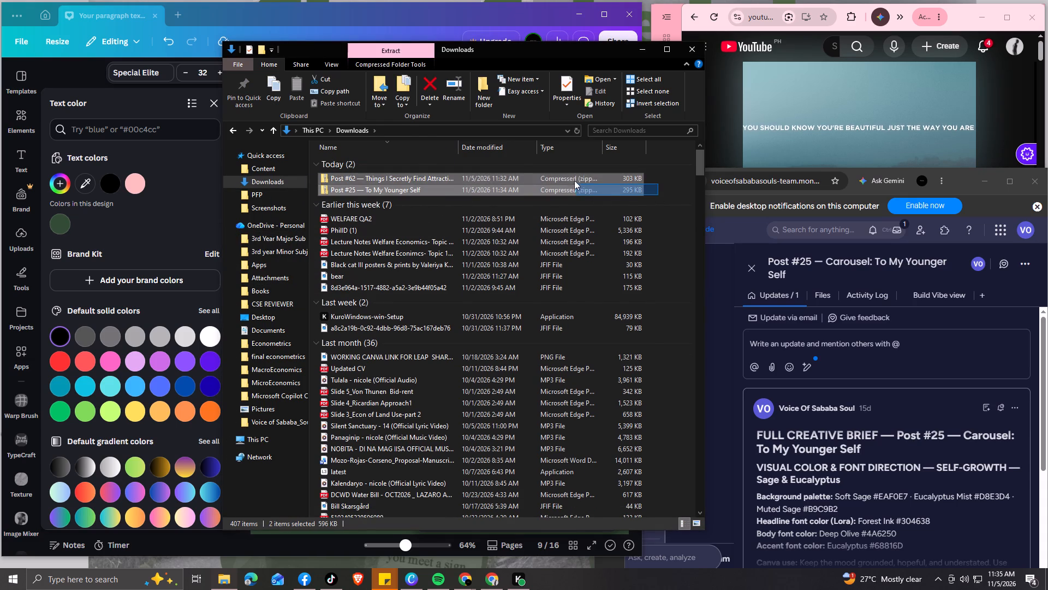
drag(574, 180, 571, 176)
drag(589, 184, 275, 173)
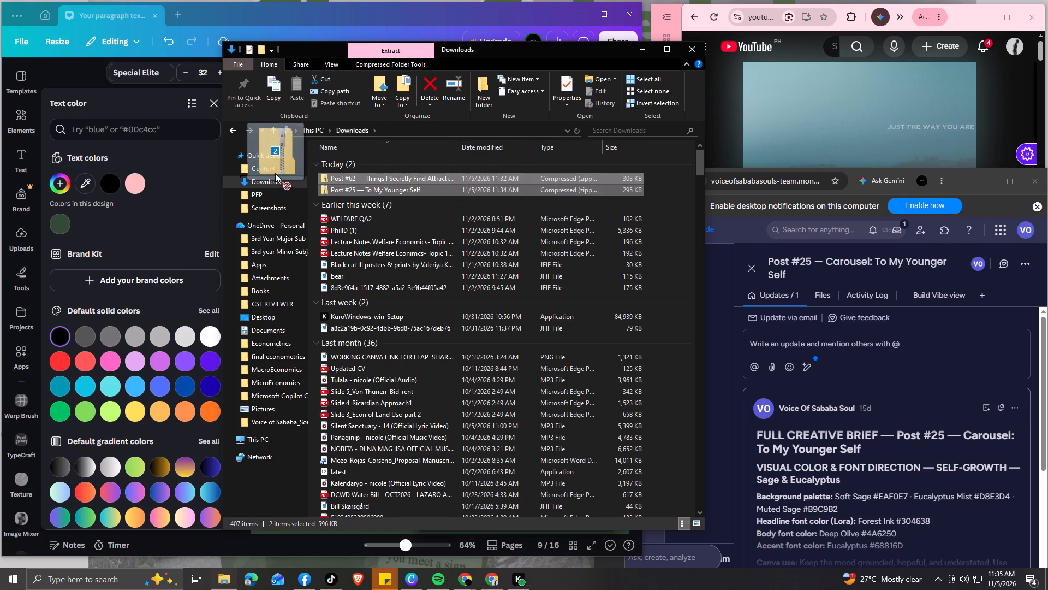
drag(275, 173, 273, 168)
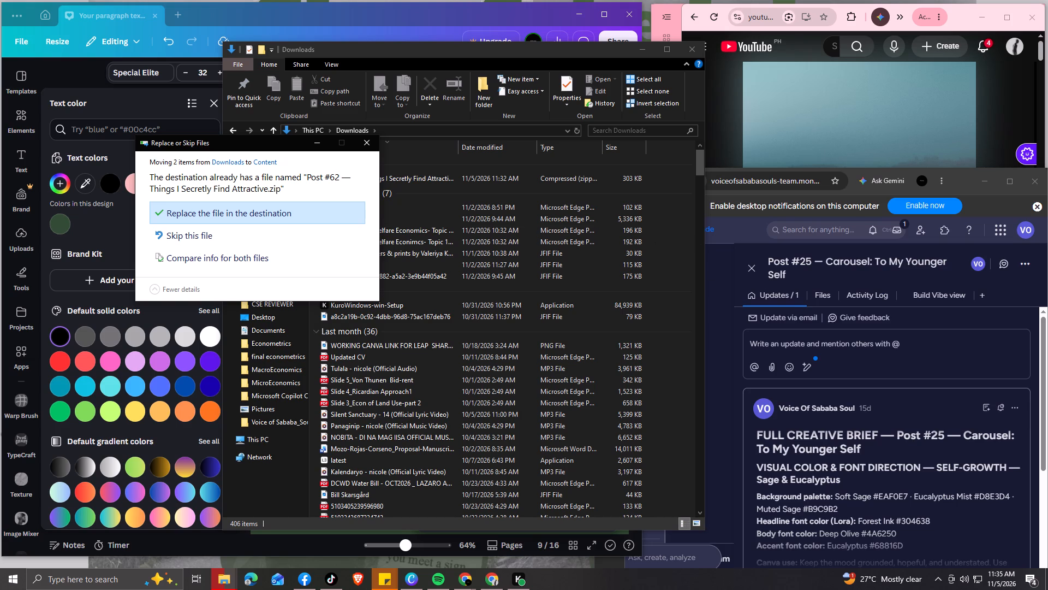
Back on the VOSS board, close the Post #25 task and set its status to Ready.
click(752, 275)
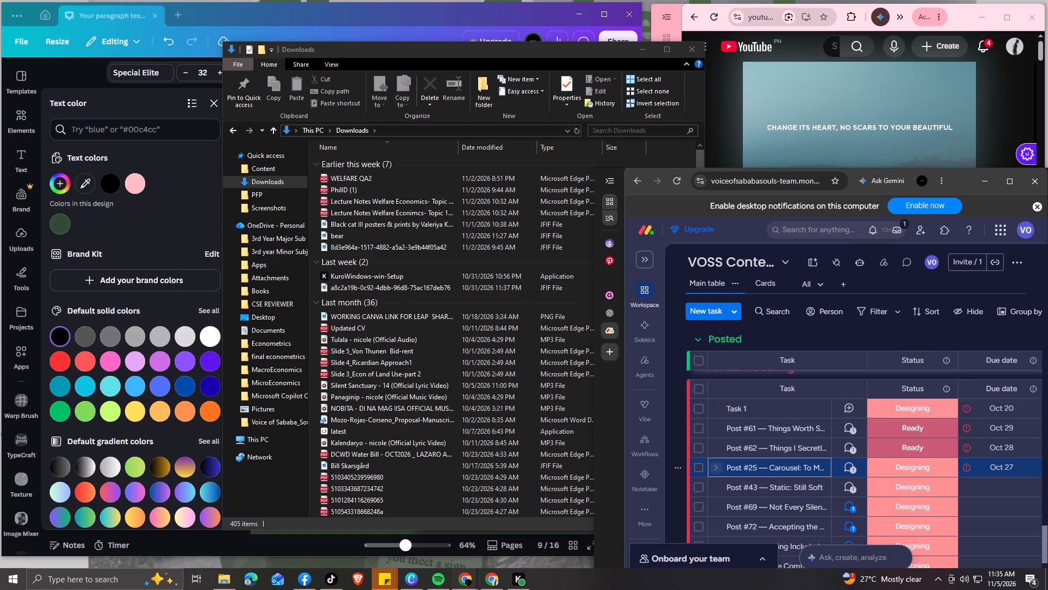
click(914, 472)
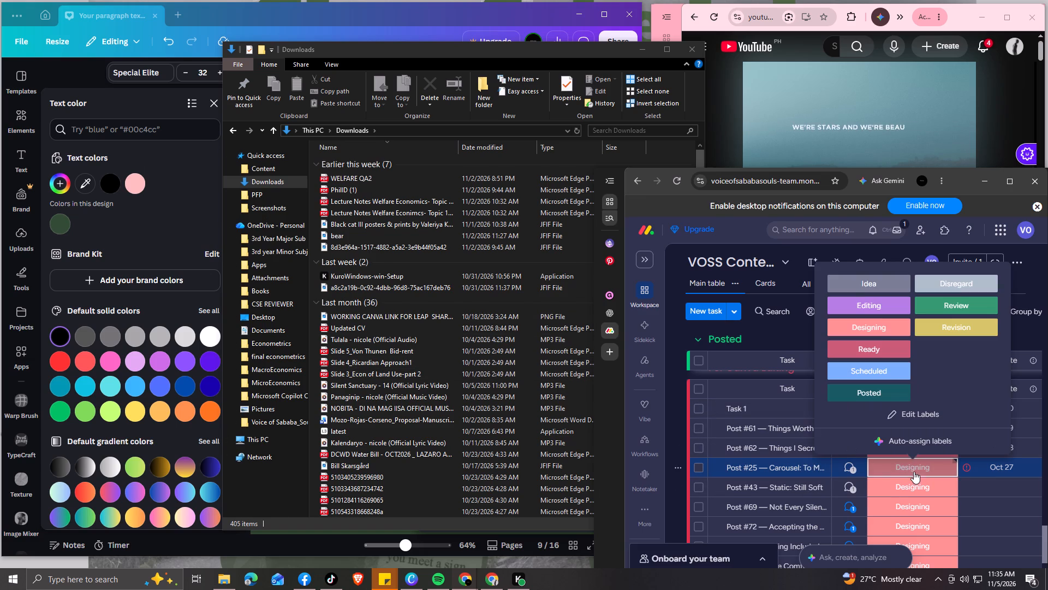
click(872, 351)
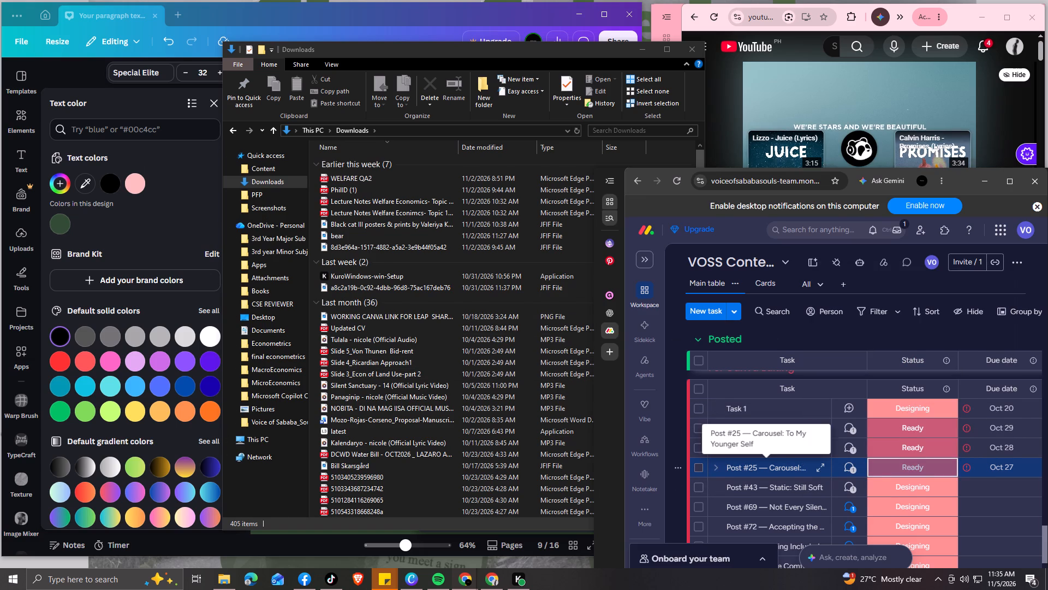
Open the updates of the "Post #43 — Static: Still Soft" task in the For Canva Editing group.
scroll(805, 467, down, 1)
click(847, 433)
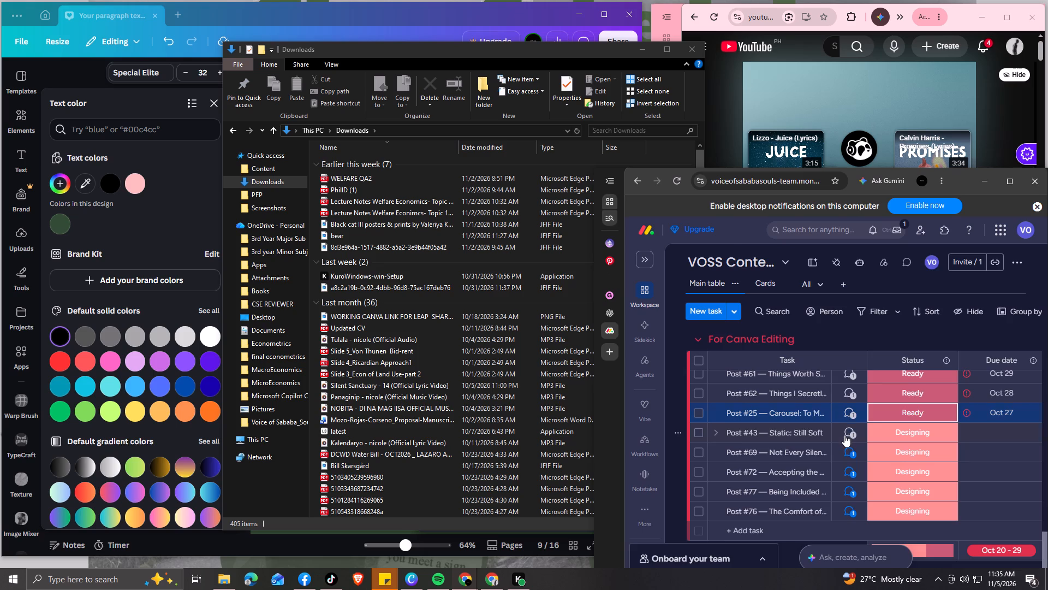
Minimise File Explorer, then close Canva's text colour options and select the "Things I secretly find attractive." text on page 1.
click(639, 51)
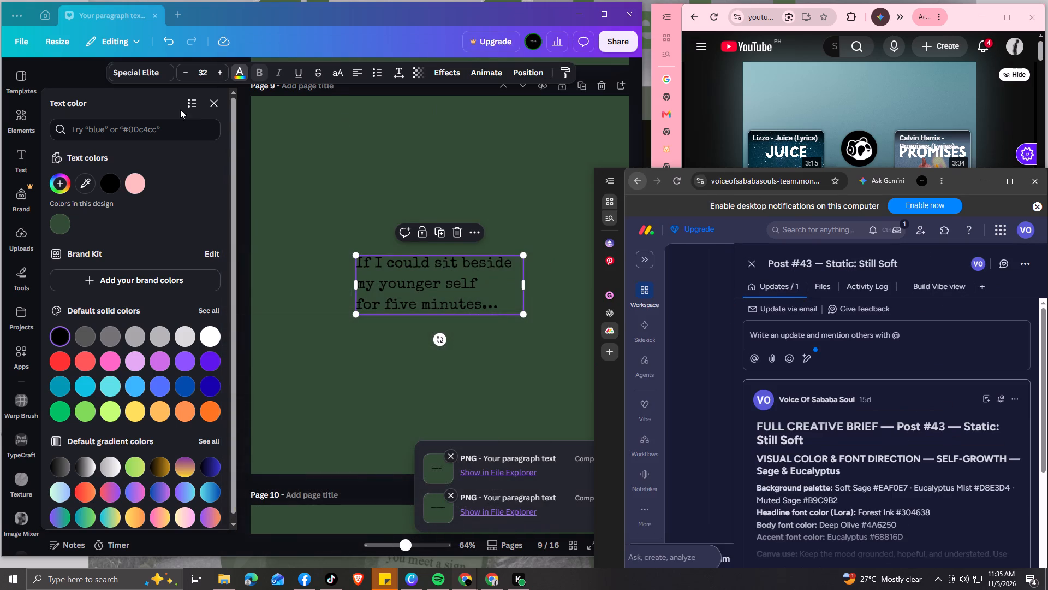
click(212, 104)
scroll(540, 334, up, 5)
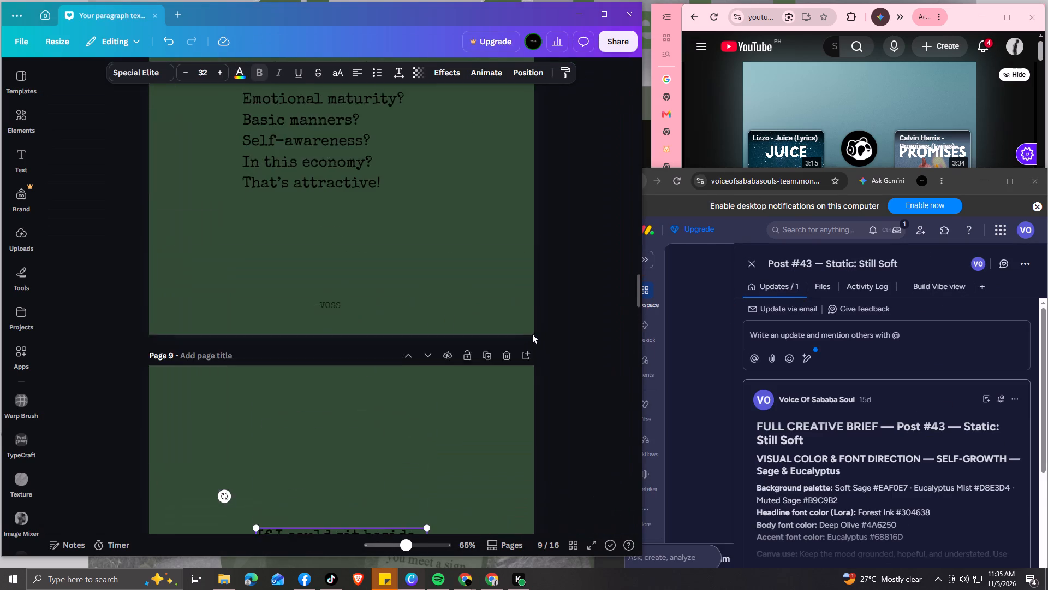
scroll(524, 328, up, 20)
scroll(524, 328, up, 19)
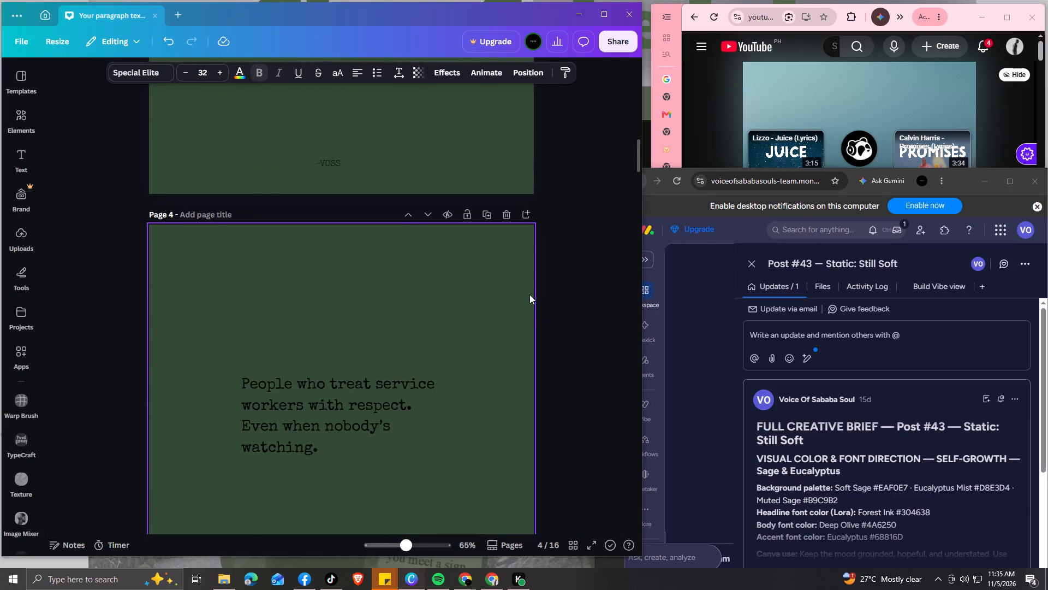
scroll(529, 294, up, 20)
scroll(529, 294, up, 5)
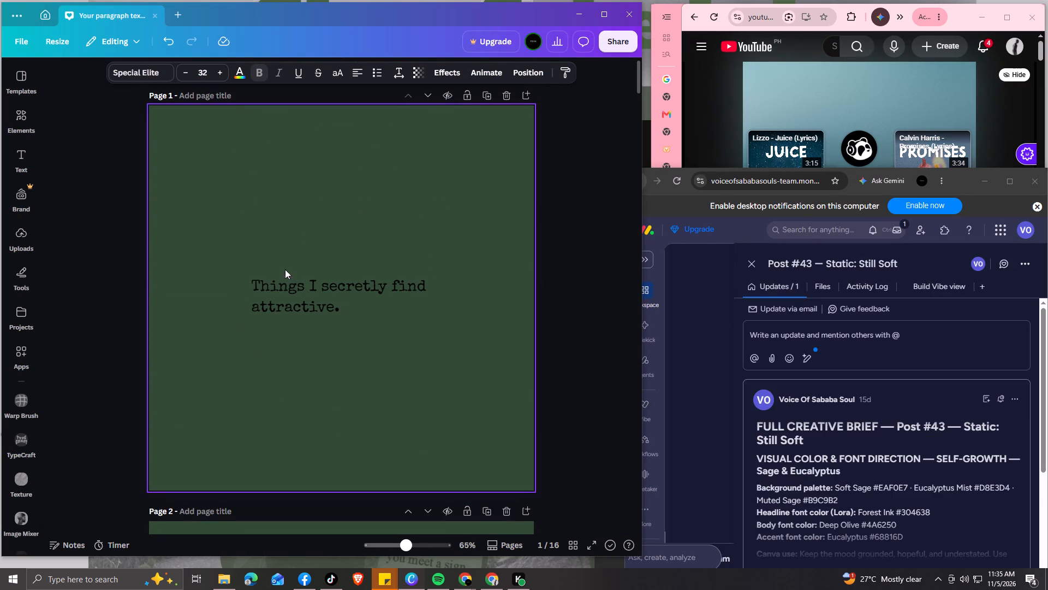
click(283, 297)
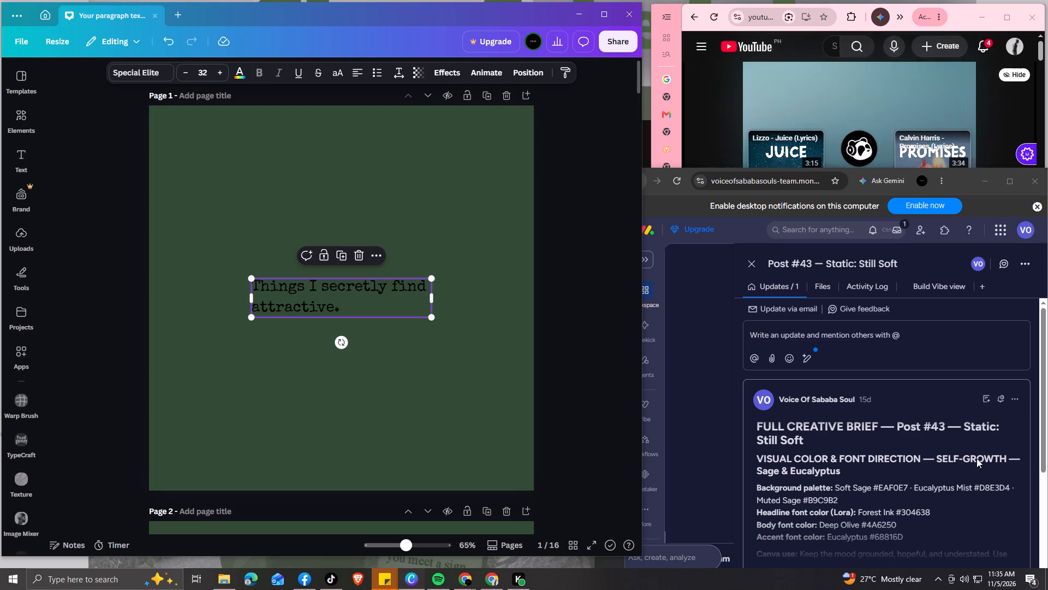
Find the graphic text in the Post #43 brief and copy "Still soft. Just harder to fool." without the VOSS signature.
scroll(897, 461, down, 2)
click(795, 460)
scroll(877, 440, down, 3)
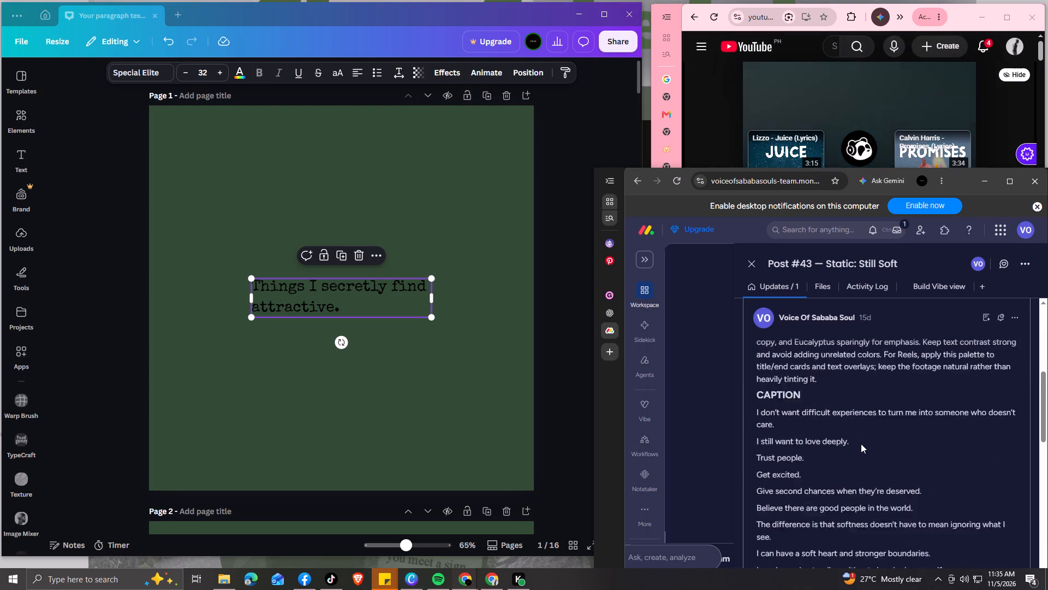
scroll(860, 428, down, 7)
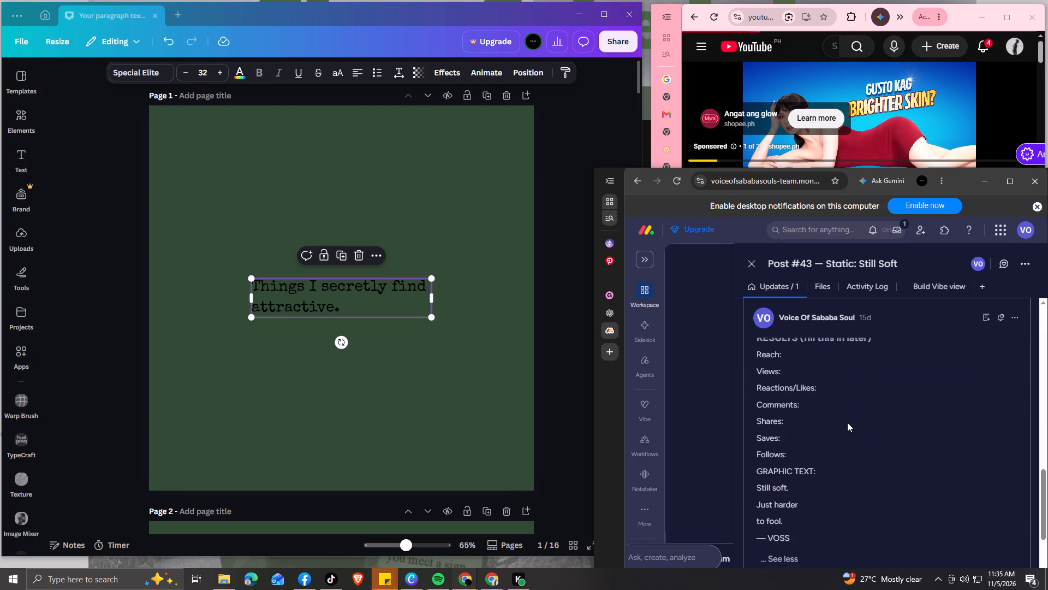
scroll(845, 422, down, 5)
scroll(911, 414, up, 4)
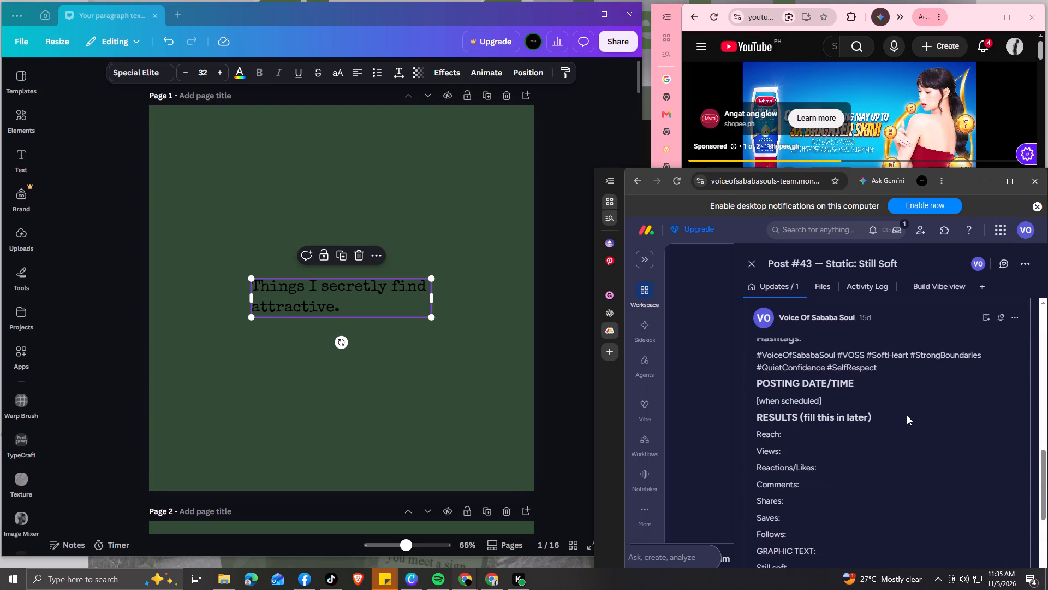
scroll(907, 416, down, 3)
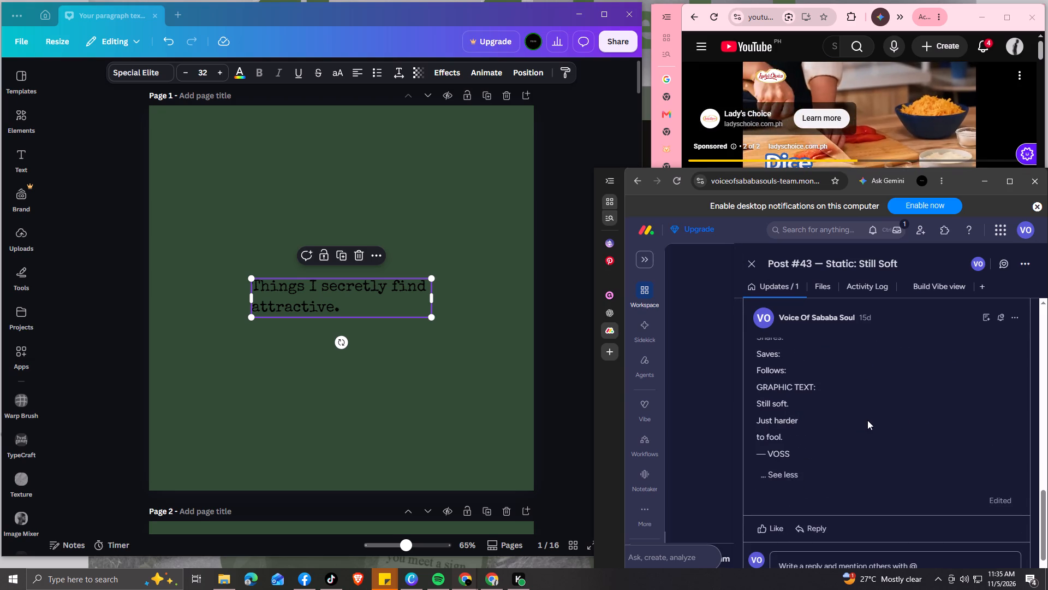
scroll(867, 420, up, 2)
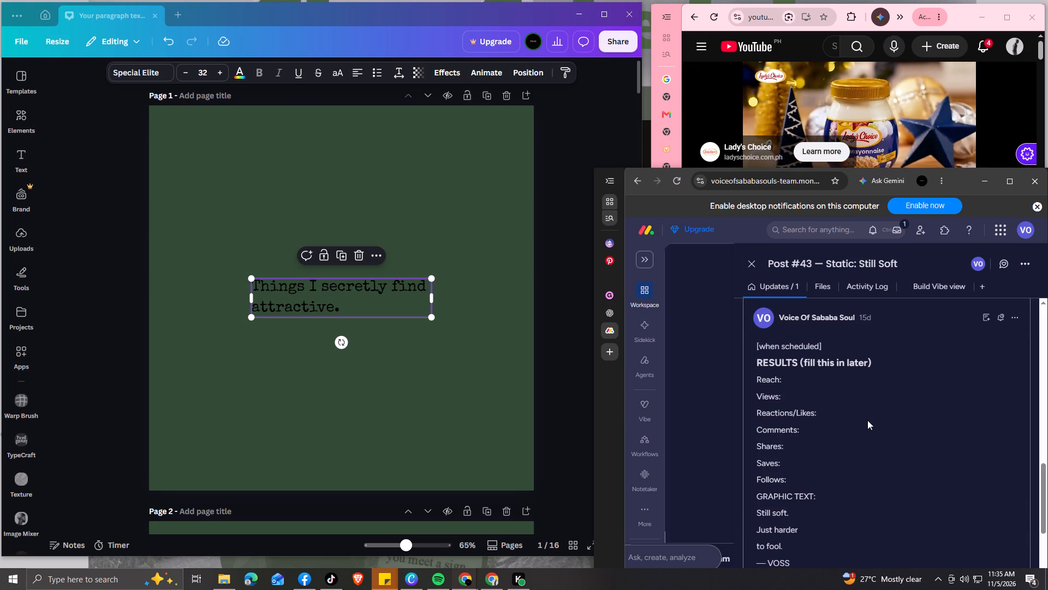
scroll(867, 420, down, 2)
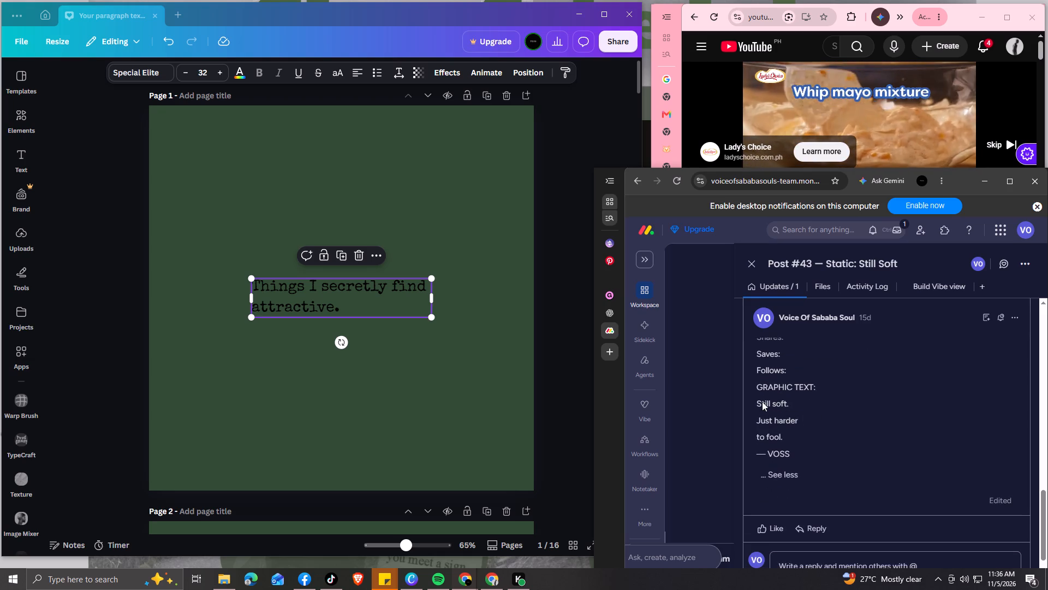
drag(758, 403, 786, 440)
key(ctrl+c)
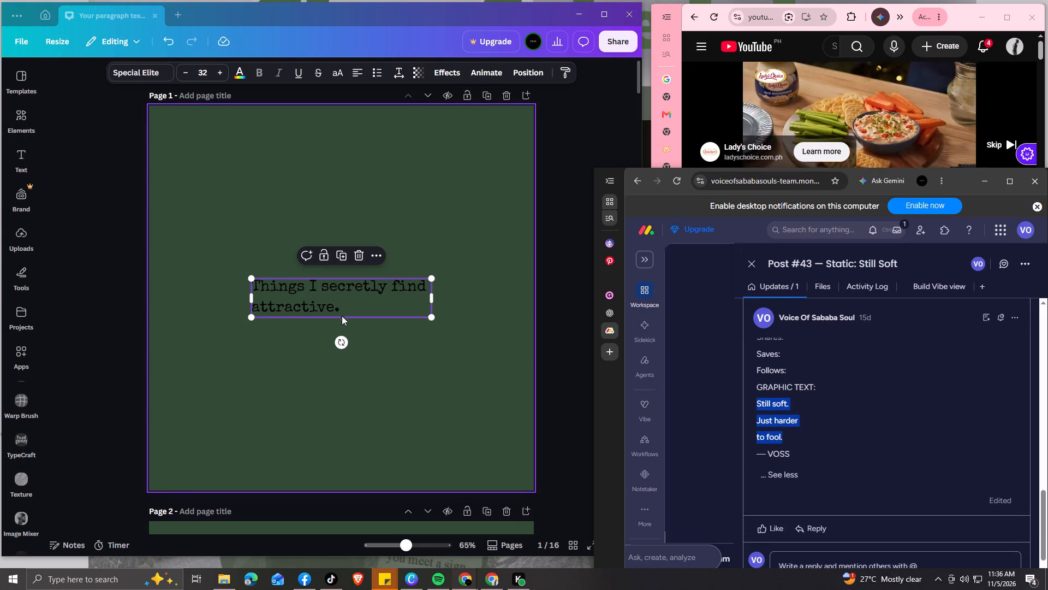
Replace the page 1 text in Canva with the copied "Still soft. Just harder to fool." and remove the trailing empty line.
click(346, 306)
drag(346, 306, 228, 289)
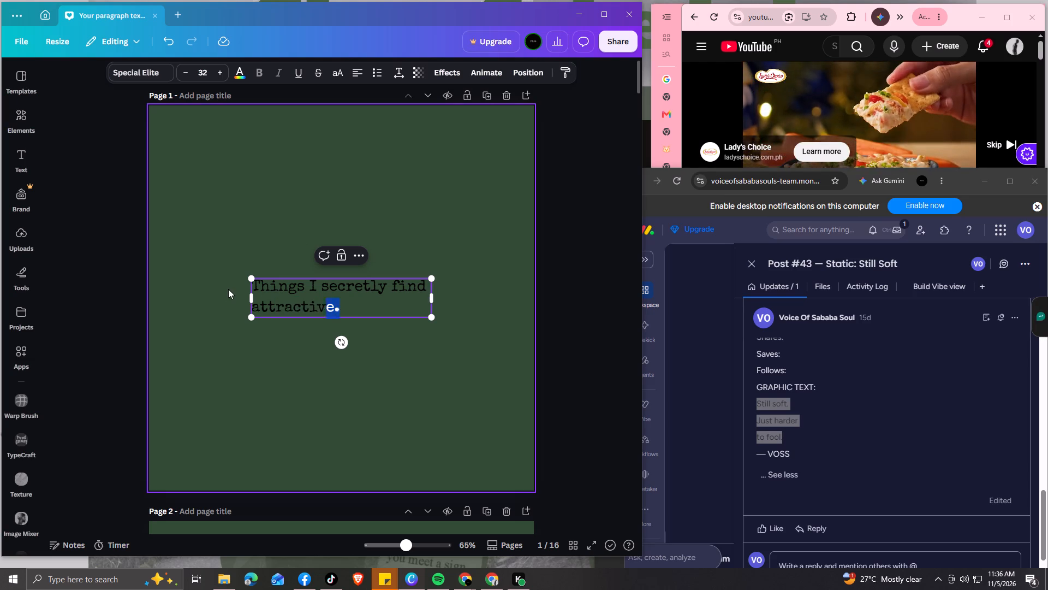
drag(228, 289, 251, 284)
key(ctrl+v)
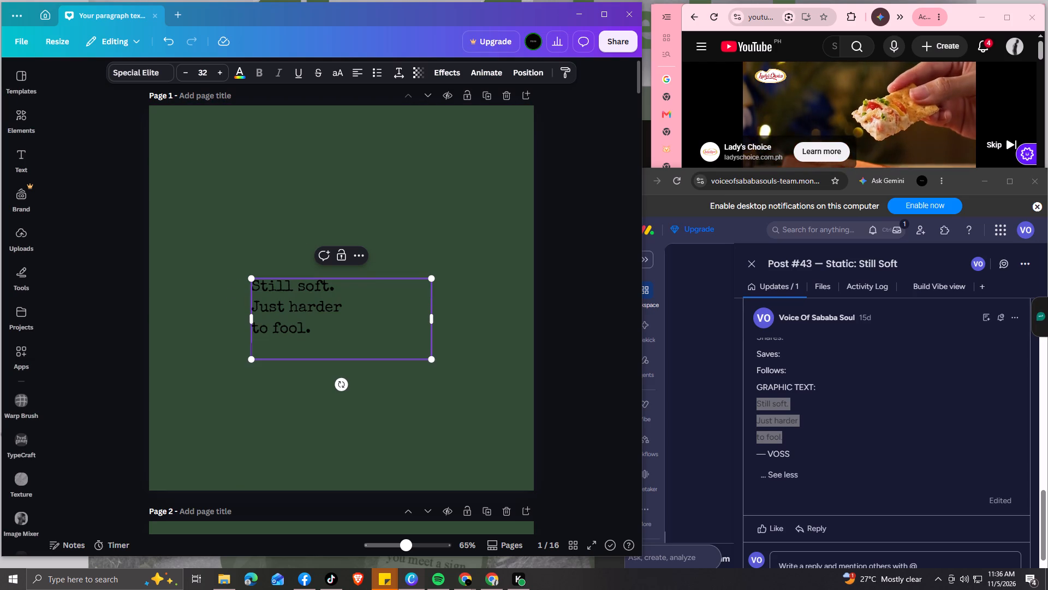
key(BackSpace)
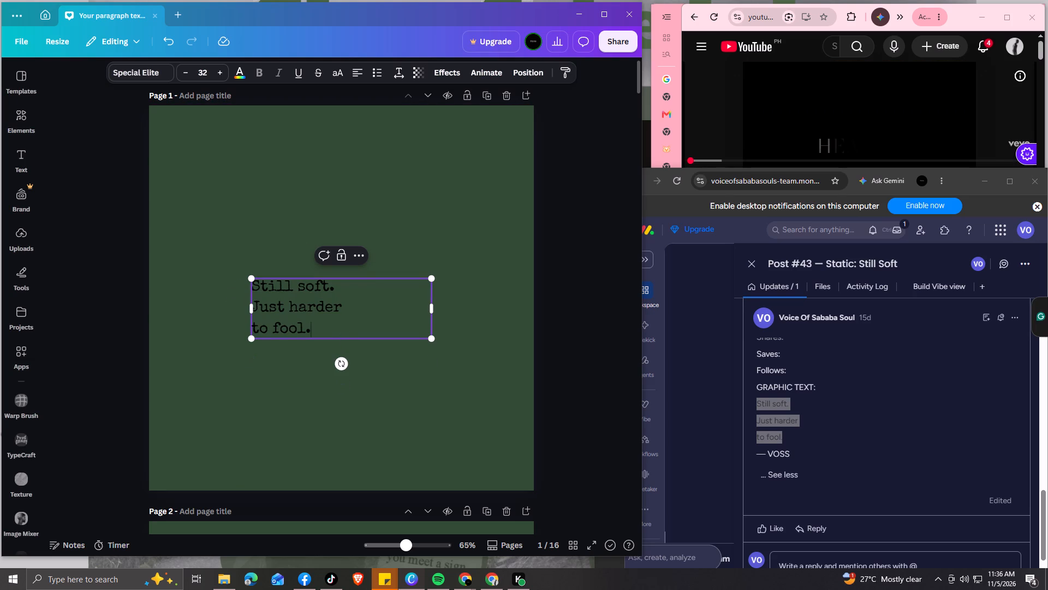
Narrow the page 1 text box and join the last two lines into "Just harder to fool.".
drag(436, 309, 445, 309)
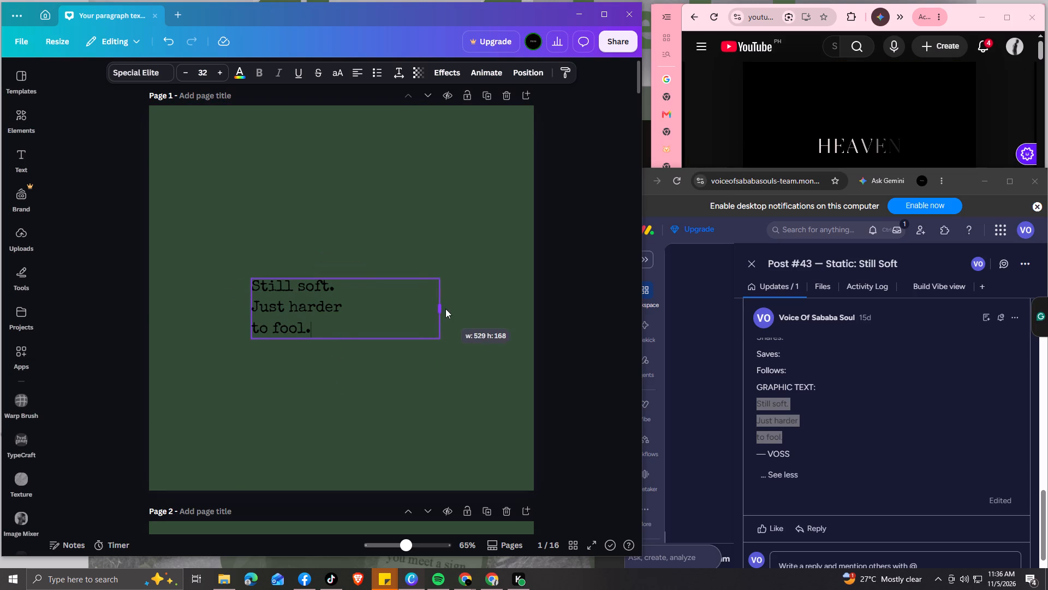
drag(445, 309, 412, 308)
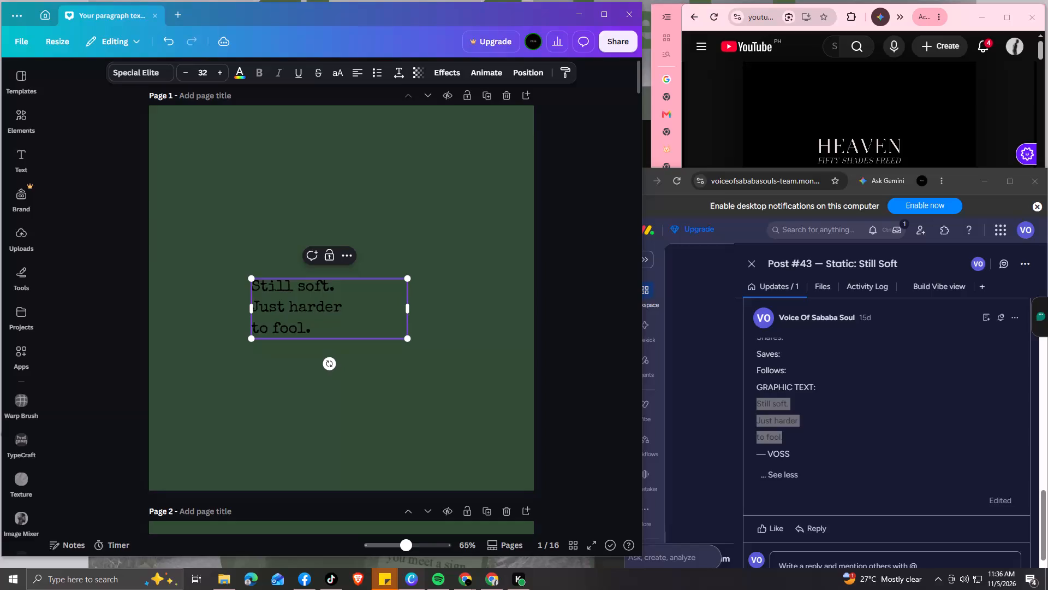
click(253, 327)
key(BackSpace)
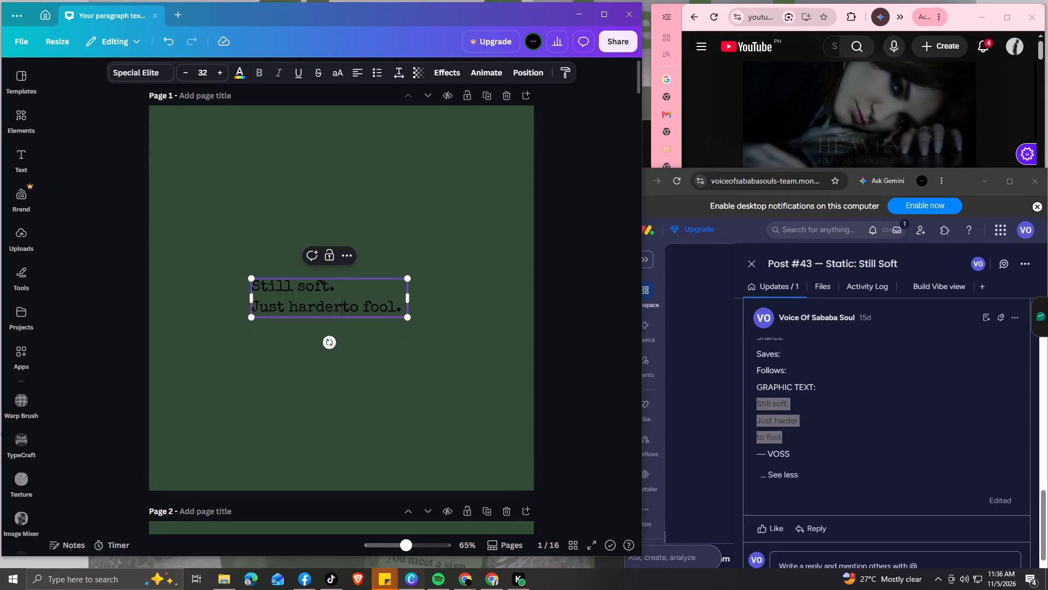
key(space)
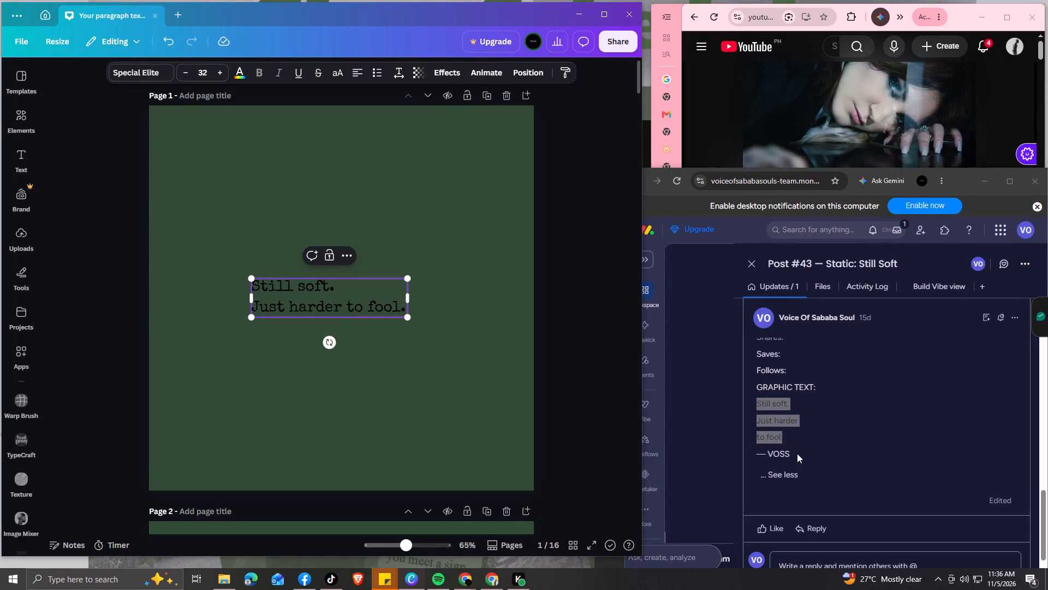
Review the Post #43 brief on the VOSS board, from its colour and font direction to its caption and graphic text.
scroll(817, 449, up, 14)
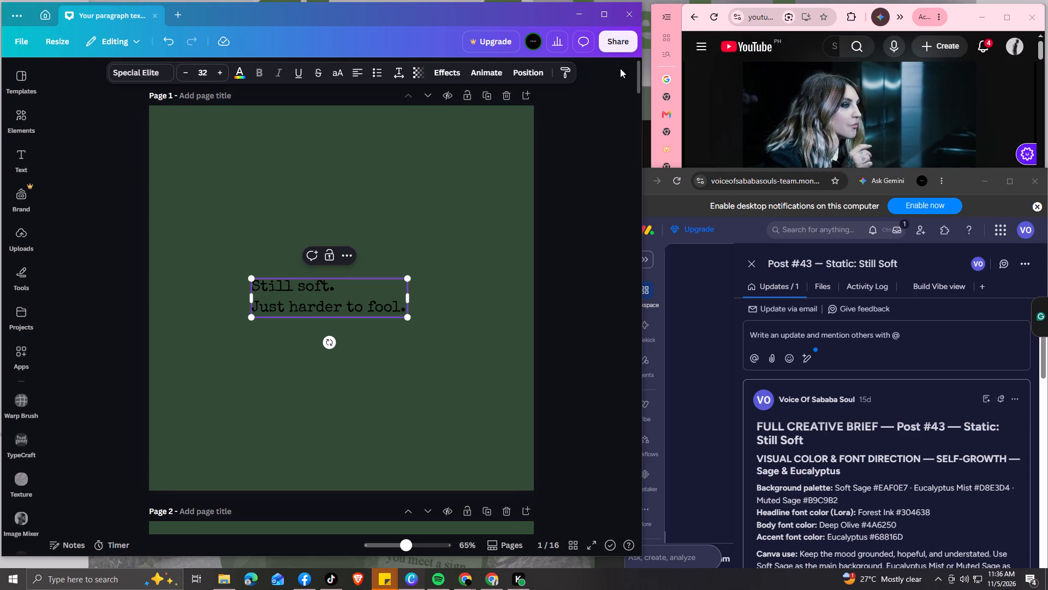
scroll(864, 456, down, 20)
scroll(844, 438, up, 1)
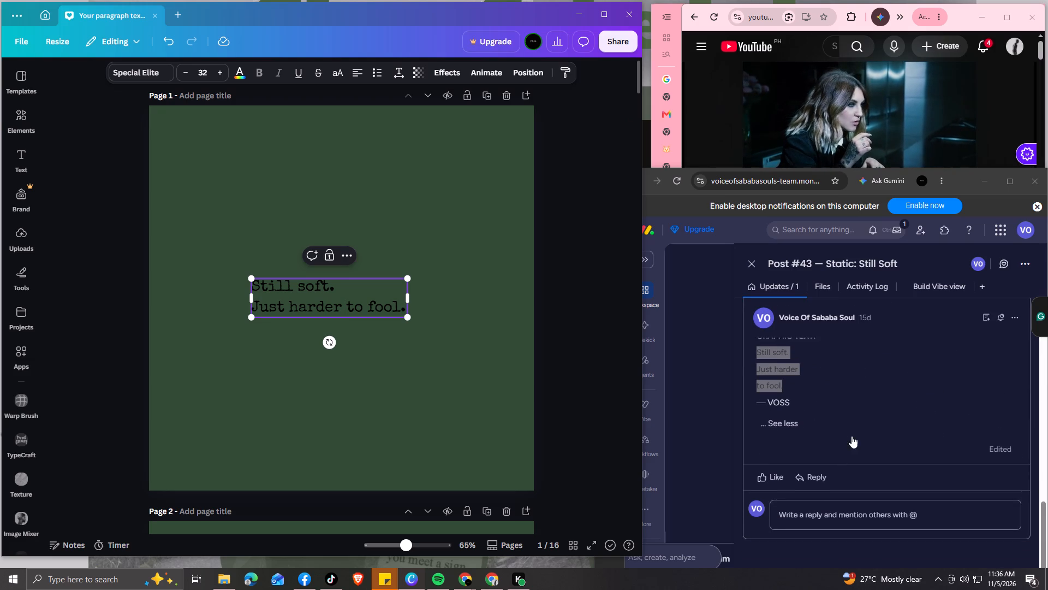
scroll(854, 436, up, 1)
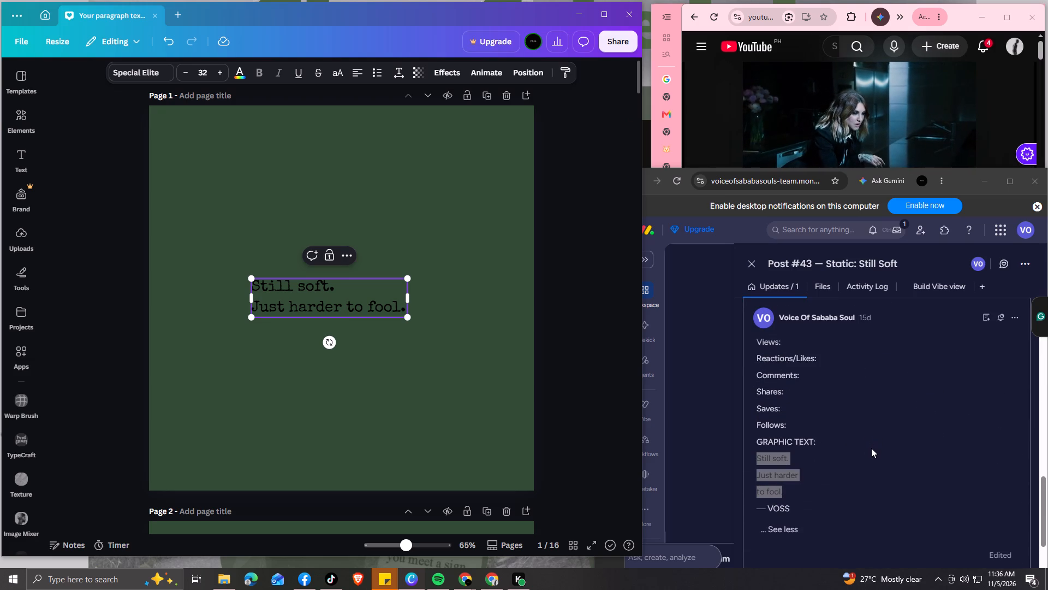
scroll(862, 446, up, 7)
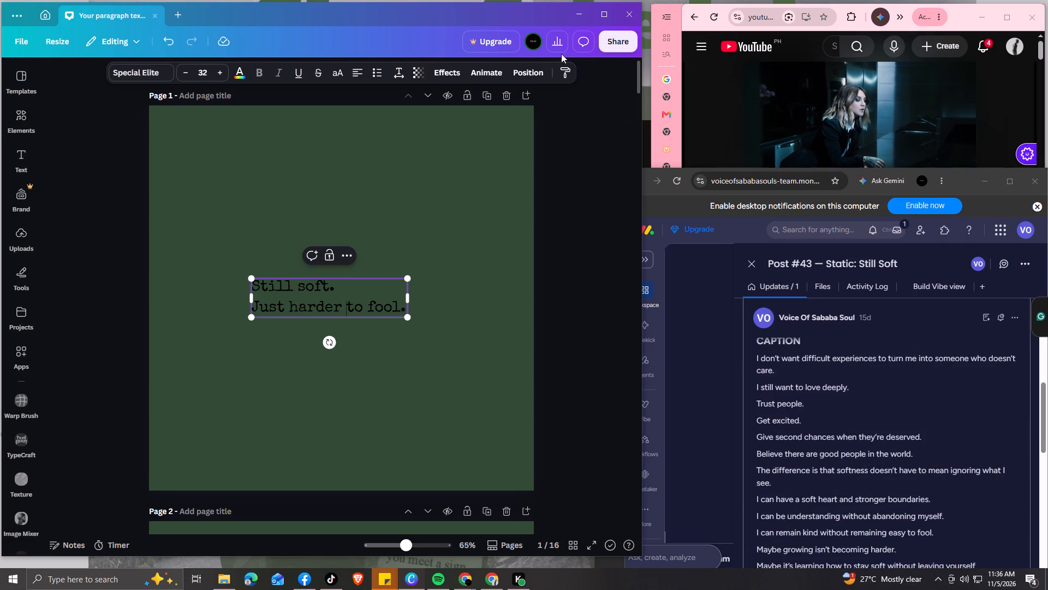
Download only page 1 of the Canva design as a PNG.
click(628, 42)
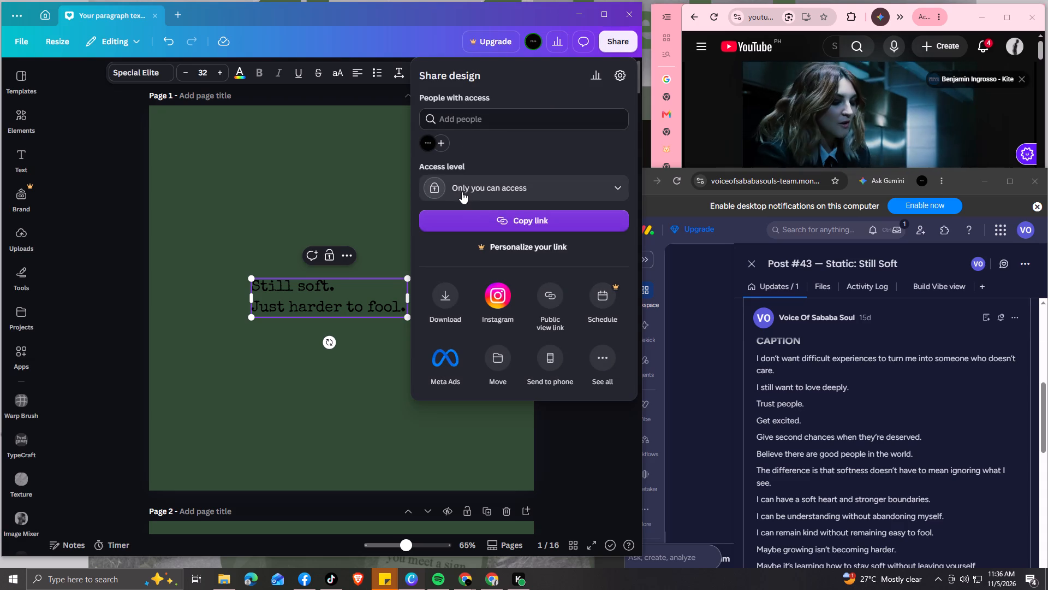
click(445, 297)
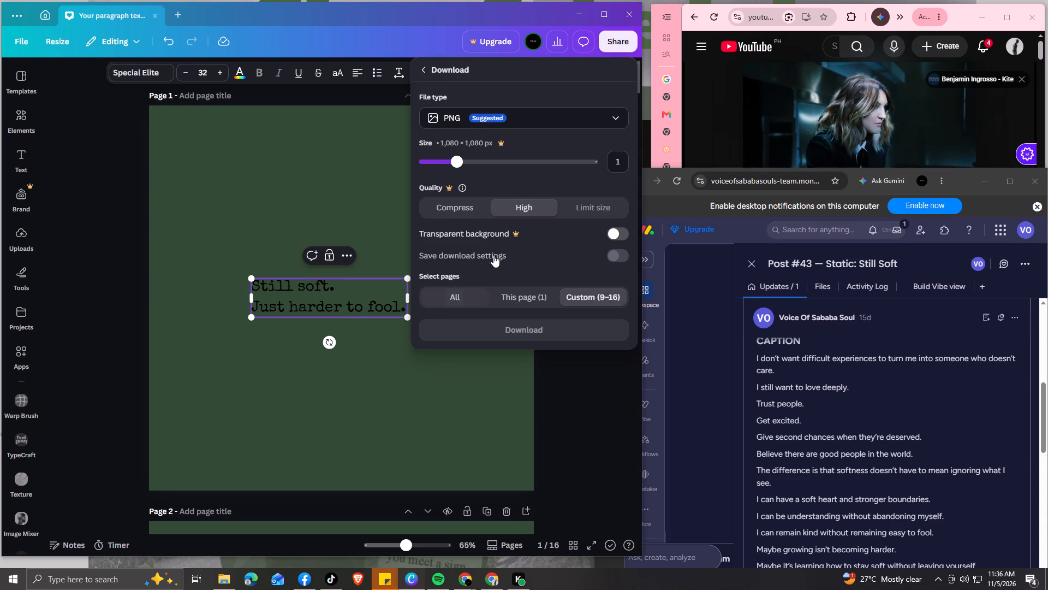
click(593, 300)
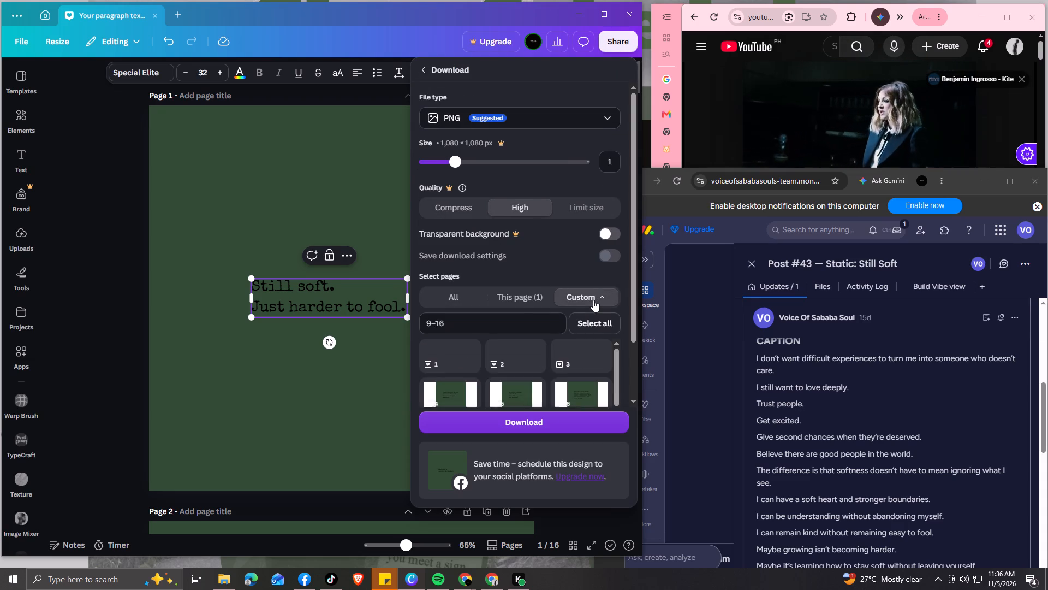
click(535, 299)
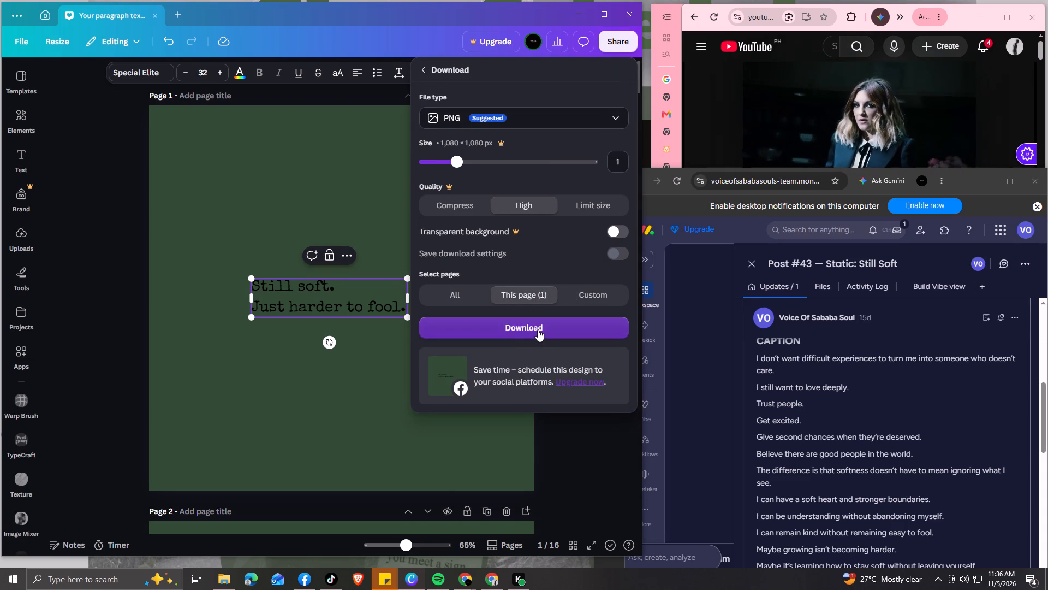
click(538, 329)
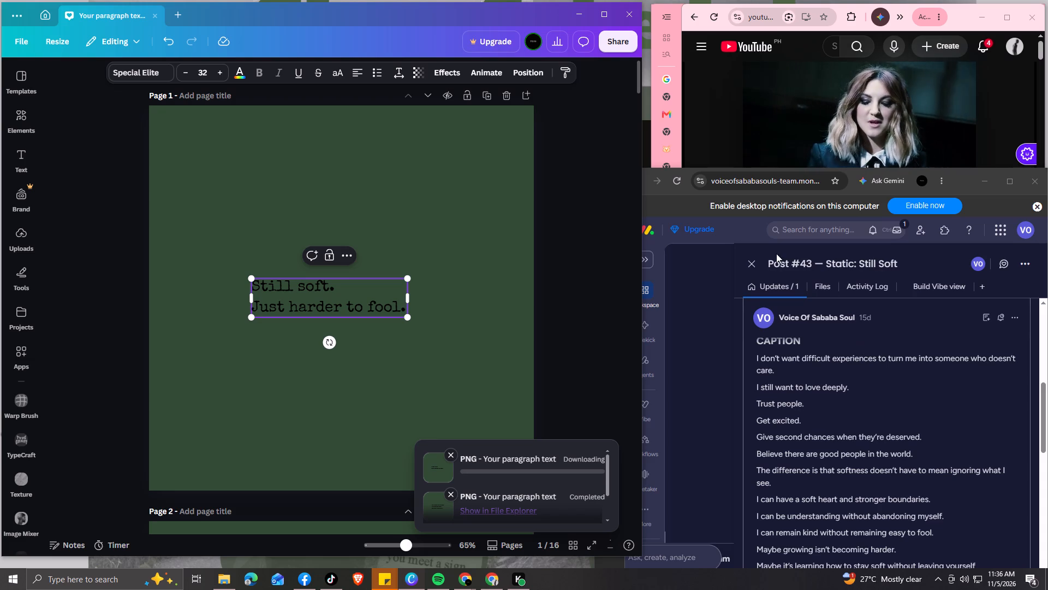
Save the PNG in Downloads as "Post #43 — Still Soft", using the copied task title without "Static:".
click(774, 263)
click(772, 261)
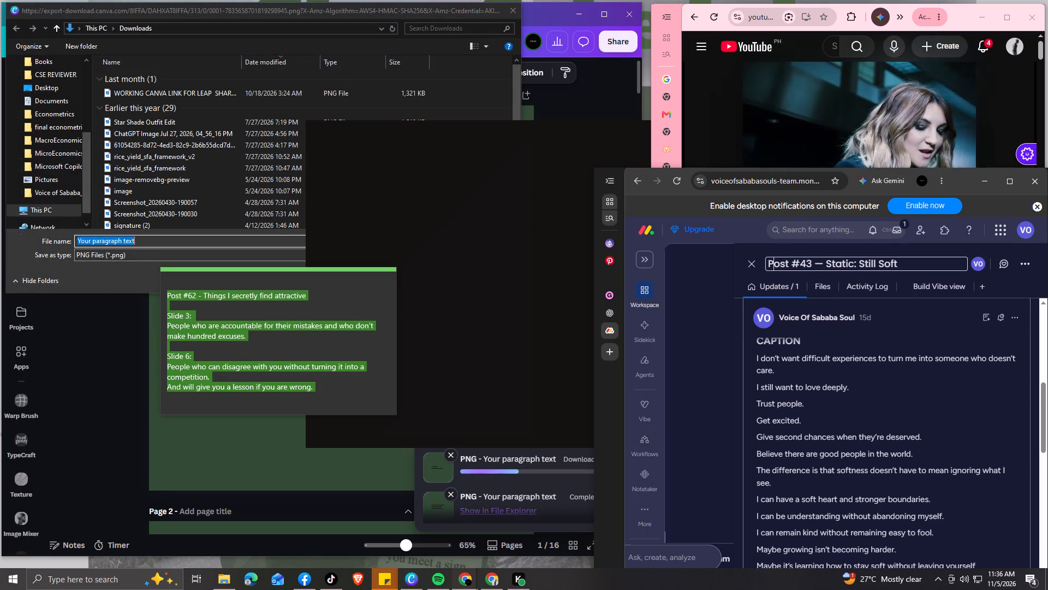
drag(769, 261, 901, 263)
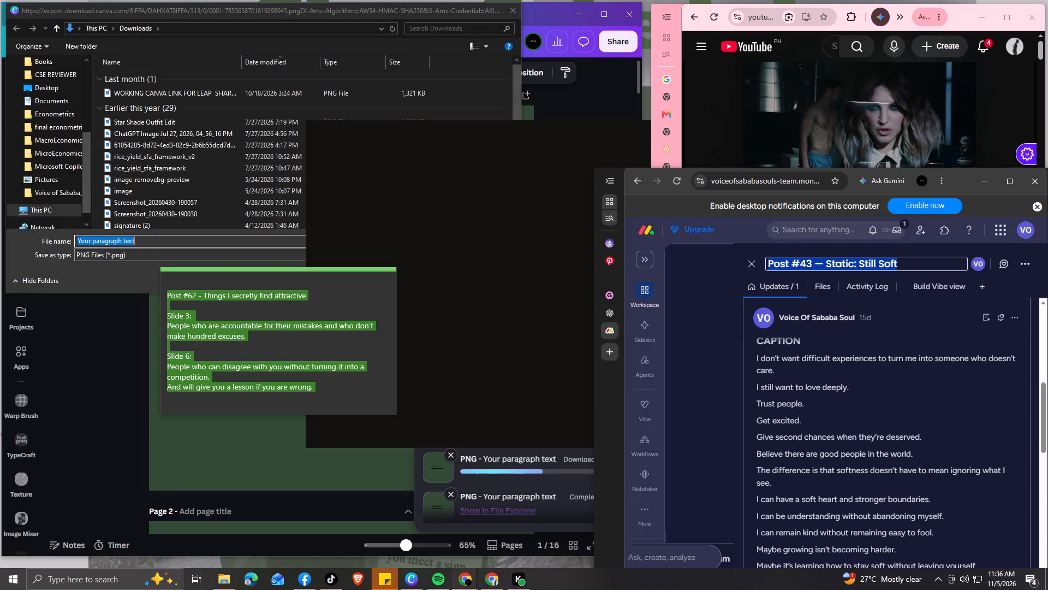
key(ctrl+c)
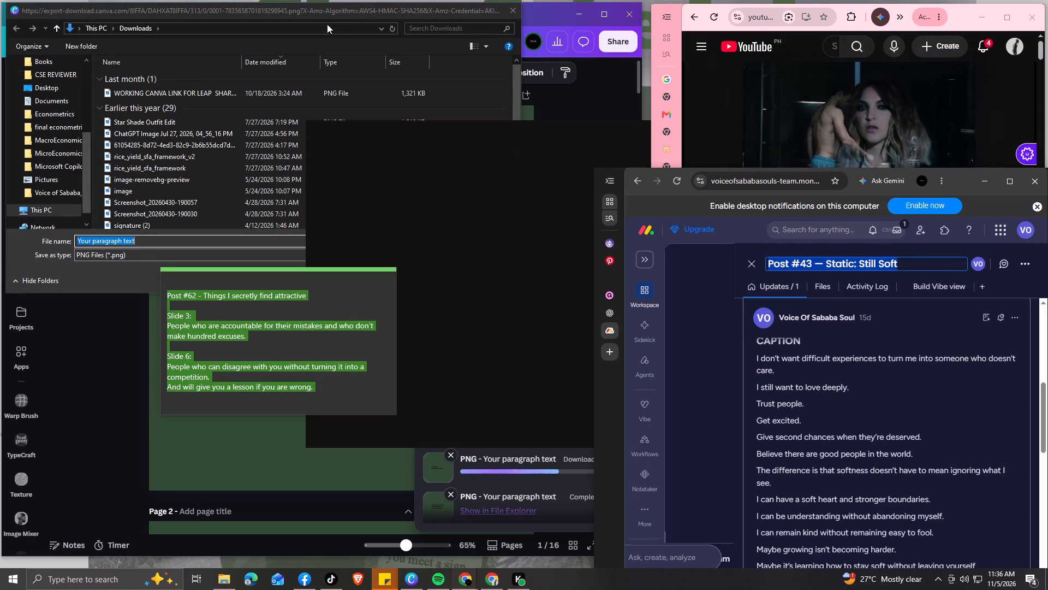
click(335, 19)
key(ctrl+v)
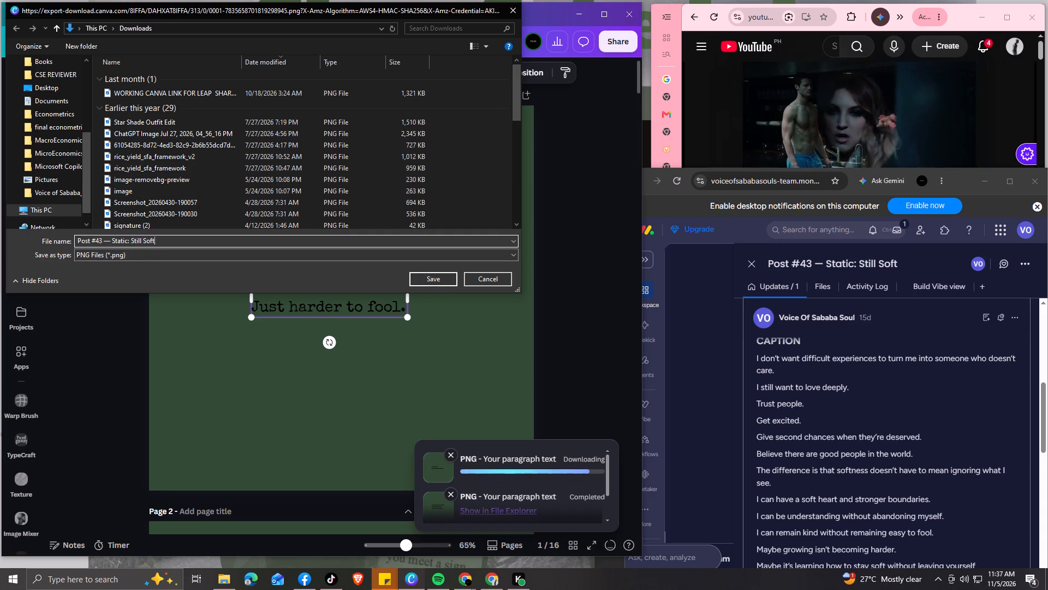
drag(131, 241, 121, 240)
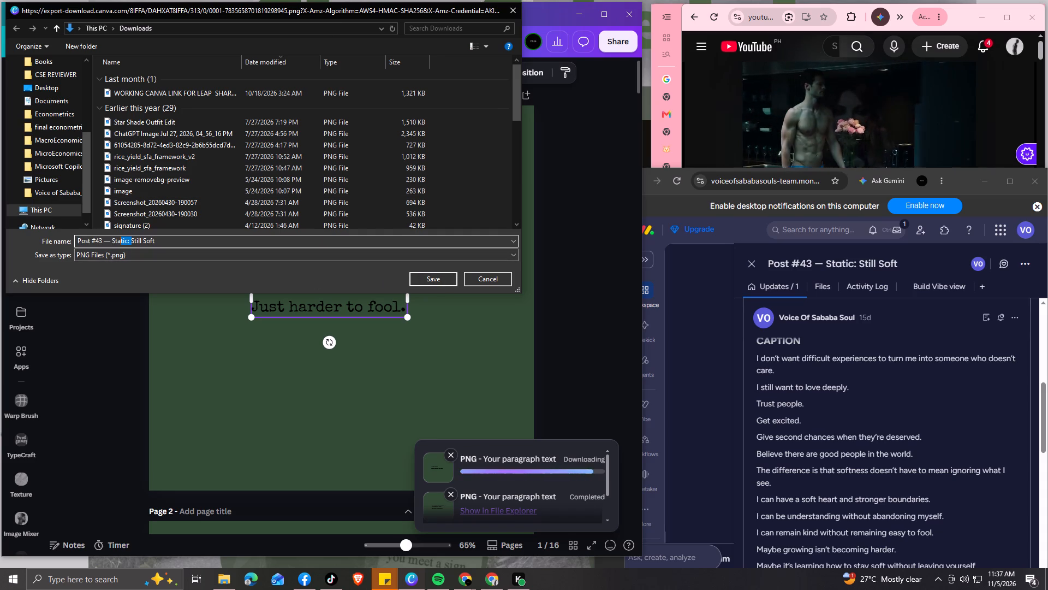
drag(121, 240, 112, 238)
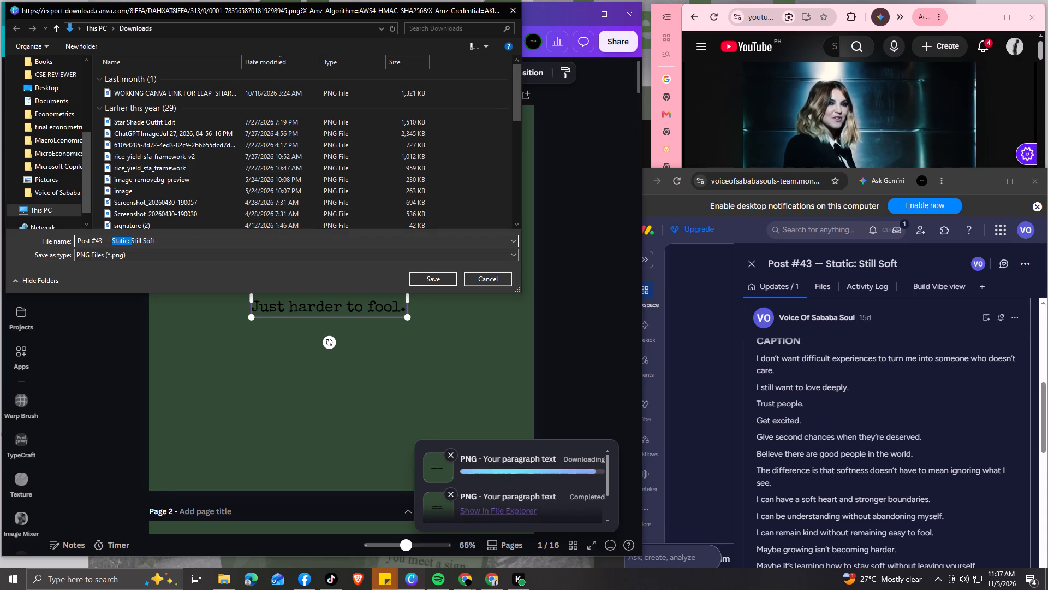
key(BackSpace)
click(439, 282)
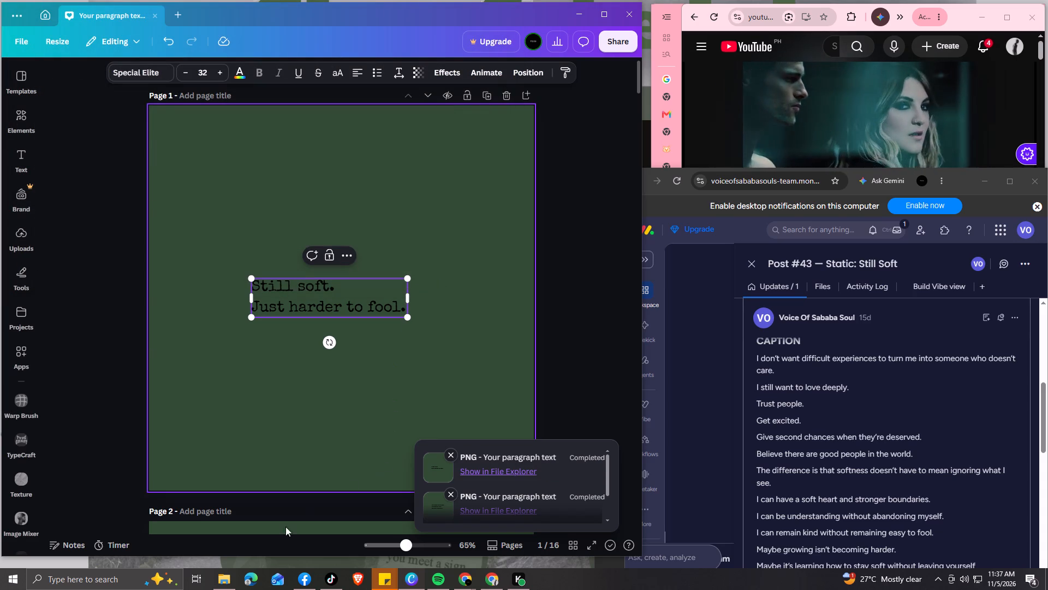
Move the "Post #43 — Still Soft" PNG from Downloads to the Content folder in File Explorer and minimise the window.
click(226, 577)
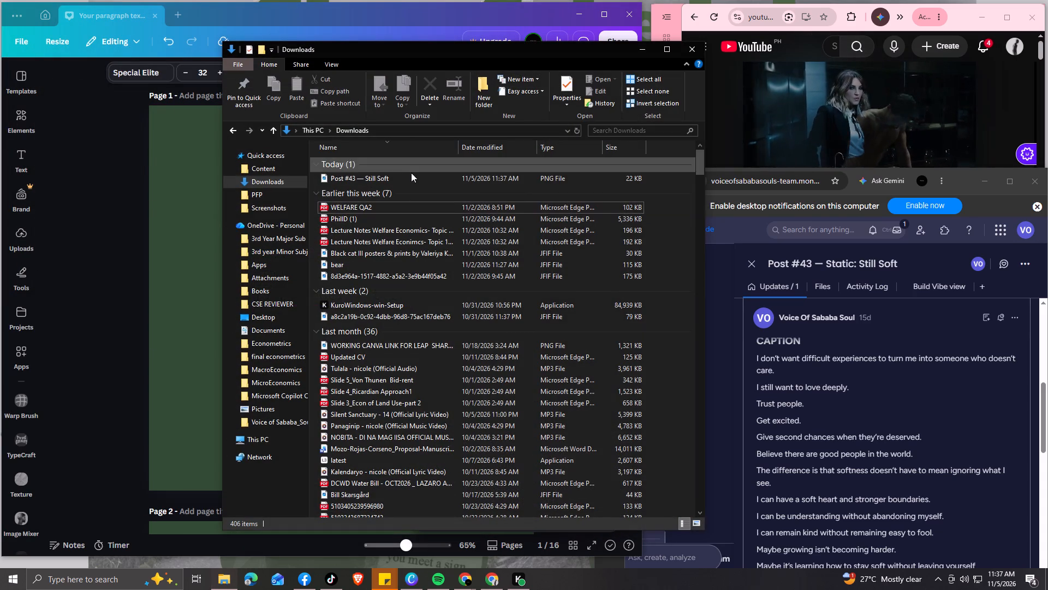
drag(415, 178, 360, 179)
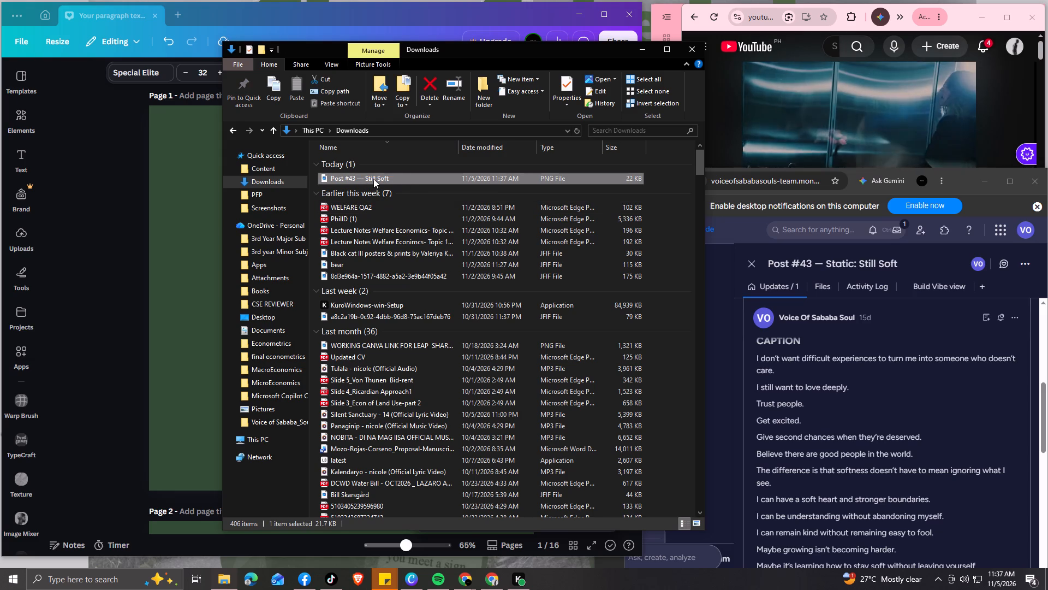
drag(382, 179, 277, 169)
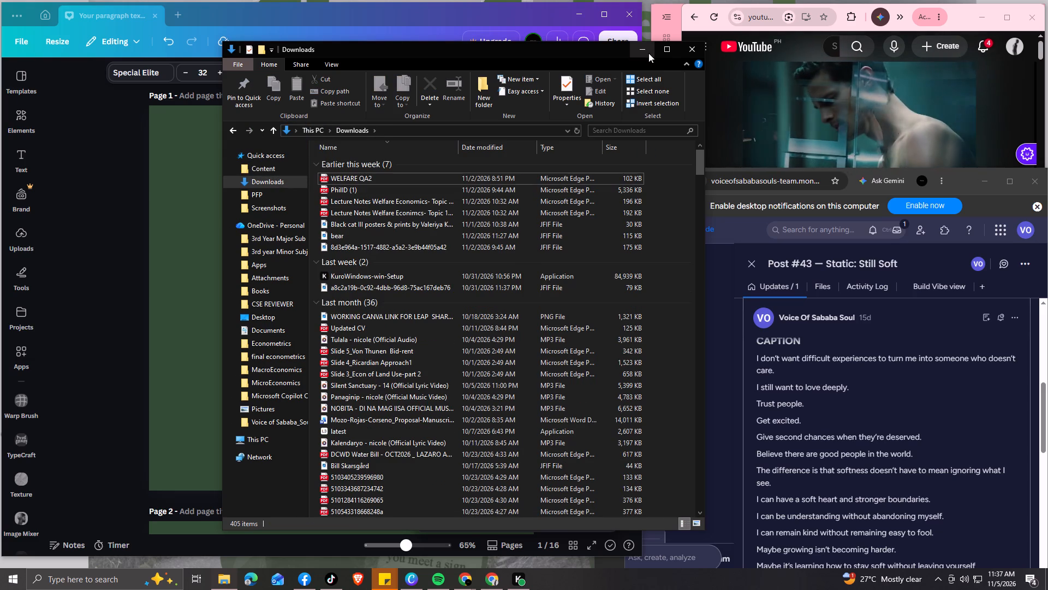
click(648, 53)
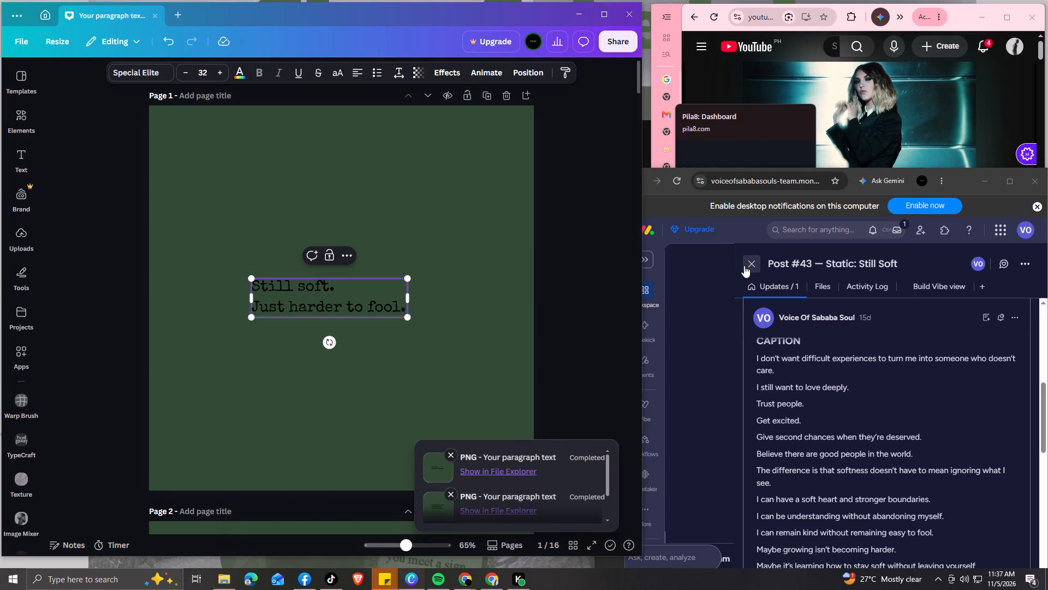
Back on the VOSS board, close the Post #43 task and set its status to Ready.
click(744, 265)
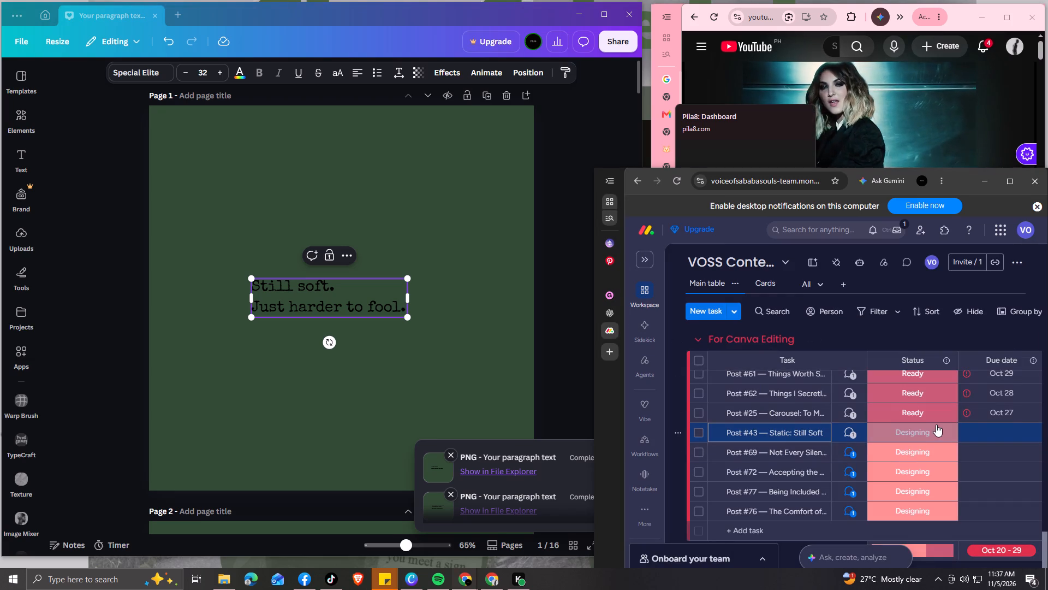
click(936, 424)
click(860, 311)
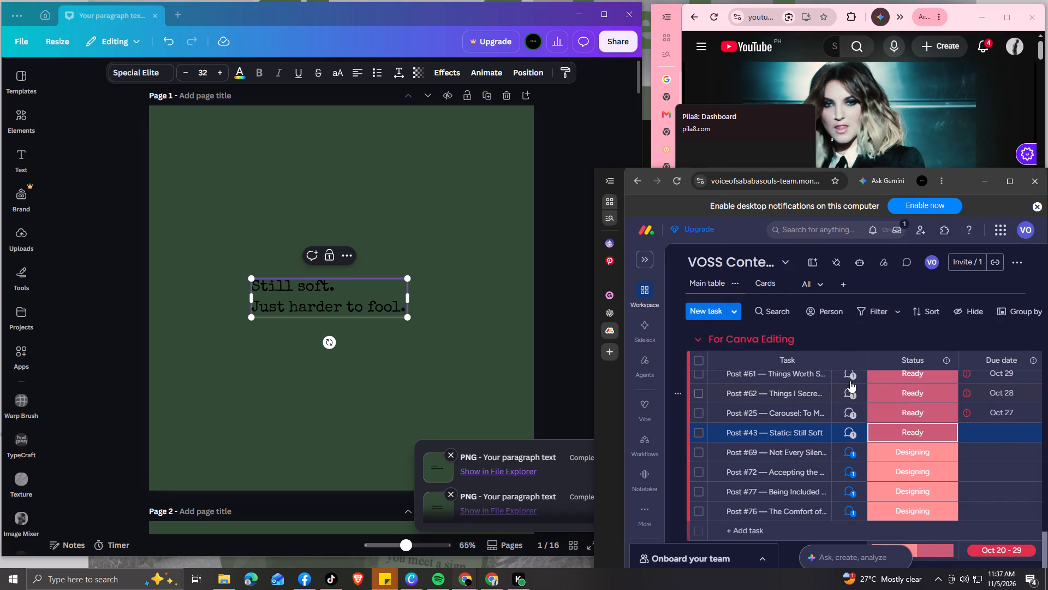
Open the Post #69 task's updates and copy the Slide 1 text "Not every silence comes with an explanation.".
click(854, 457)
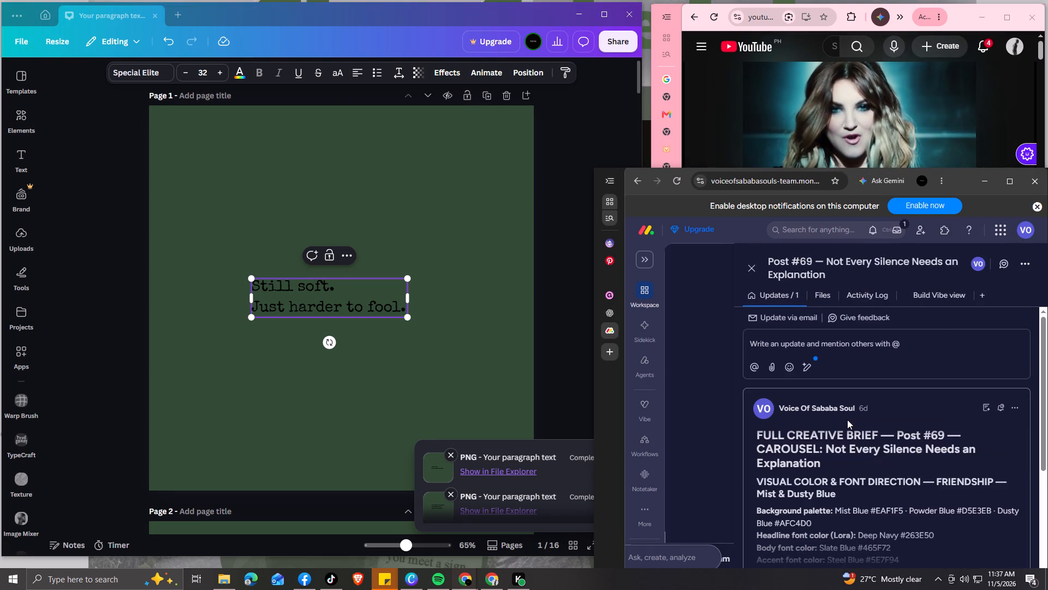
scroll(843, 421, down, 3)
click(787, 420)
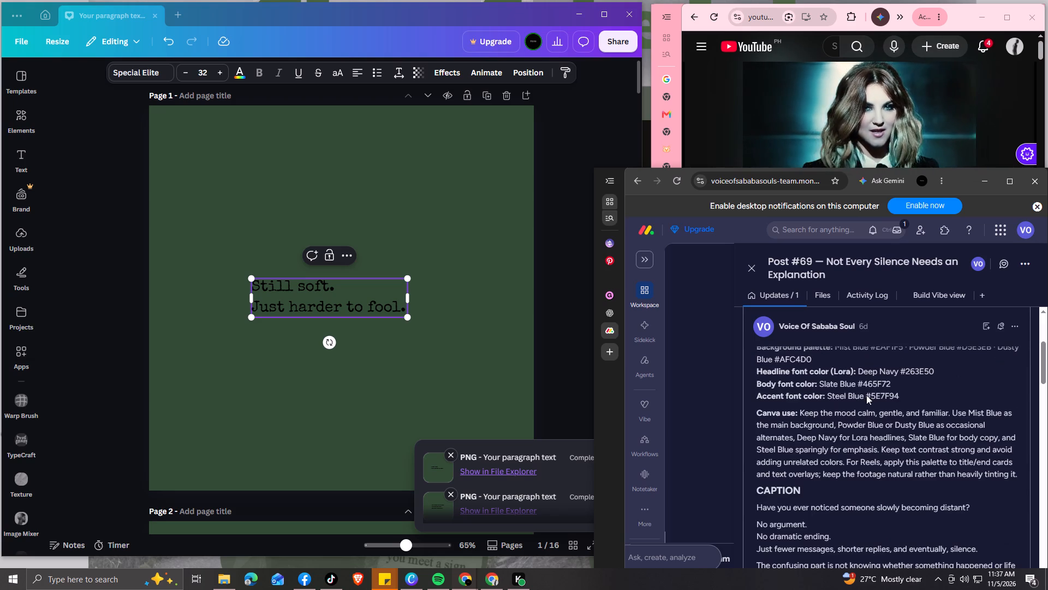
scroll(866, 395, down, 9)
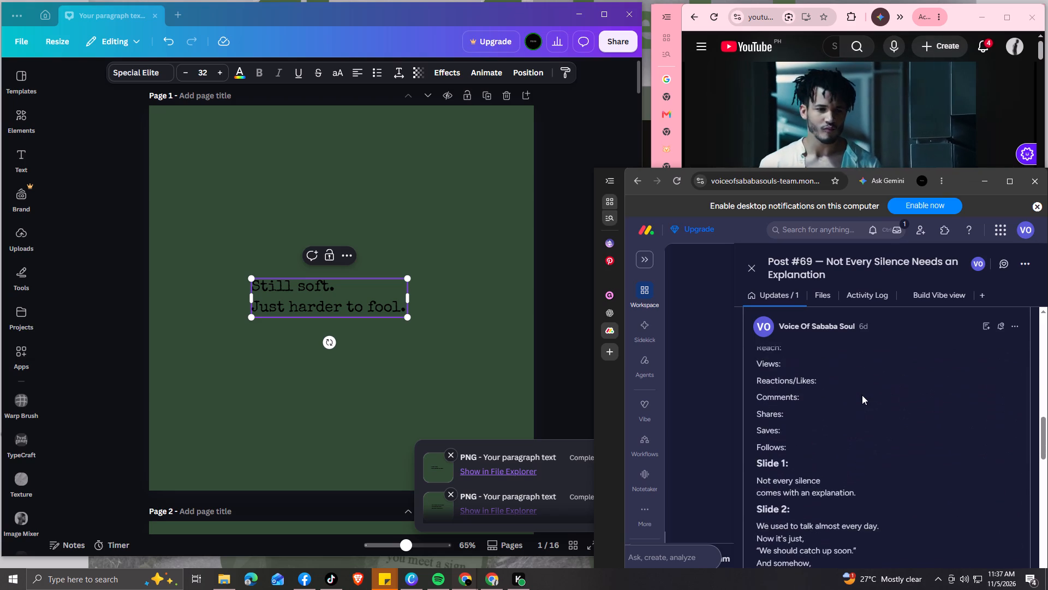
scroll(862, 395, down, 1)
drag(757, 426, 853, 435)
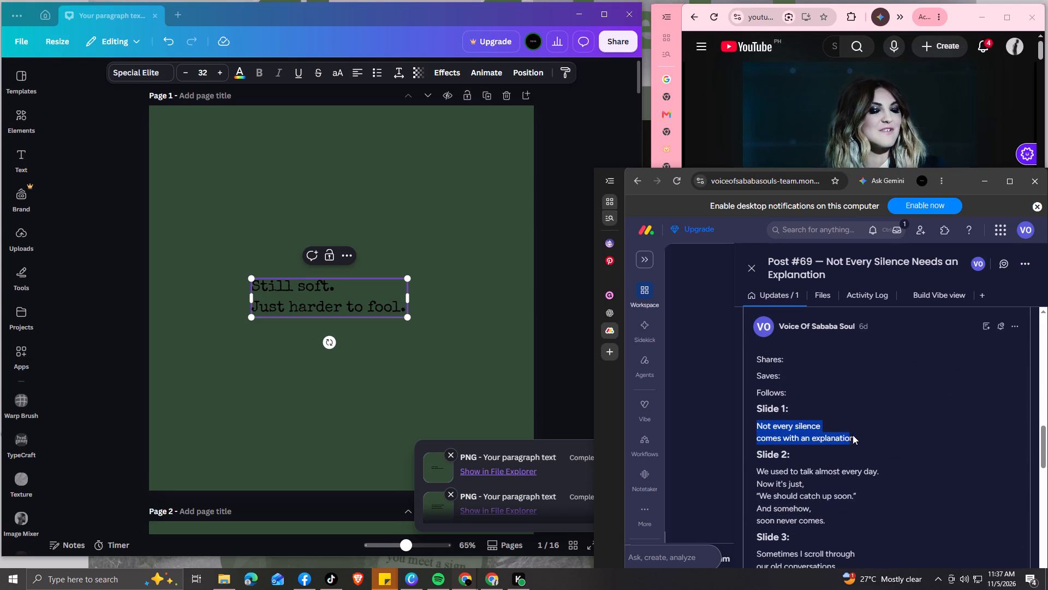
drag(853, 435, 856, 435)
key(ctrl+c)
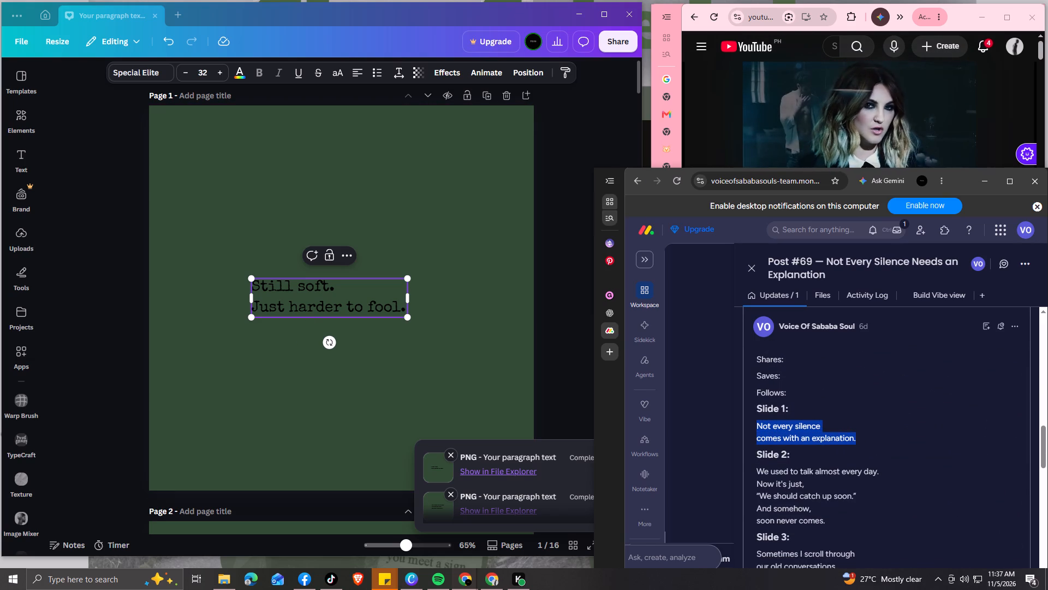
Replace the page 1 text in Canva with the copied Slide 1 text "Not every silence comes with an explanation.".
click(286, 287)
drag(256, 288, 273, 292)
click(261, 291)
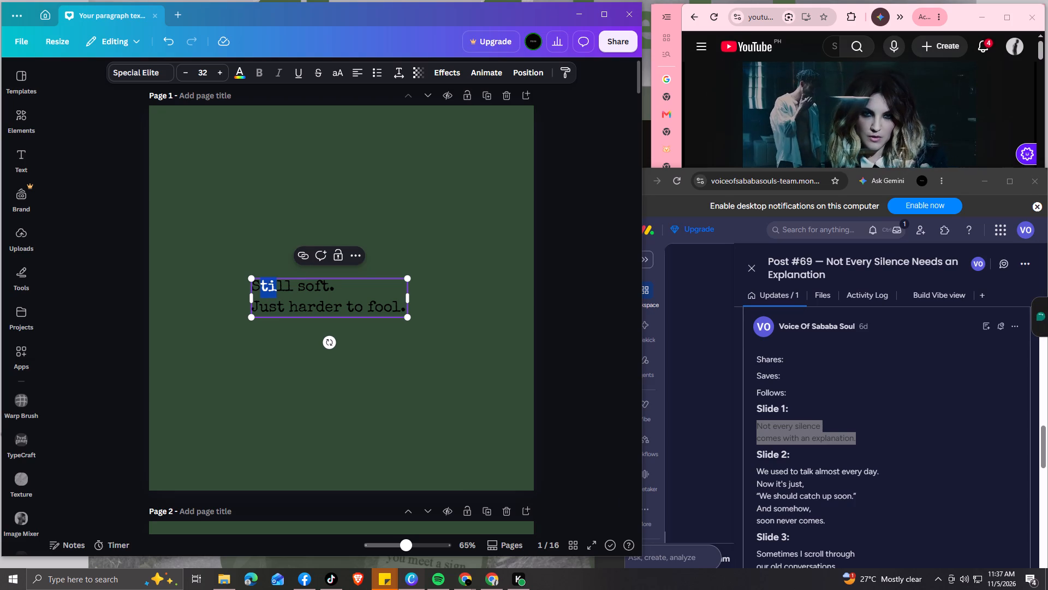
click(257, 289)
drag(254, 288, 402, 306)
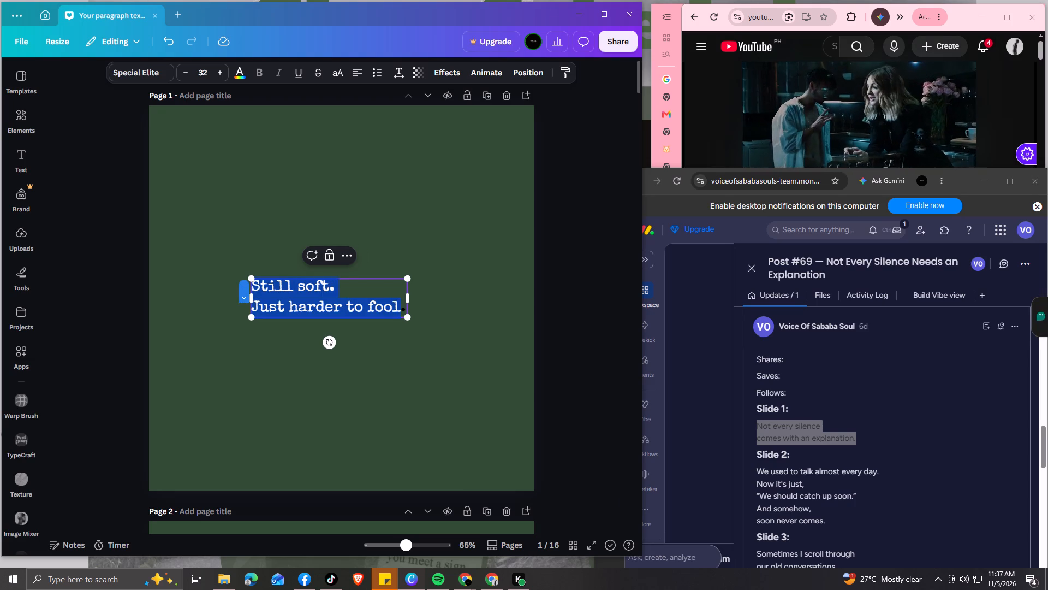
drag(402, 306, 405, 308)
key(ctrl+v)
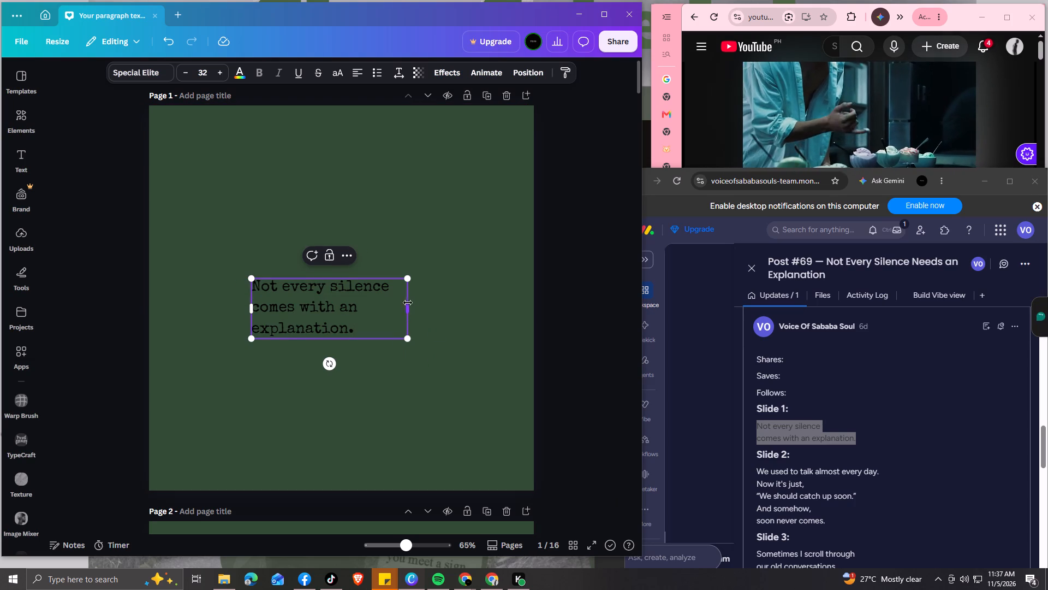
Widen the page 1 text box to about 610 so the text fits two lines, and centre it on the page.
drag(408, 311, 468, 309)
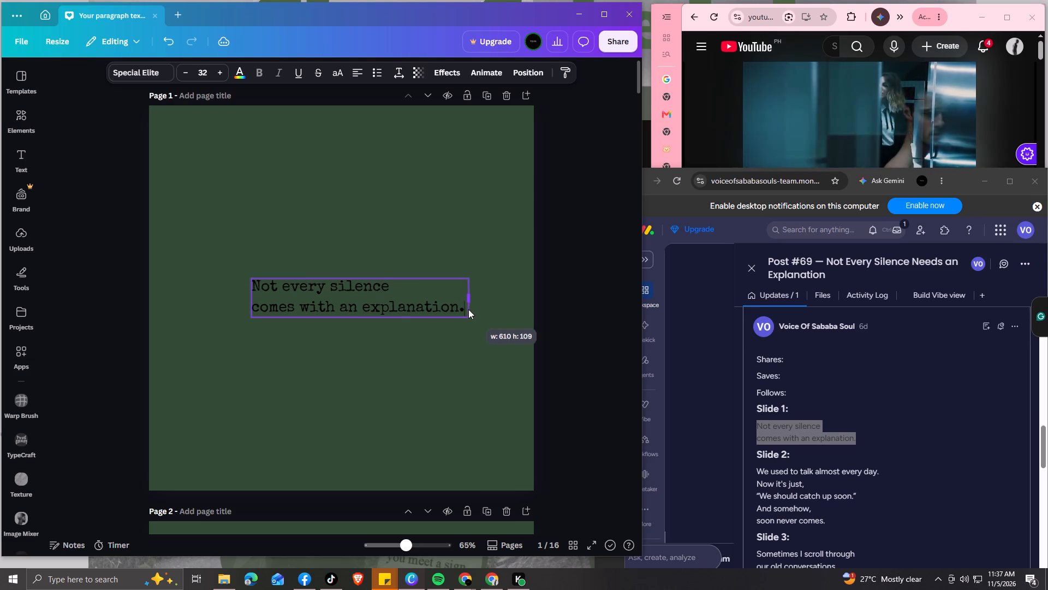
drag(468, 309, 469, 309)
drag(401, 319, 392, 317)
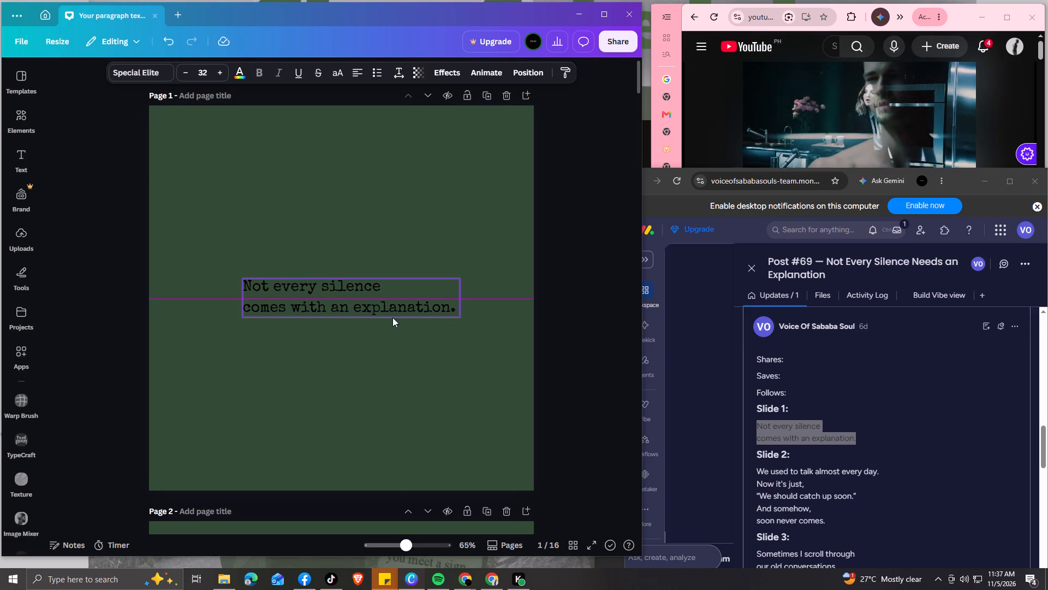
drag(392, 317, 384, 317)
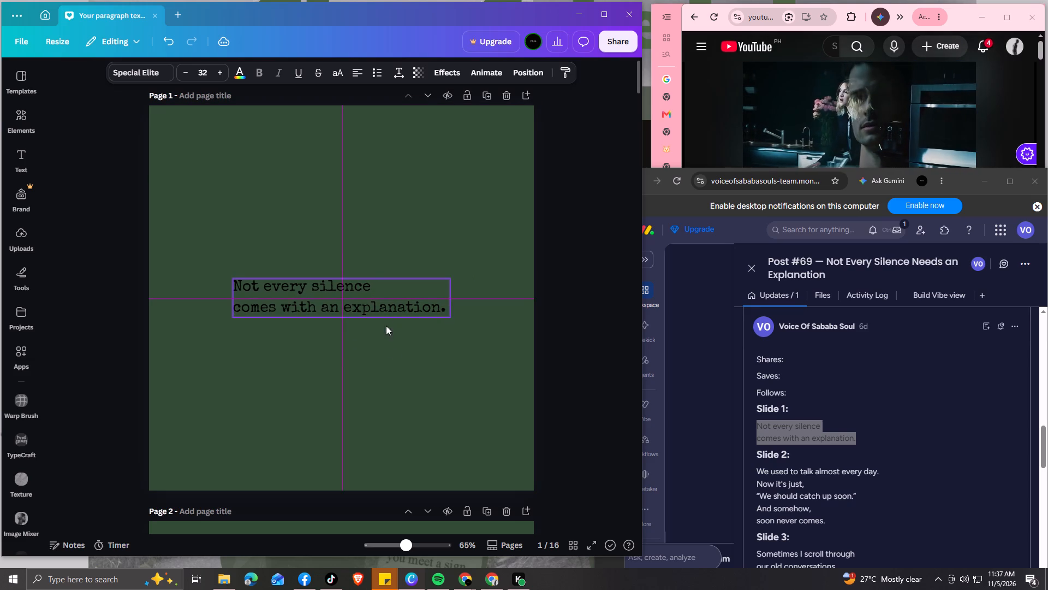
click(390, 355)
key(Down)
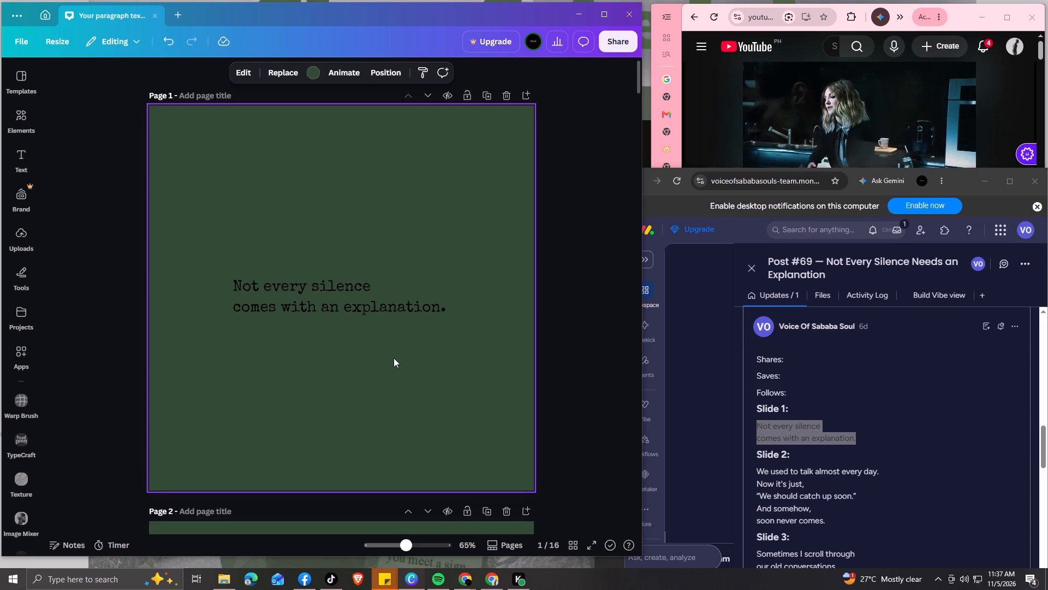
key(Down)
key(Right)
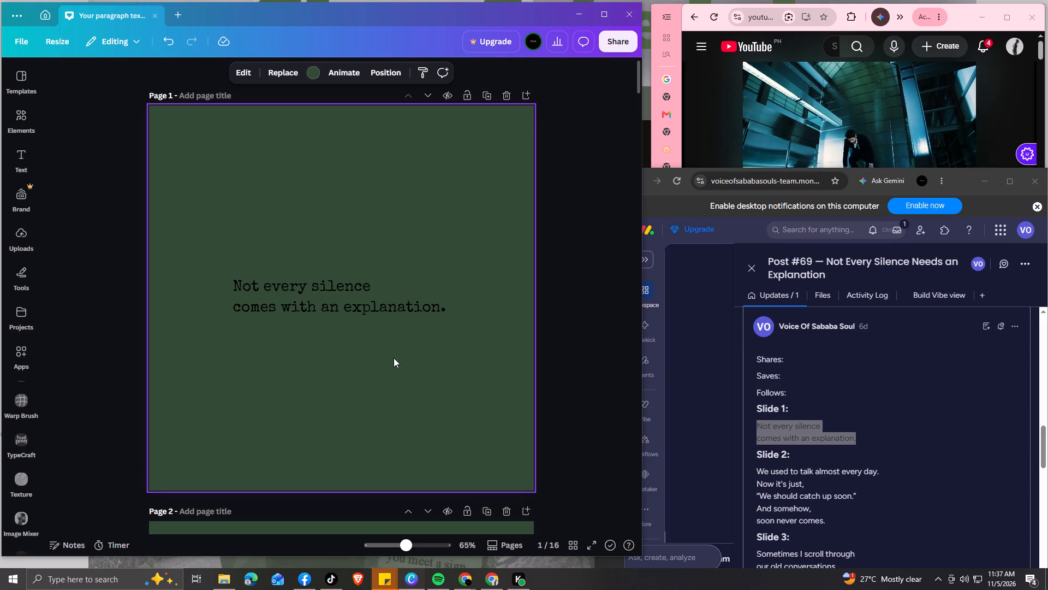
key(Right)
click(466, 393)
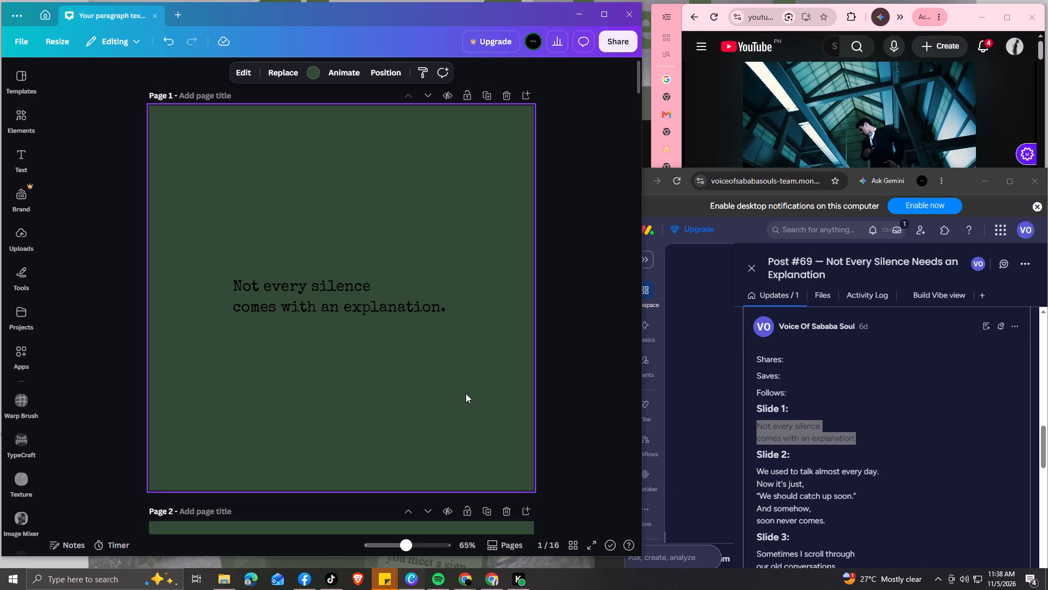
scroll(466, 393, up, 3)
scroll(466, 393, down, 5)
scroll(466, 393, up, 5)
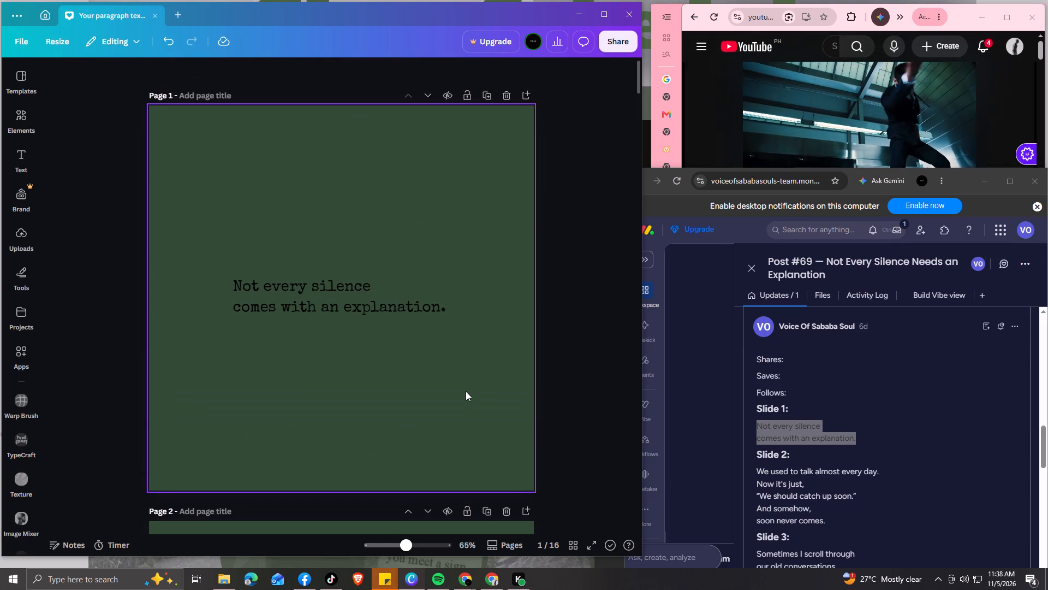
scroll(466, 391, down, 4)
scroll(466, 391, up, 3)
Replace the page 2 text with the Post #69 Slide 2 text, from "We used to talk almost every day." through "soon never comes.".
scroll(464, 391, down, 3)
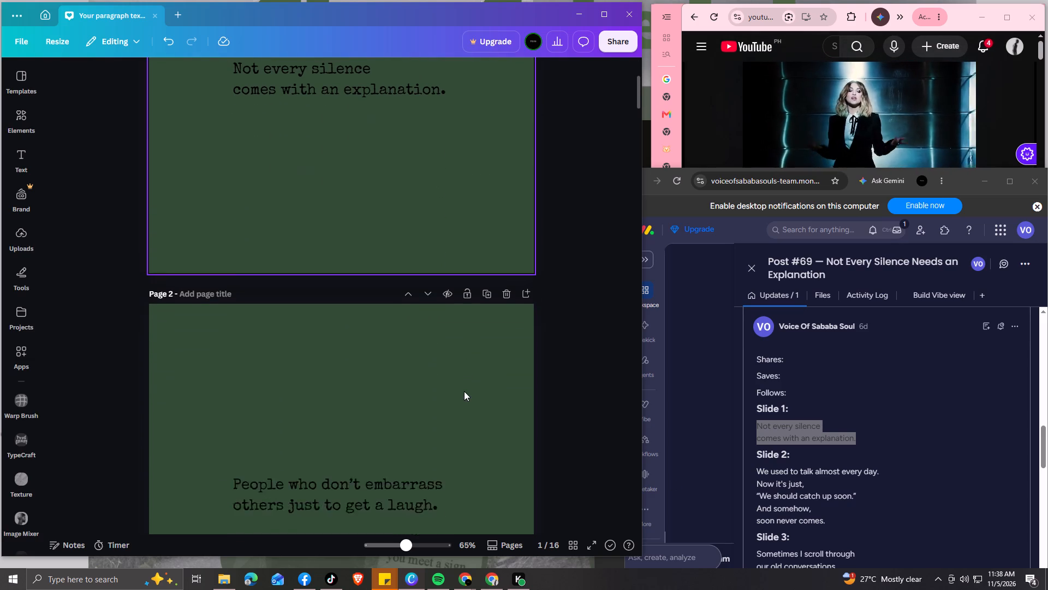
scroll(466, 402, down, 2)
click(383, 394)
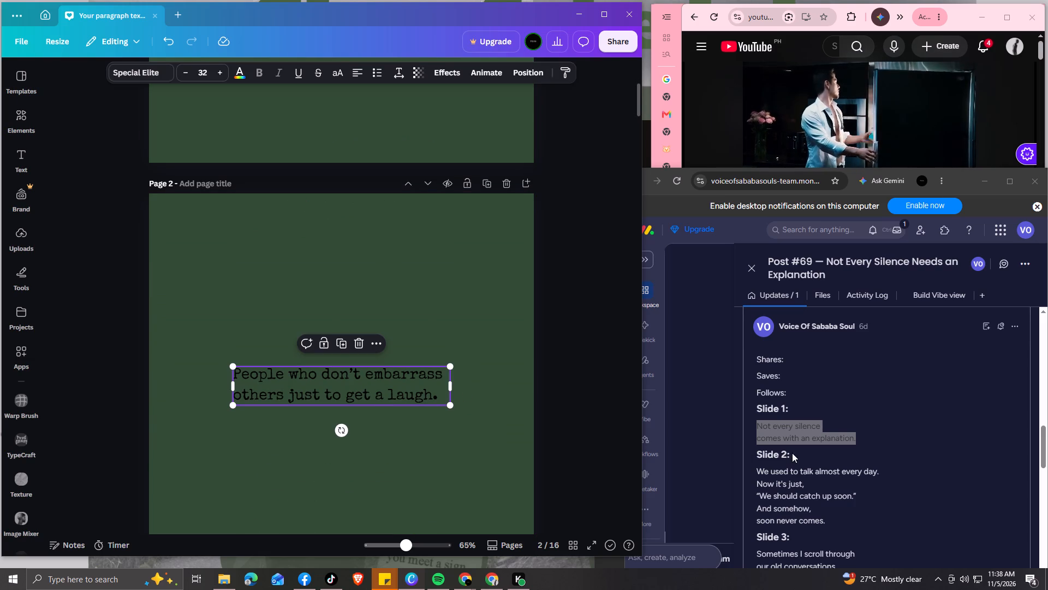
drag(757, 467, 825, 521)
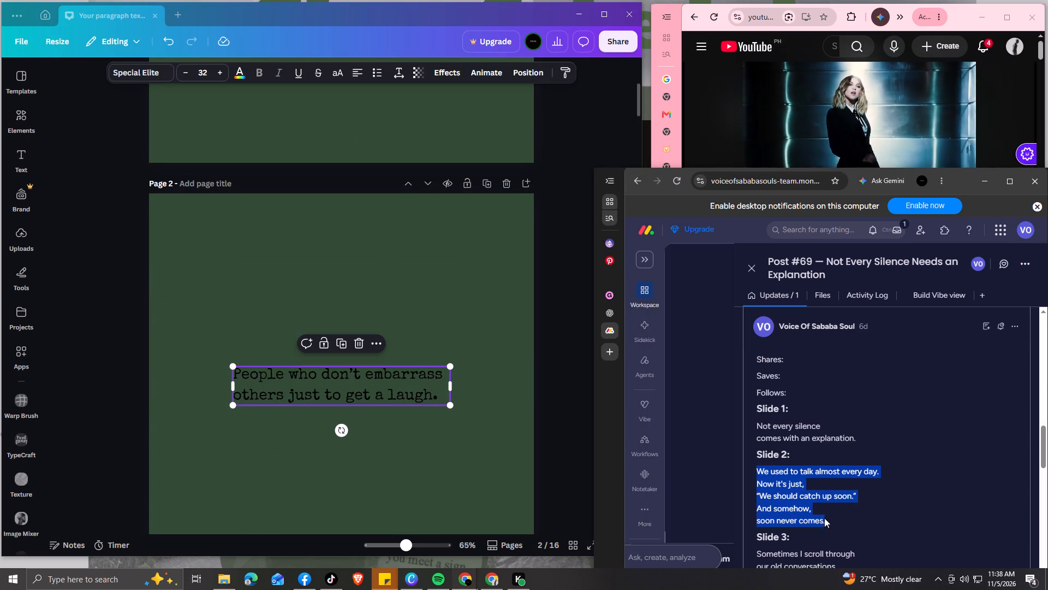
key(ctrl+c)
click(277, 398)
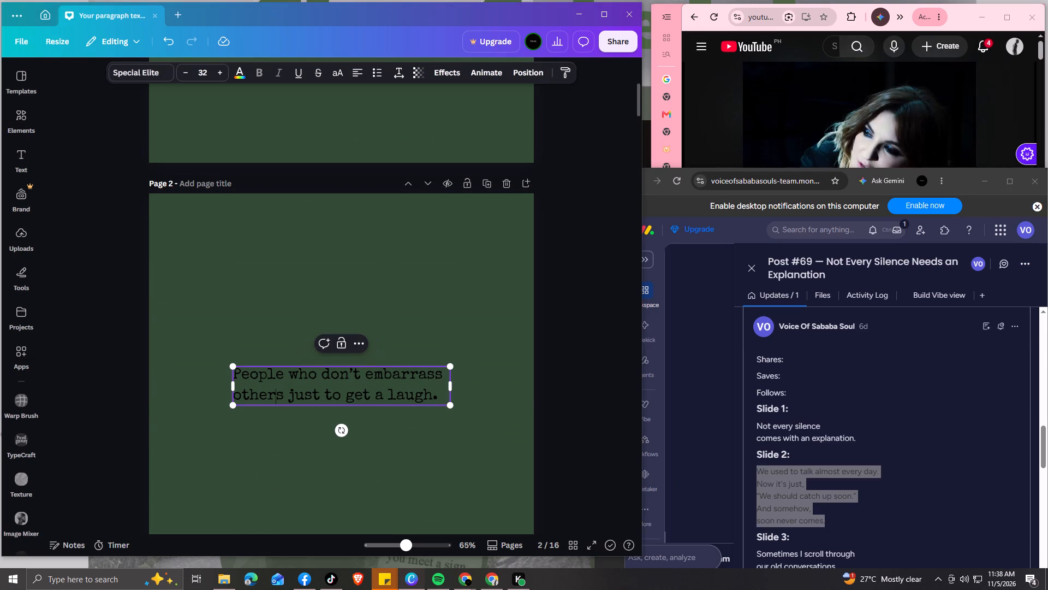
drag(233, 376, 323, 387)
click(323, 387)
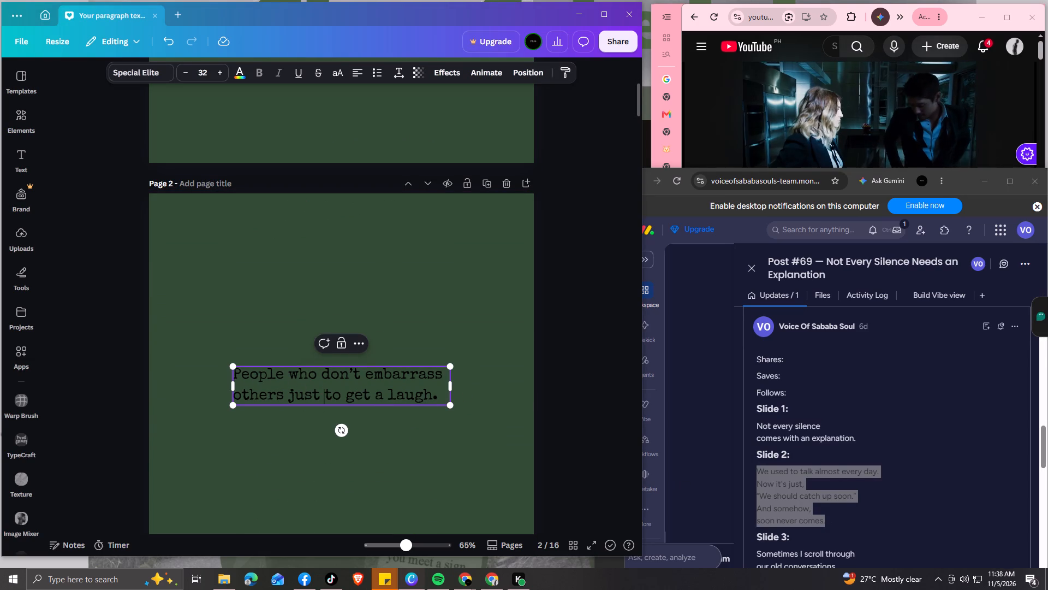
drag(233, 372, 434, 395)
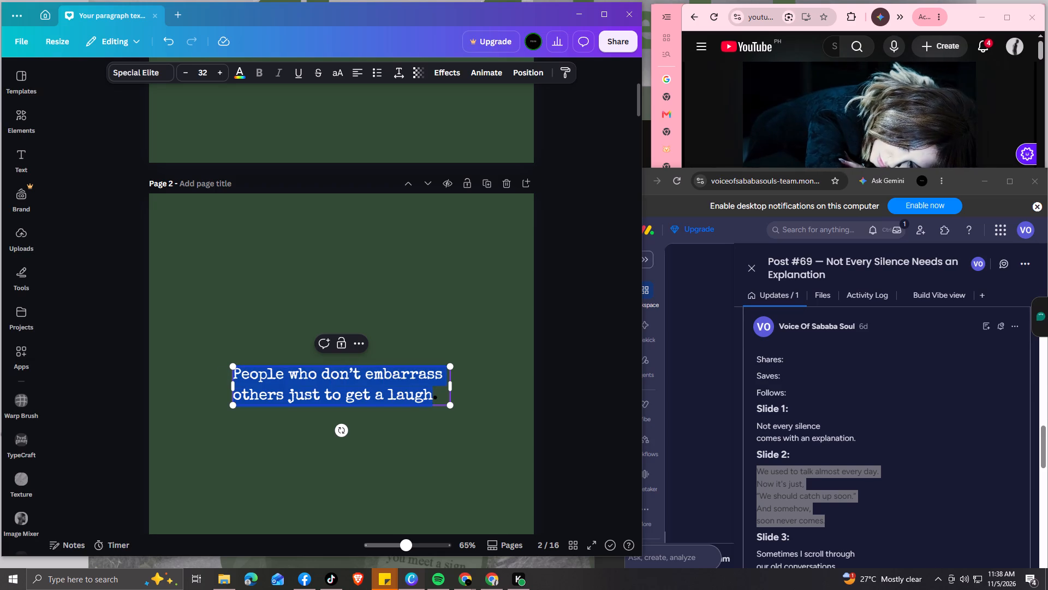
drag(434, 395, 442, 398)
key(ctrl+v)
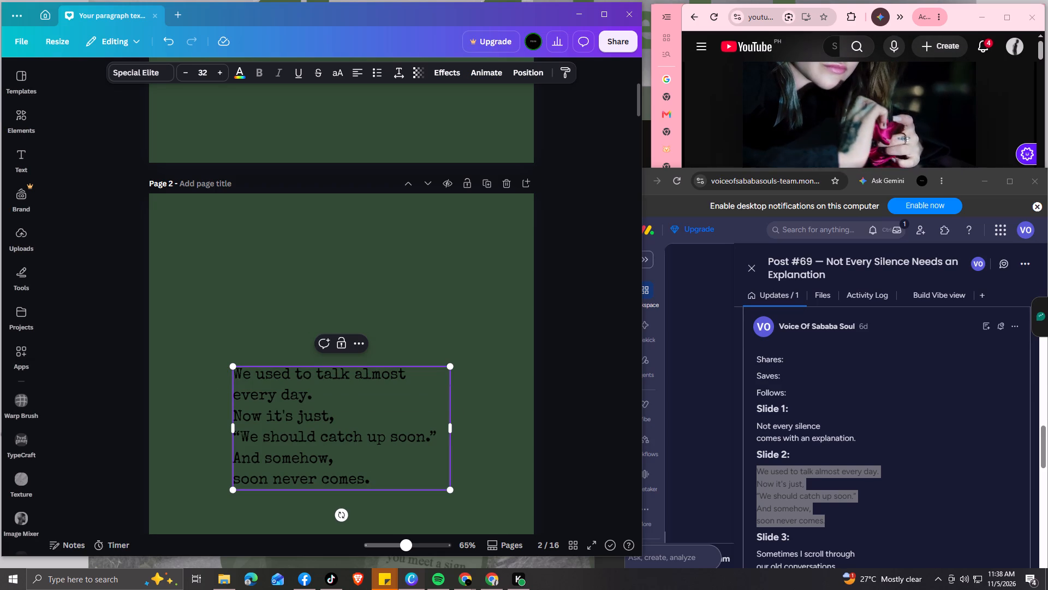
Narrow the page 2 text box to fit its longest line, then move it up and centre it horizontally above the –VOSS signature.
click(452, 429)
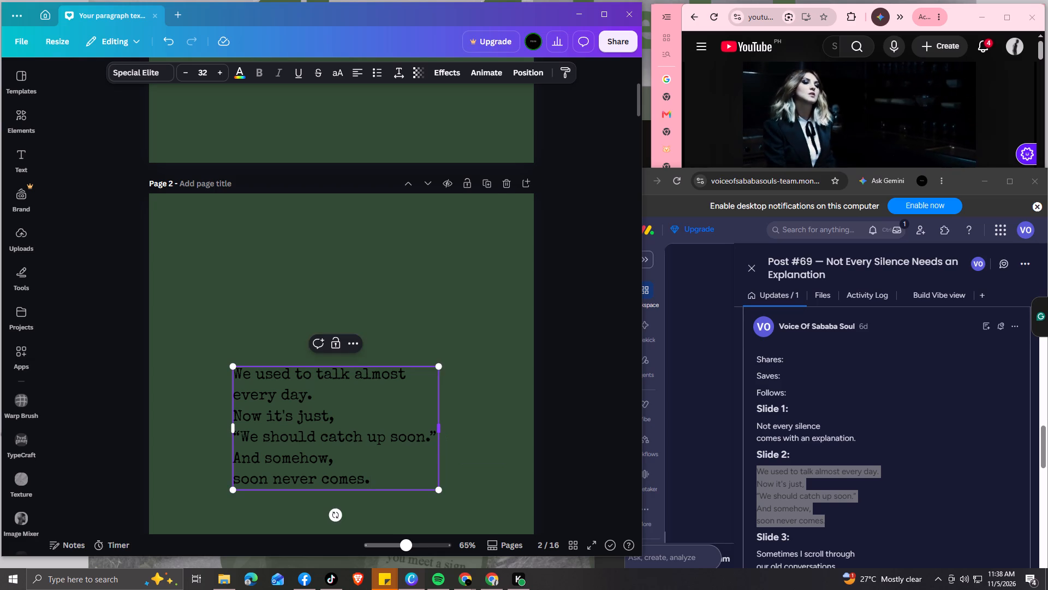
scroll(460, 445, down, 1)
drag(387, 435, 389, 433)
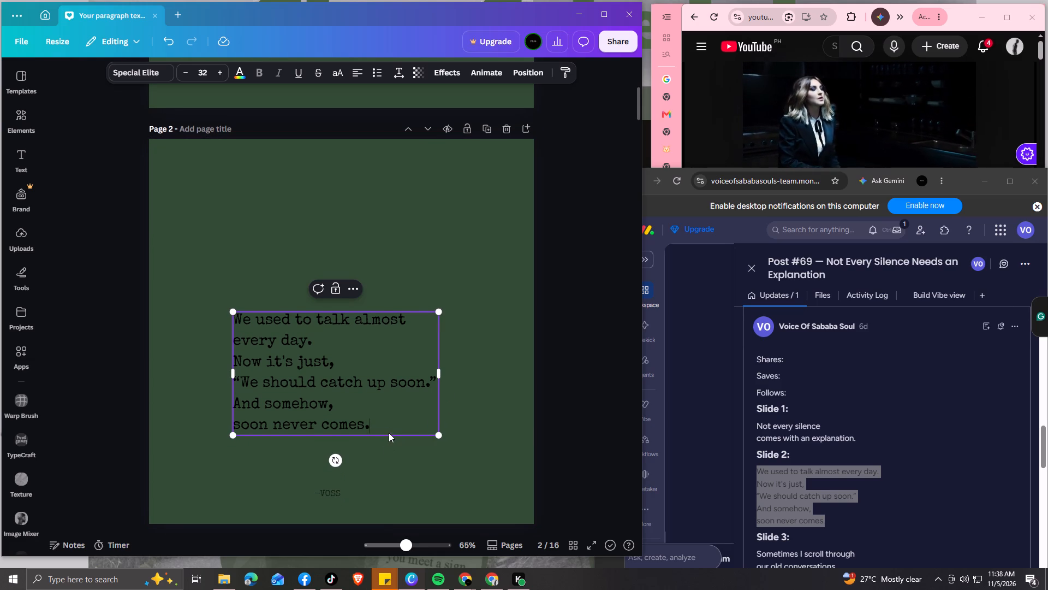
drag(389, 433, 392, 425)
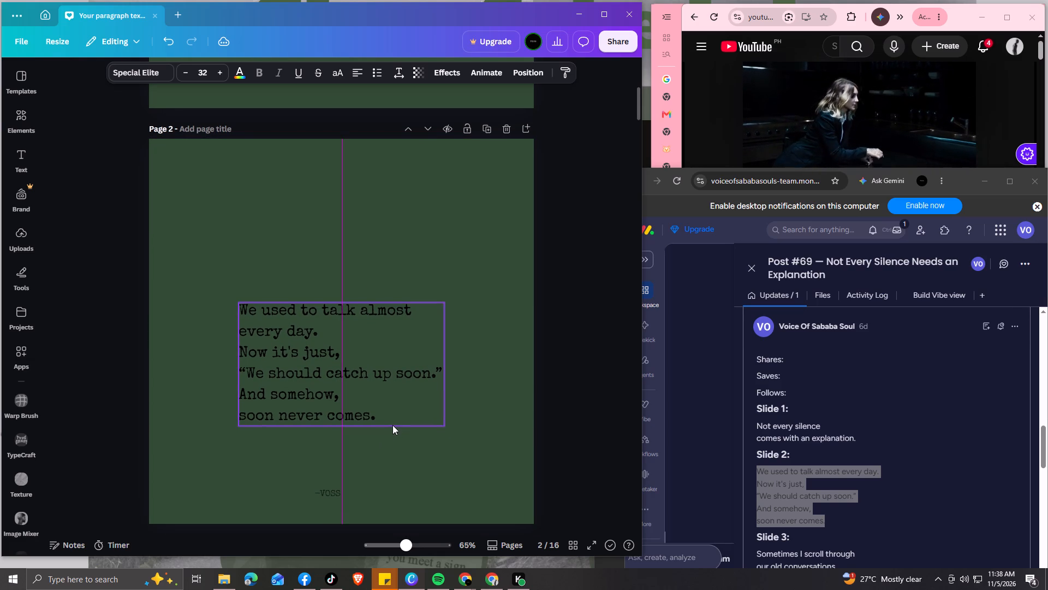
drag(392, 425, 392, 392)
click(404, 441)
Switch to the single-page view with page thumbnails and go to page 3.
key(Right)
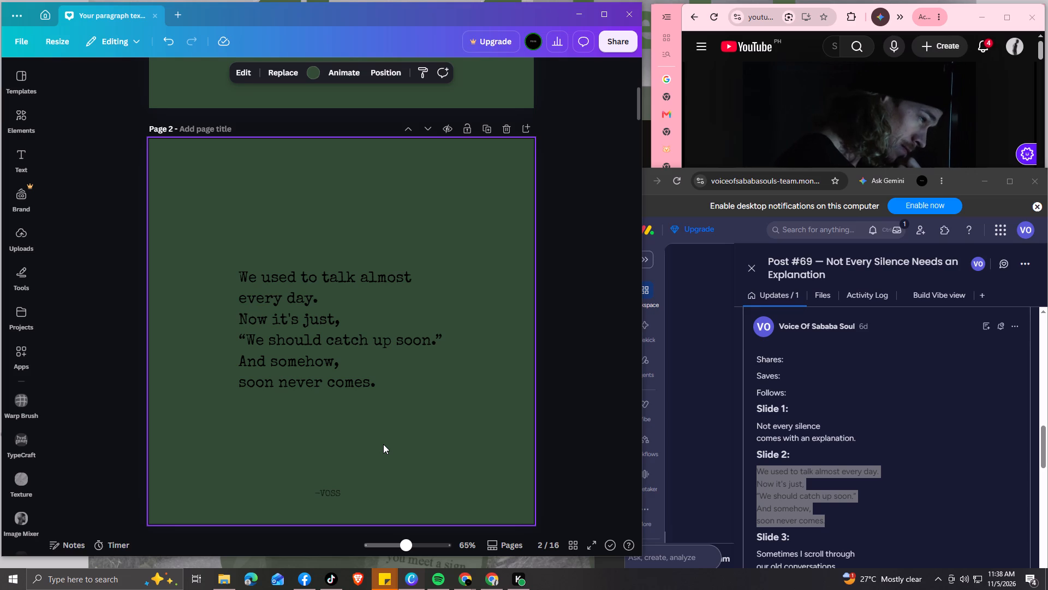
key(Down)
key(Right)
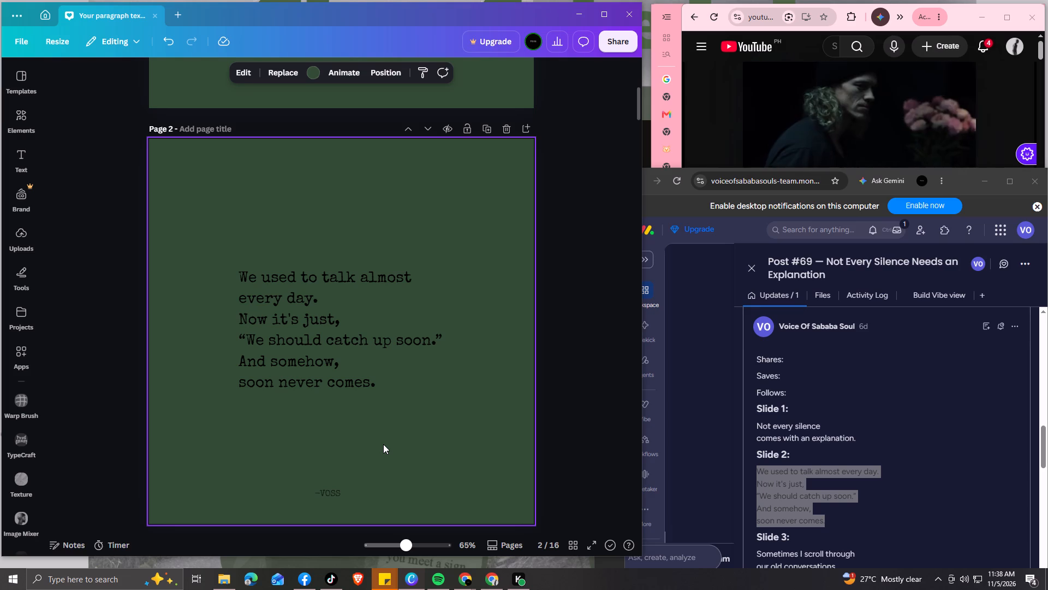
key(Down)
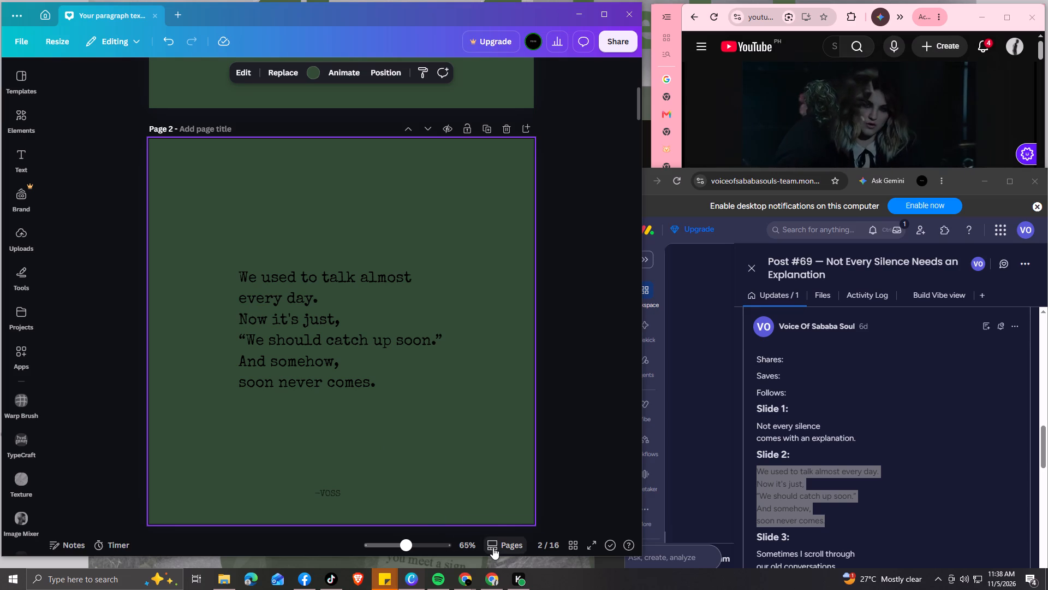
click(493, 547)
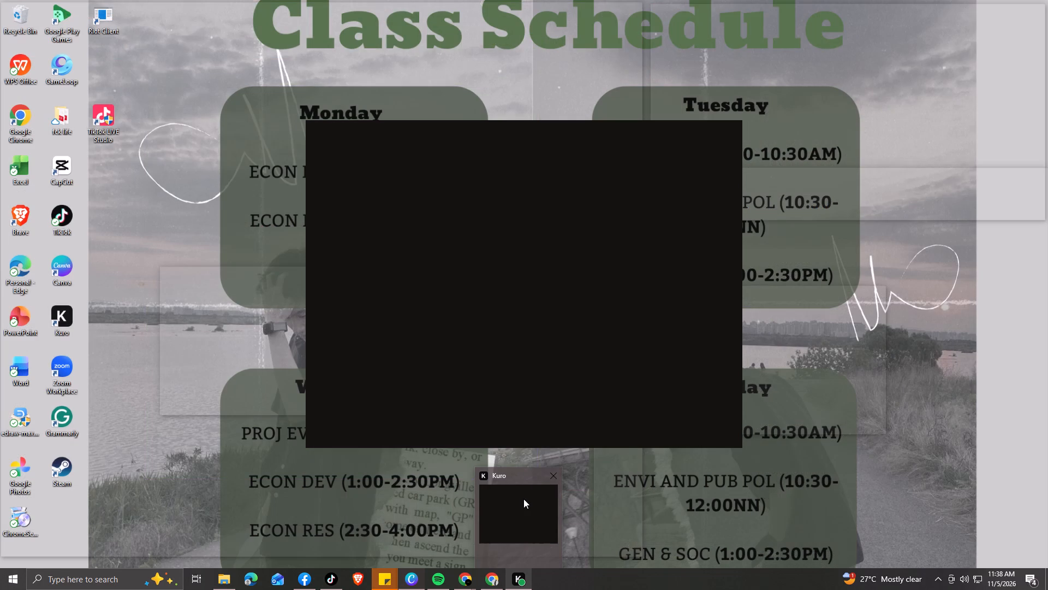
key(Right)
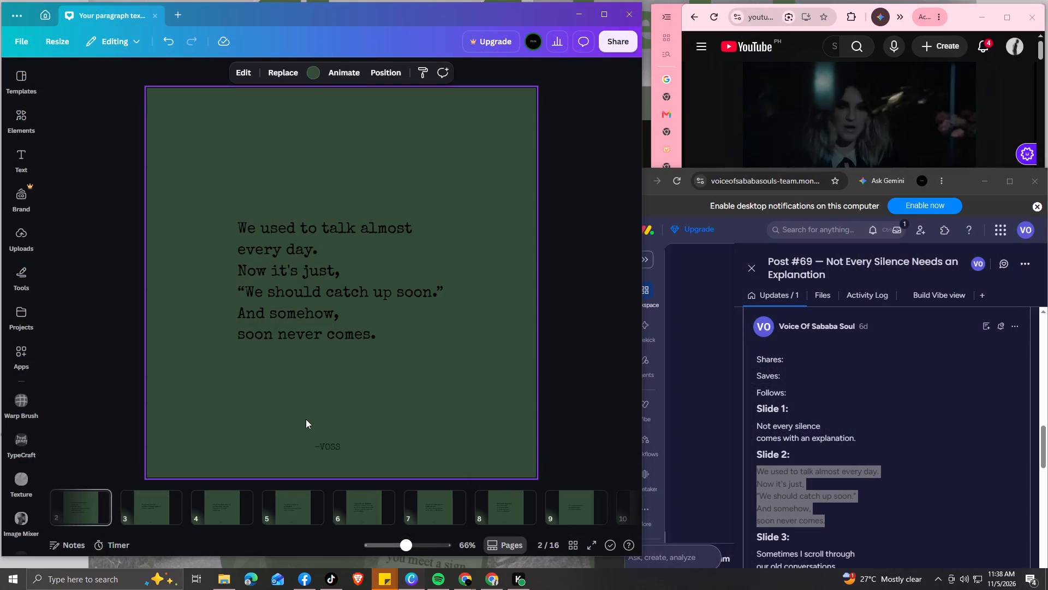
click(488, 355)
click(573, 357)
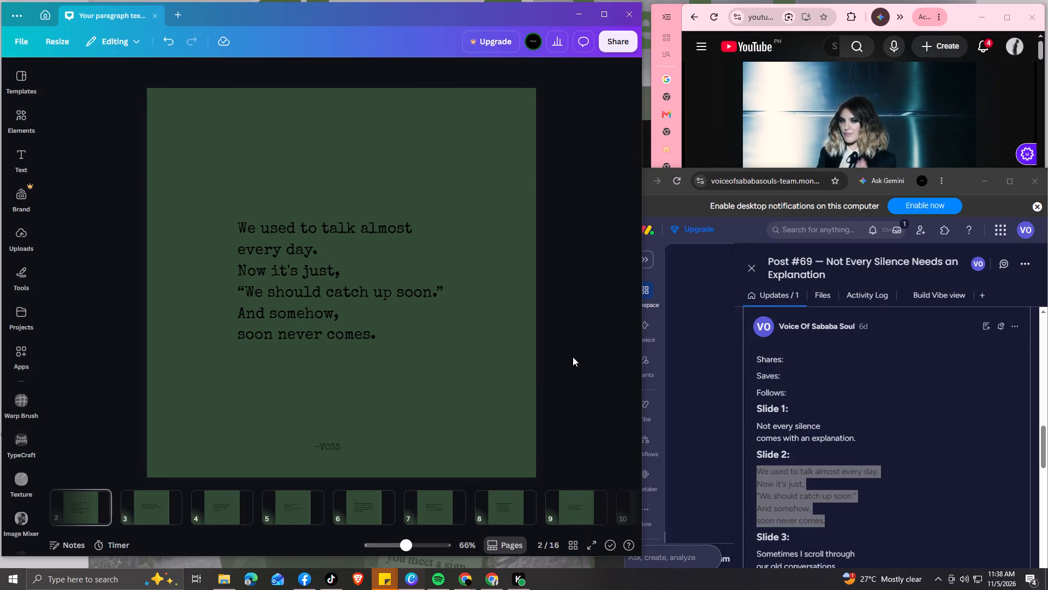
click(483, 376)
key(Right)
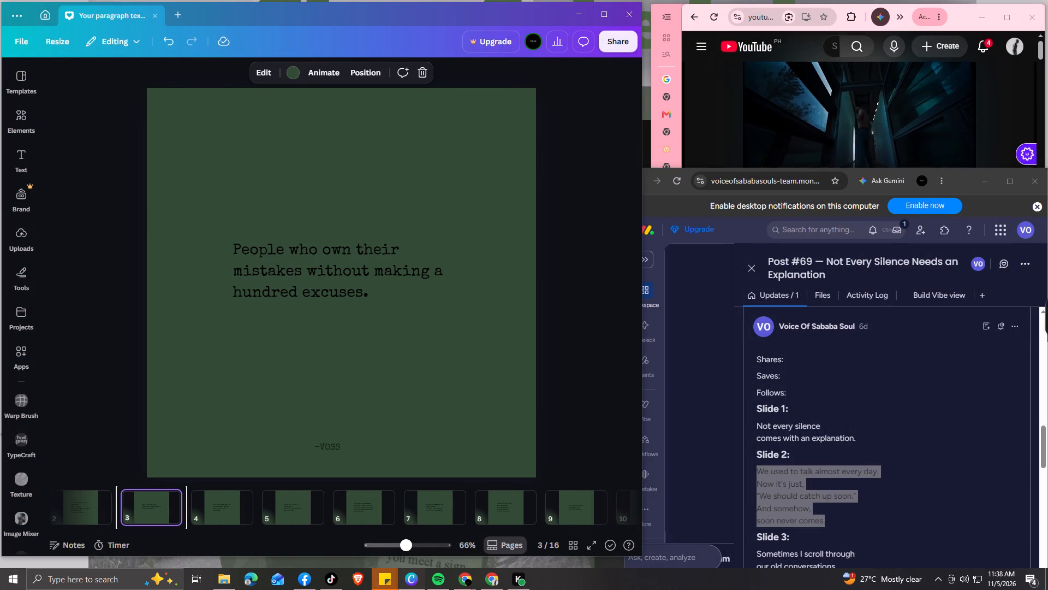
Replace the page 3 text with the Post #69 Slide 3 text, from "Sometimes I scroll through" through "talking was effortless.".
scroll(1047, 313, down, 2)
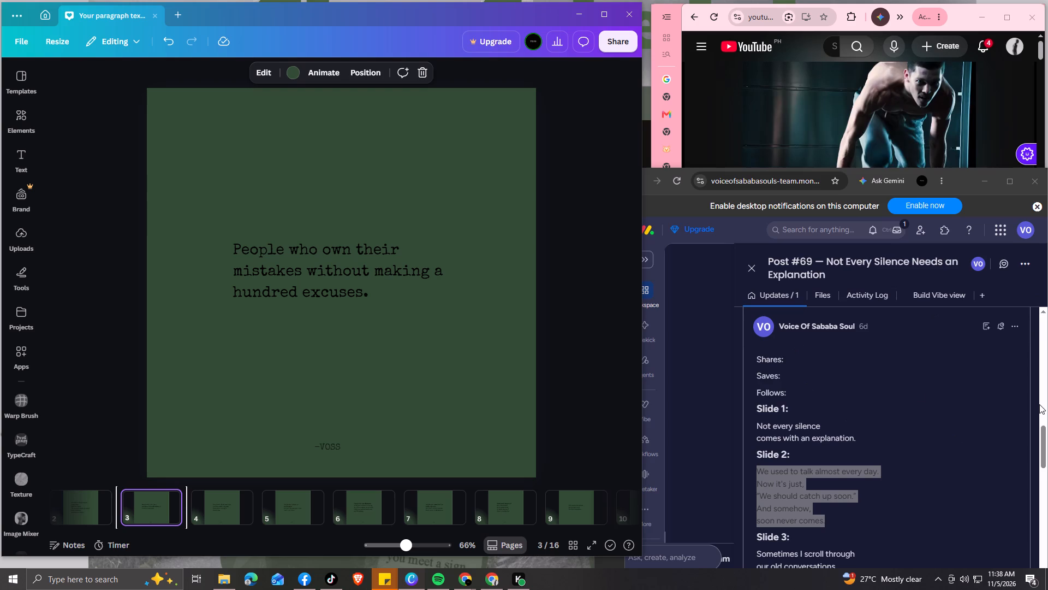
scroll(799, 536, down, 1)
drag(758, 499, 843, 529)
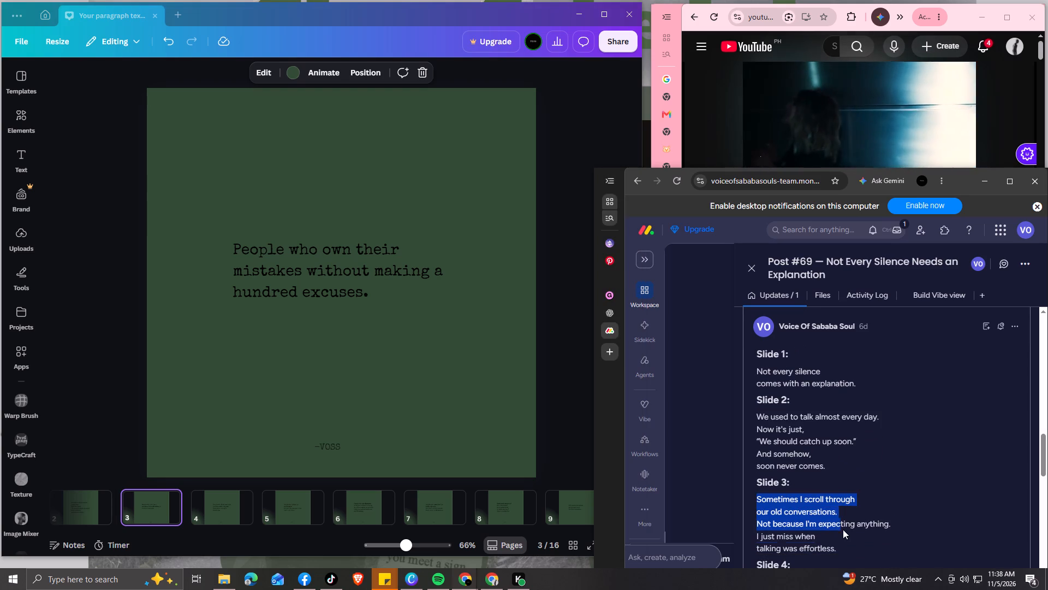
drag(843, 529, 846, 545)
key(ctrl+c)
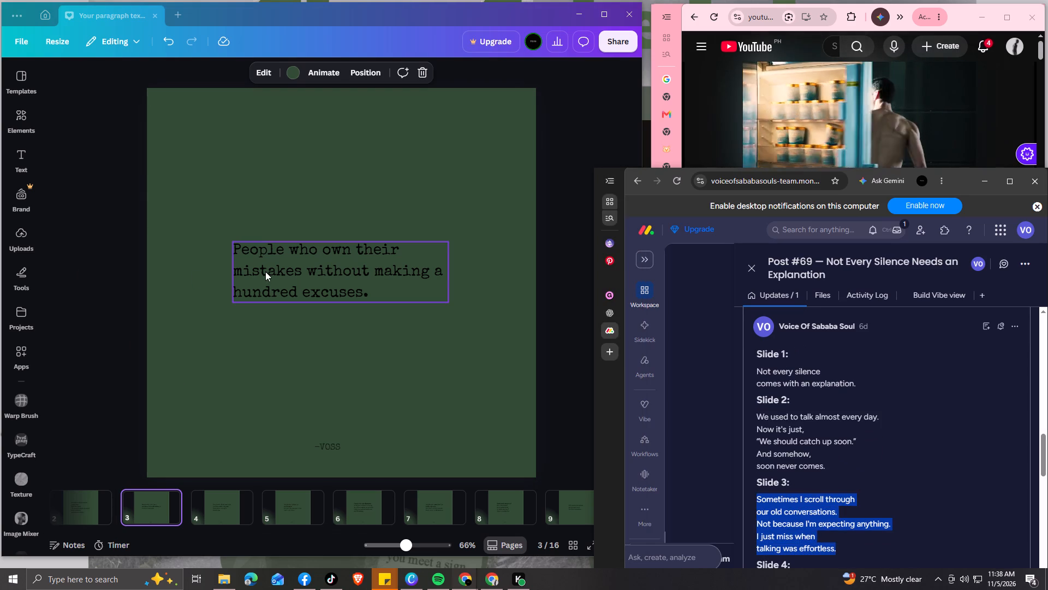
click(265, 272)
click(236, 255)
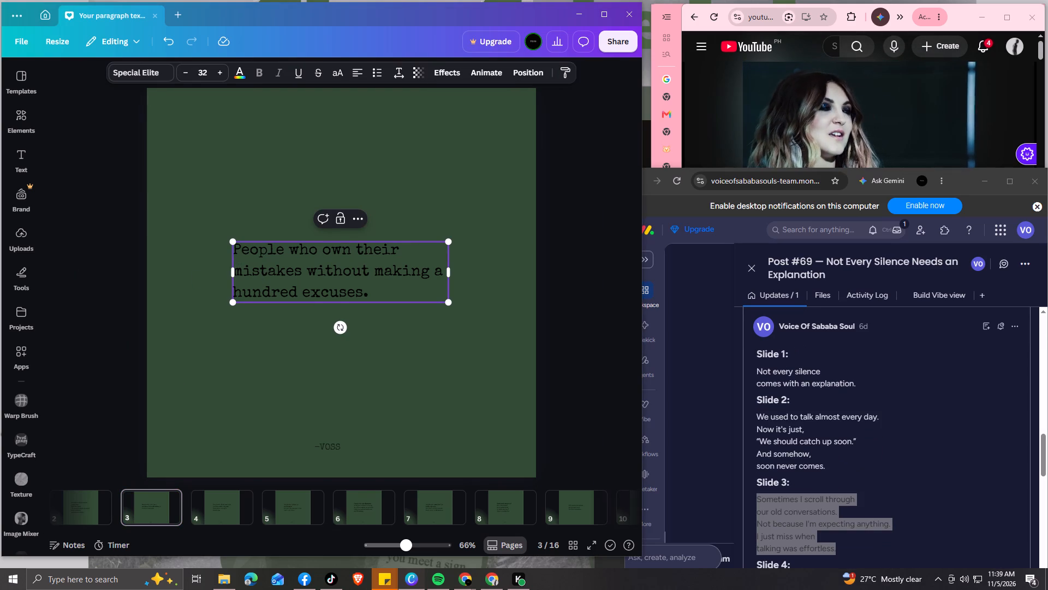
drag(237, 246, 340, 278)
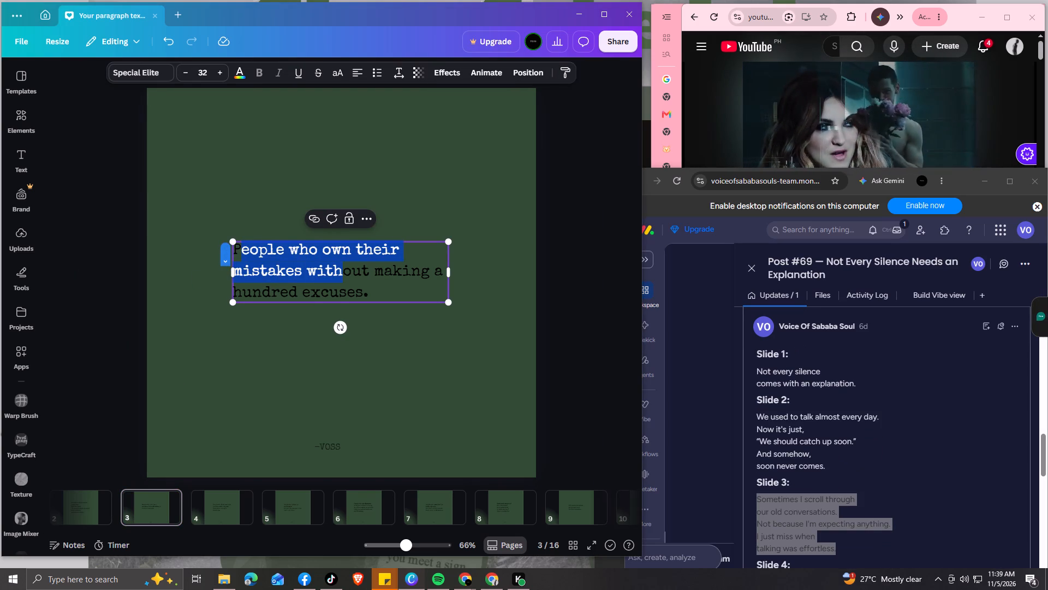
click(232, 249)
click(236, 251)
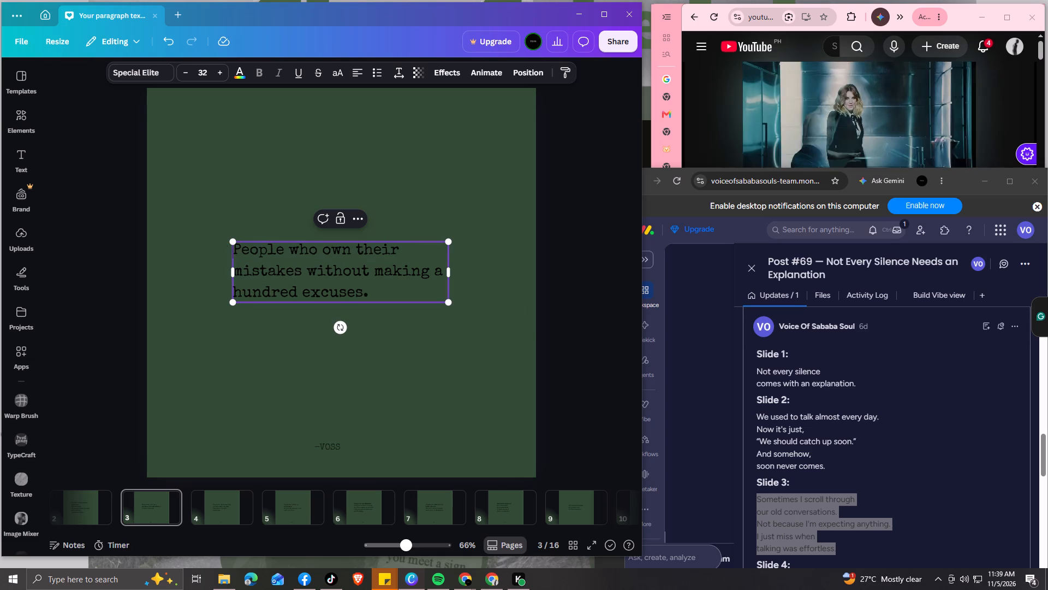
click(236, 249)
drag(236, 249, 385, 287)
key(ctrl+v)
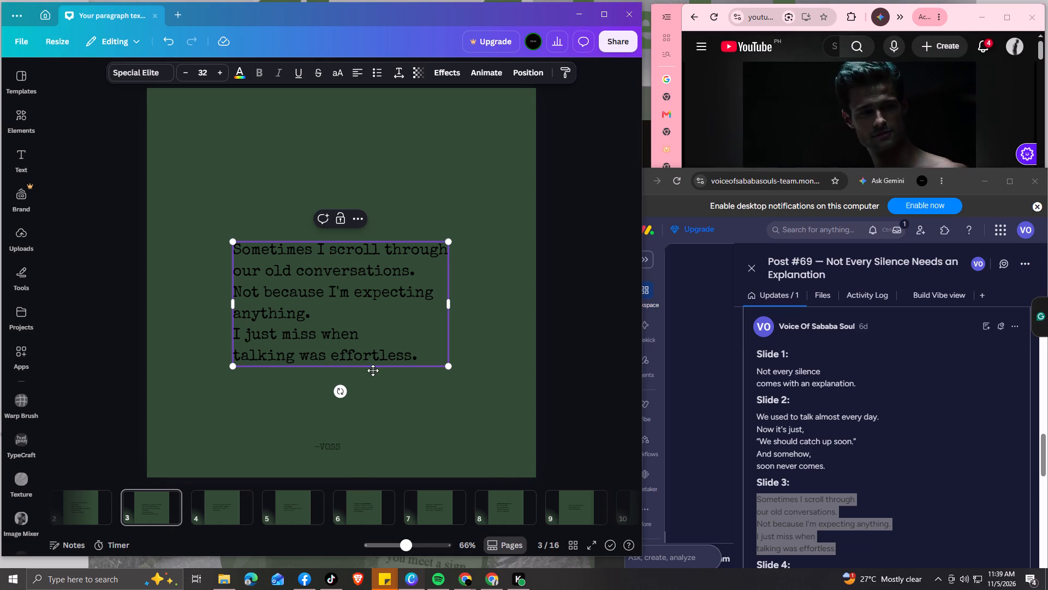
Move the page 3 text box up so it sits centred horizontally and vertically on the page.
drag(373, 368, 373, 357)
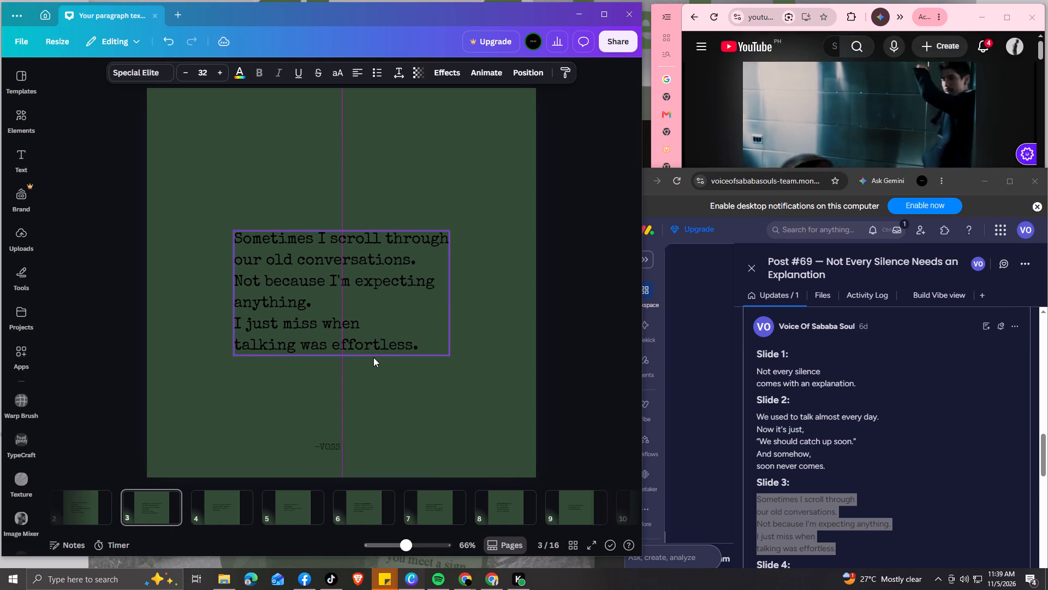
drag(373, 357, 373, 363)
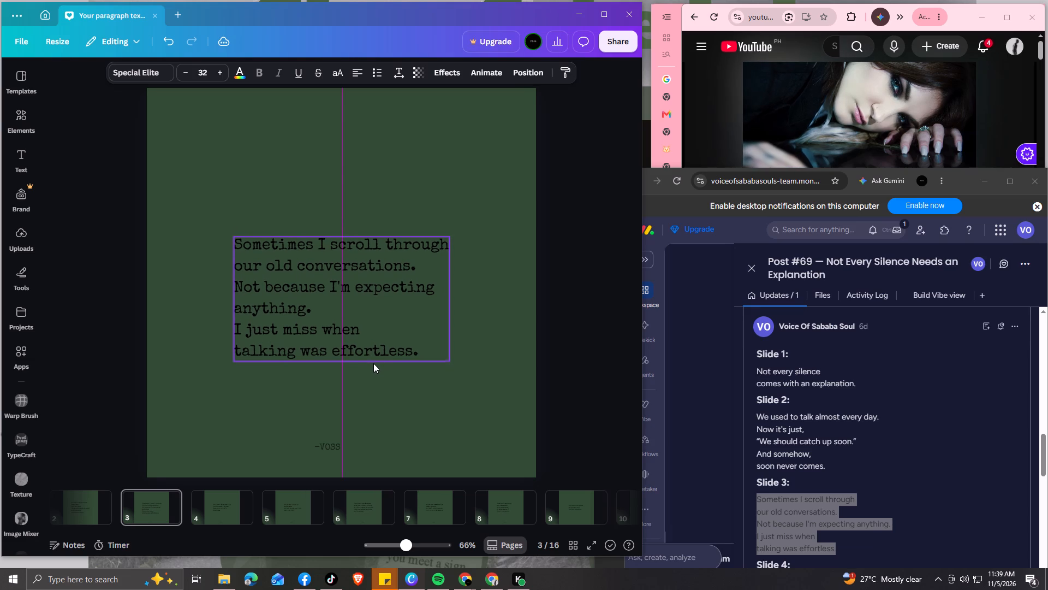
drag(373, 363, 376, 381)
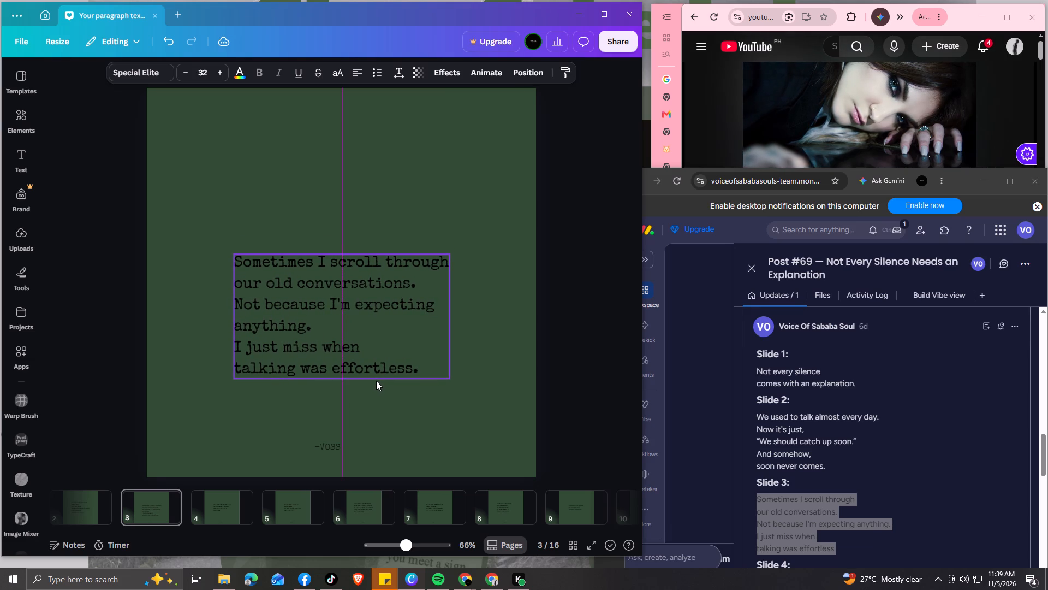
drag(376, 381, 370, 346)
click(390, 397)
Replace the page 4 text with the Post #69 Slide 4 text, from "And of course, my brain starts." through "stopped replying like they used to.".
key(Right)
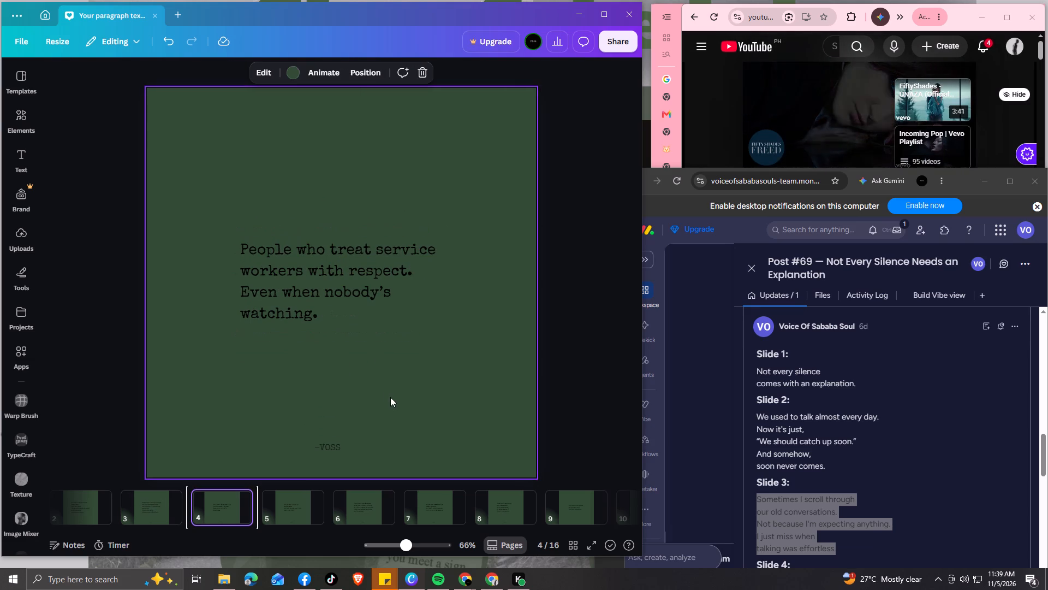
scroll(848, 458, down, 3)
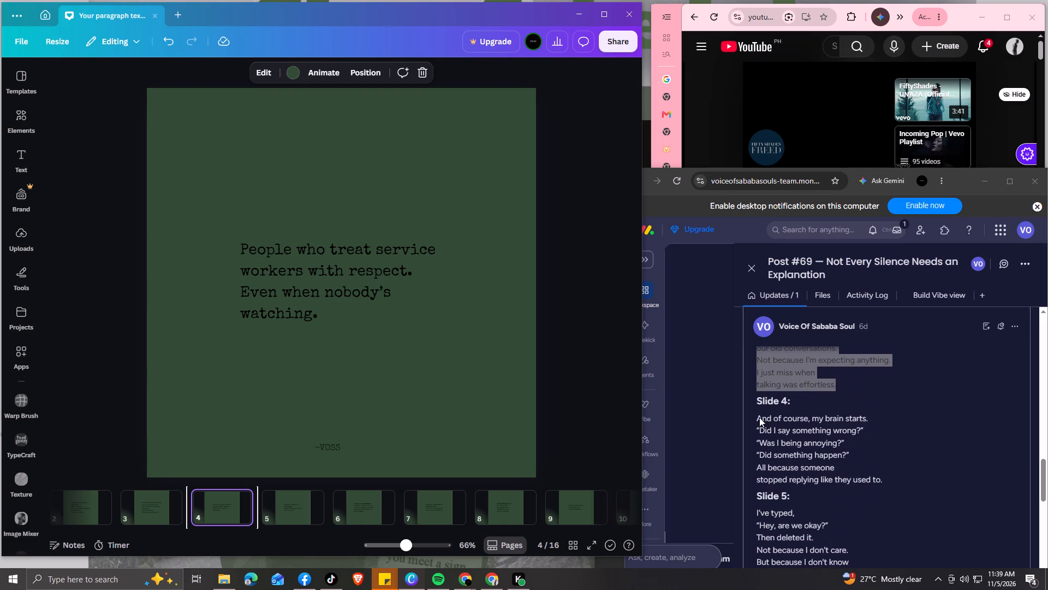
drag(759, 417, 878, 479)
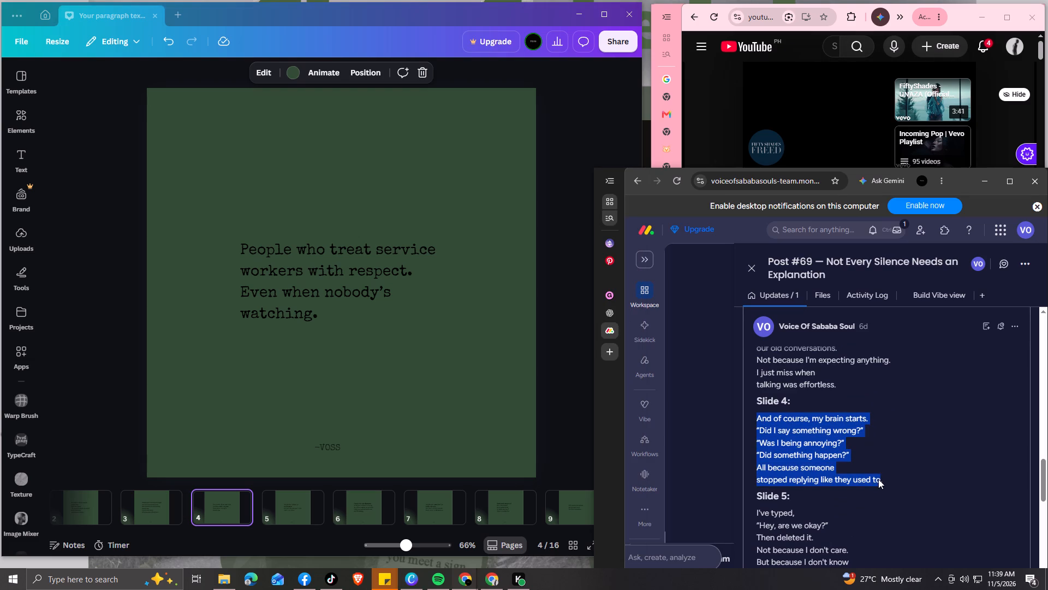
drag(878, 479, 883, 480)
key(ctrl+c)
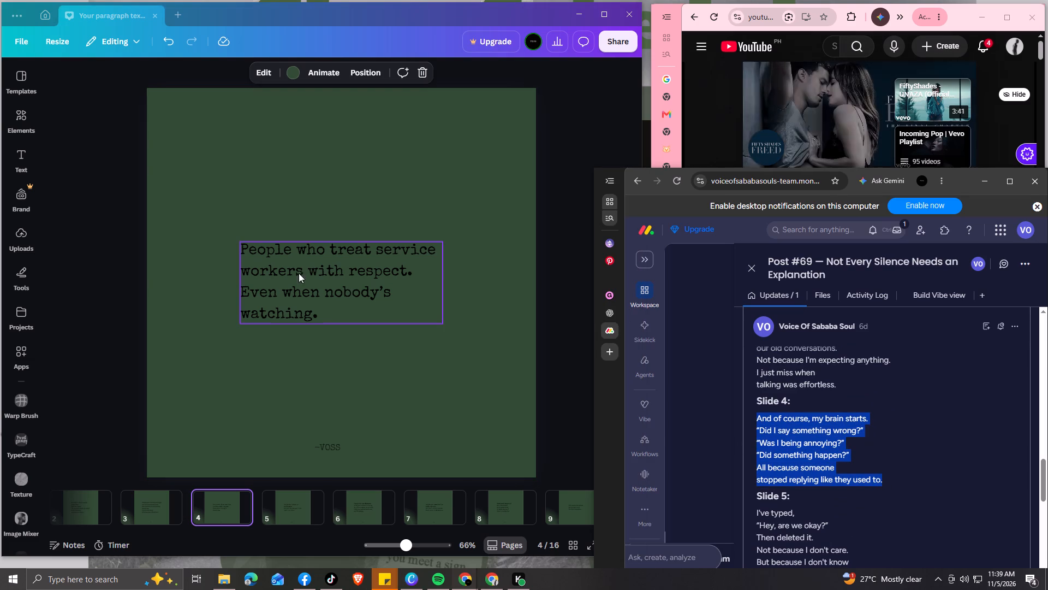
click(326, 306)
click(342, 308)
drag(343, 312, 241, 272)
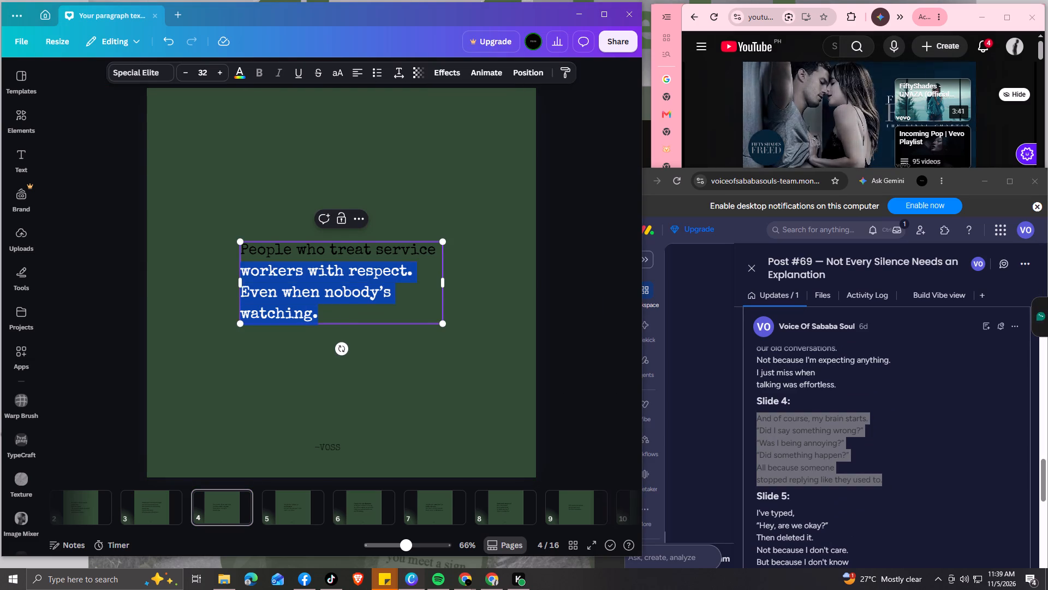
drag(241, 272, 241, 259)
key(ctrl+v)
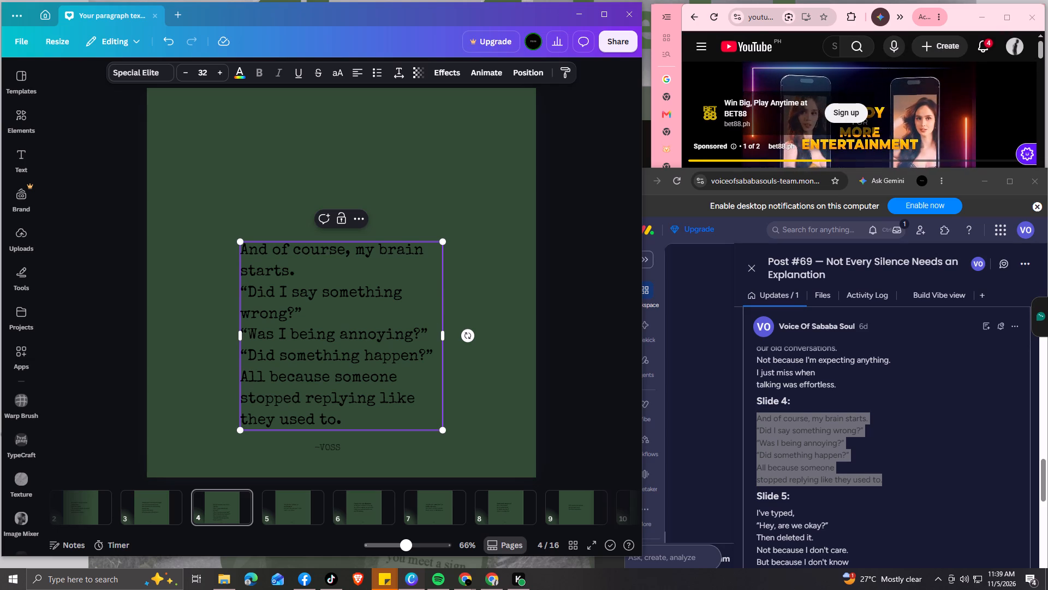
Widen the page 4 text box so "And of course, my brain starts." fits on one line, then centre the box on the page.
drag(444, 336, 465, 336)
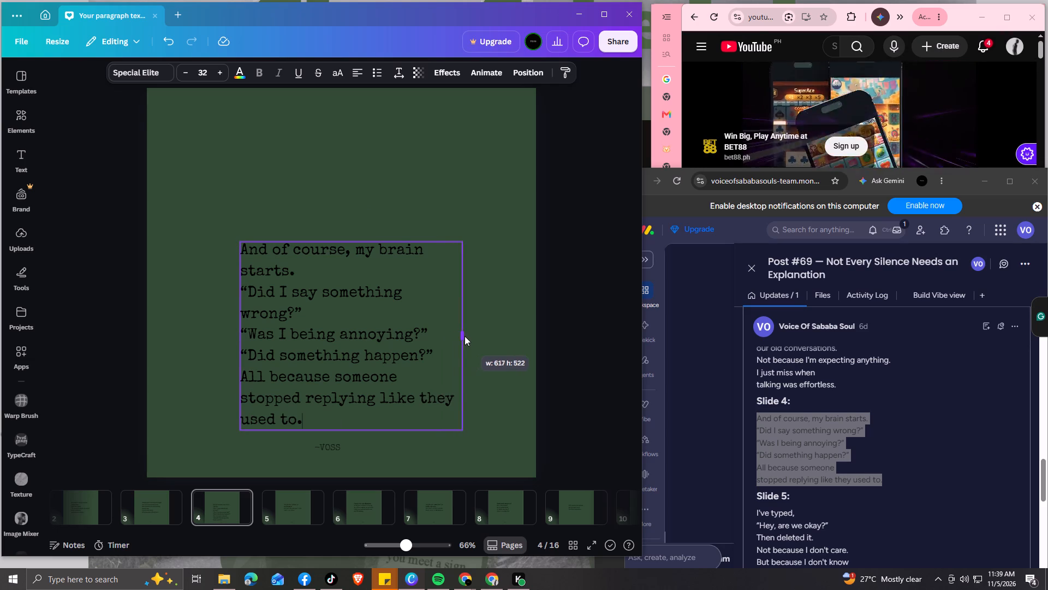
drag(465, 336, 443, 333)
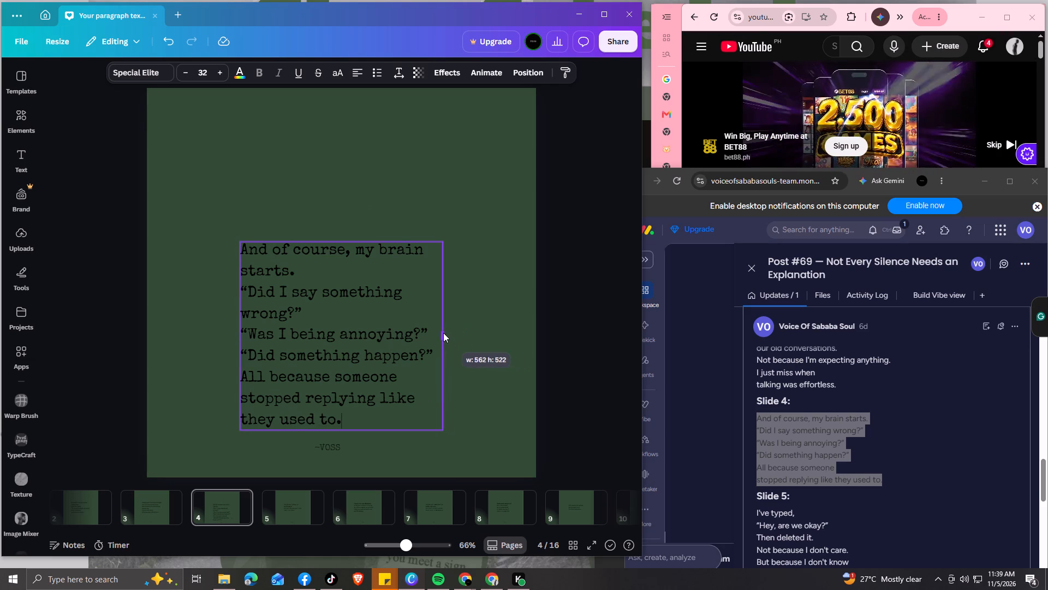
drag(443, 333, 443, 332)
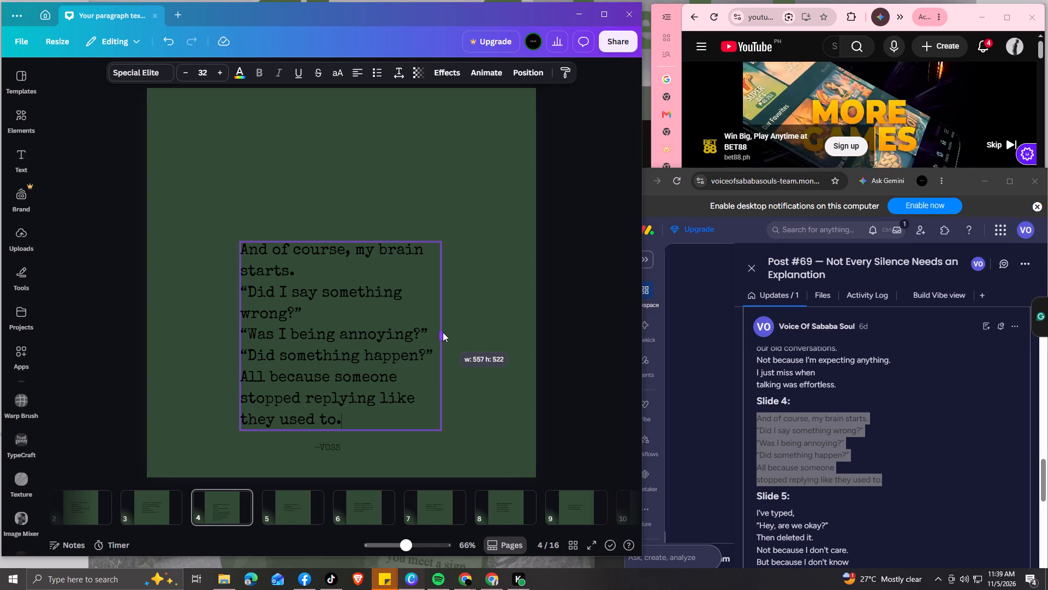
drag(443, 332, 496, 333)
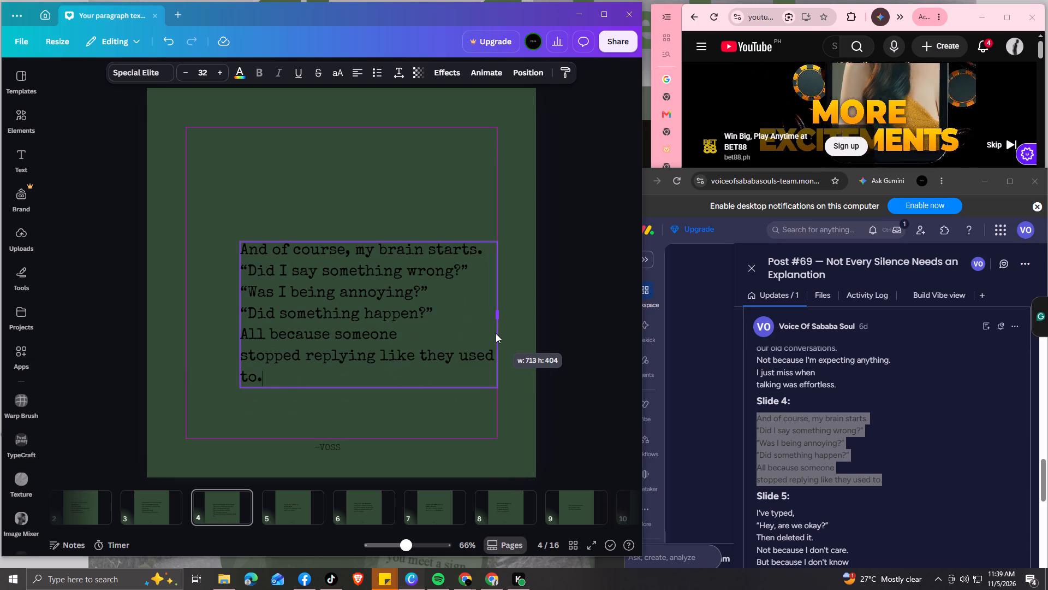
drag(496, 333, 487, 333)
drag(406, 388, 385, 363)
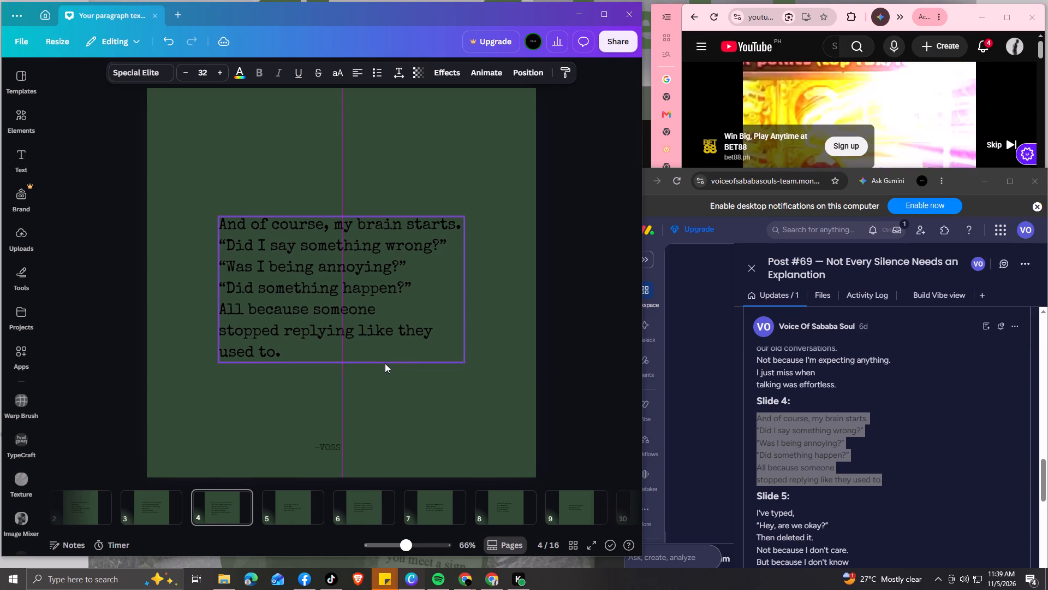
drag(385, 363, 386, 347)
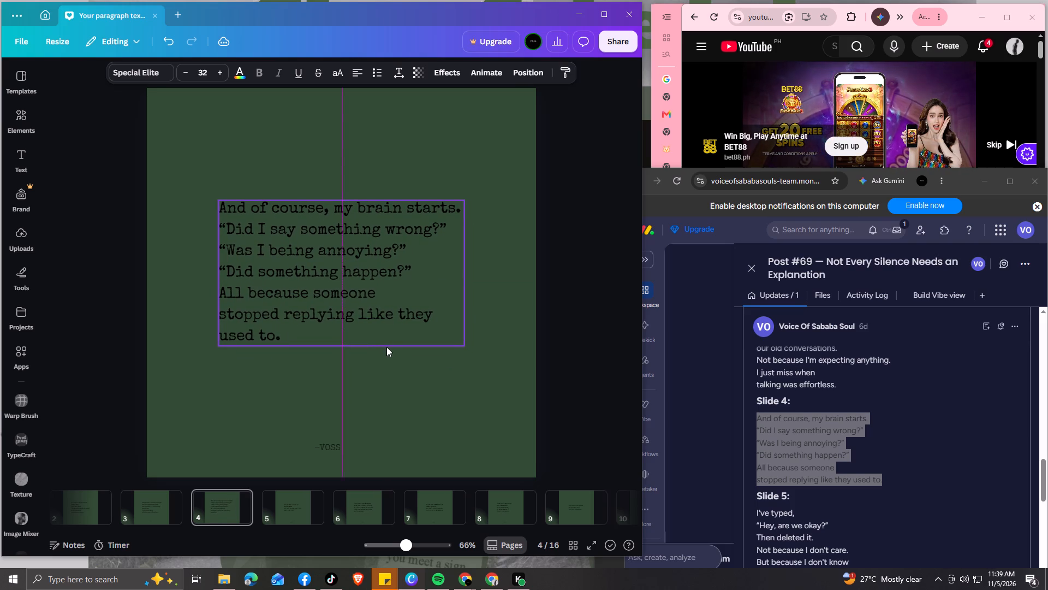
drag(386, 347, 387, 357)
click(407, 405)
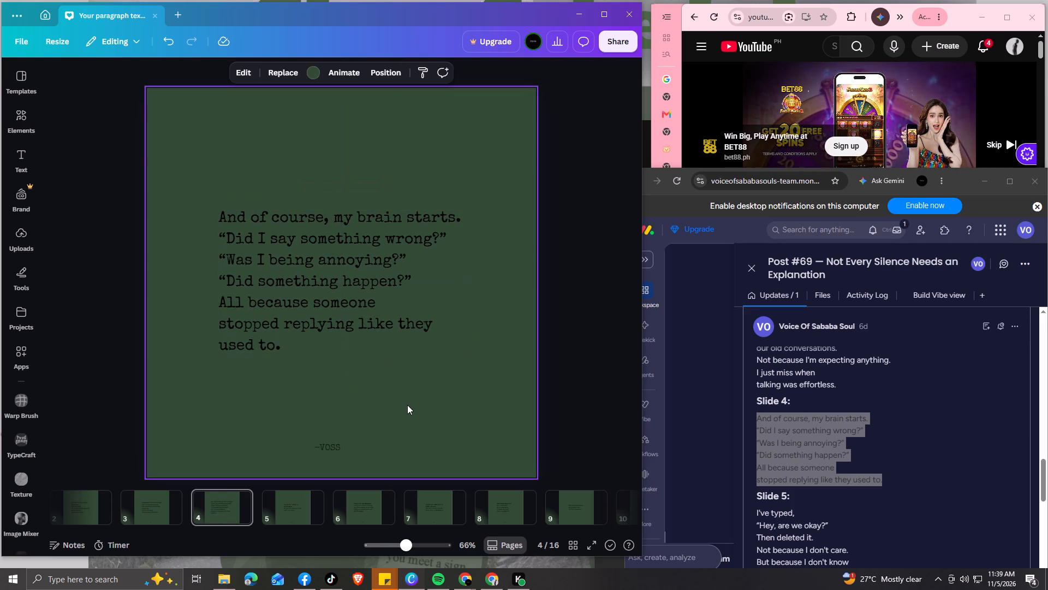
Replace the page 5 text with the Post #69 Slide 5 text, from "I've typed," through "how to ask without sounding desperate.".
key(Right)
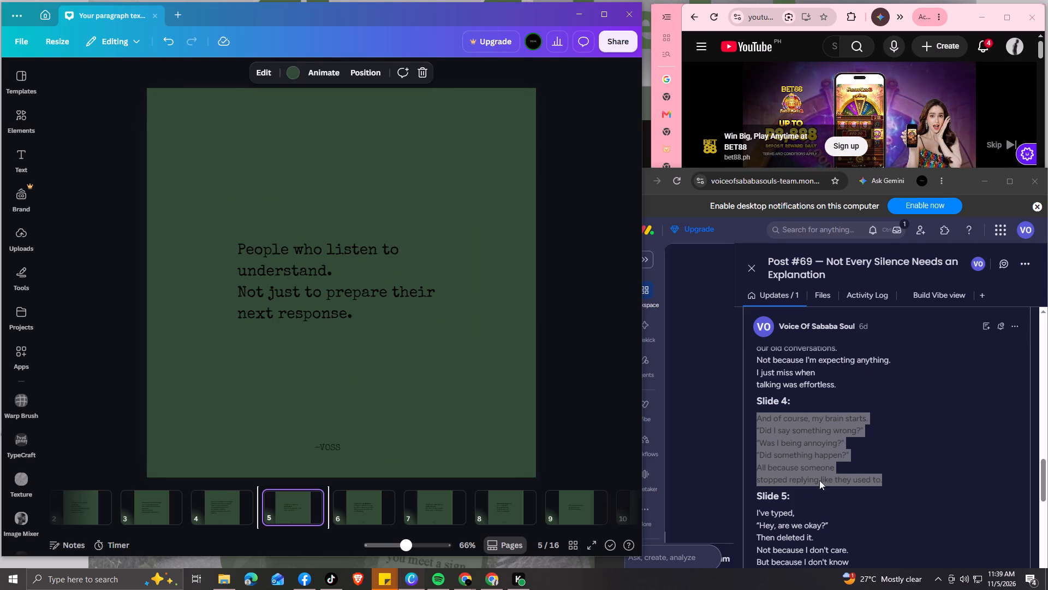
scroll(815, 486, down, 2)
drag(755, 403, 775, 402)
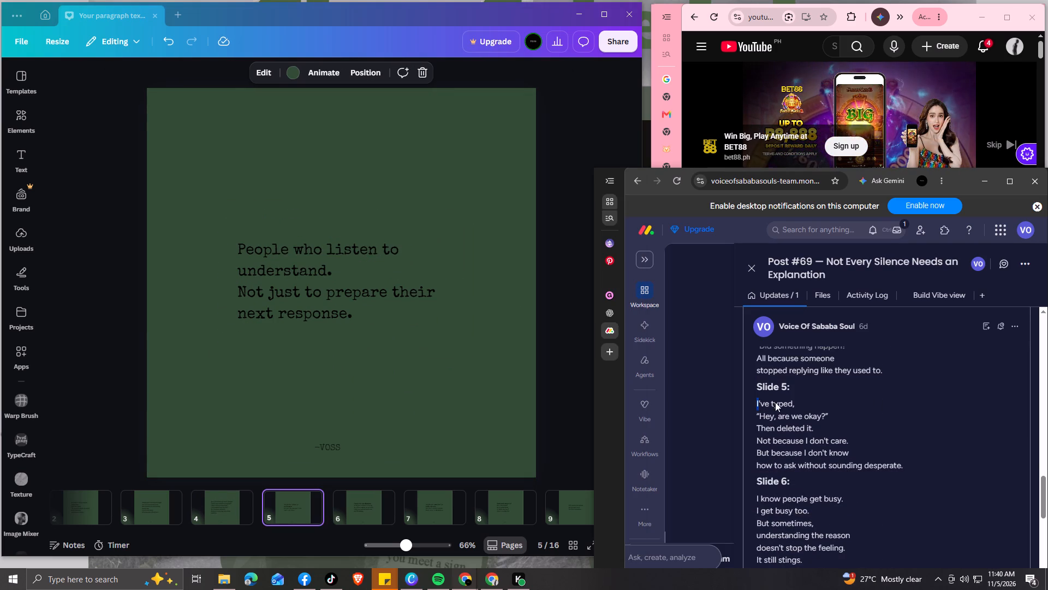
drag(775, 402, 913, 462)
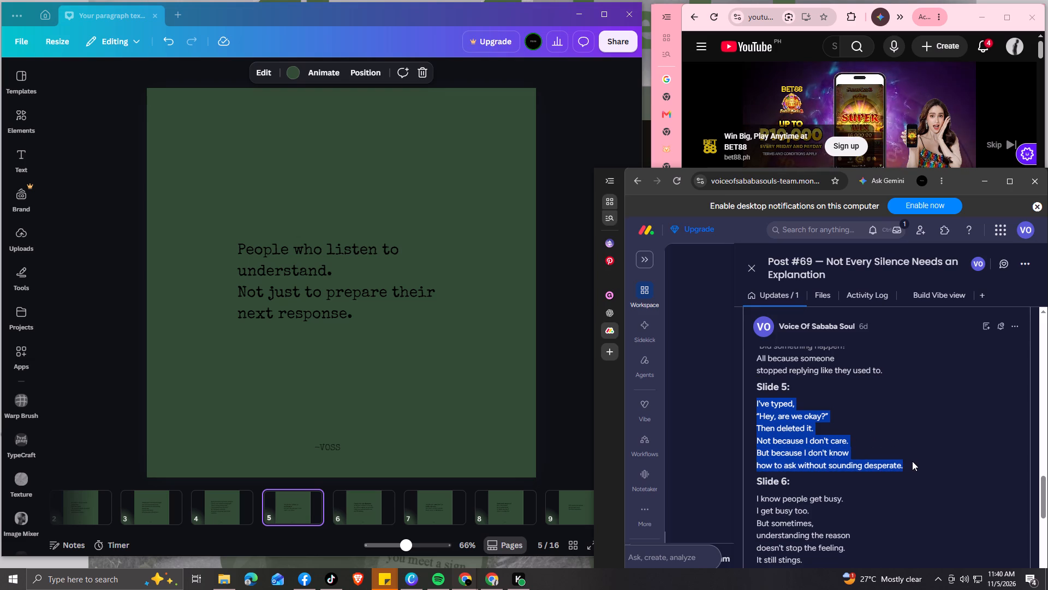
key(ctrl+c)
click(293, 304)
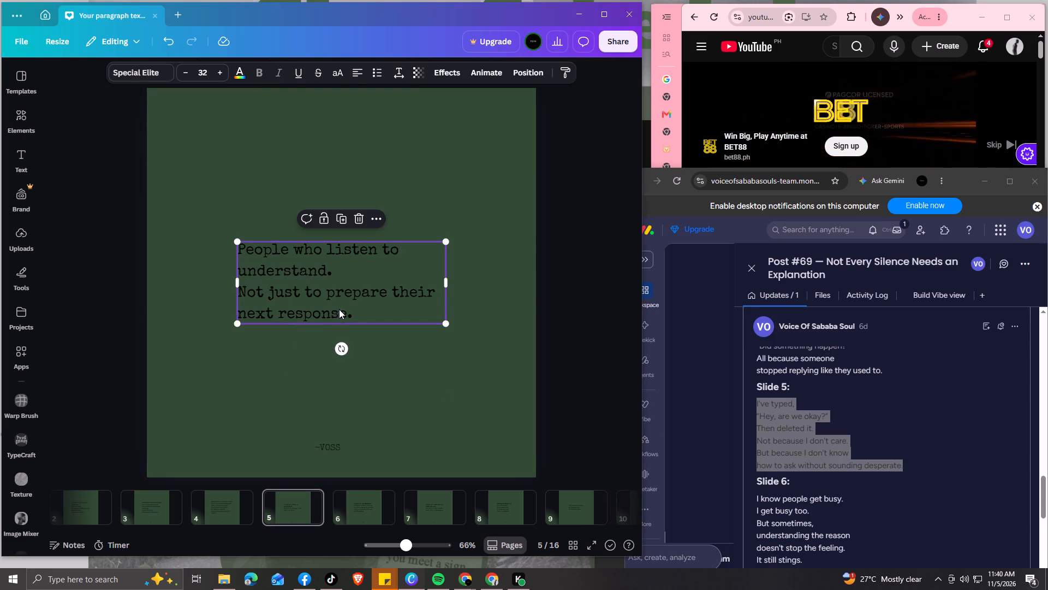
click(355, 310)
drag(360, 310, 235, 257)
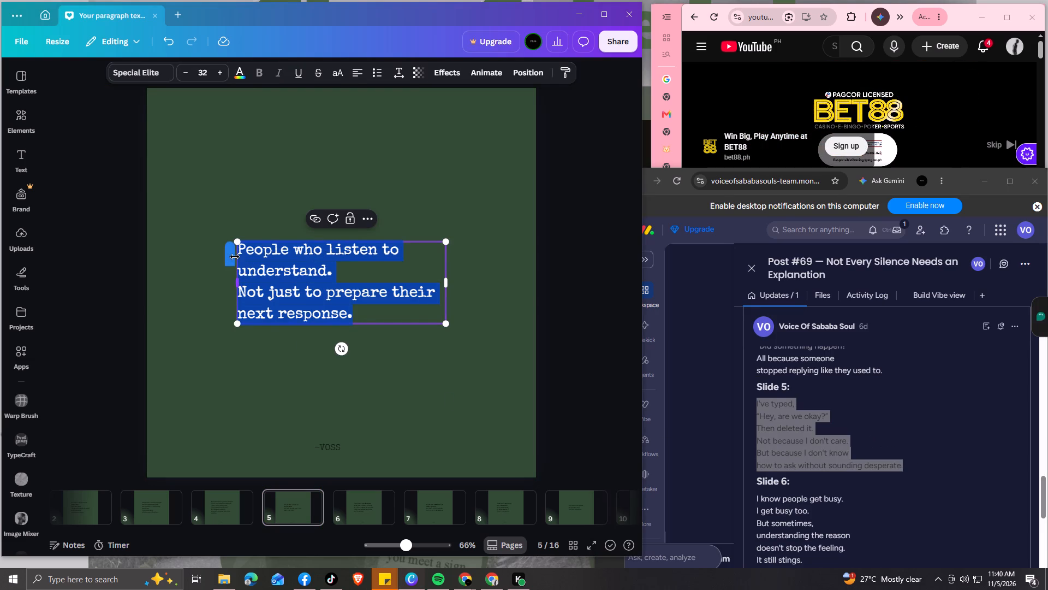
key(ctrl+v)
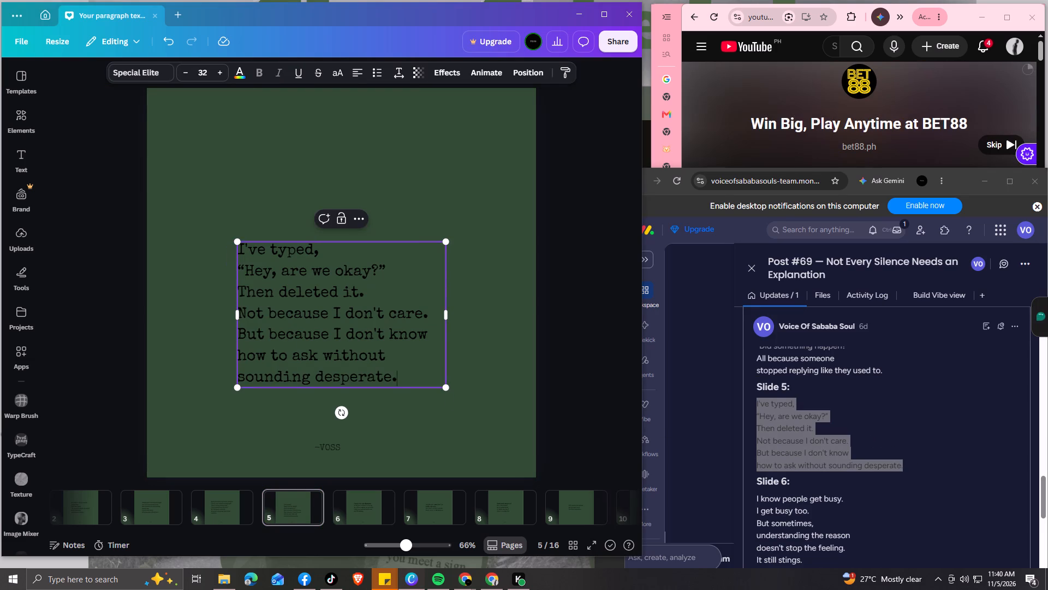
Move the page 5 text box up to the vertical centre of the page, keeping it horizontally centred.
drag(383, 389, 383, 387)
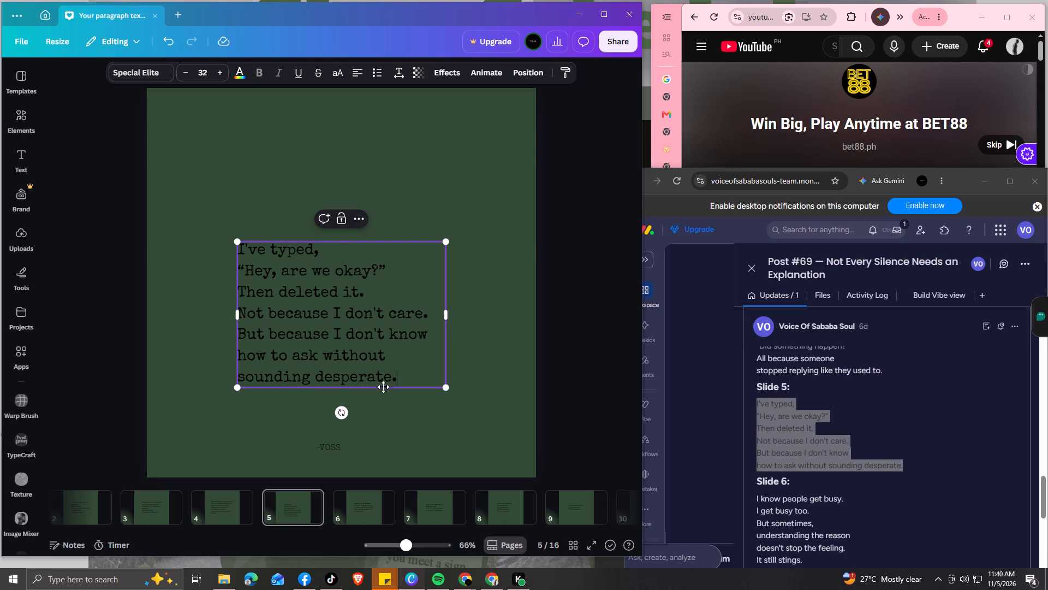
drag(383, 387, 384, 359)
click(385, 397)
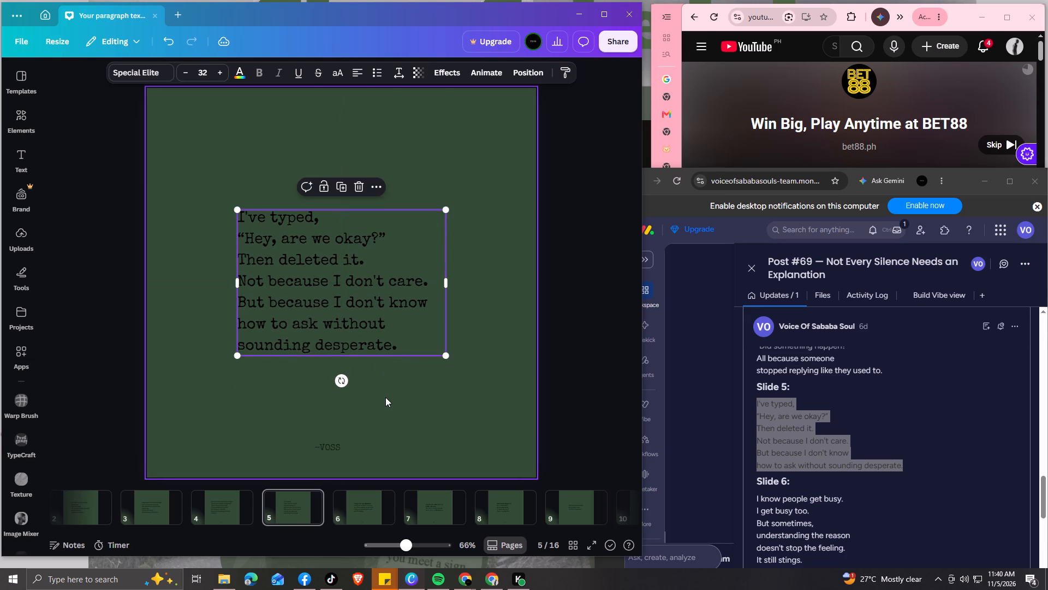
Replace the page 6 text with the Post #69 Slide 6 text, from "I know people get busy." through "It still stings.".
key(Right)
scroll(757, 450, down, 1)
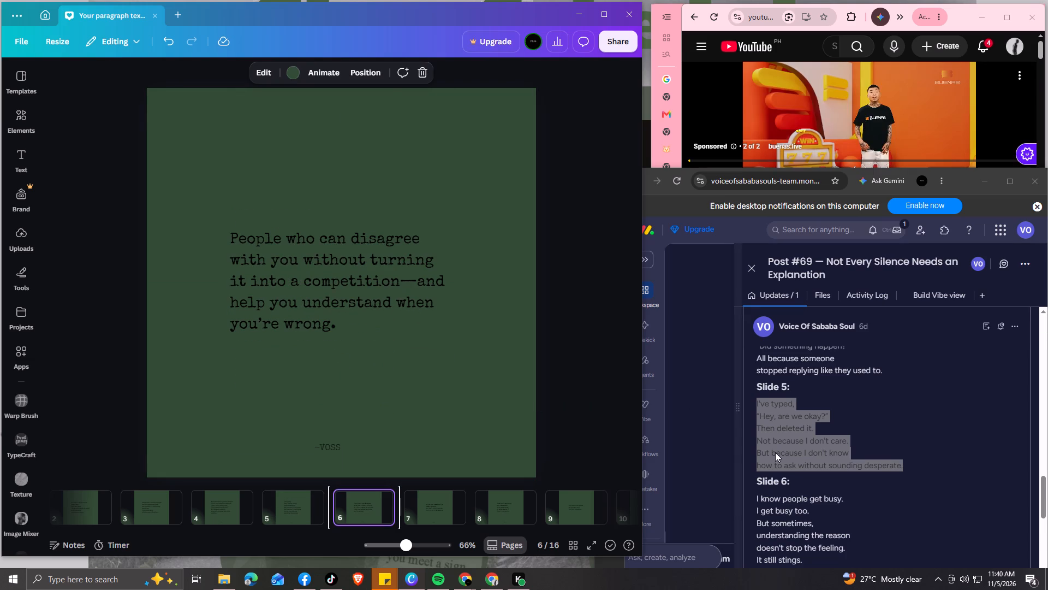
scroll(775, 452, down, 1)
drag(755, 390, 823, 432)
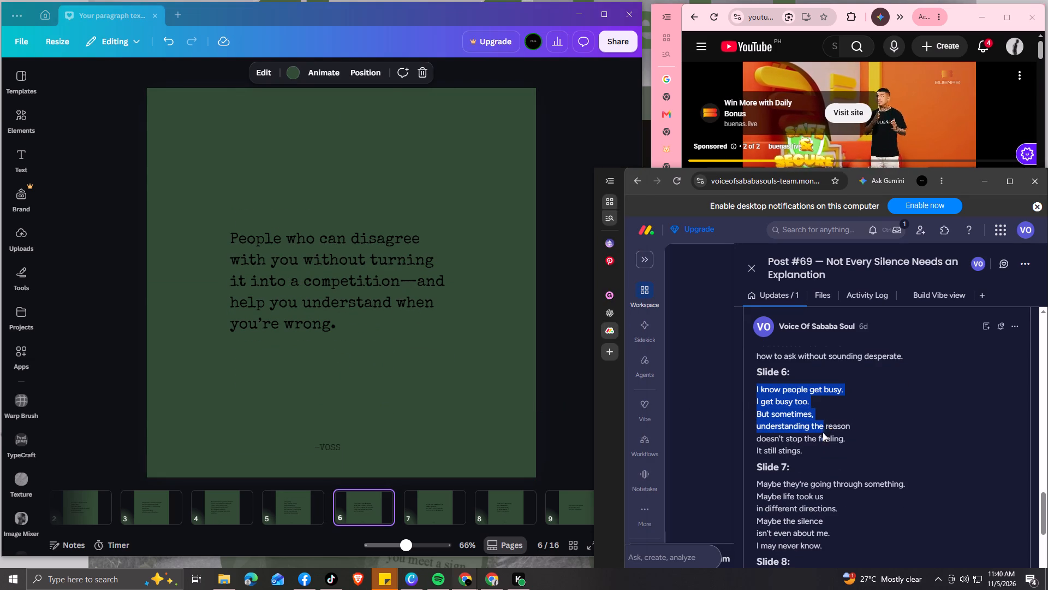
drag(823, 432, 815, 447)
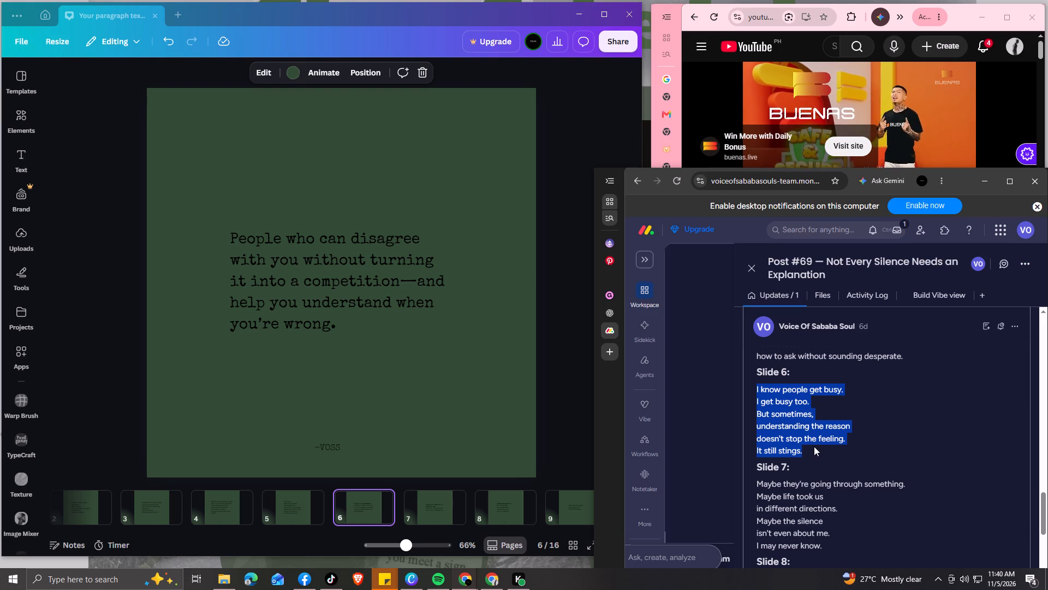
key(ctrl+c)
click(330, 329)
click(339, 326)
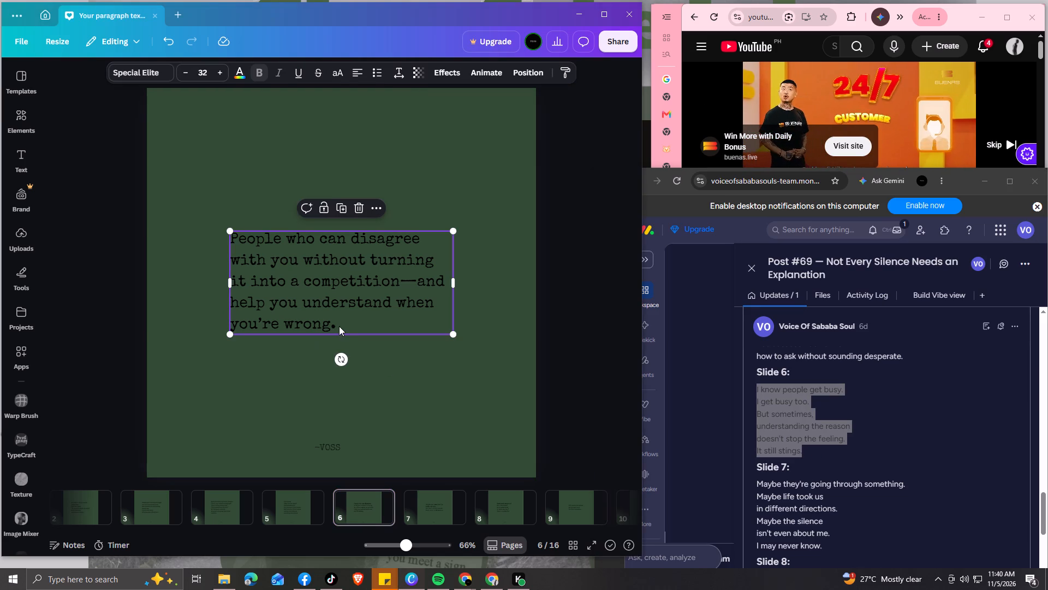
drag(341, 325, 234, 240)
key(ctrl+v)
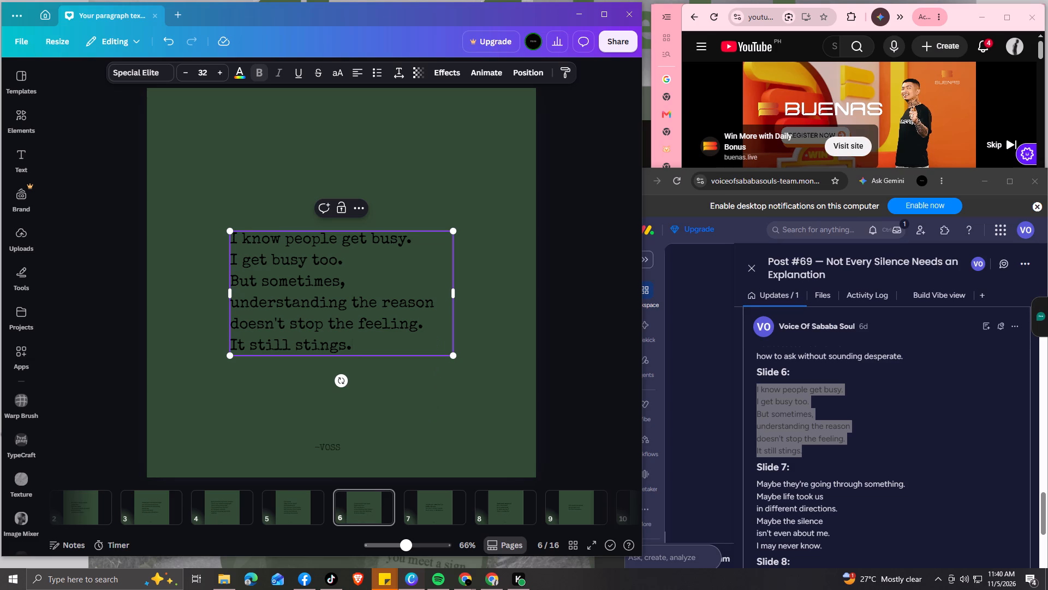
Narrow the page 6 text box to fit its longest line, then centre it horizontally and vertically on the page.
drag(451, 294, 442, 293)
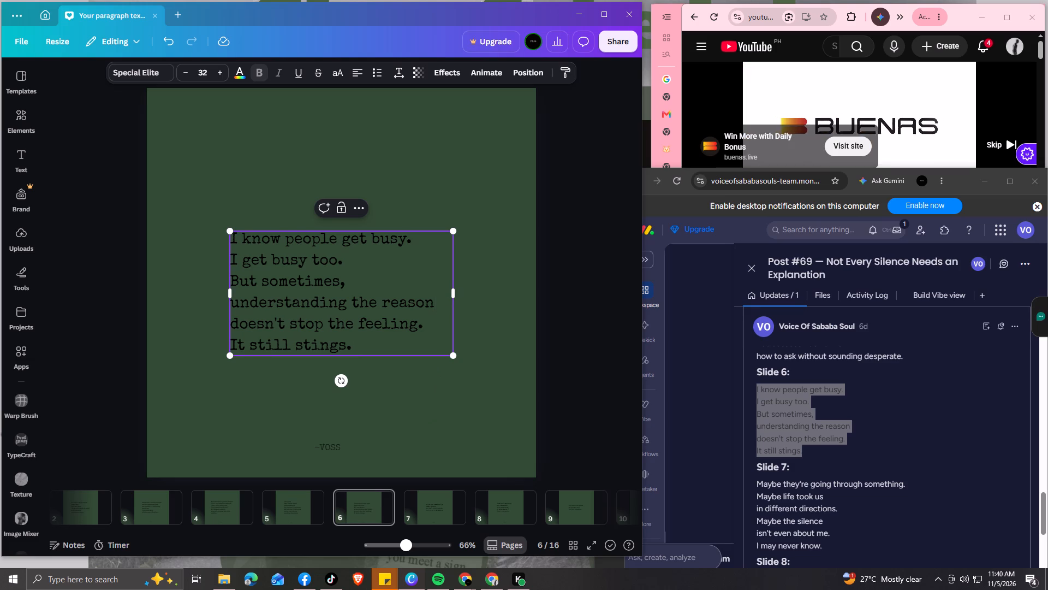
drag(454, 293, 440, 293)
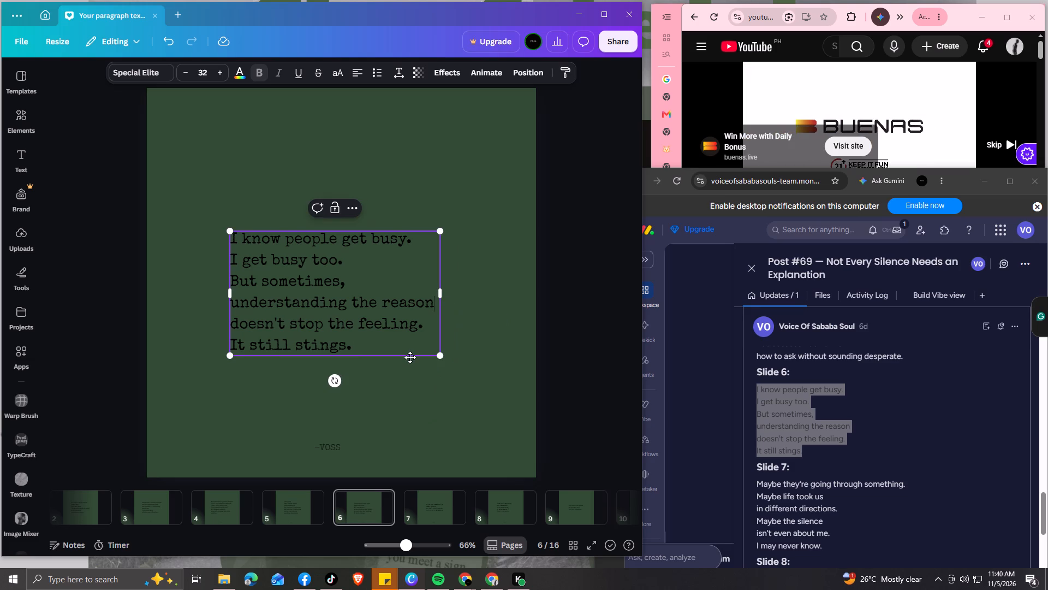
drag(410, 357, 420, 357)
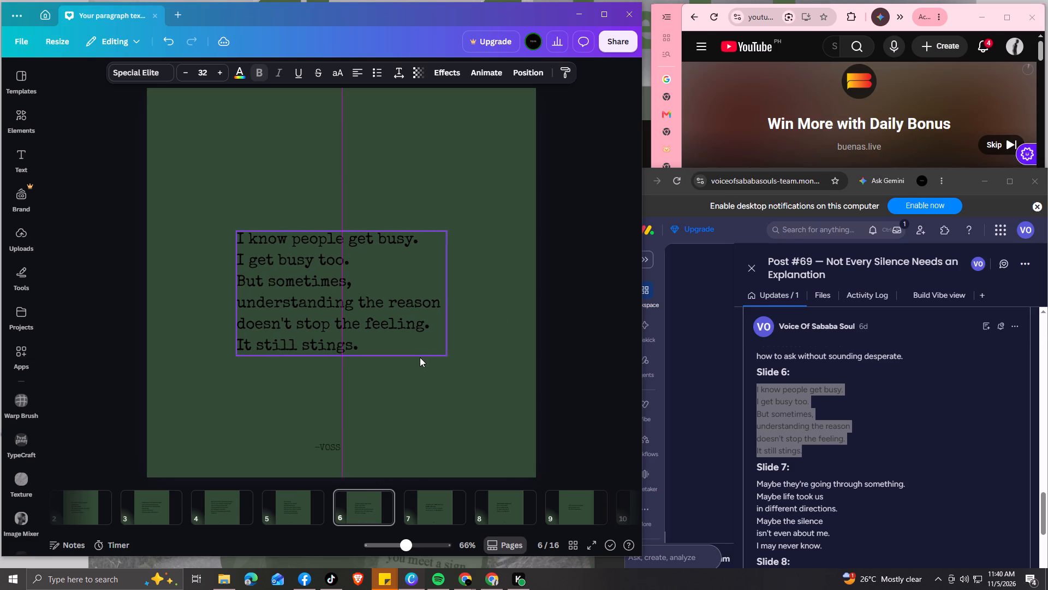
drag(420, 357, 418, 347)
click(417, 380)
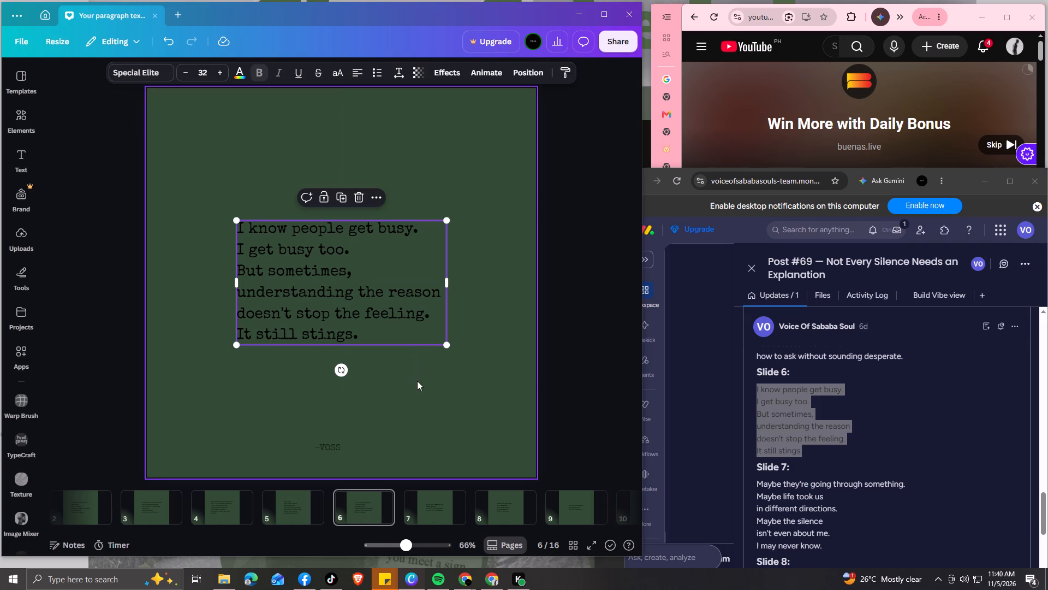
Replace the page 7 text with the Post #69 Slide 7 text, from "Maybe they're going through something." through "I may never know.".
key(Right)
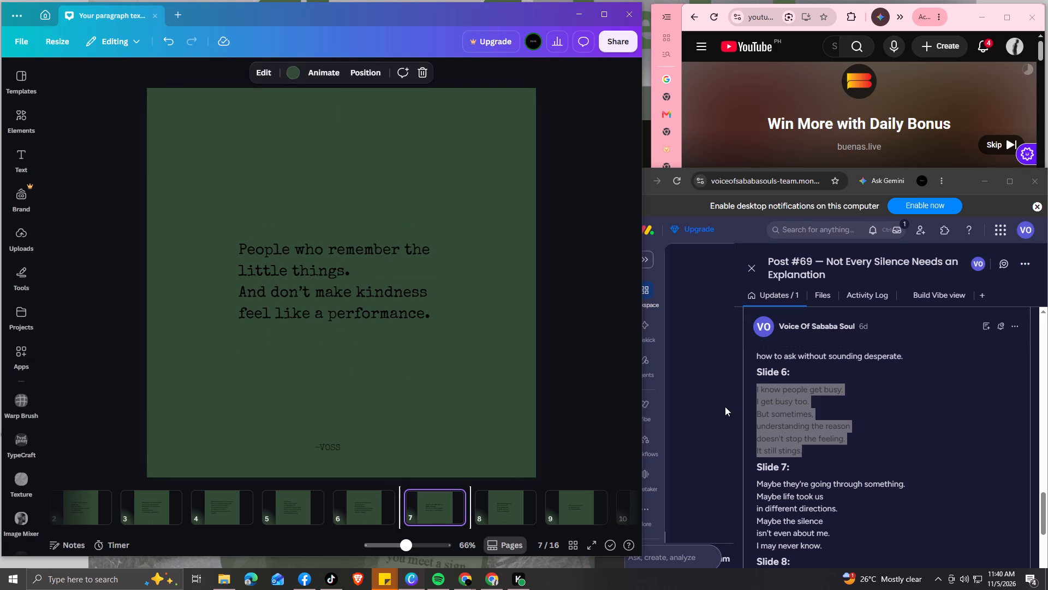
scroll(802, 443, down, 1)
drag(755, 427, 821, 452)
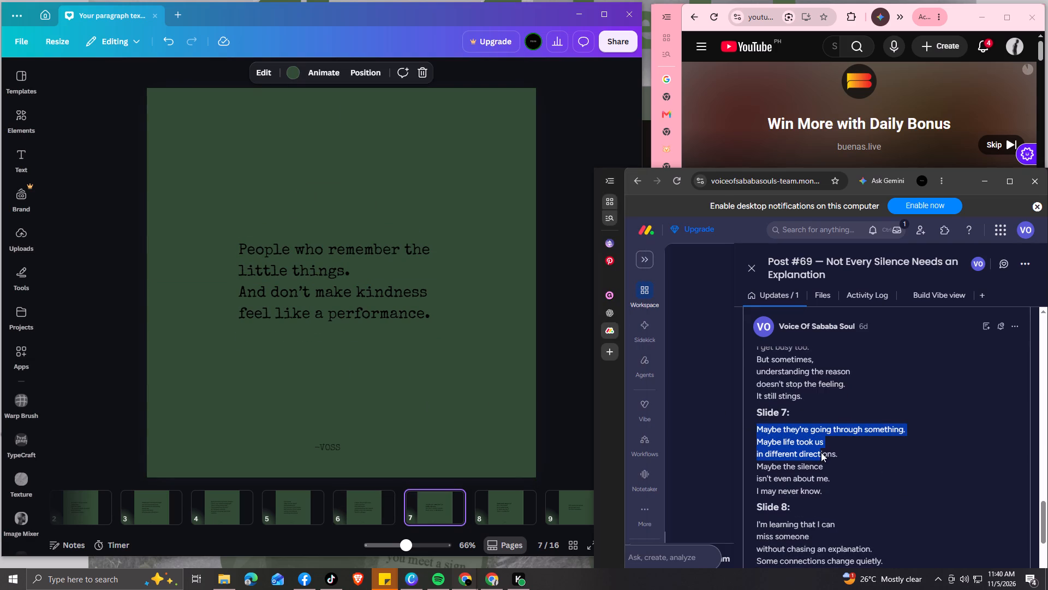
drag(821, 452, 825, 487)
key(ctrl+c)
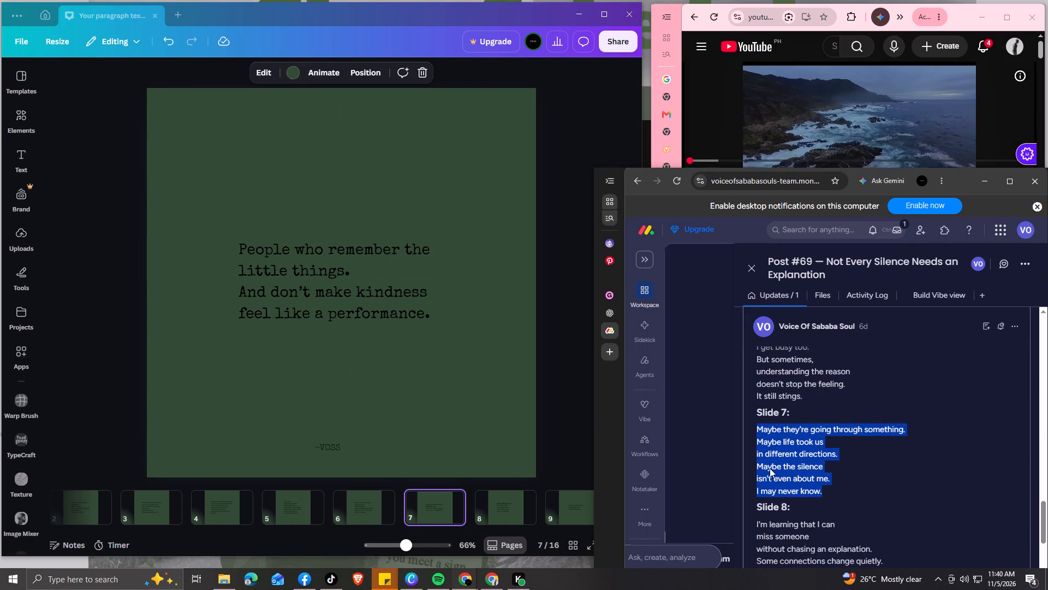
click(413, 321)
click(429, 314)
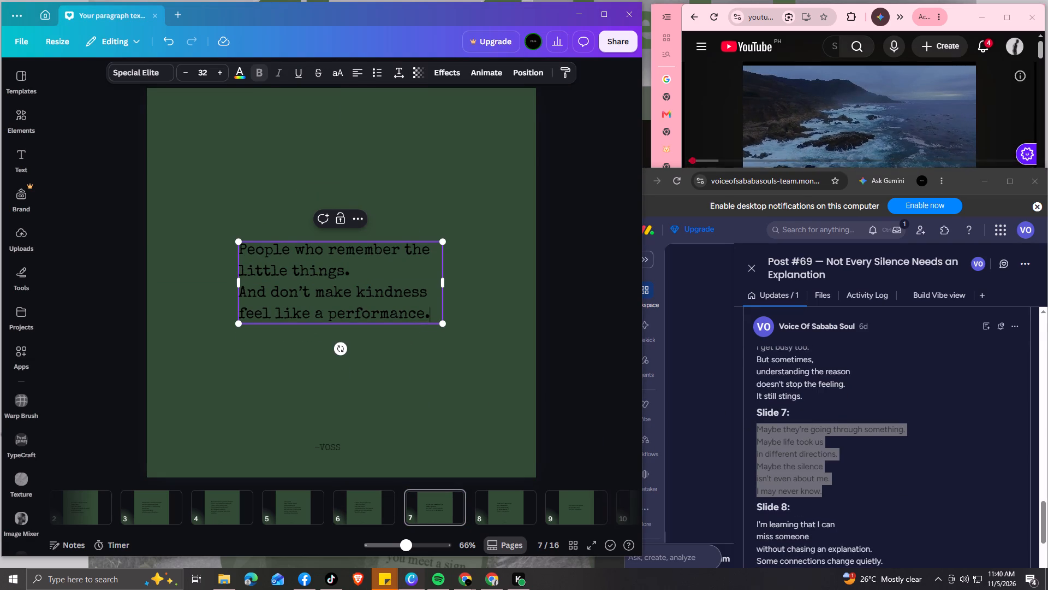
drag(432, 314, 242, 253)
key(ctrl+v)
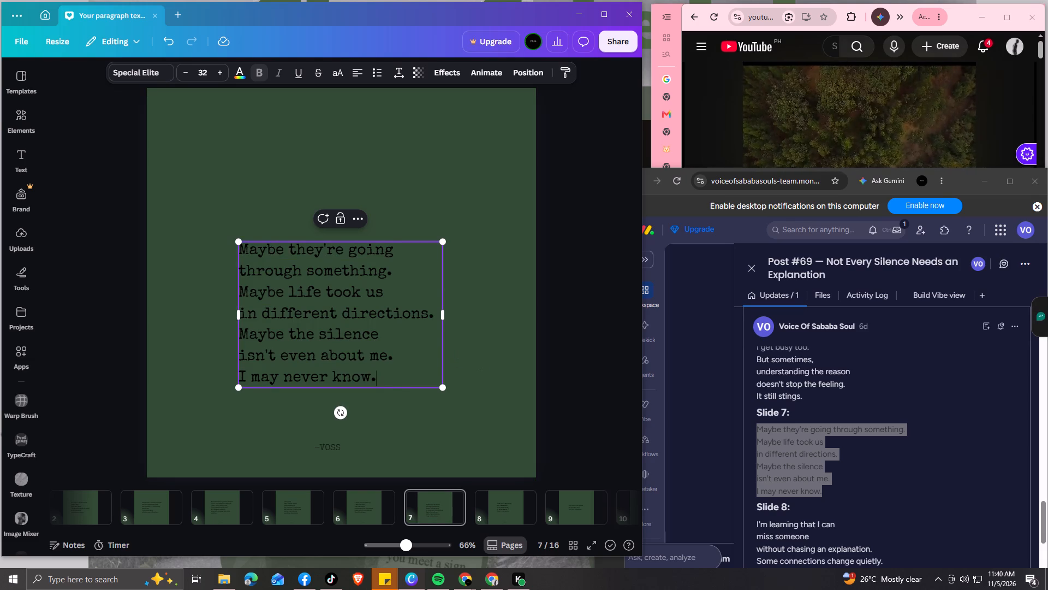
Move the page 7 text box up to the vertical centre of the page, keeping it horizontally centred.
drag(386, 386, 386, 373)
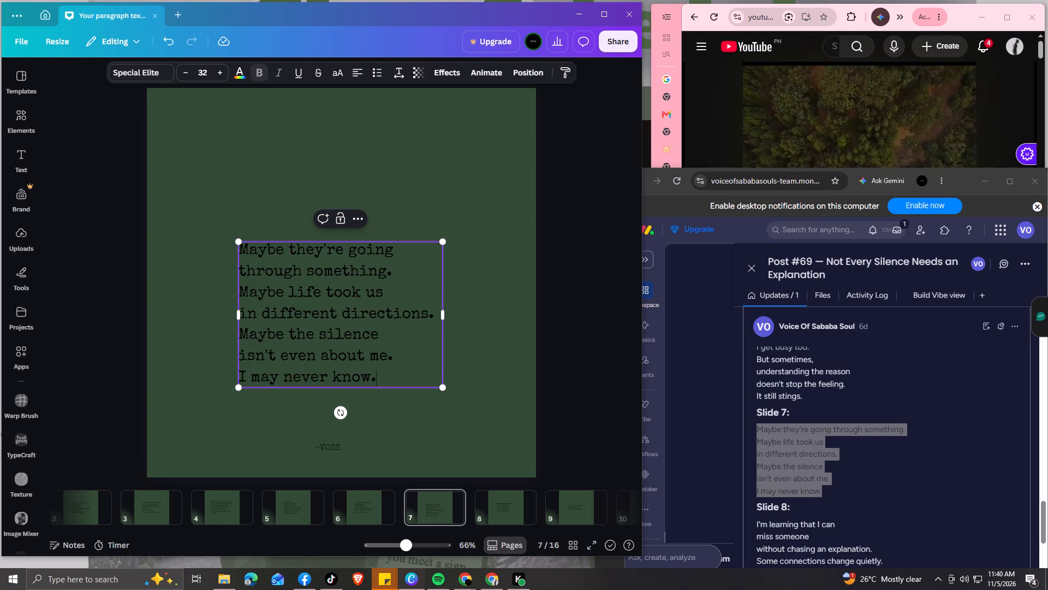
drag(386, 373, 386, 372)
drag(394, 388, 393, 362)
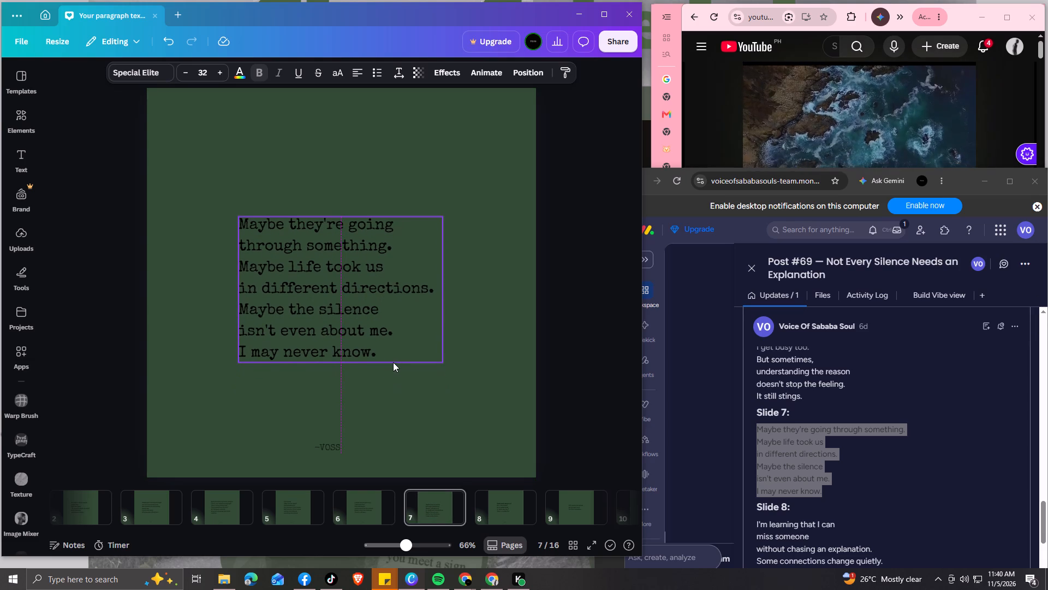
drag(393, 362, 393, 357)
click(403, 407)
Replace the page 8 text with the Post #69 Slide 8 text, from "I'm learning that I can" through "they weren't real.".
key(Right)
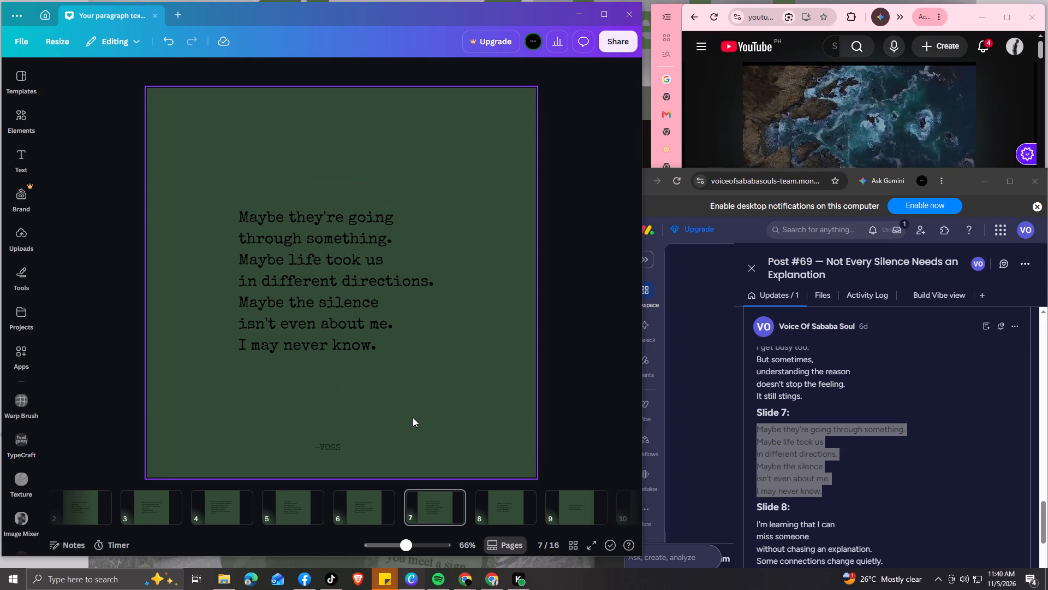
scroll(837, 452, down, 2)
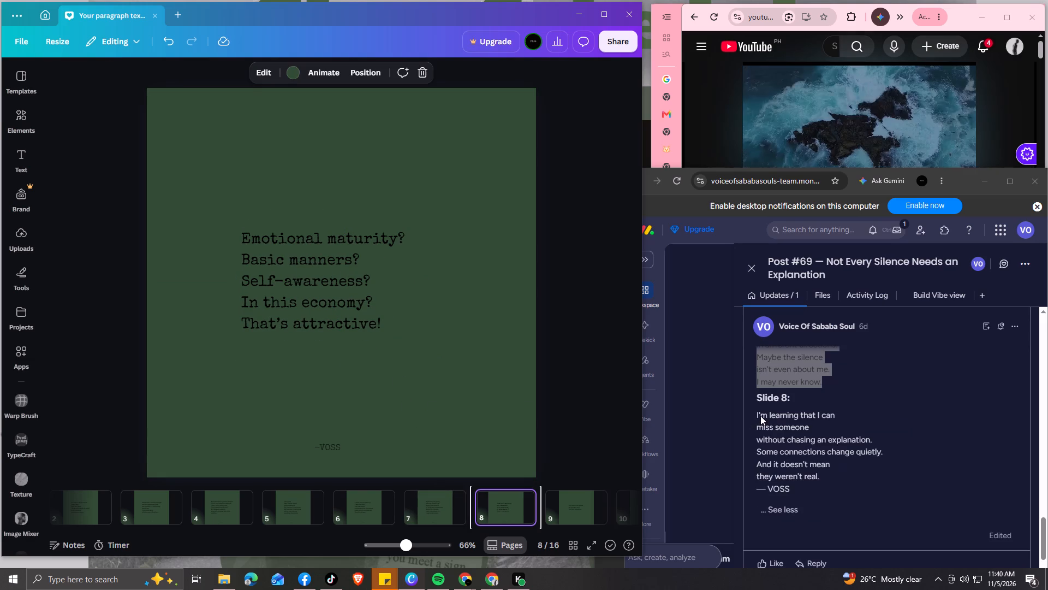
drag(757, 415, 824, 469)
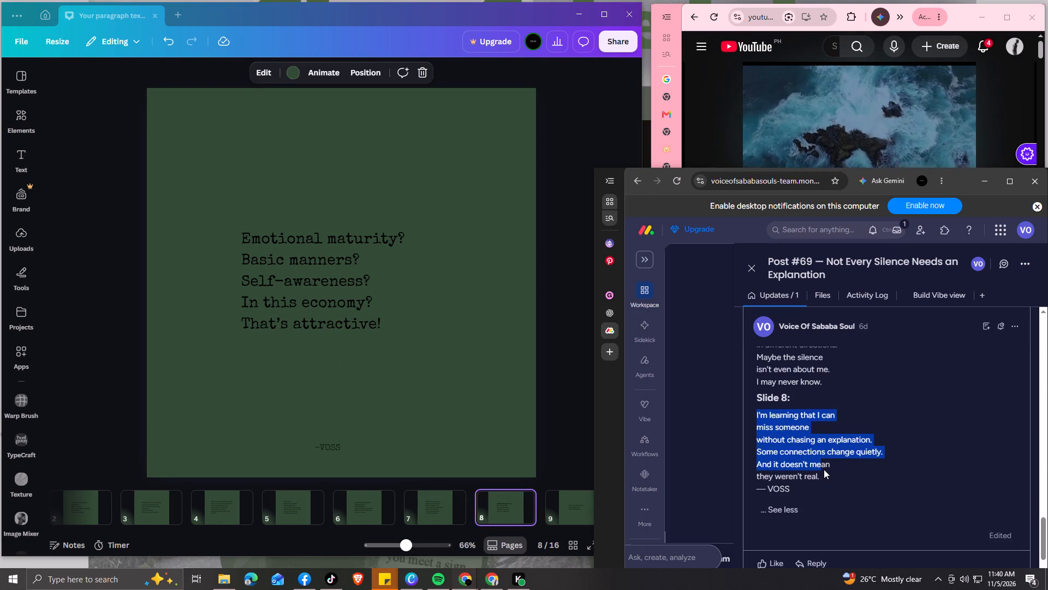
drag(824, 469, 824, 471)
key(ctrl+c)
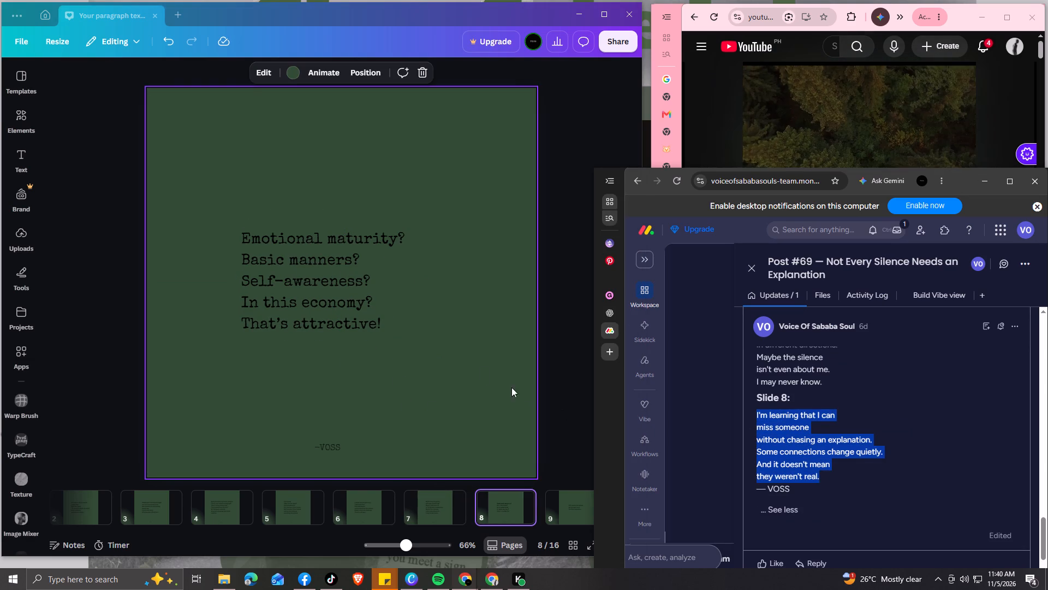
click(380, 327)
click(388, 323)
drag(390, 323, 389, 324)
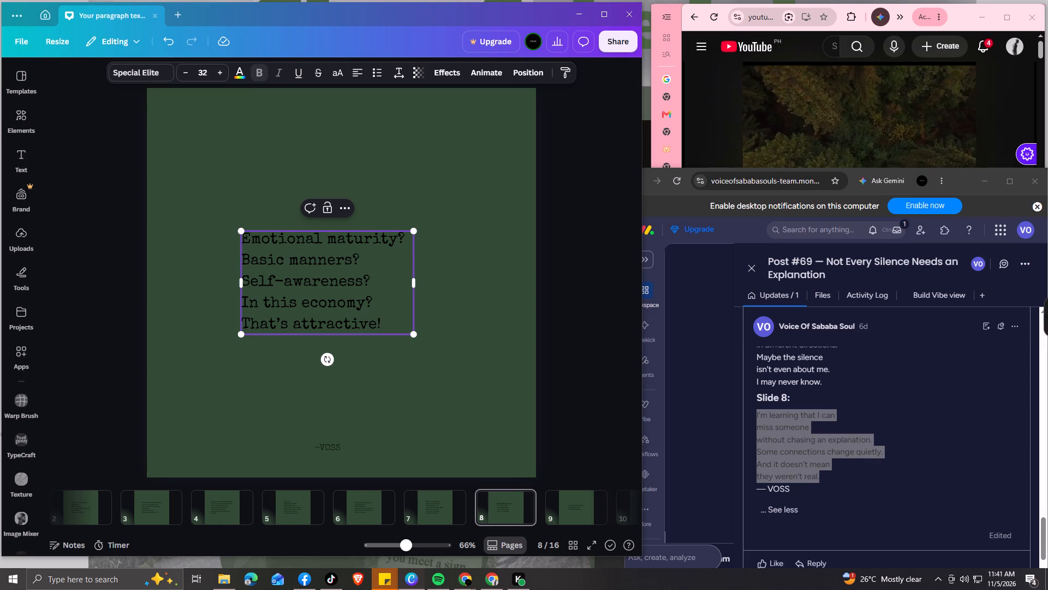
drag(389, 324, 246, 241)
key(ctrl+v)
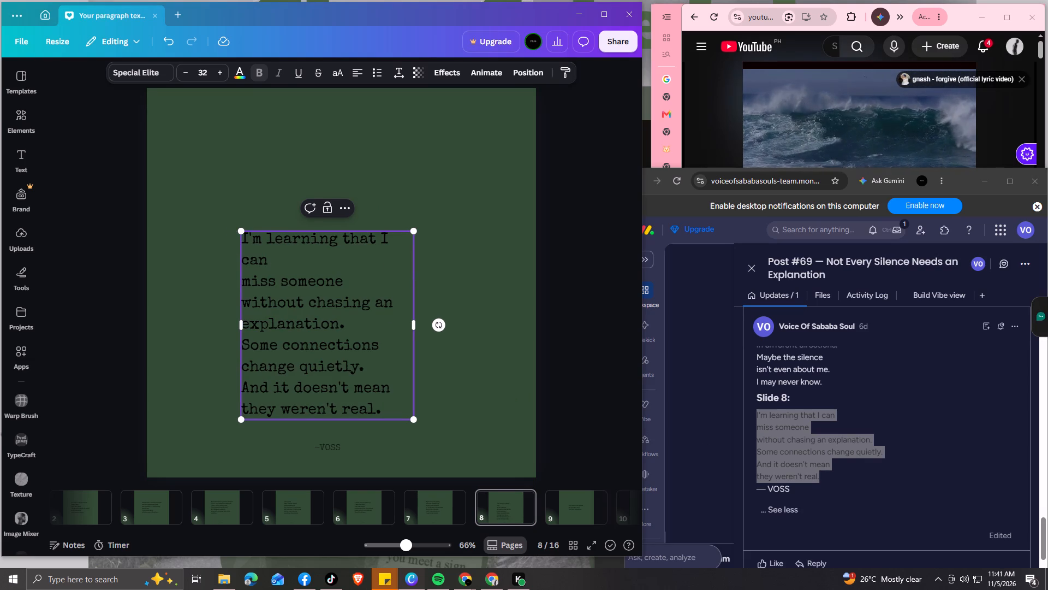
Widen the page 8 text box to about 515 so "I'm learning that I can" fits on one line.
drag(416, 324, 433, 324)
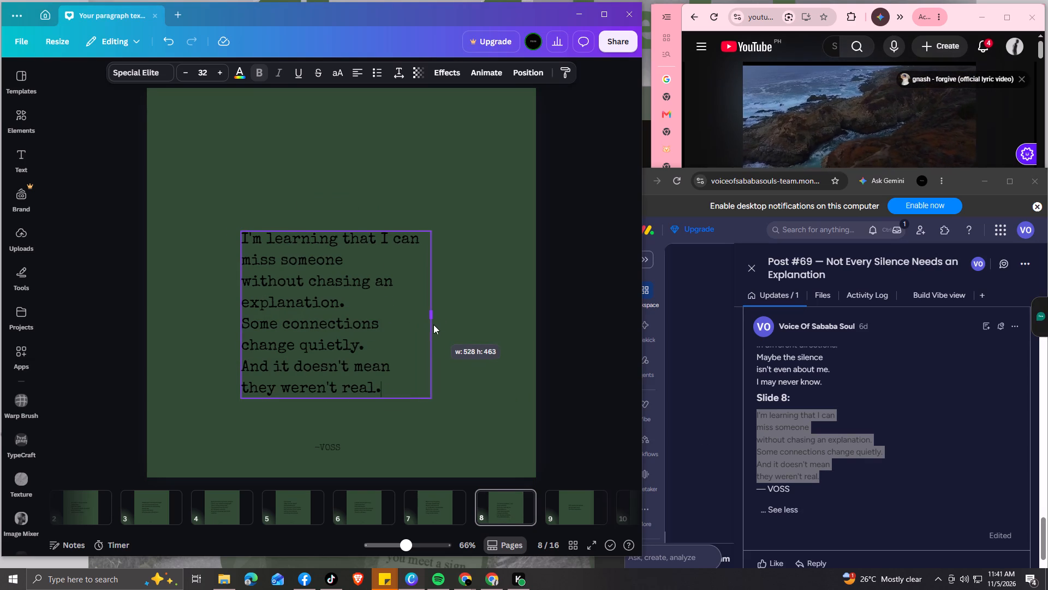
drag(433, 324, 429, 323)
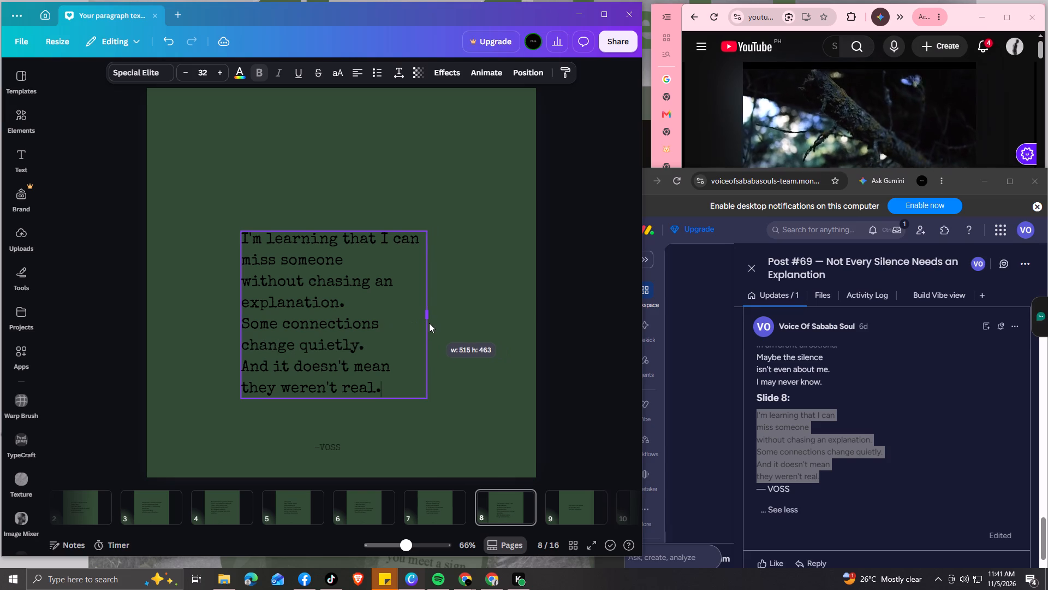
drag(429, 323, 428, 323)
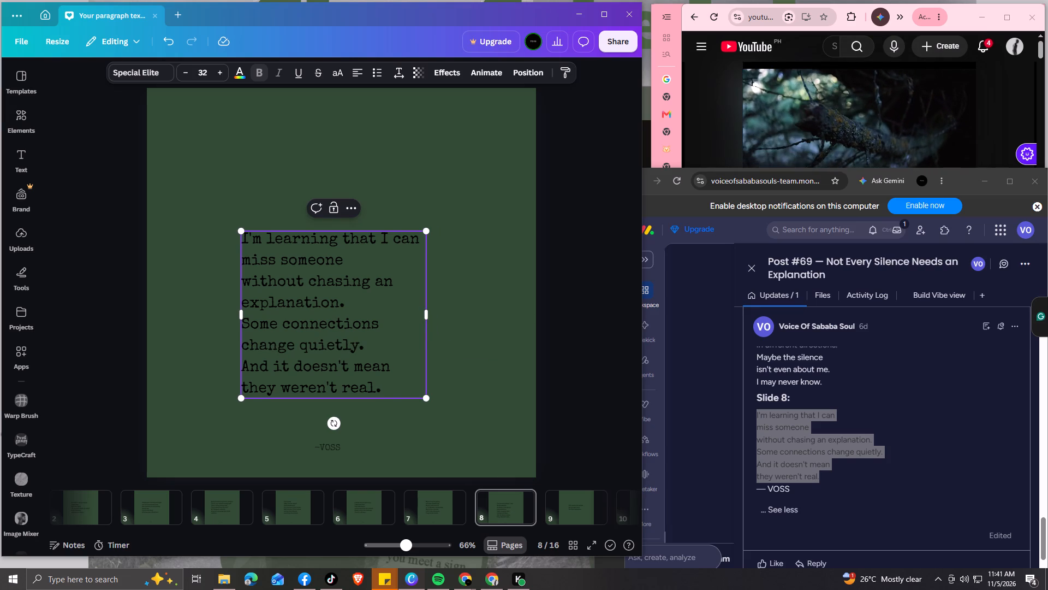
Centre the page 8 text box horizontally and vertically on the page.
click(392, 397)
drag(385, 399, 408, 381)
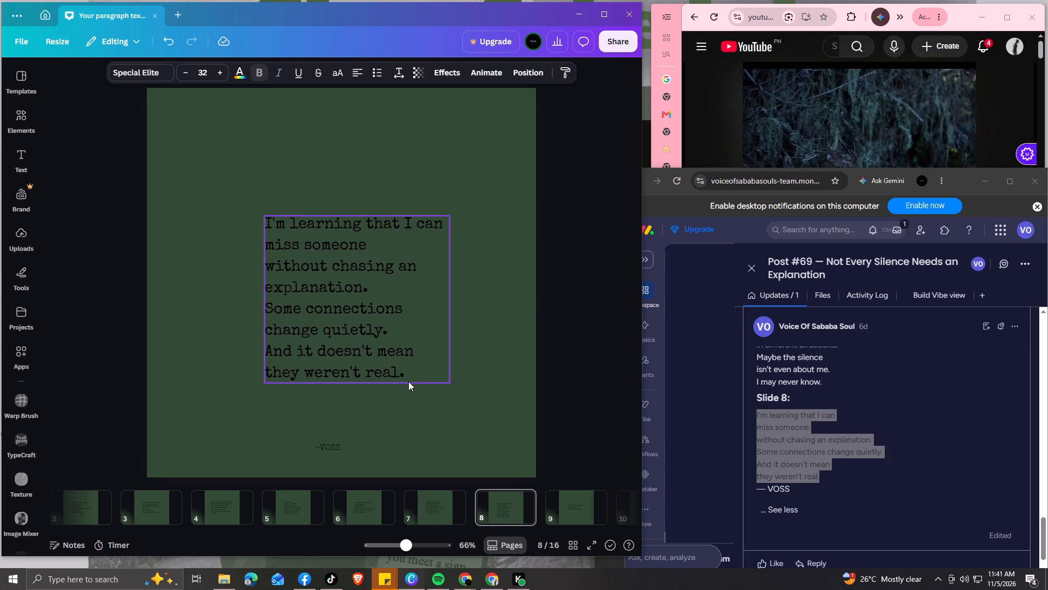
drag(408, 381, 398, 364)
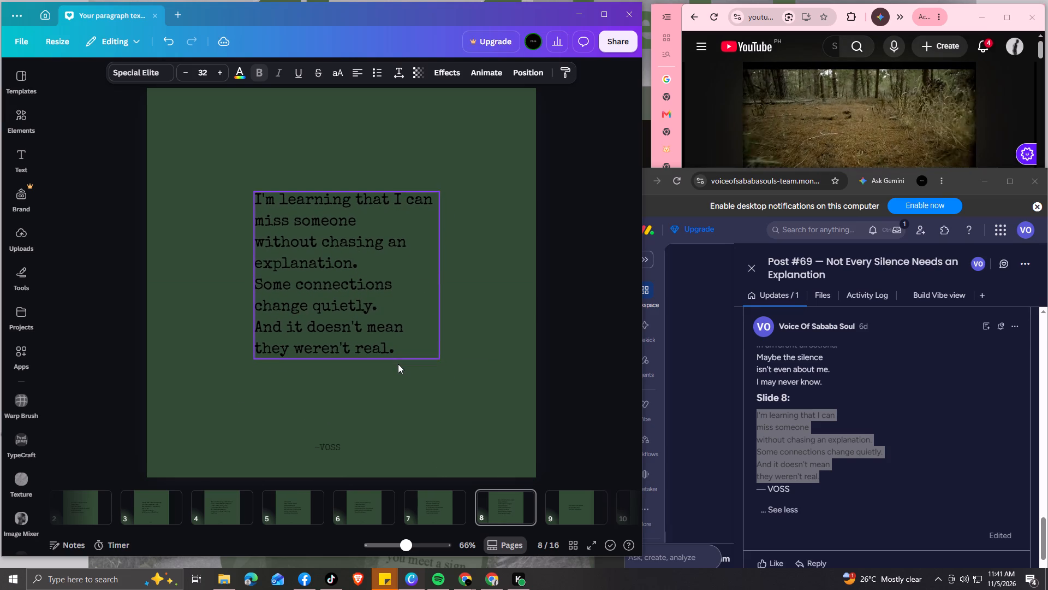
drag(398, 364, 398, 377)
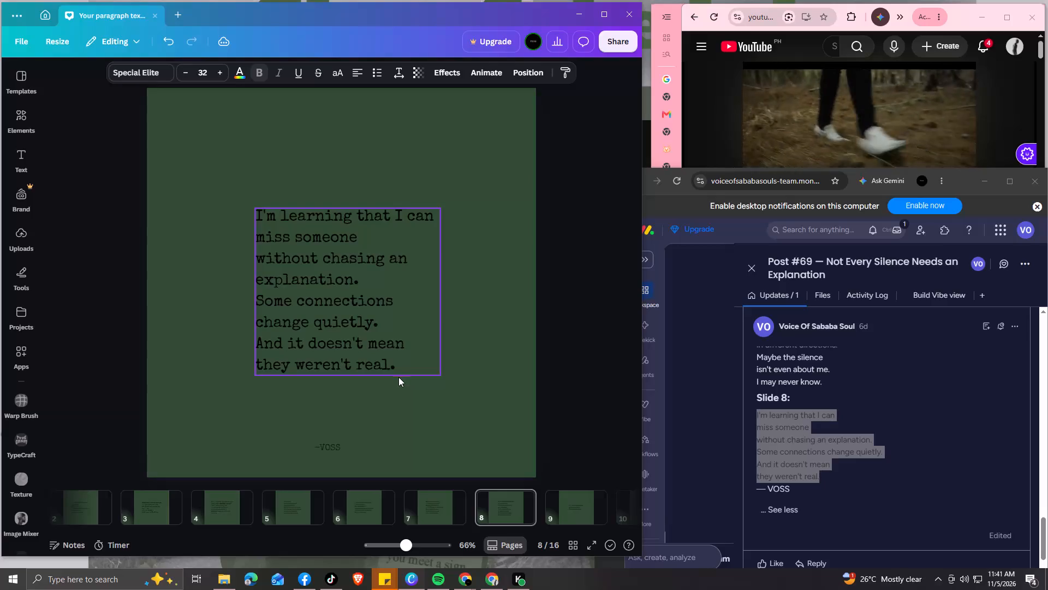
drag(398, 377, 395, 368)
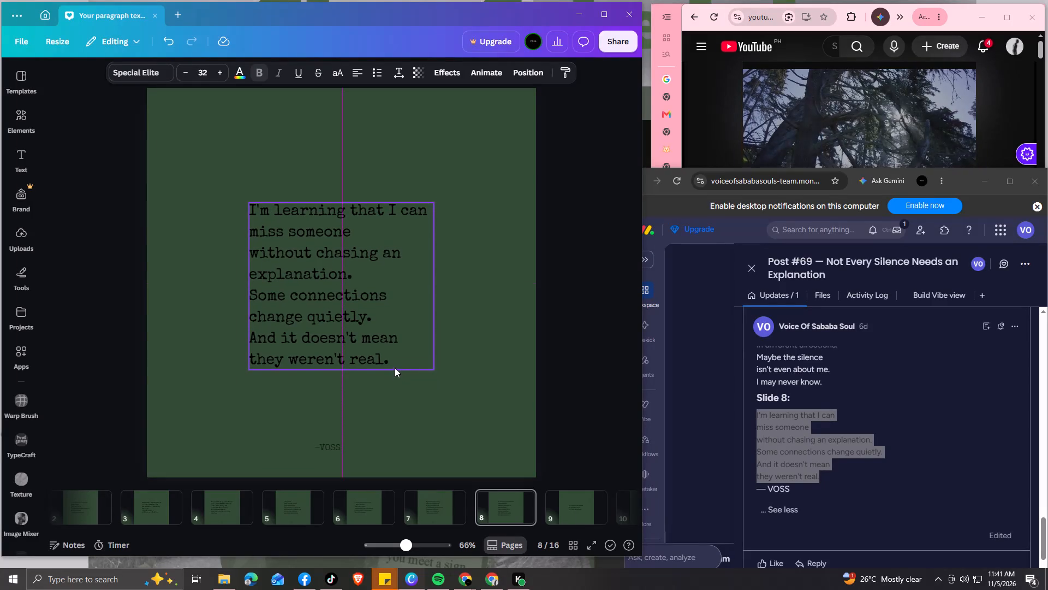
drag(395, 368, 395, 366)
click(401, 411)
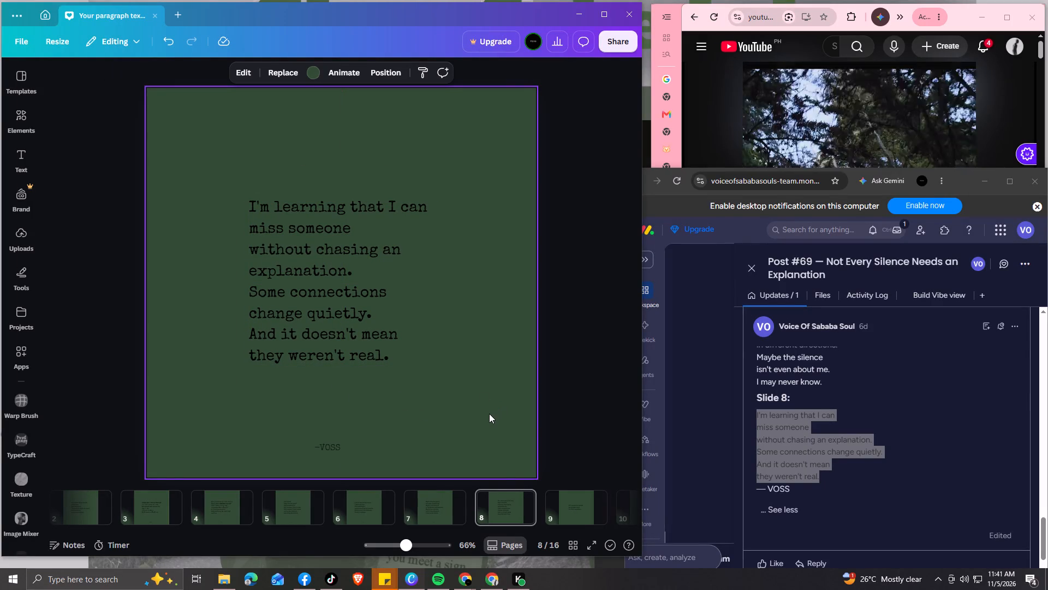
Open the Post #72 task's update, expand it, and review its colour palette, caption and slide texts, with page 9 of the design showing.
click(752, 270)
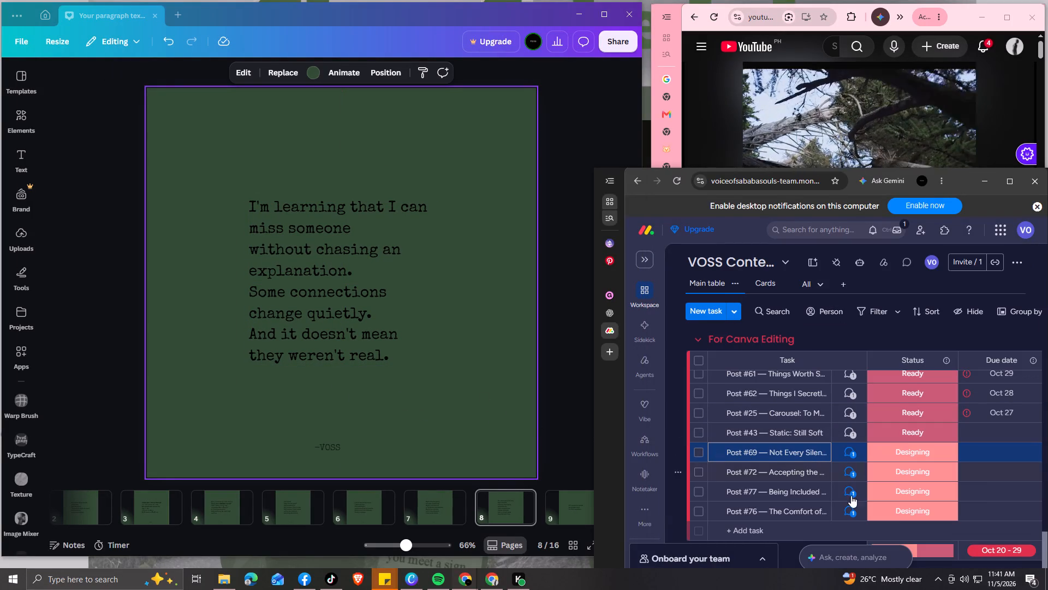
click(850, 473)
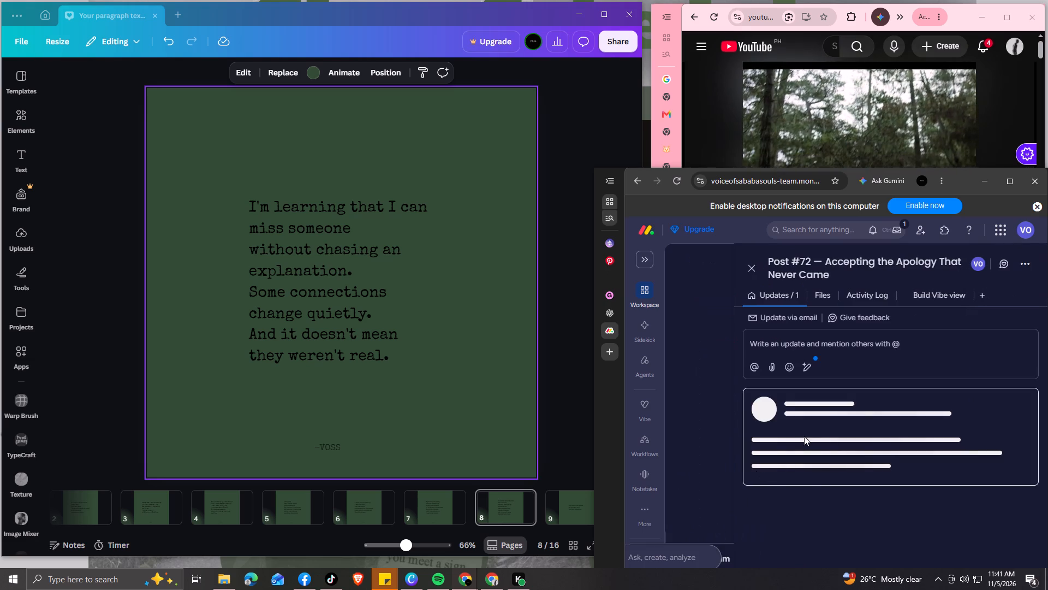
scroll(806, 433, down, 3)
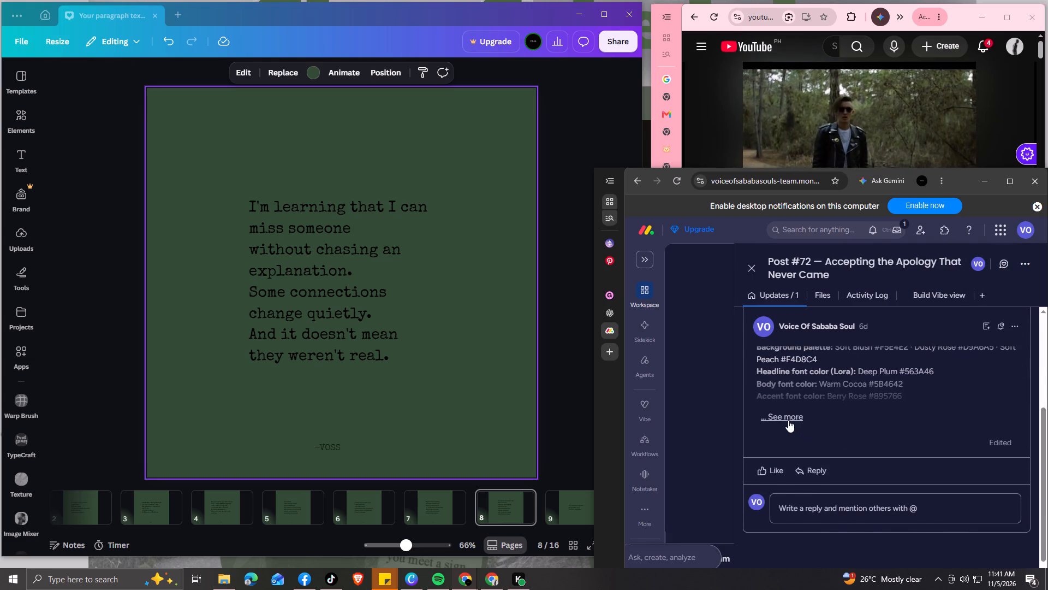
click(788, 420)
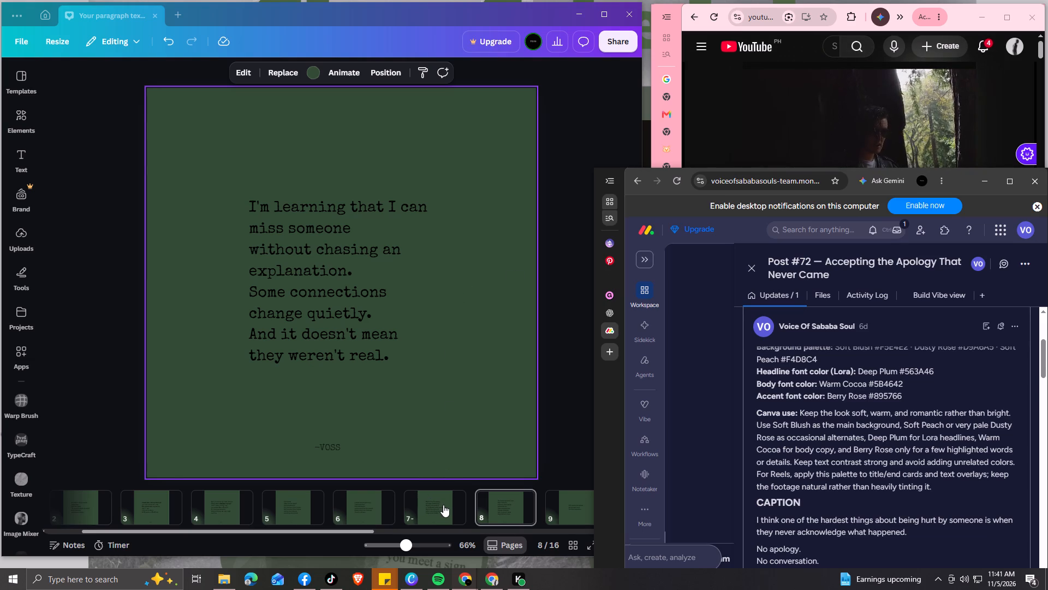
click(477, 407)
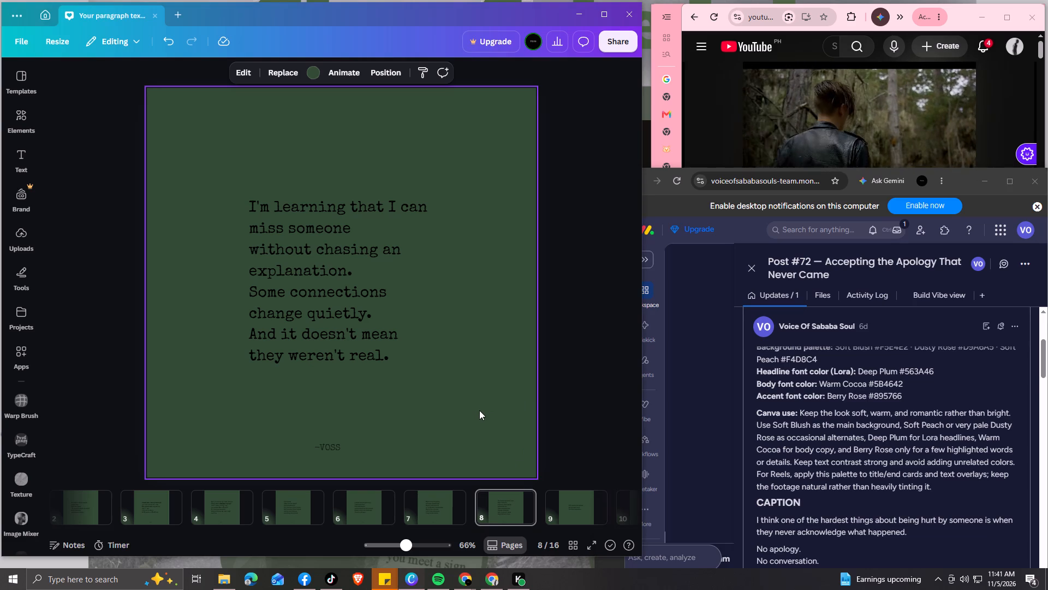
key(Right)
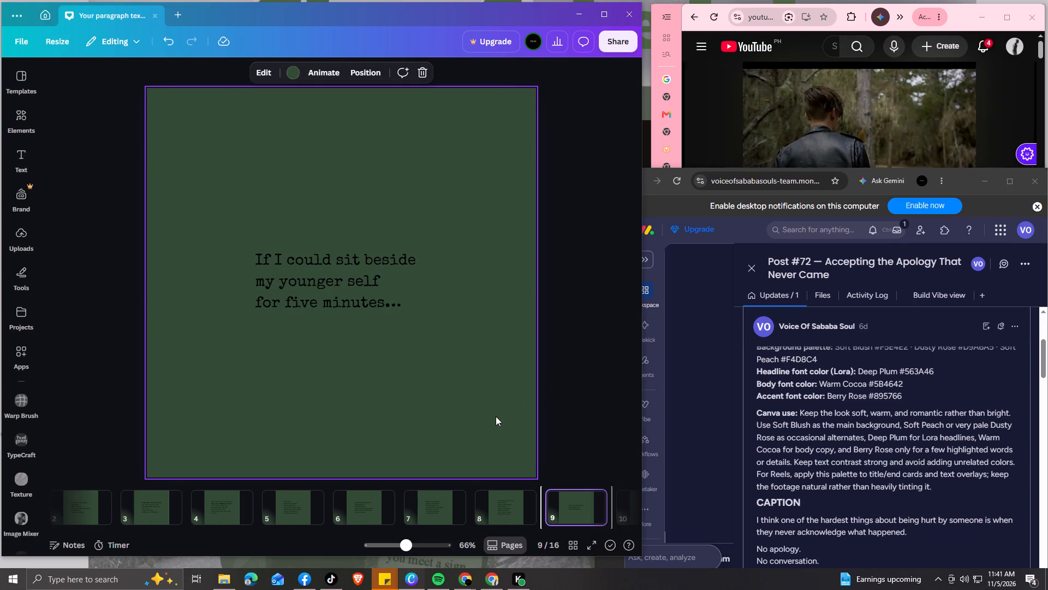
scroll(841, 457, down, 5)
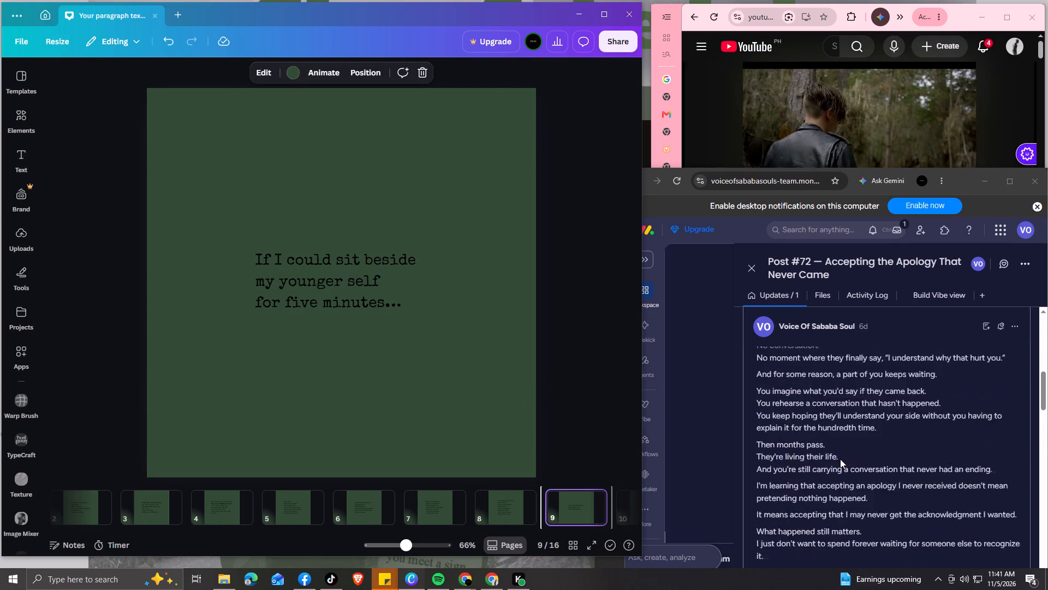
scroll(840, 459, down, 9)
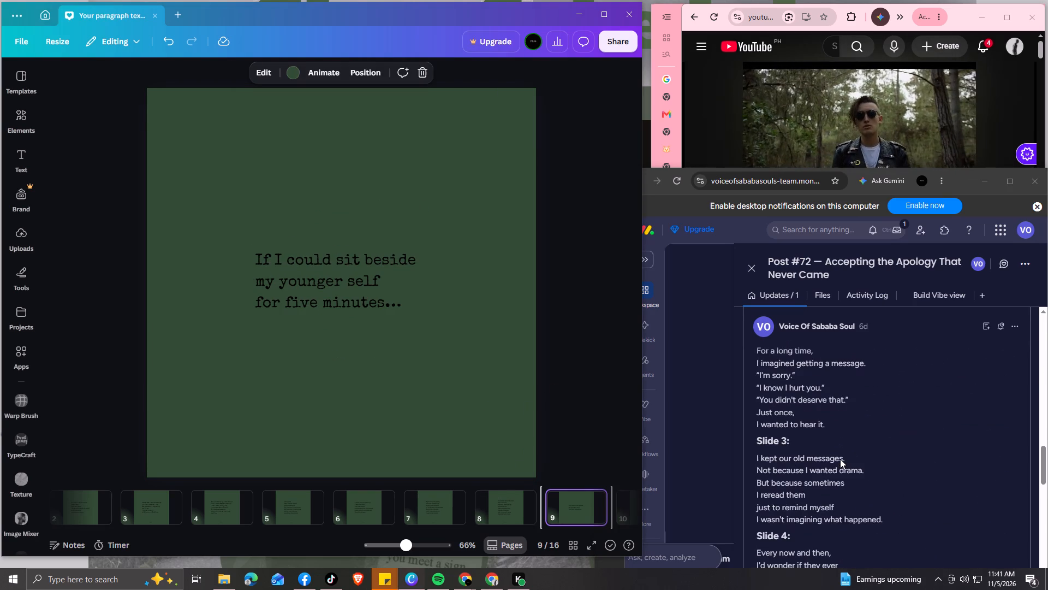
scroll(840, 459, up, 3)
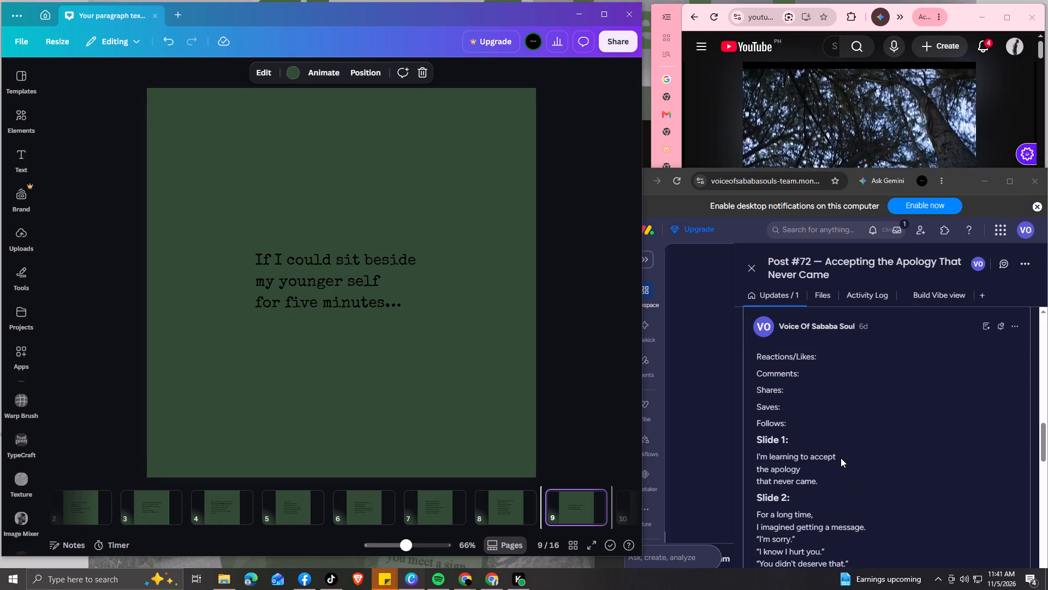
Check the Voice of Sababa Soul TikTok profile for an already published post on the same apology theme.
click(323, 582)
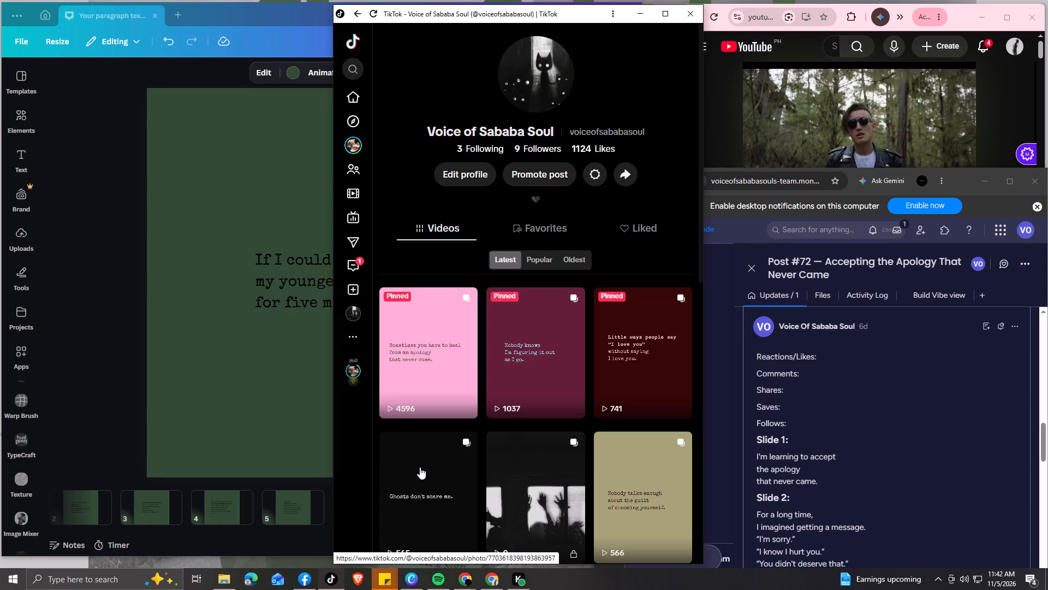
scroll(420, 467, down, 3)
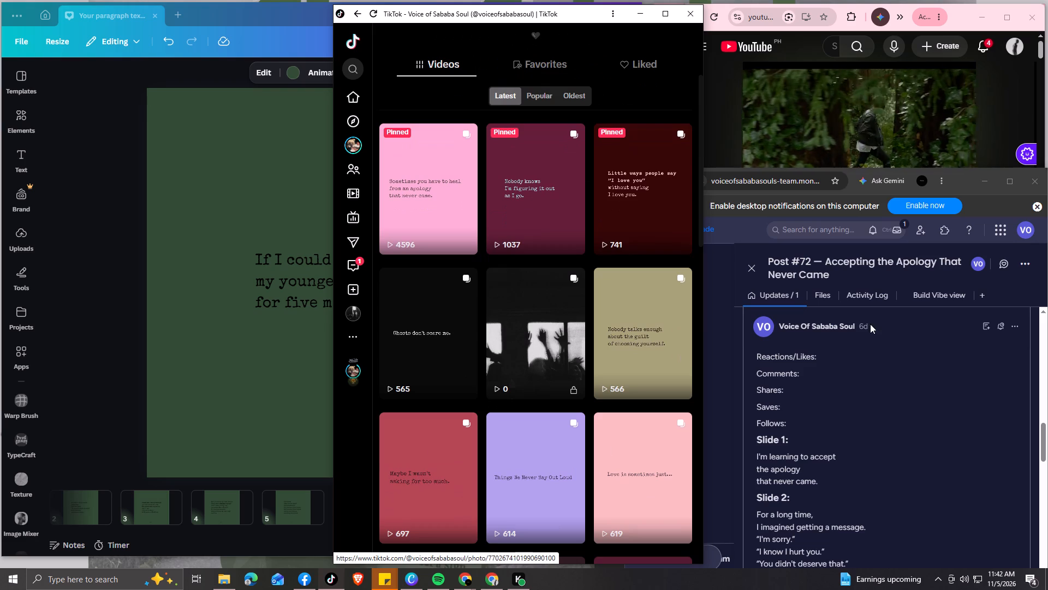
click(645, 17)
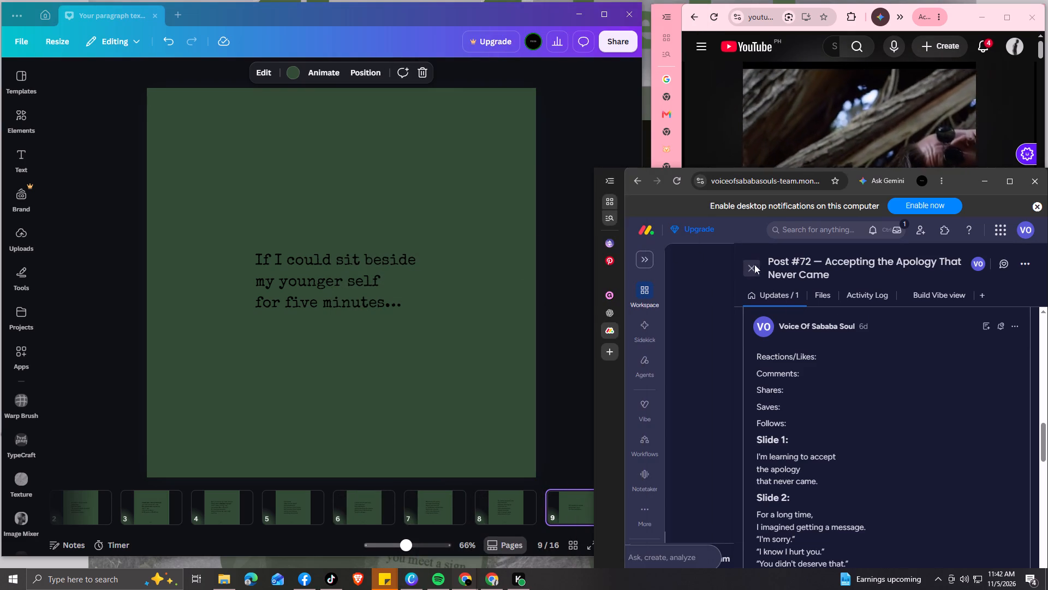
Set the status of Post #72 to Disregard in the For Canva Editing group.
click(917, 471)
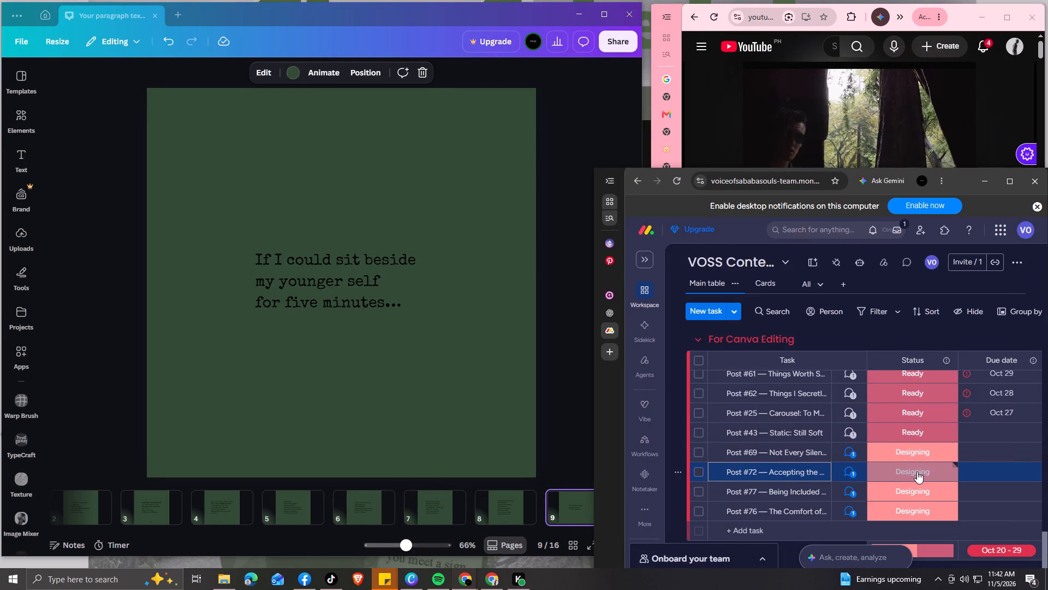
click(931, 287)
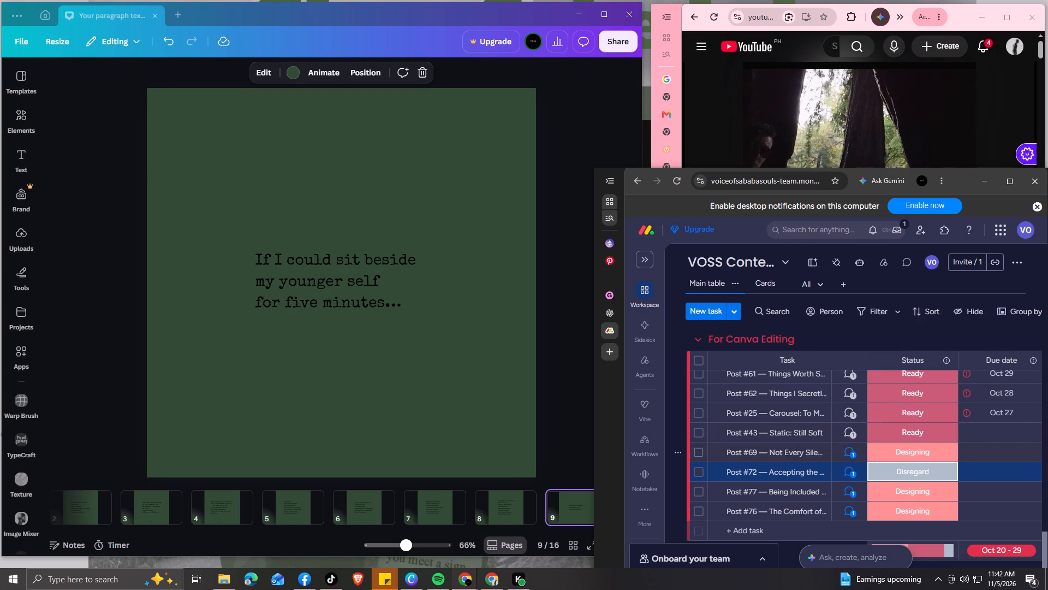
Move the Post #72 task from For Canva Editing to the Carousel Content group.
click(701, 472)
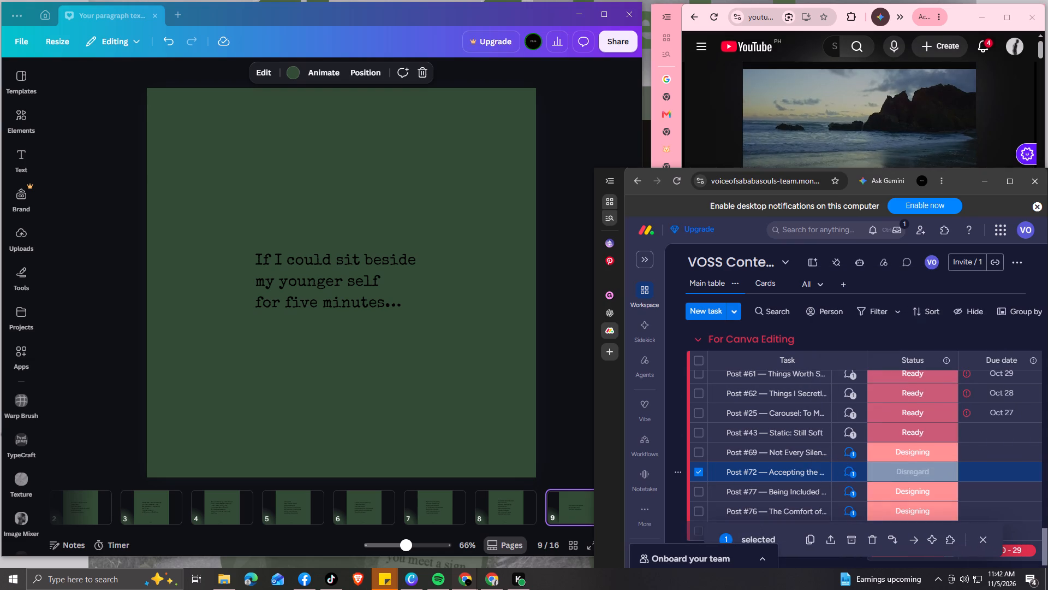
click(915, 547)
click(922, 485)
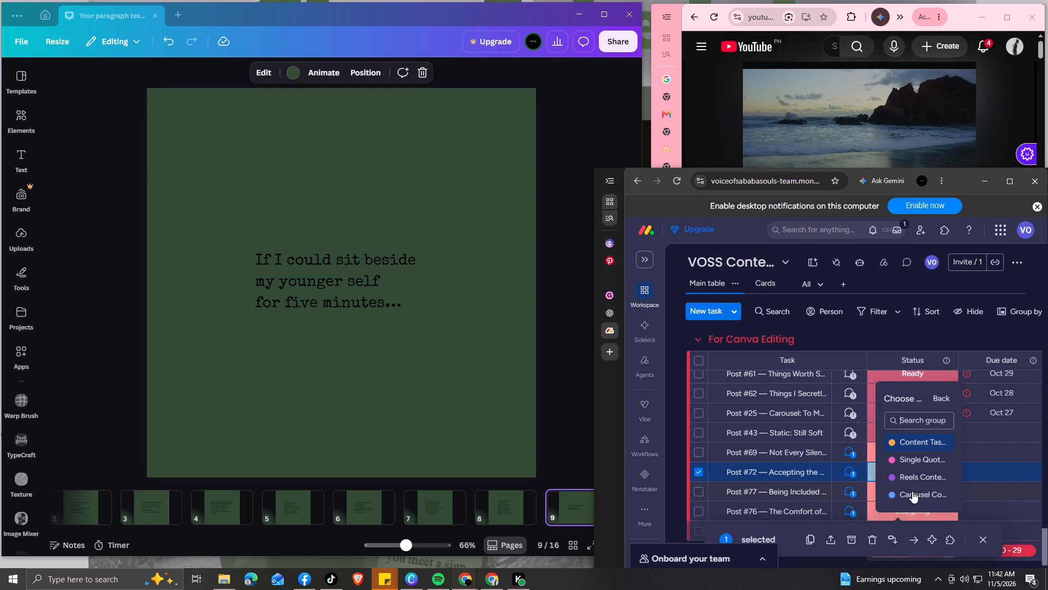
scroll(912, 489, down, 2)
click(909, 485)
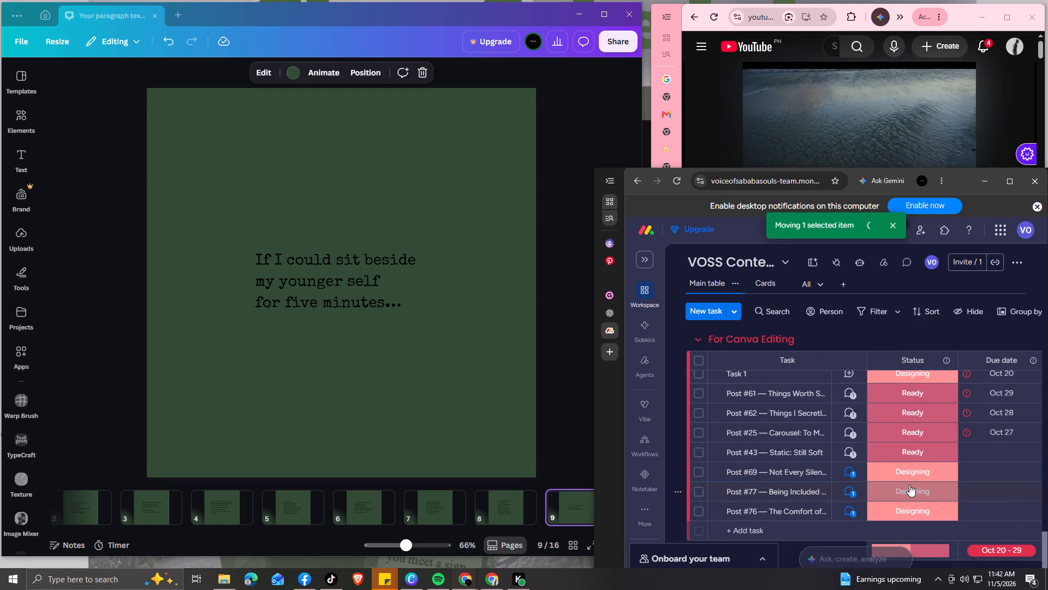
Move the Post #61, #62, #25 and #43 tasks together from For Canva Editing to the Carousel Content group.
click(700, 395)
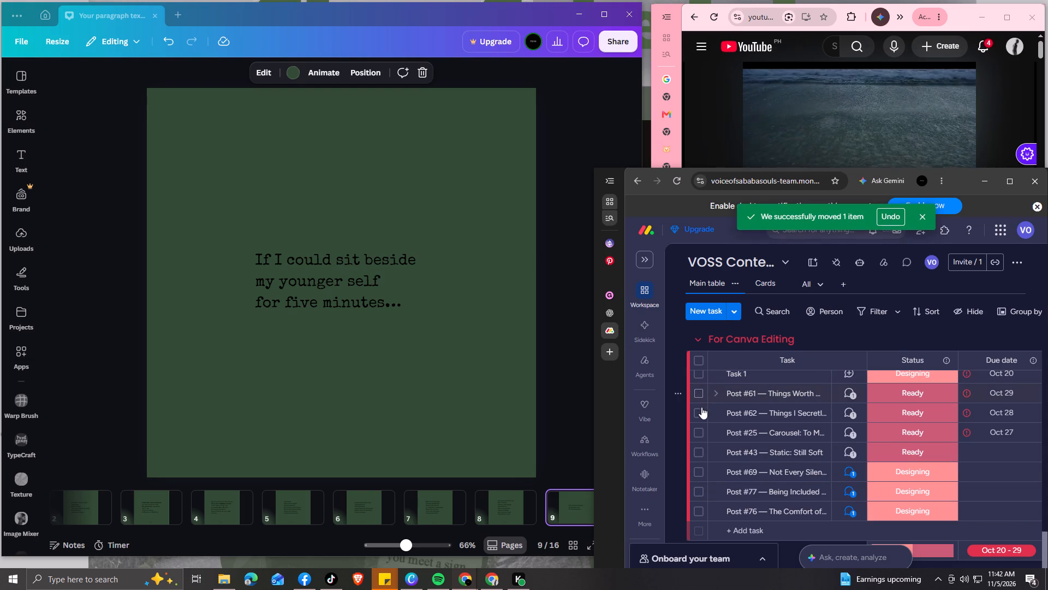
click(701, 409)
click(697, 433)
click(695, 451)
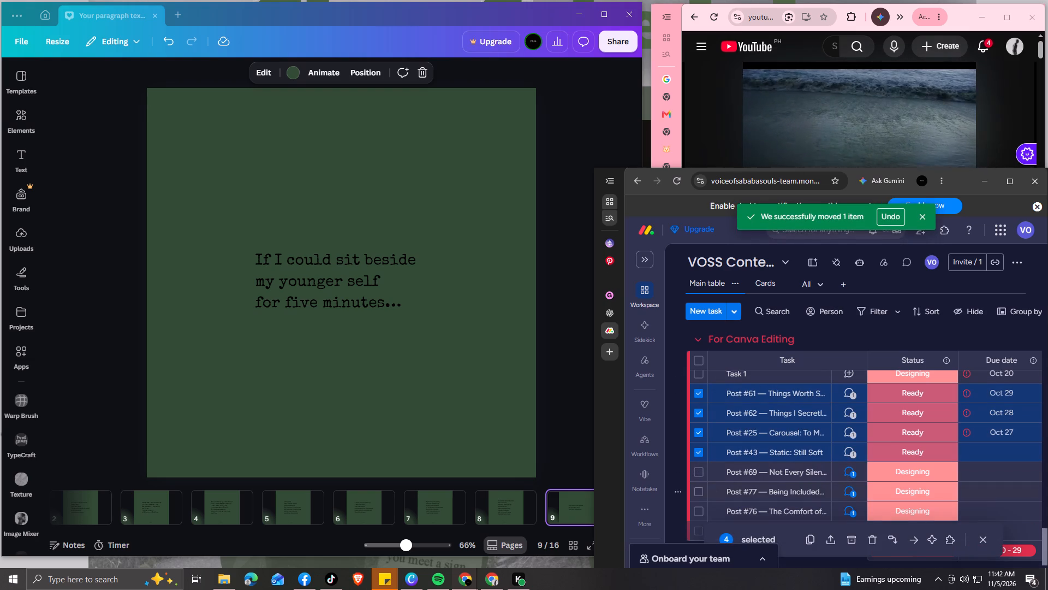
click(915, 540)
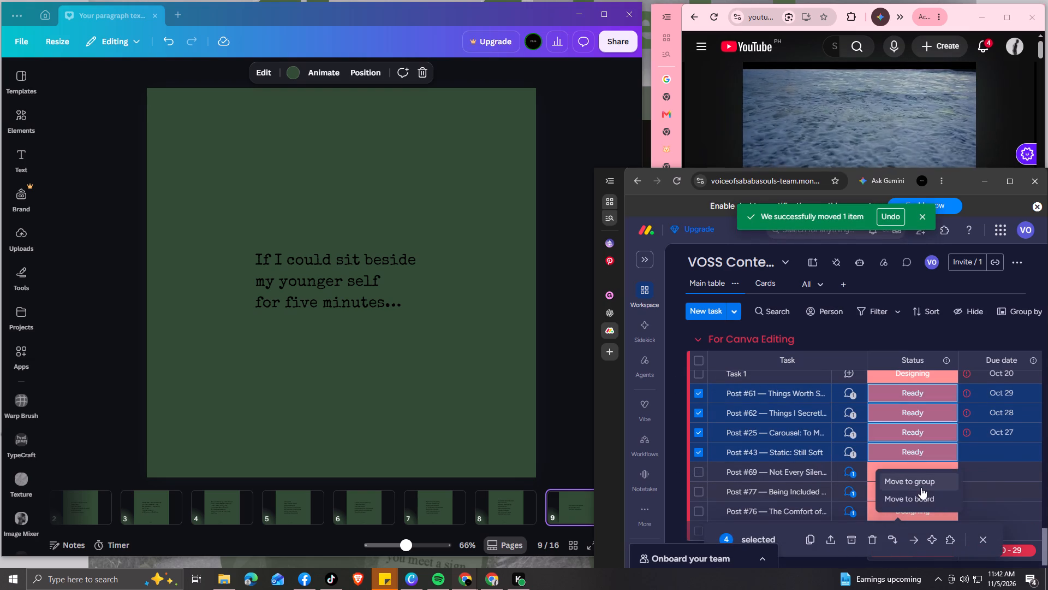
click(921, 487)
scroll(898, 445, down, 3)
click(888, 477)
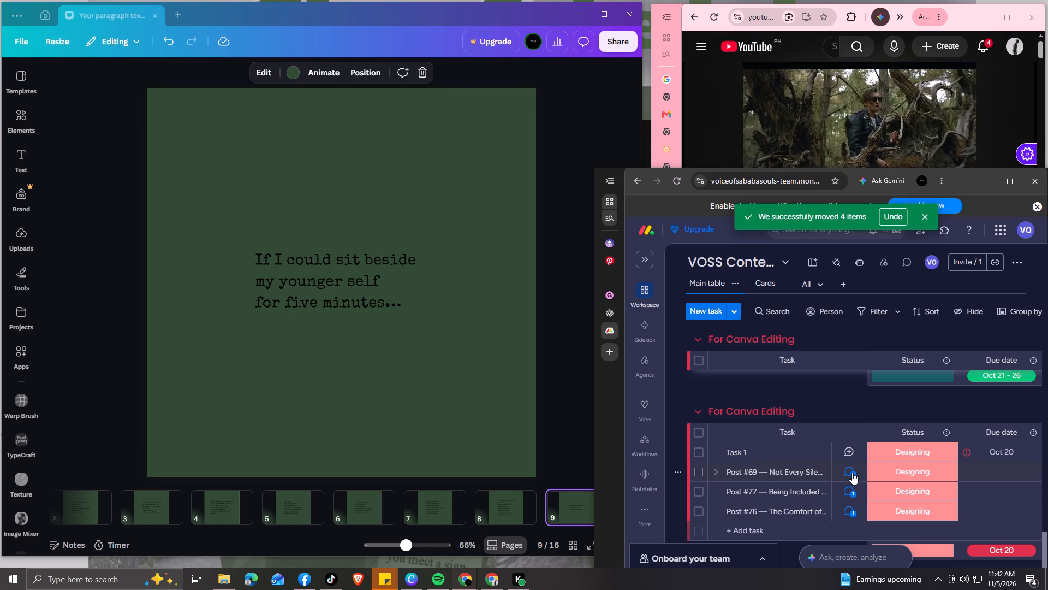
Look over the tasks in the Carousel Content, Posted and For Canva Editing groups, and view page 1 of the design.
scroll(882, 433, up, 17)
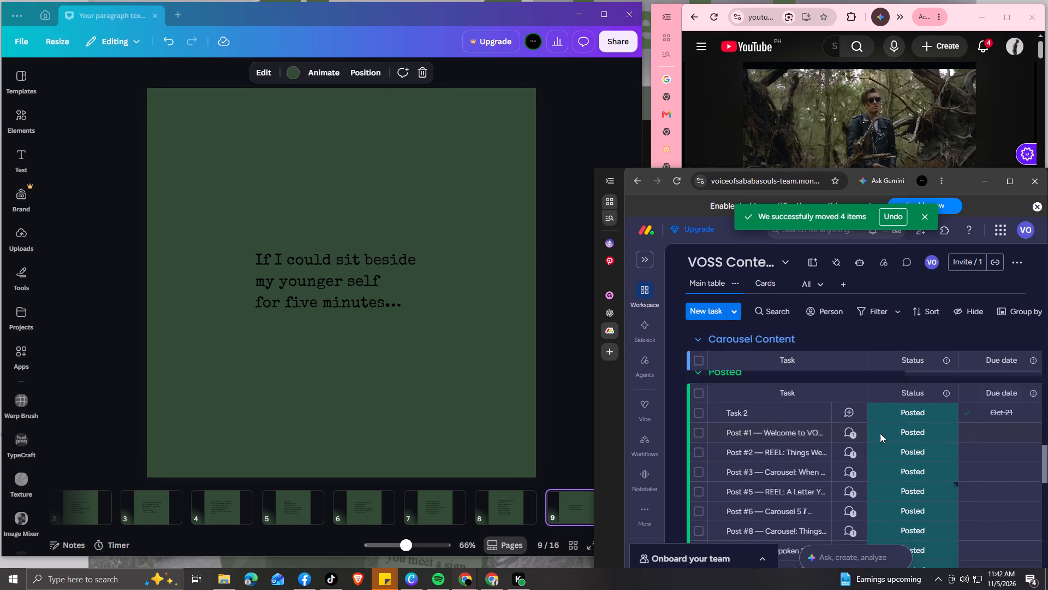
scroll(880, 433, down, 17)
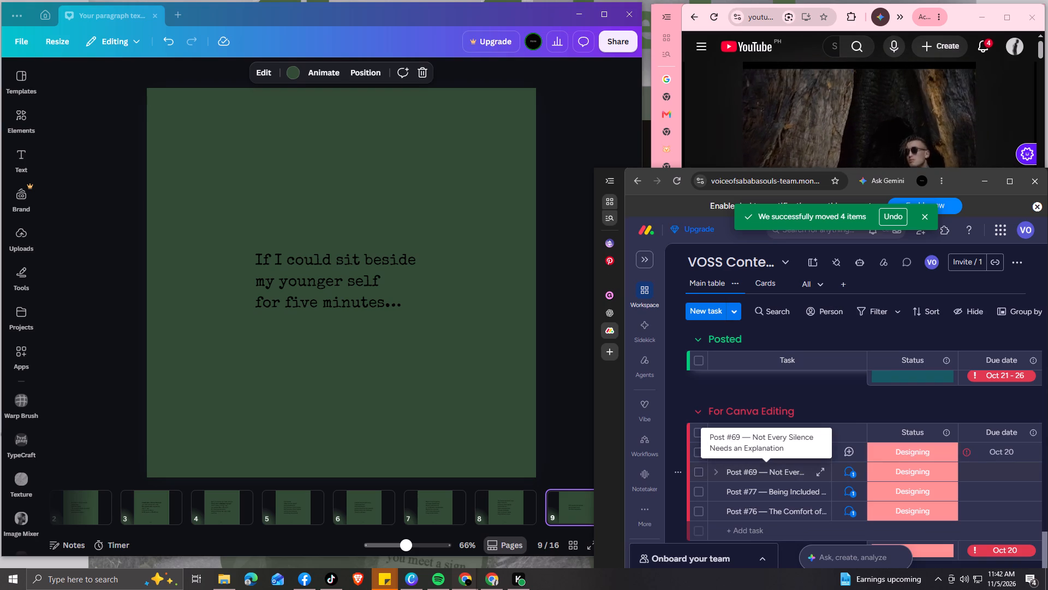
scroll(878, 456, up, 17)
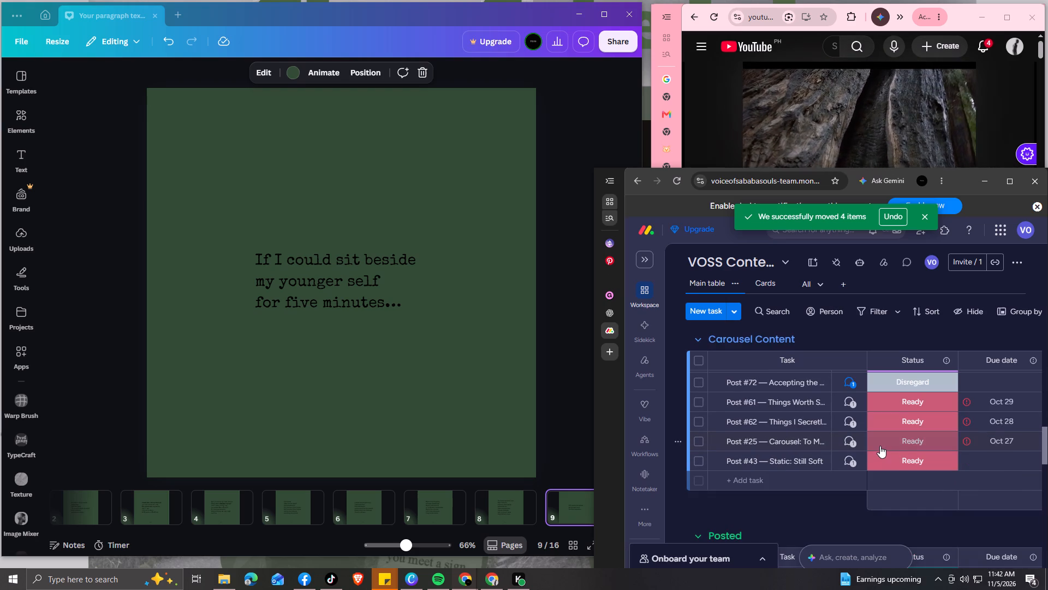
scroll(880, 446, up, 1)
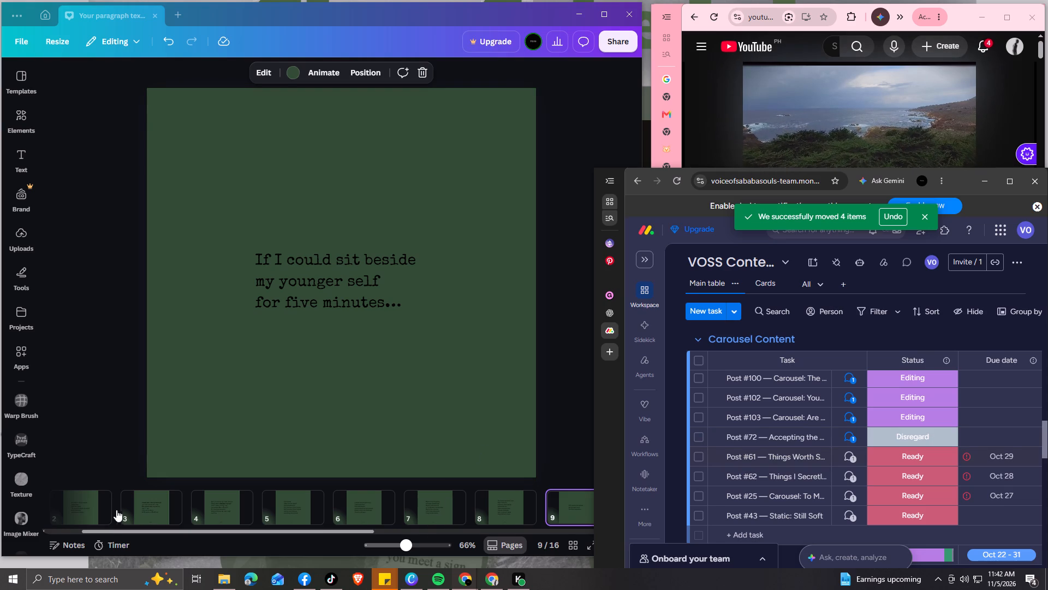
drag(134, 533, 61, 535)
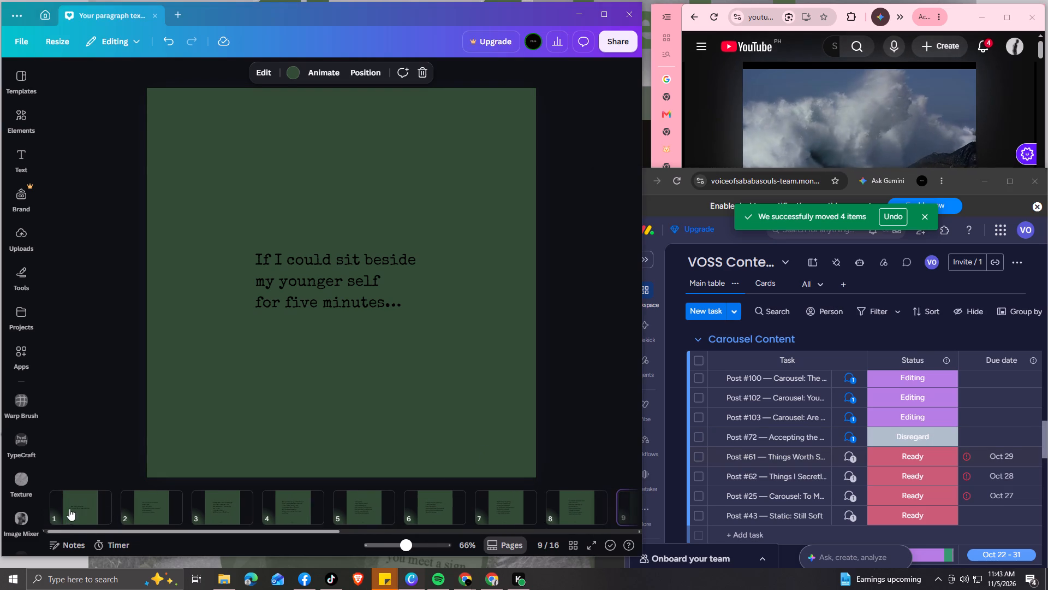
click(69, 509)
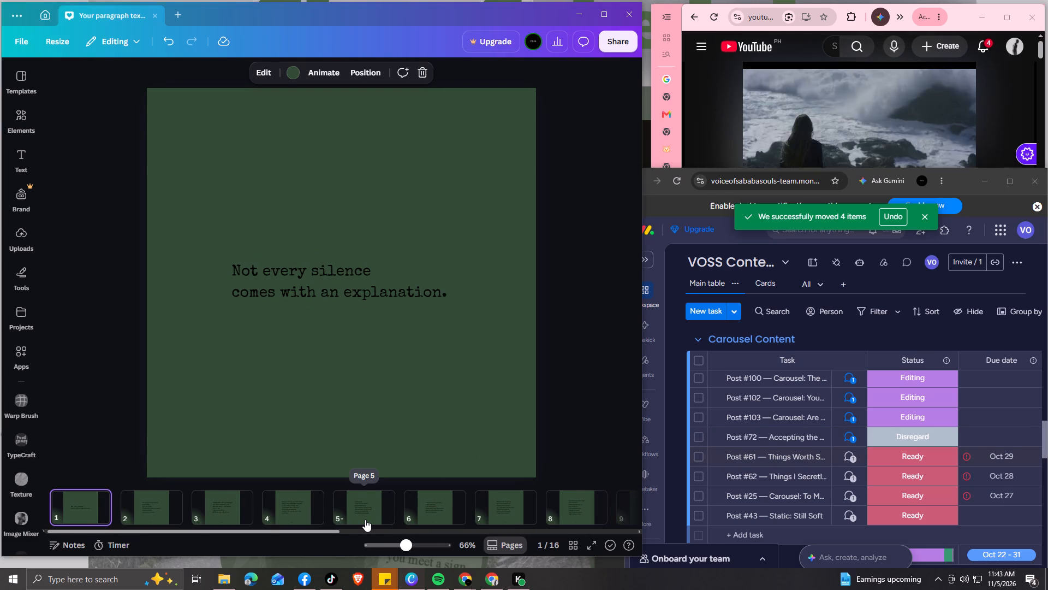
scroll(817, 482, down, 5)
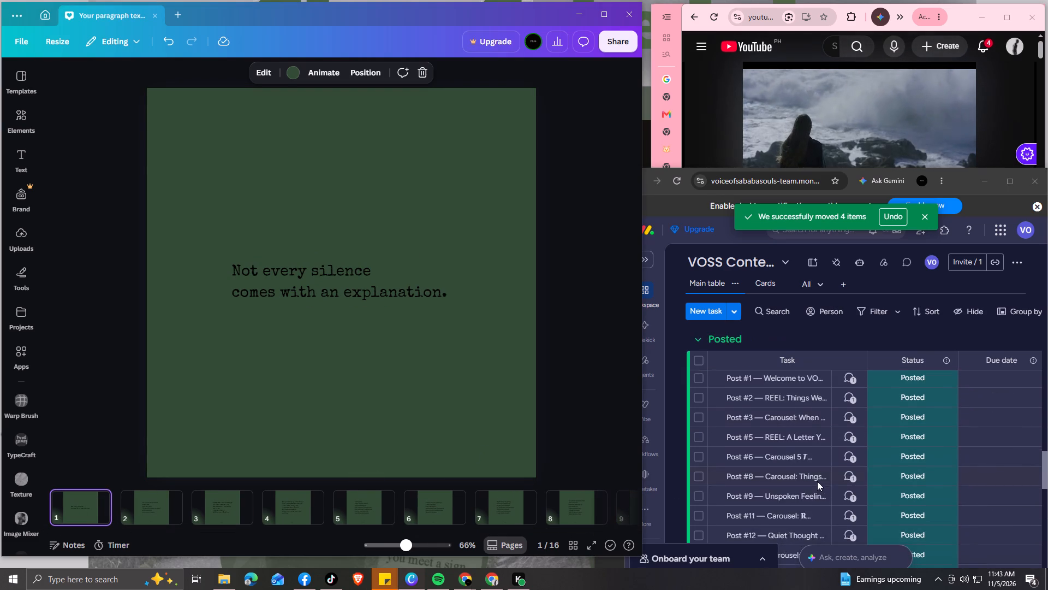
scroll(817, 481, down, 15)
scroll(811, 478, up, 2)
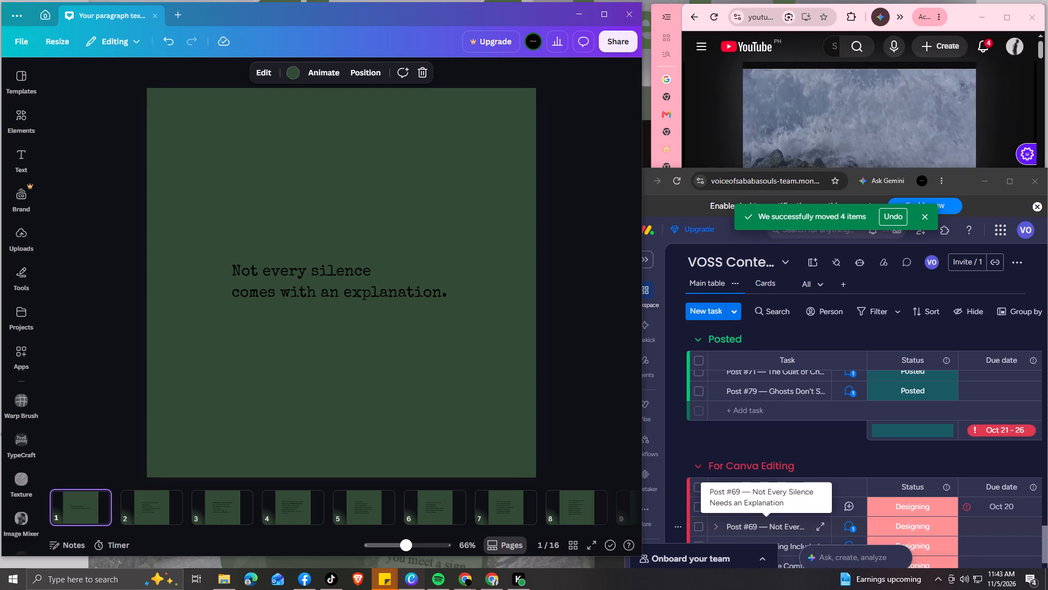
scroll(832, 515, down, 1)
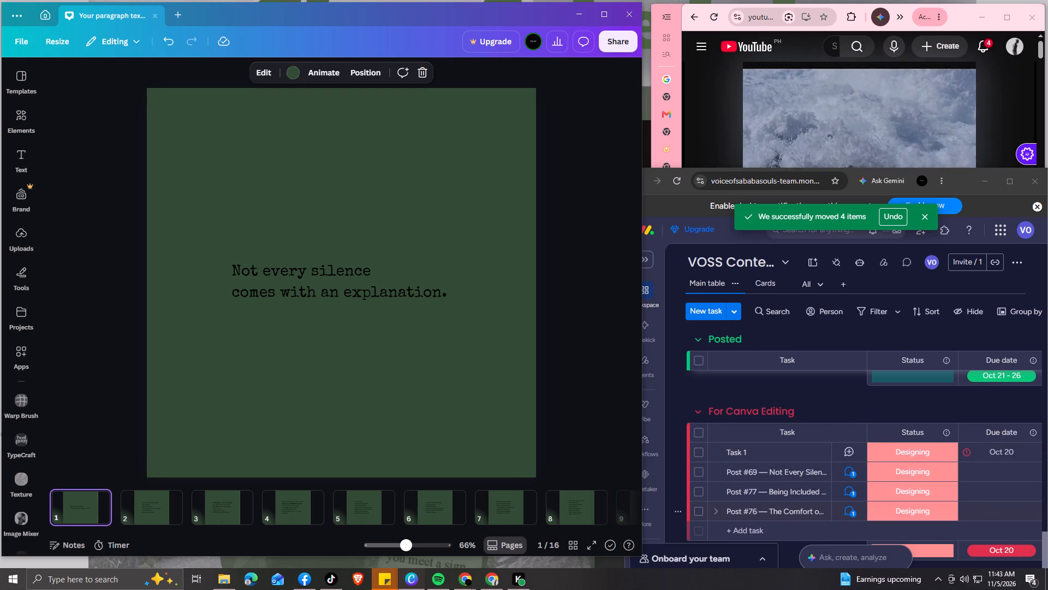
Open the Post #77 task's update and expand it to read its slide texts, with page 9 of the design showing.
click(847, 490)
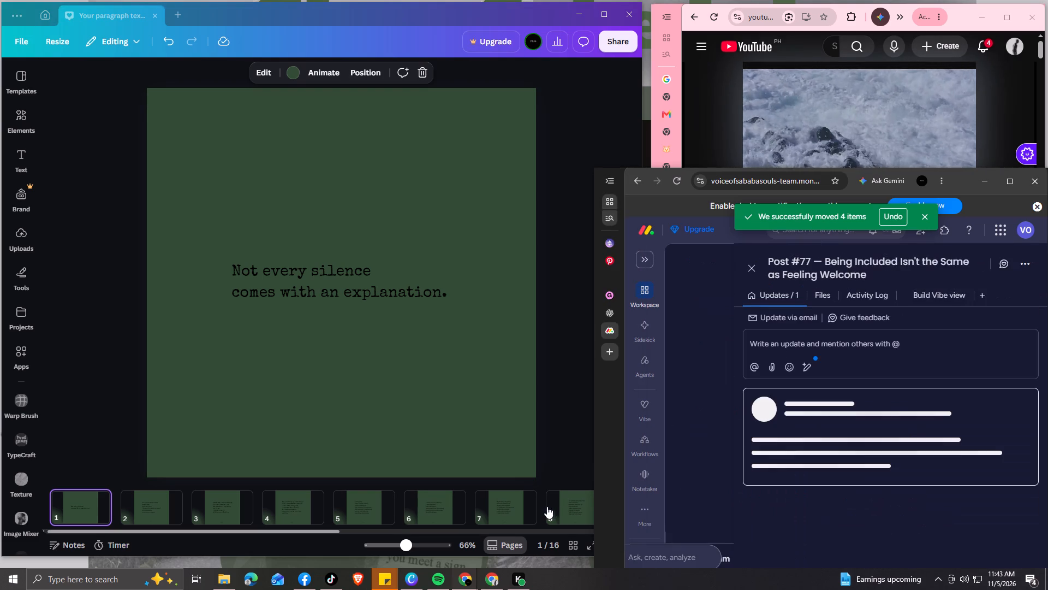
click(565, 507)
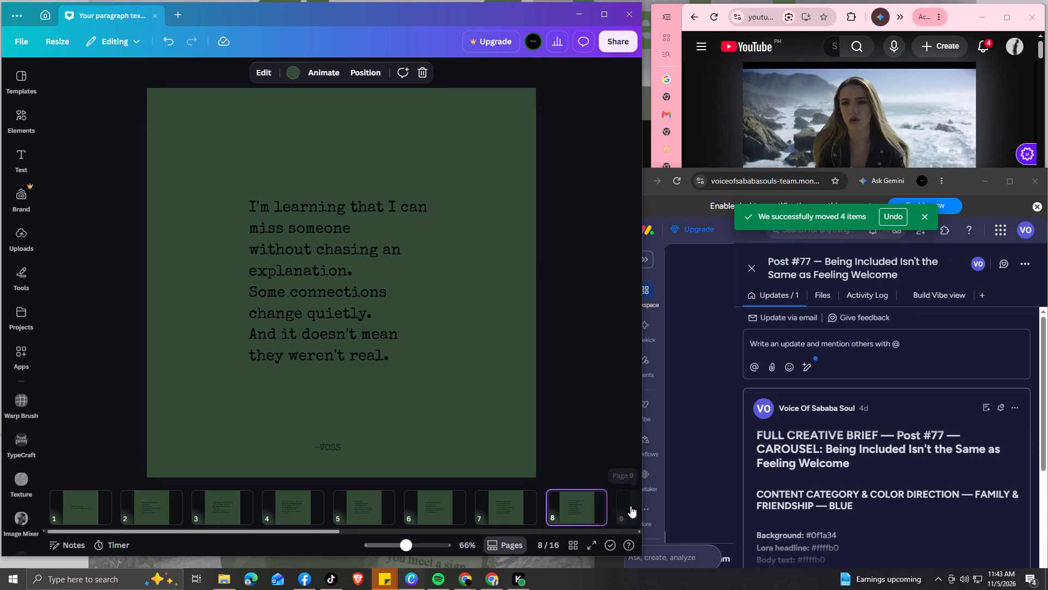
click(630, 506)
scroll(949, 486, down, 4)
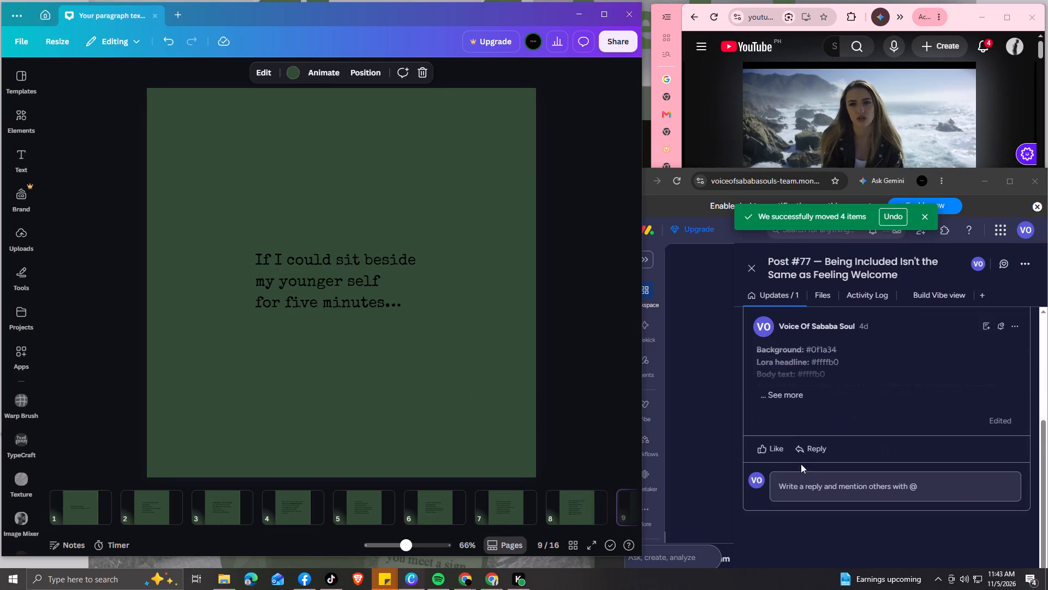
click(790, 392)
scroll(836, 416, down, 4)
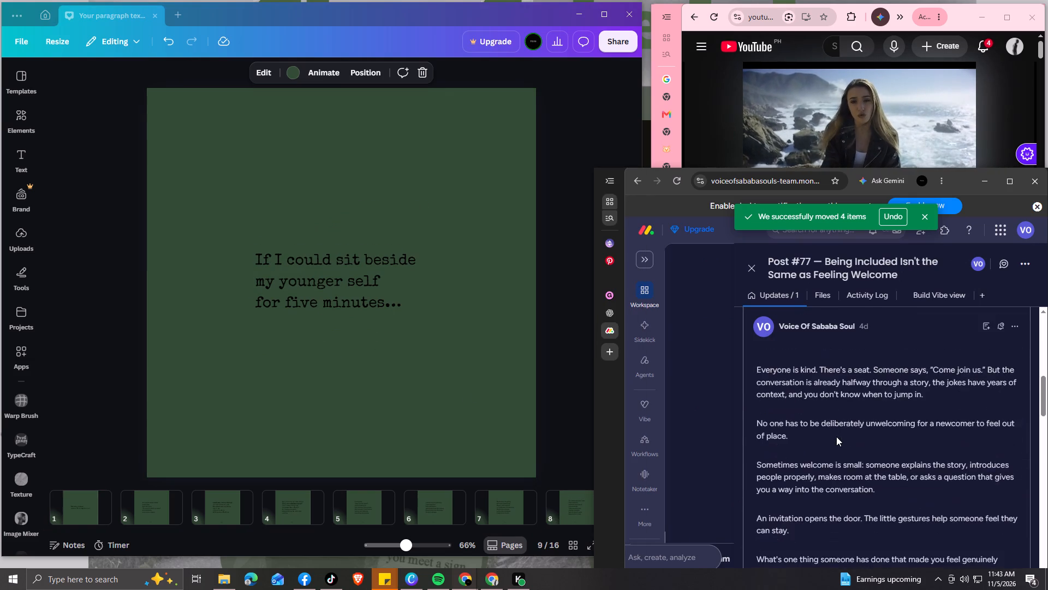
scroll(836, 436, down, 9)
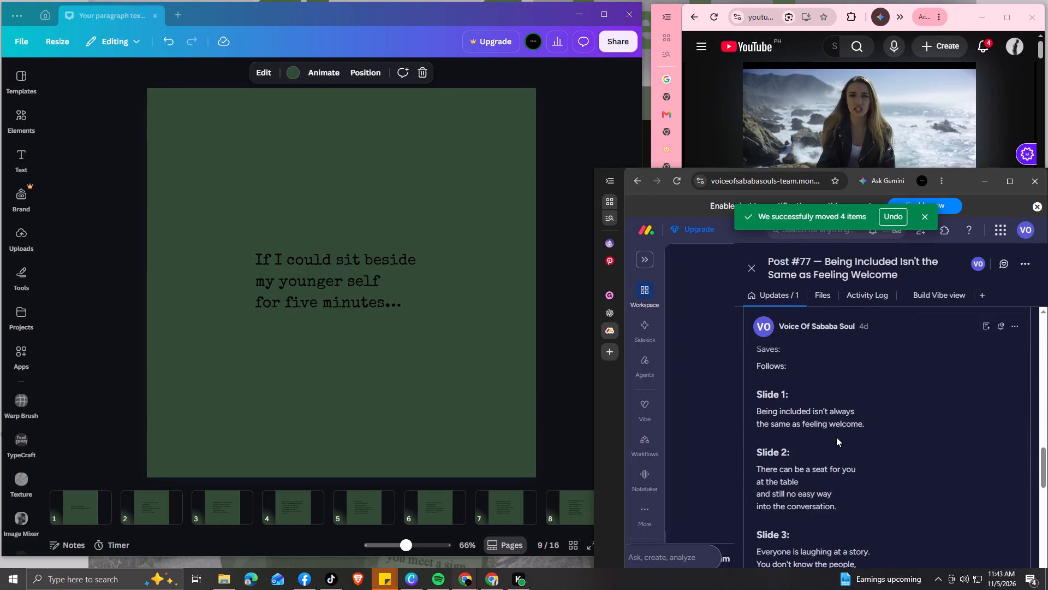
Replace the page 9 text with Post #77's Slide 1 text, "Being included isn't always the same as feeling welcome.".
drag(757, 412, 863, 425)
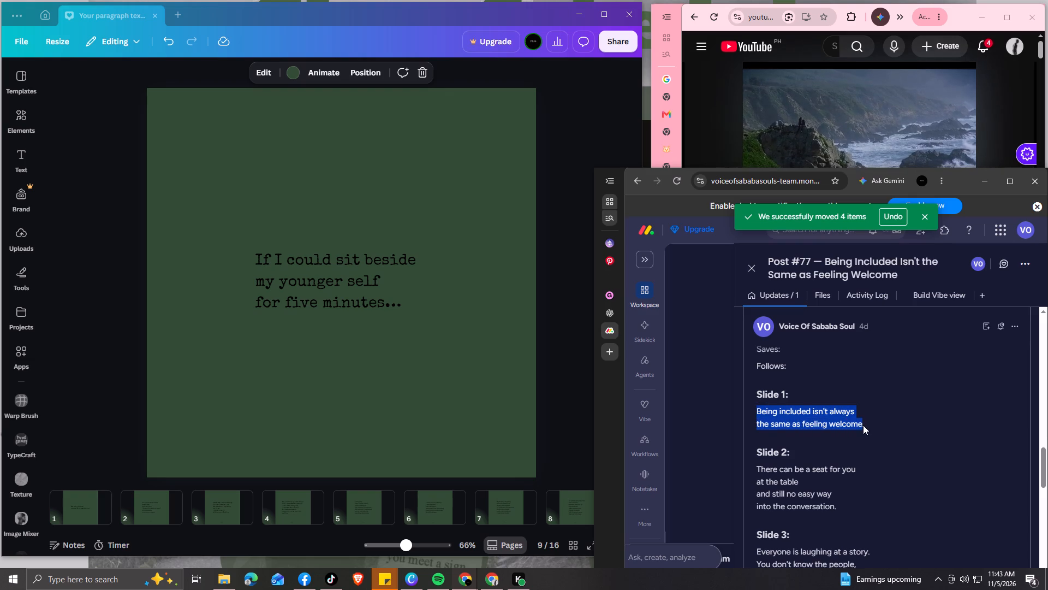
drag(863, 425, 865, 426)
key(ctrl+c)
click(282, 278)
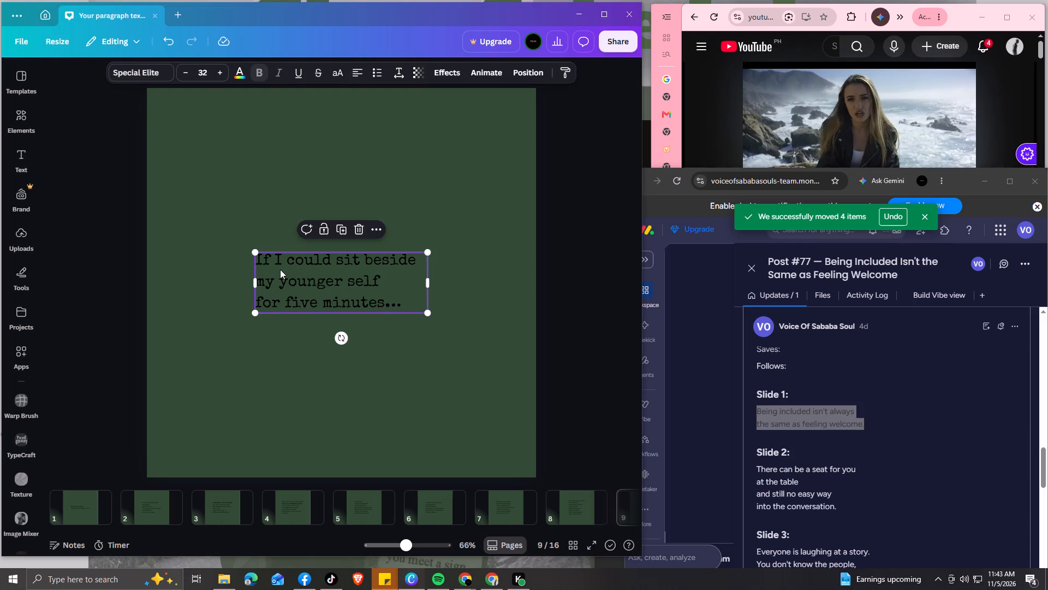
click(278, 268)
click(278, 268)
click(278, 268)
click(278, 268)
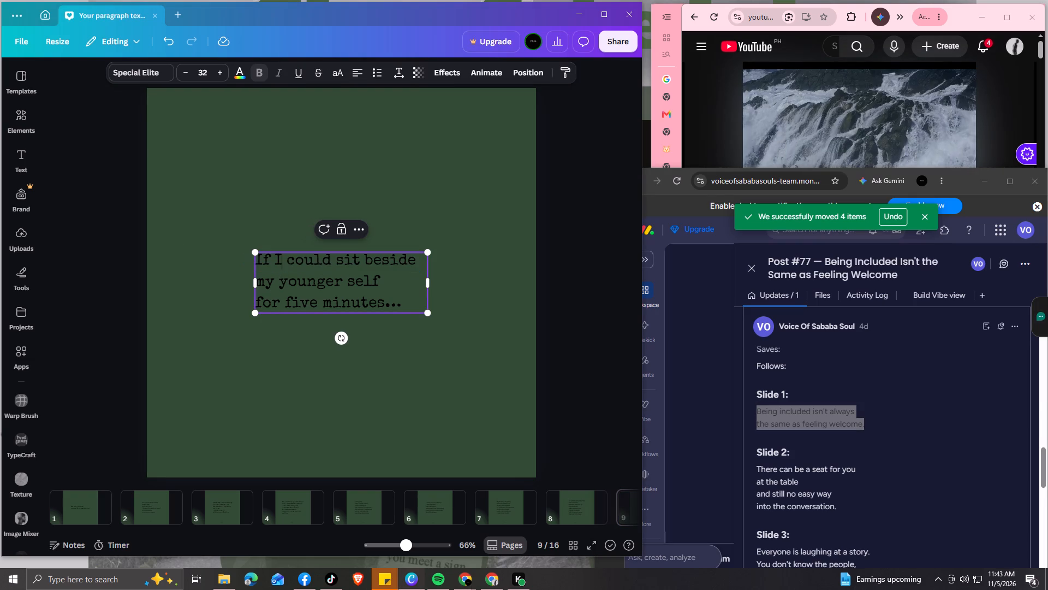
click(260, 259)
click(258, 259)
drag(258, 259, 406, 303)
key(ctrl+v)
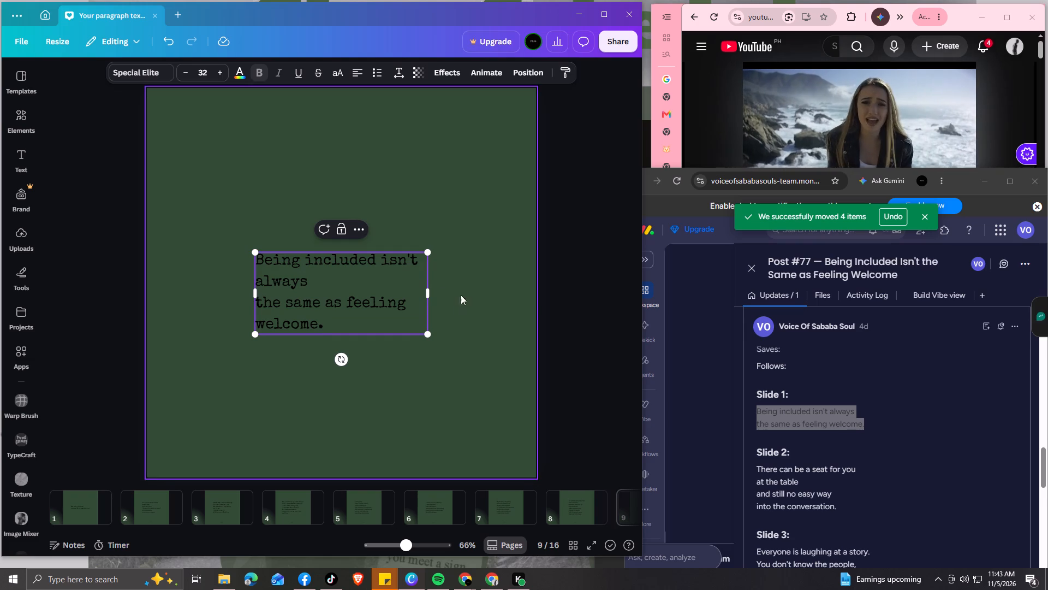
Rebreak the page 9 text so "always the same as" and "feeling welcome." form lines two and three, and fit the box width.
click(429, 292)
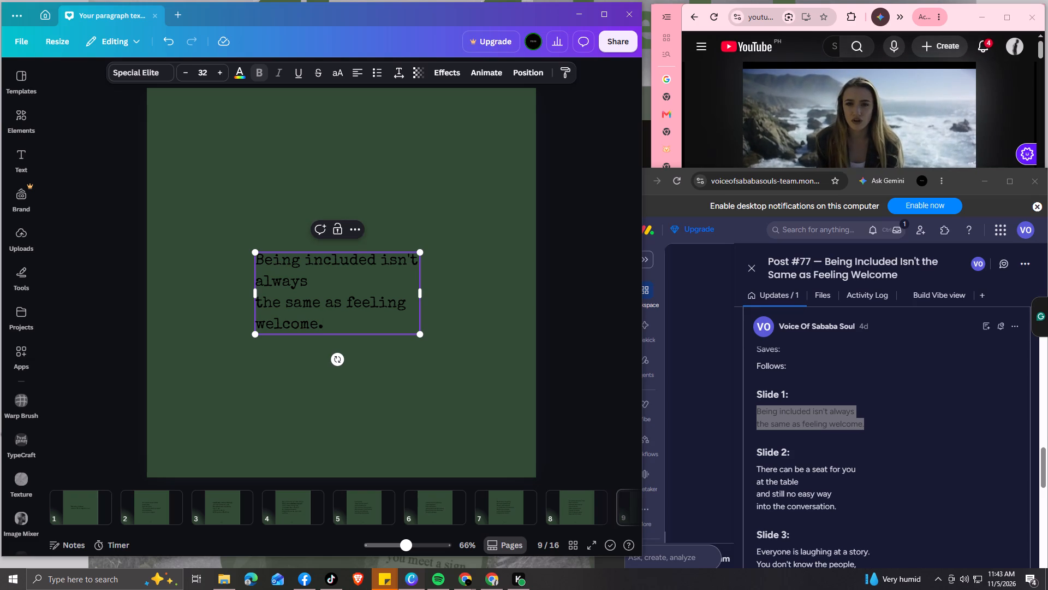
click(326, 280)
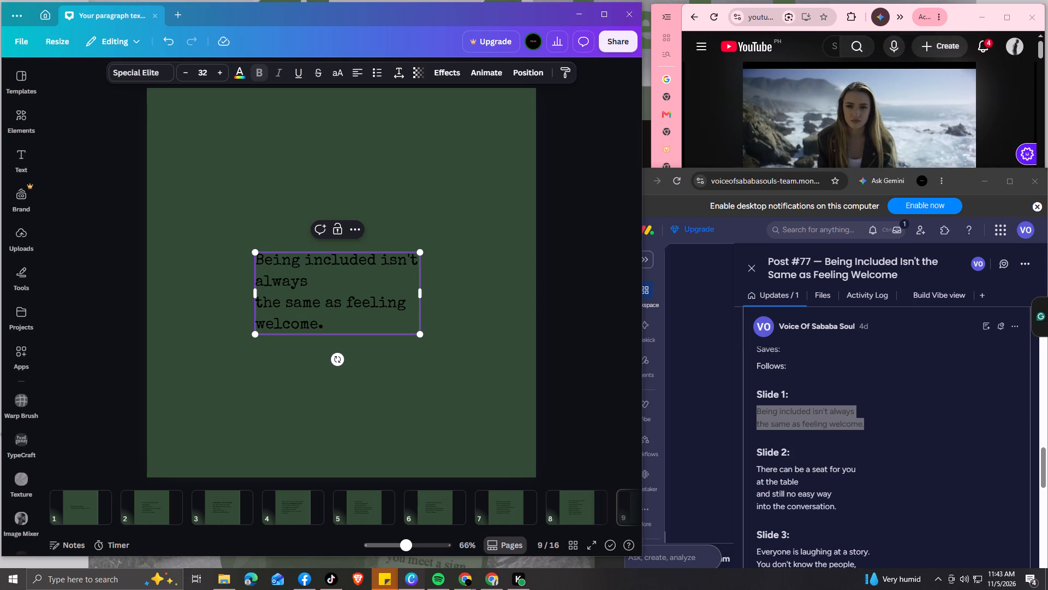
key(space)
text(the)
key(space)
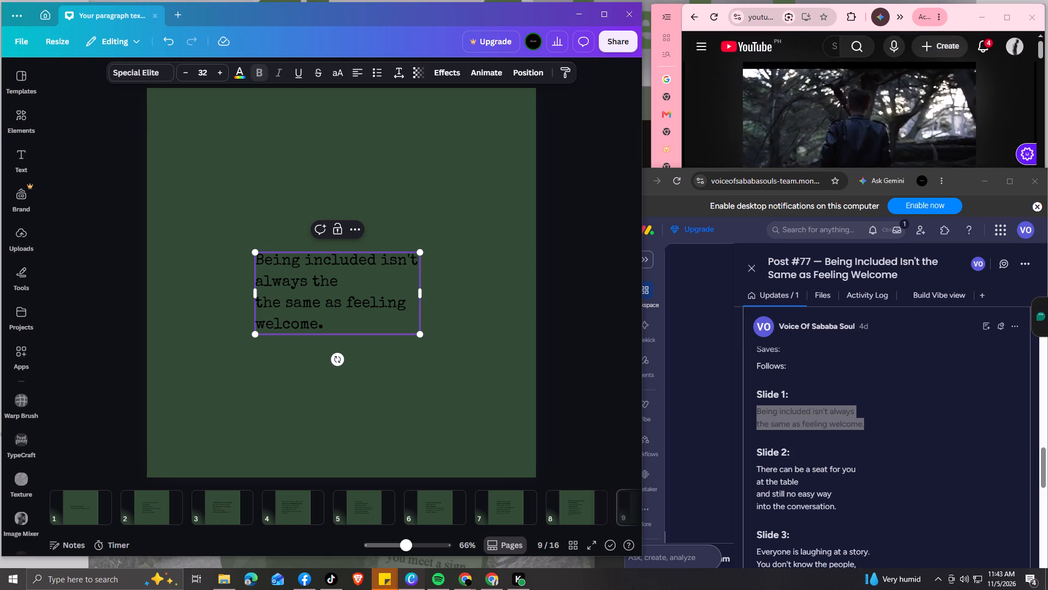
text(same as)
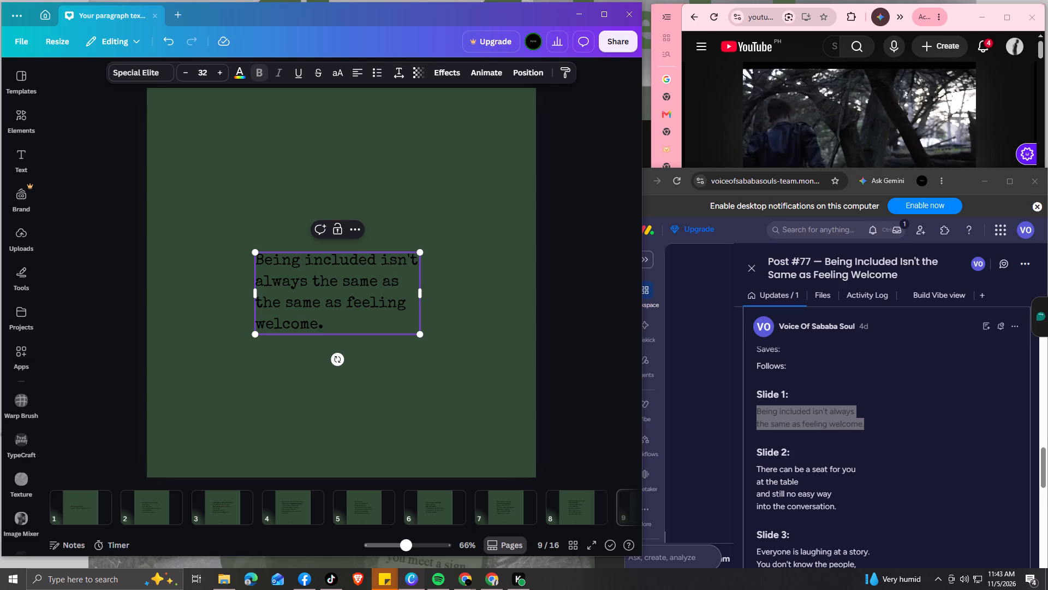
drag(347, 304, 345, 304)
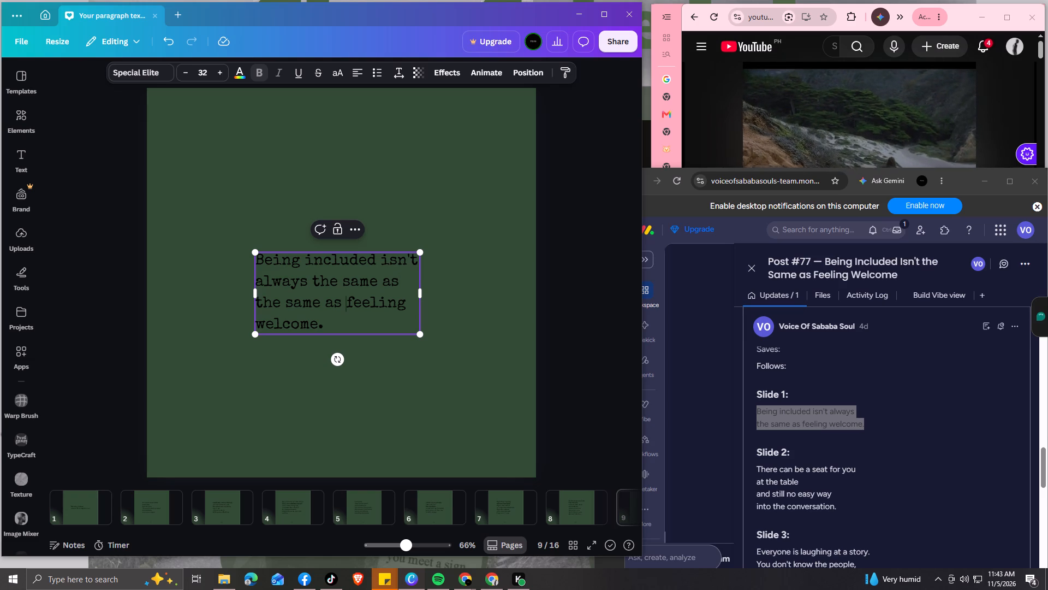
drag(345, 304, 257, 305)
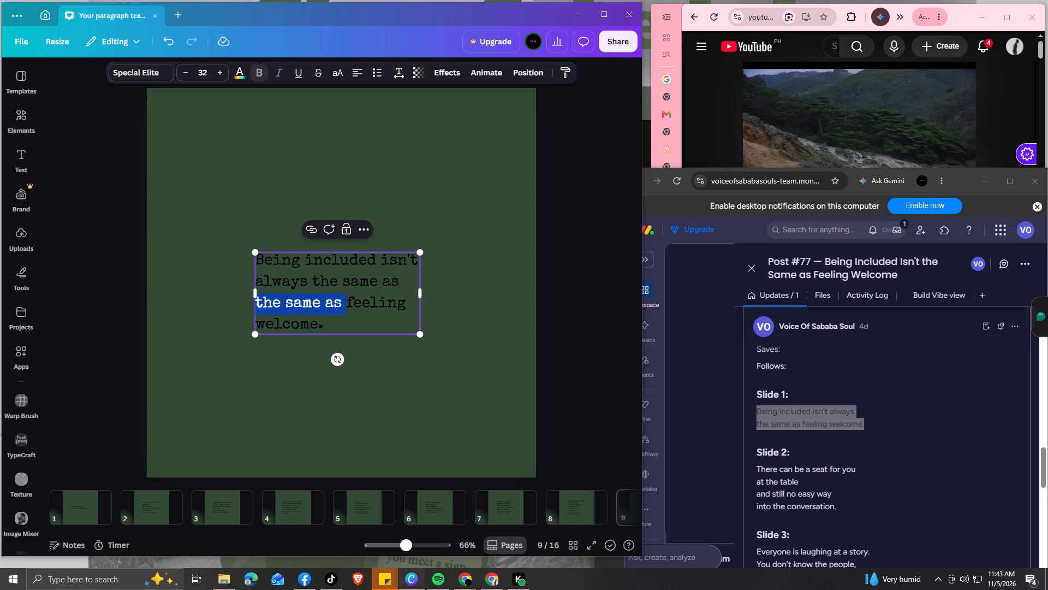
key(BackSpace)
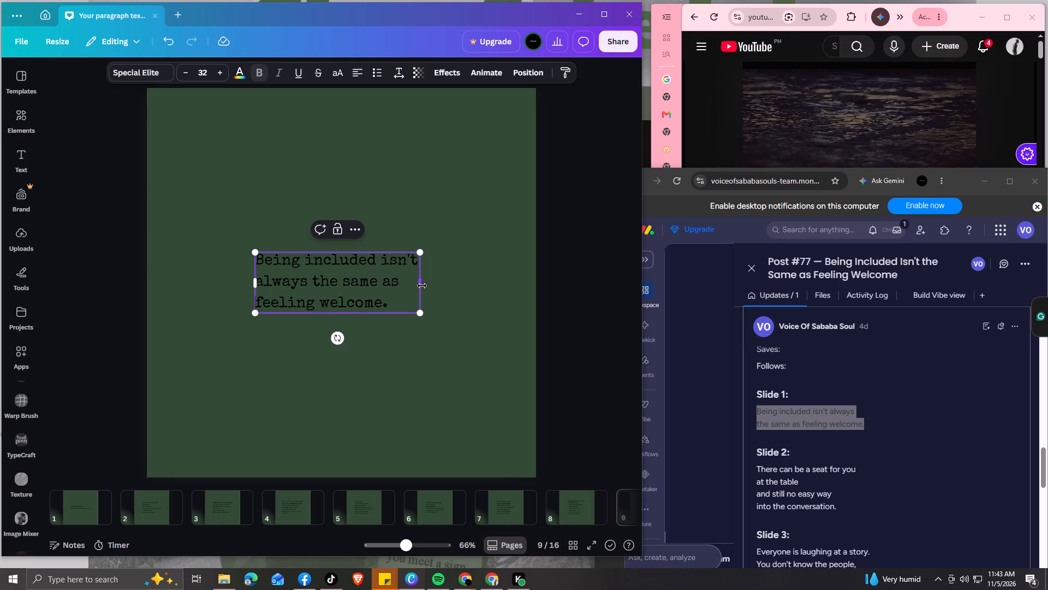
click(422, 284)
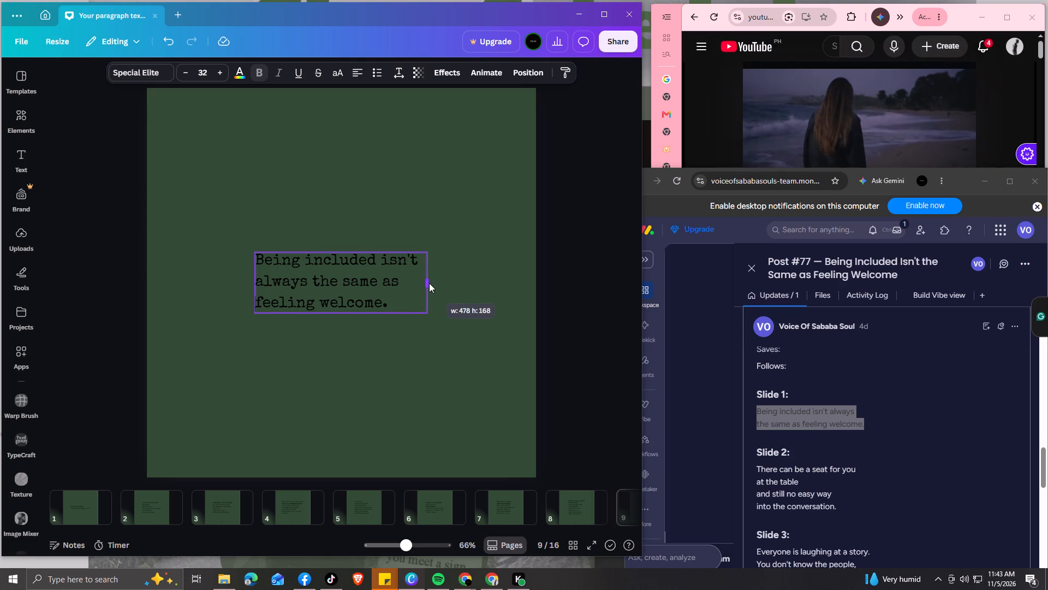
Centre the page 9 text box horizontally on the page and deselect it.
click(386, 313)
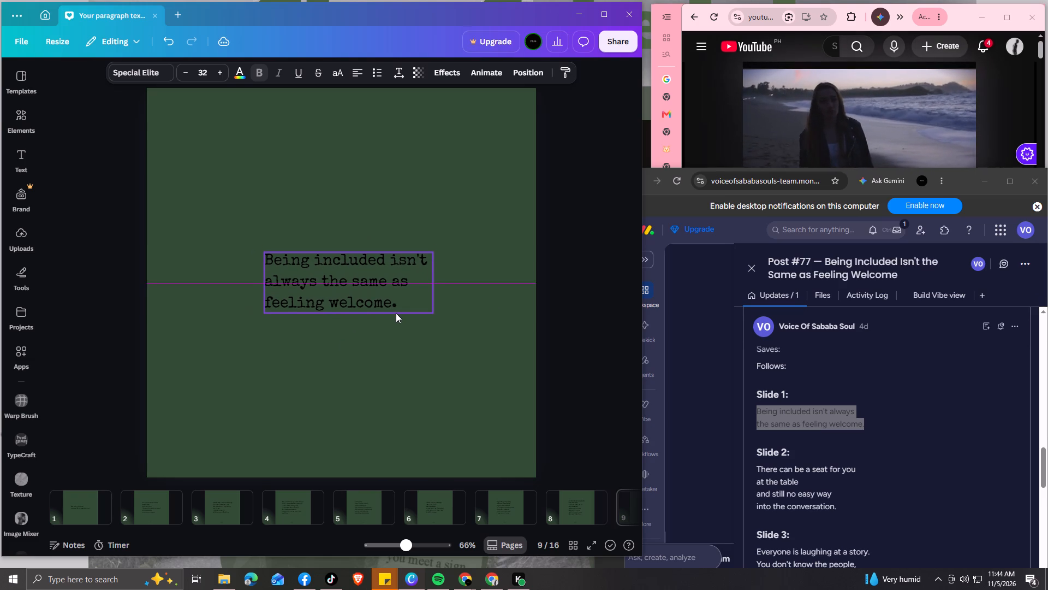
click(397, 358)
key(Right)
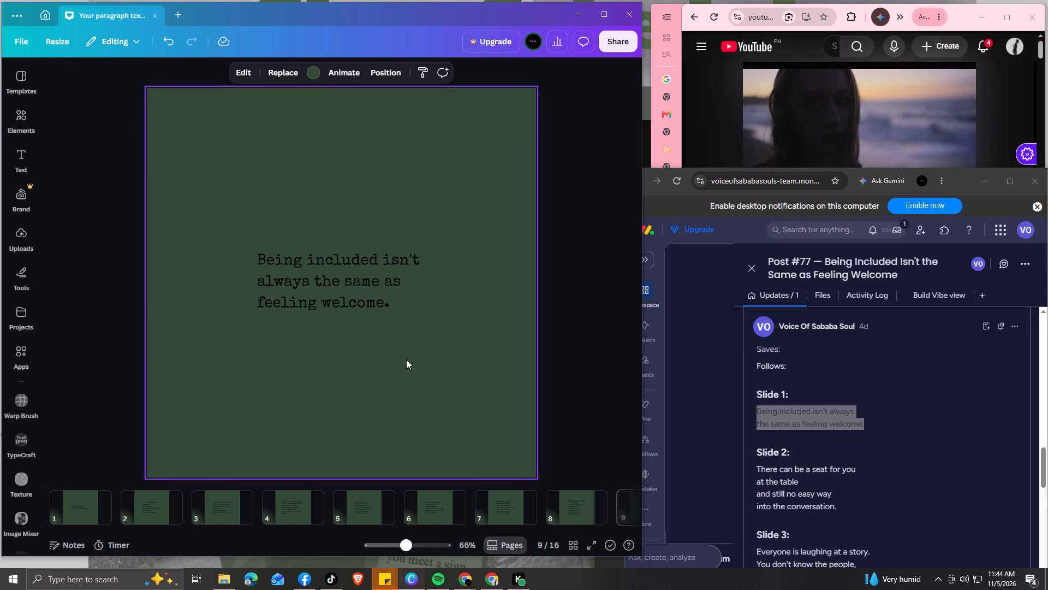
Replace page 10's text with Post #77's Slide 2 text, "There can be a seat for you at the table and still no easy way into the conversation.".
scroll(872, 447, down, 1)
drag(757, 415, 779, 421)
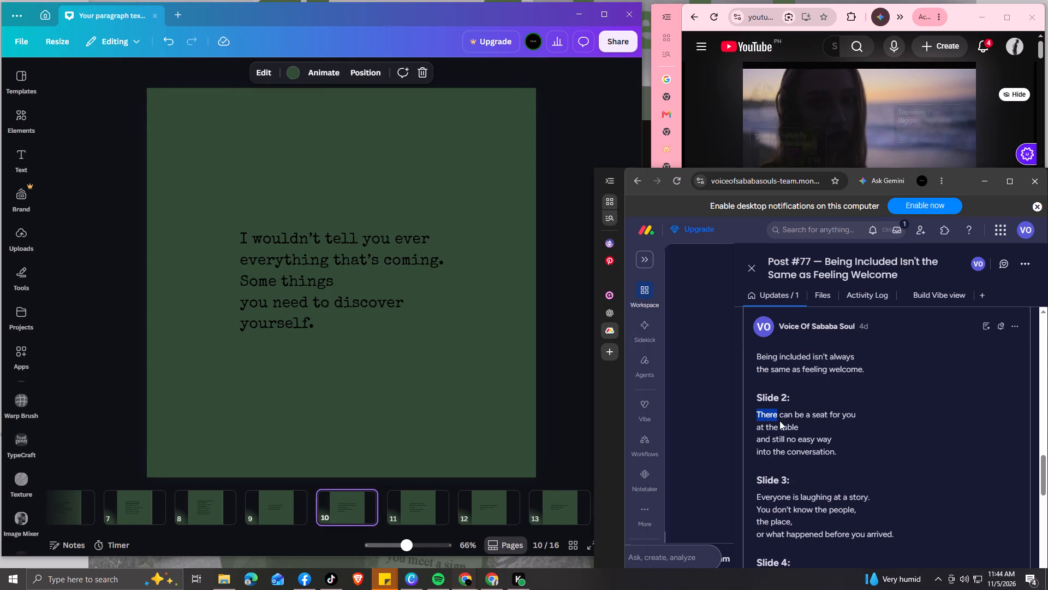
drag(779, 421, 845, 447)
key(ctrl+c)
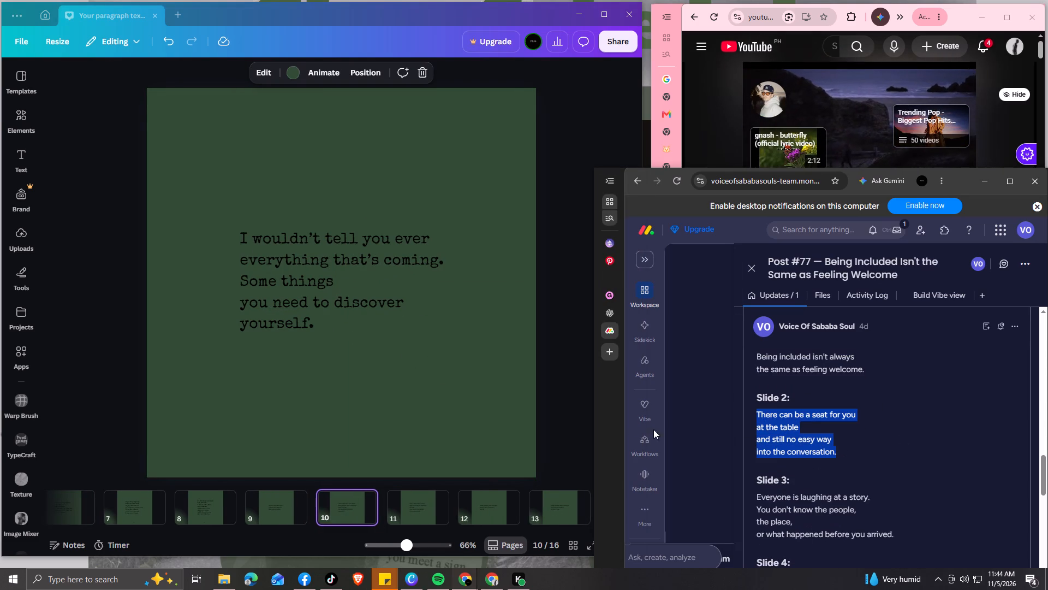
click(316, 317)
click(324, 321)
click(323, 325)
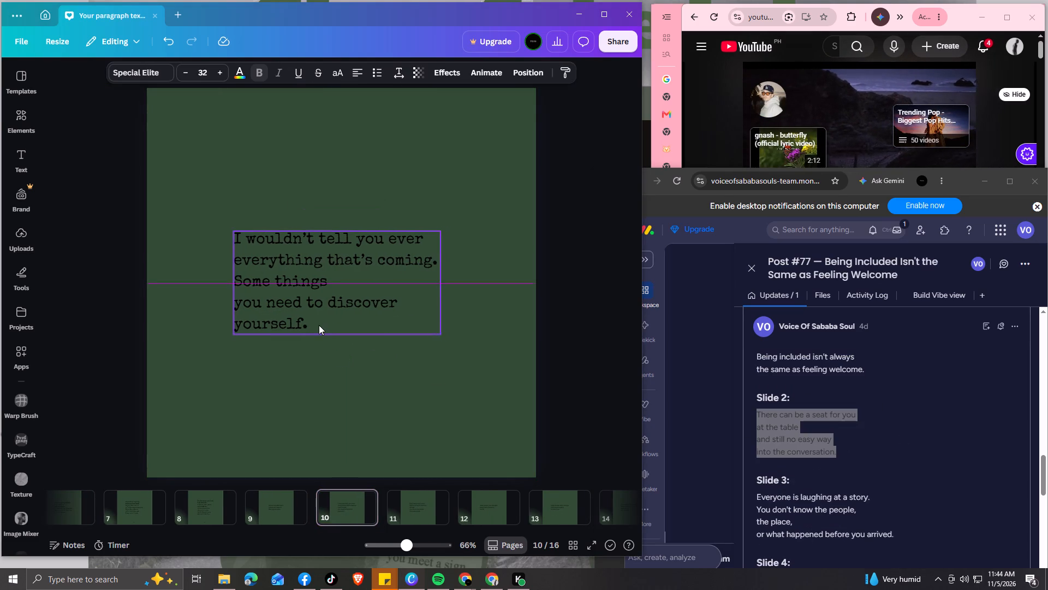
drag(323, 328, 330, 328)
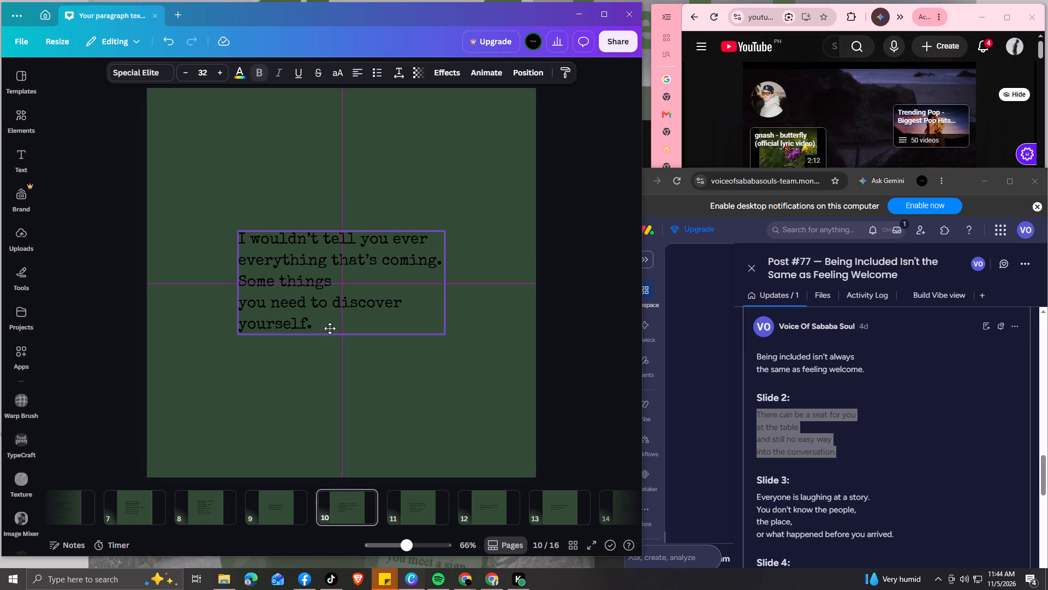
drag(330, 328, 327, 328)
click(338, 322)
drag(338, 322, 243, 249)
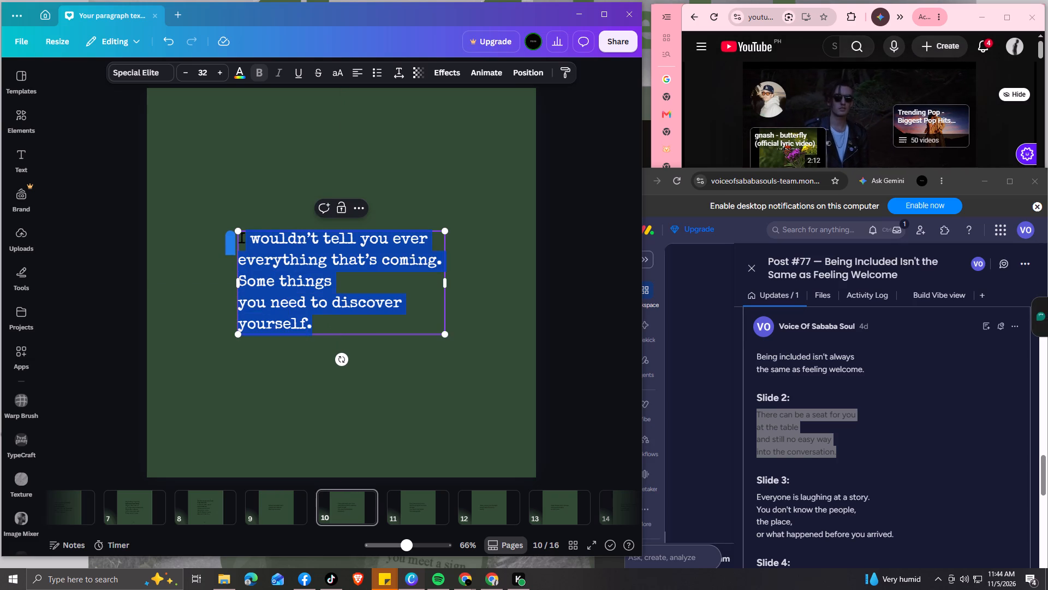
drag(243, 249, 239, 243)
key(ctrl+v)
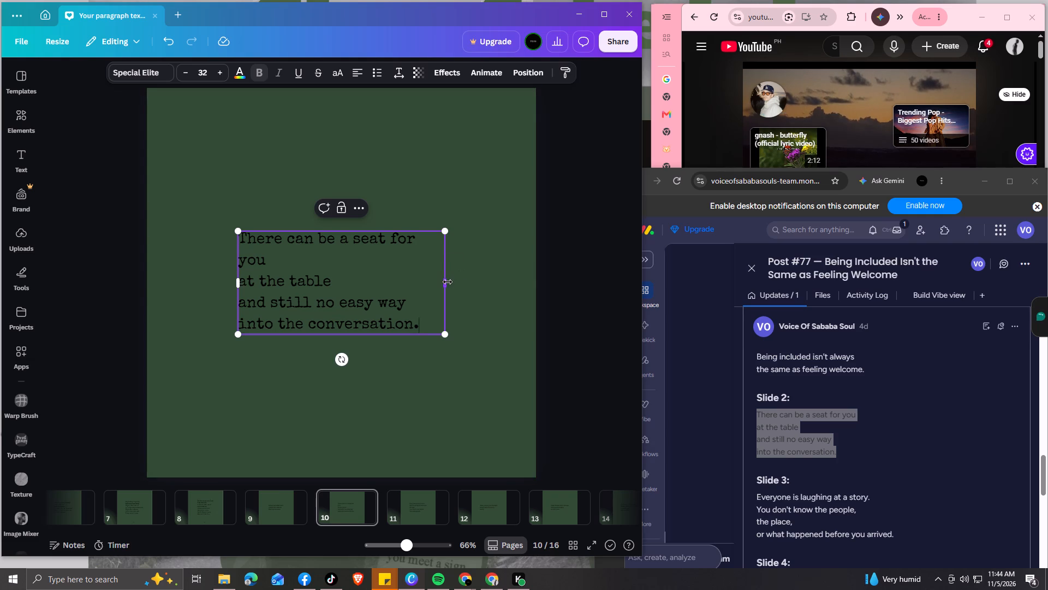
Rebreak the page 10 text so "you at the table and" forms one line and the following line starts with "still".
click(240, 284)
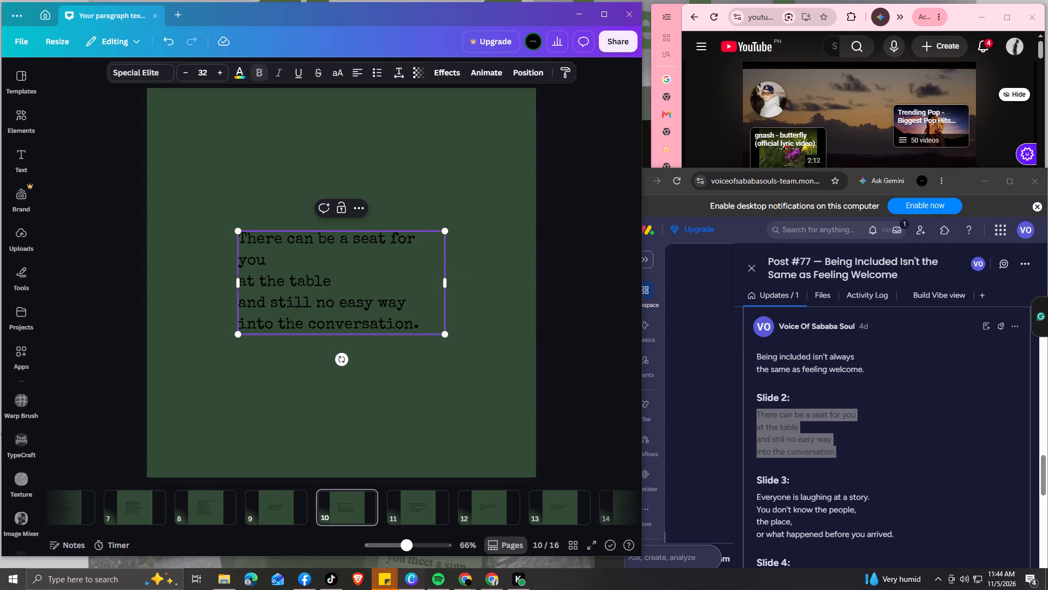
key(BackSpace)
key(space)
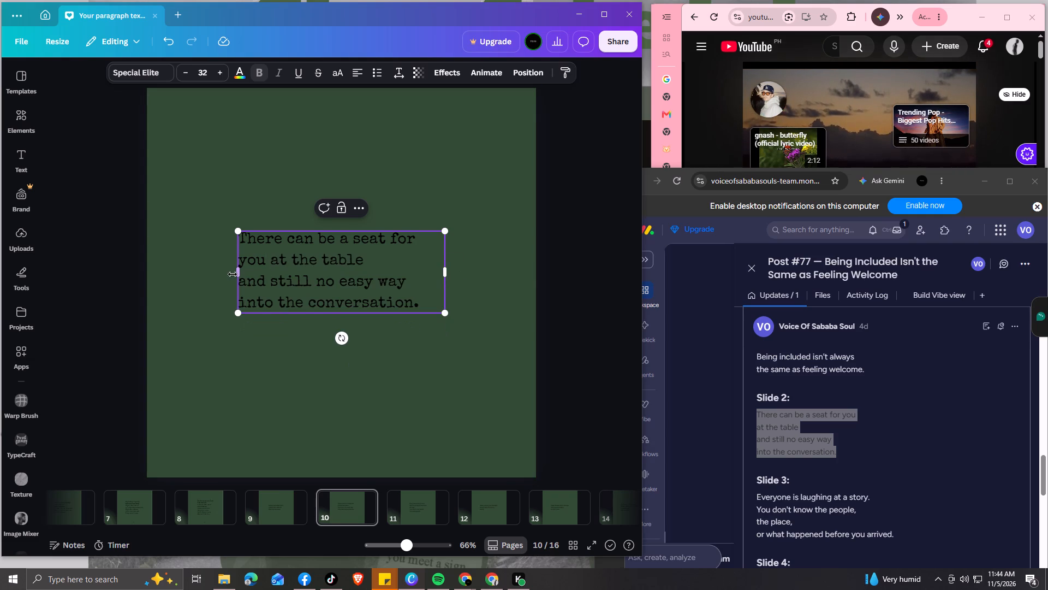
click(377, 252)
key(space)
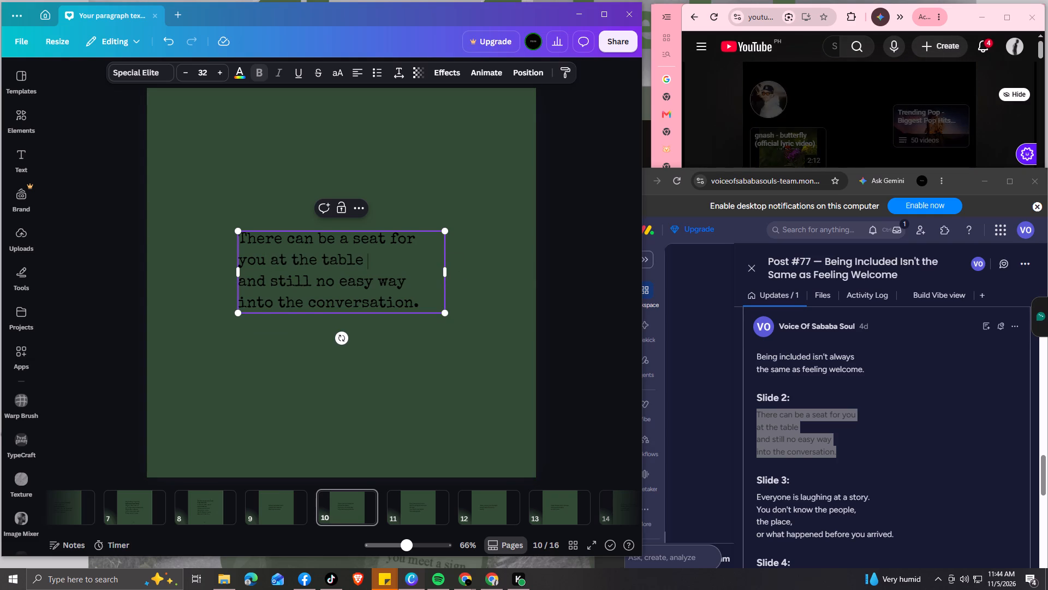
text(an d)
key(BackSpace)
key(BackSpace)
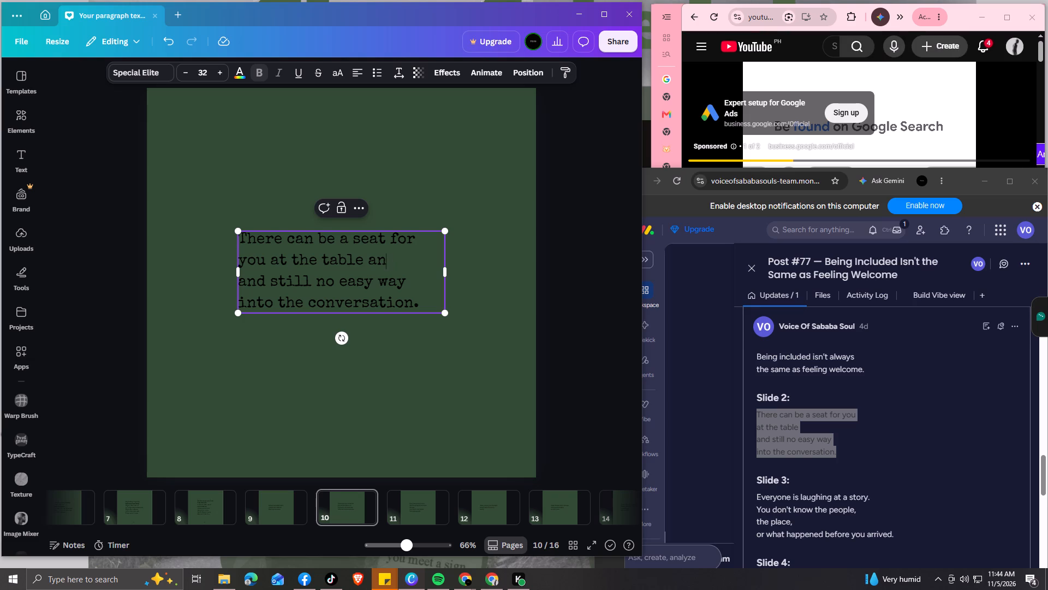
text(d)
key(space)
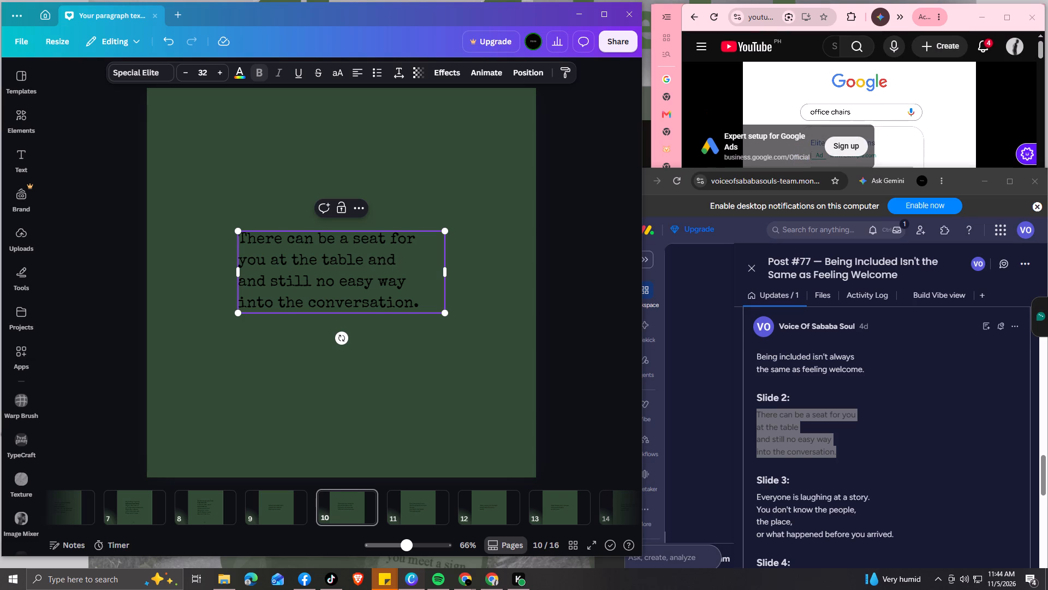
click(274, 282)
key(BackSpace)
key(BackSpace)
key(BackSpace)
key(BackSpace)
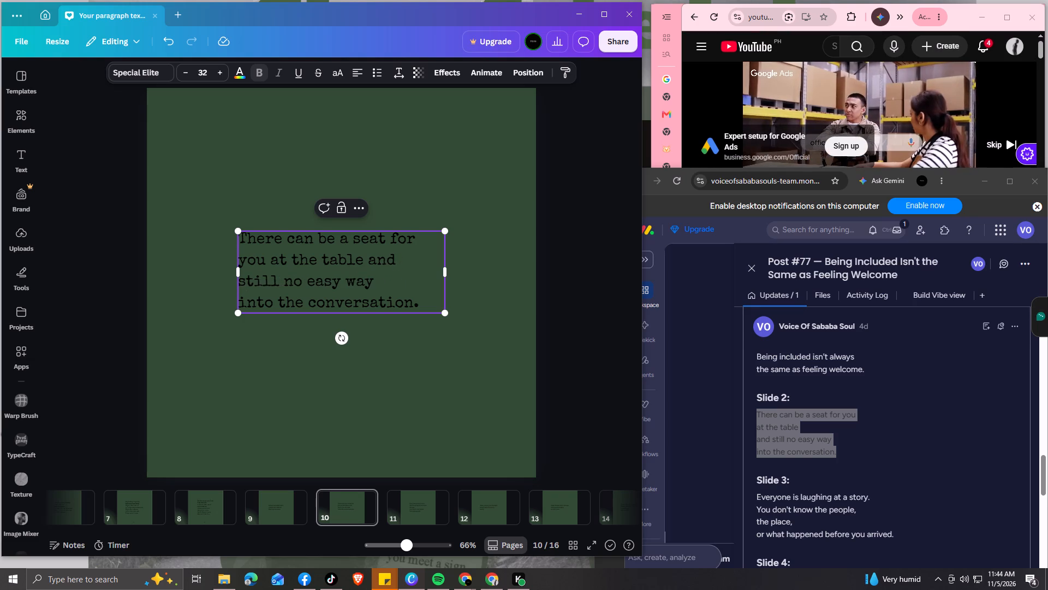
Move "into" up to the end of the page 10 text's third line, so the last line reads "the conversation.".
click(386, 282)
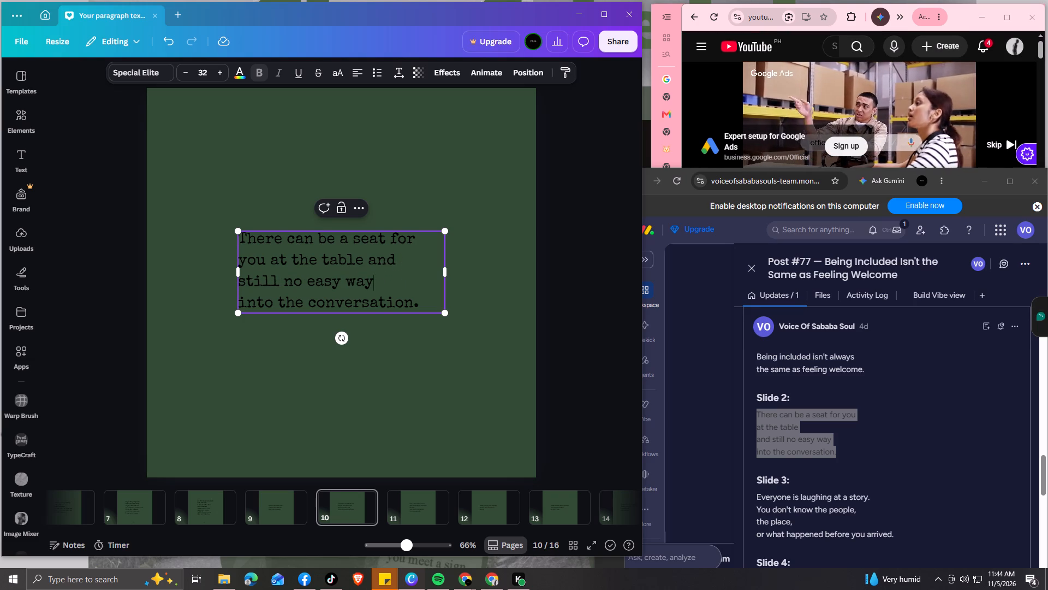
key(space)
text(into)
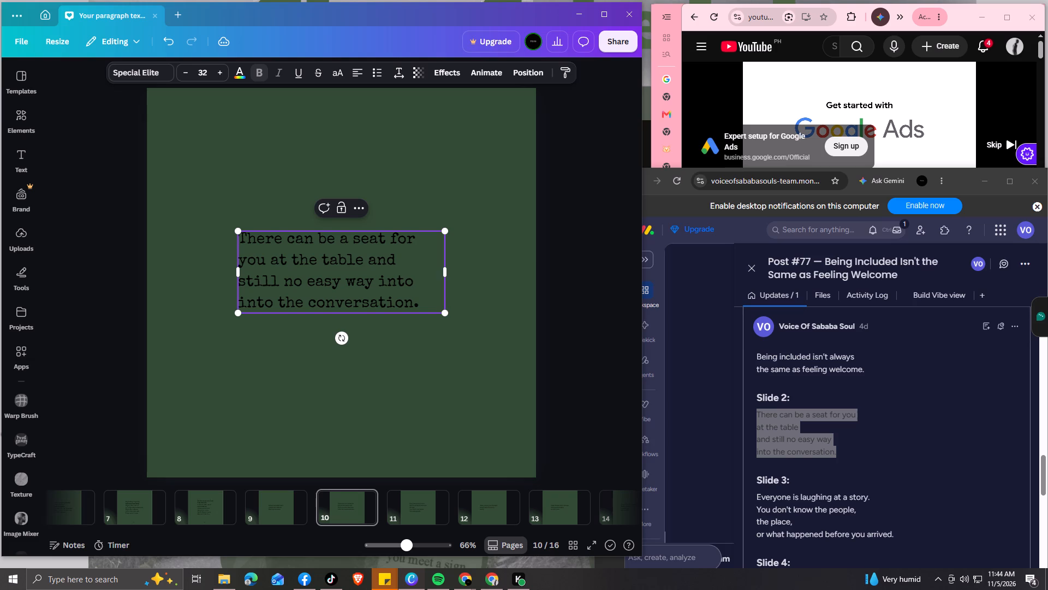
click(281, 303)
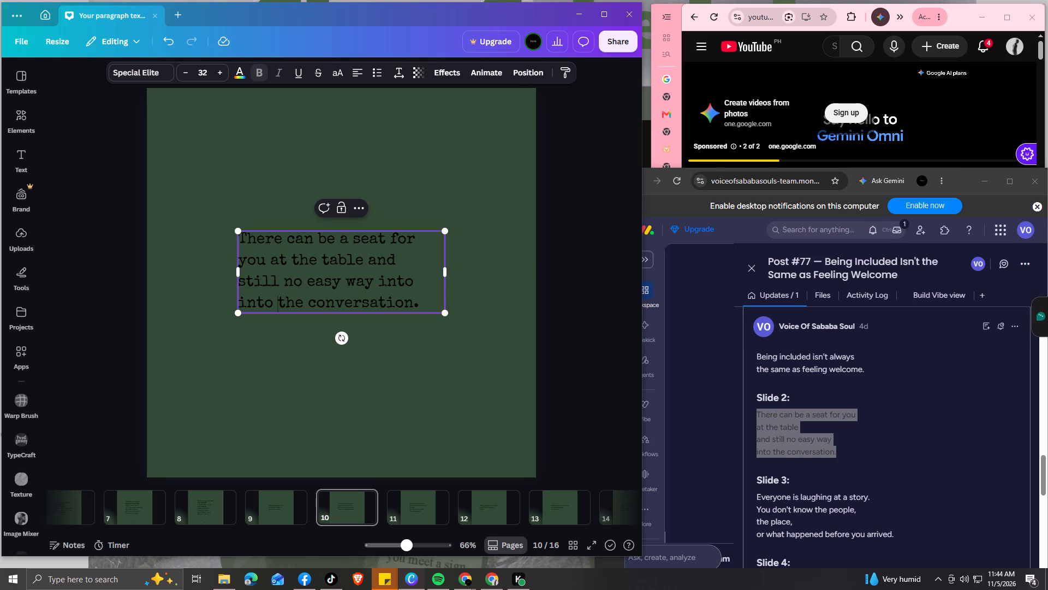
key(BackSpace)
key(BackSpace)
key(BackSpace)
key(BackSpace)
key(BackSpace)
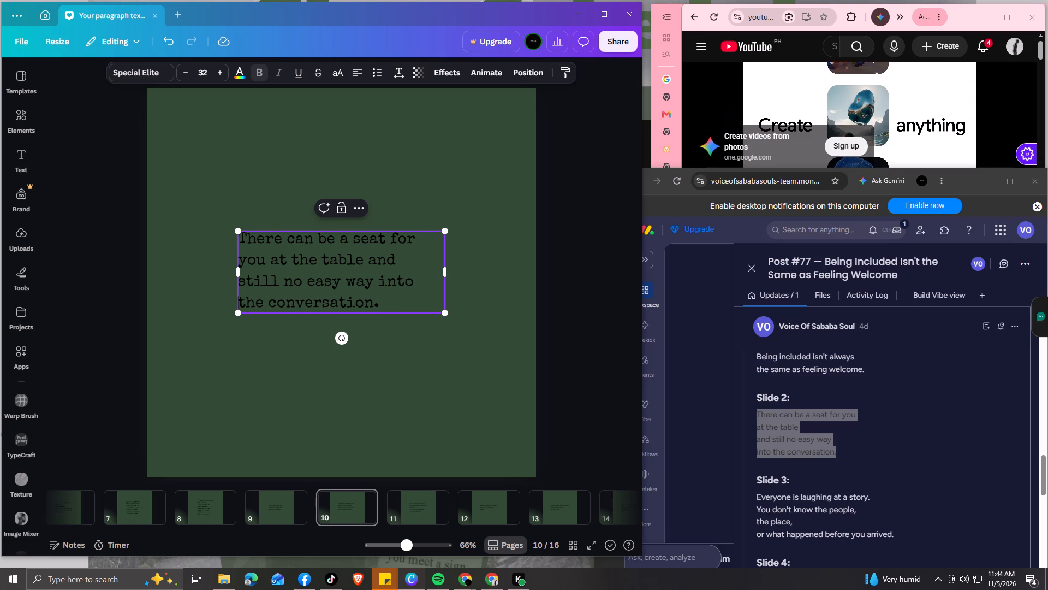
Move "still" up to the end of the page 10 text's second line, so the third line starts with "no easy way".
click(400, 259)
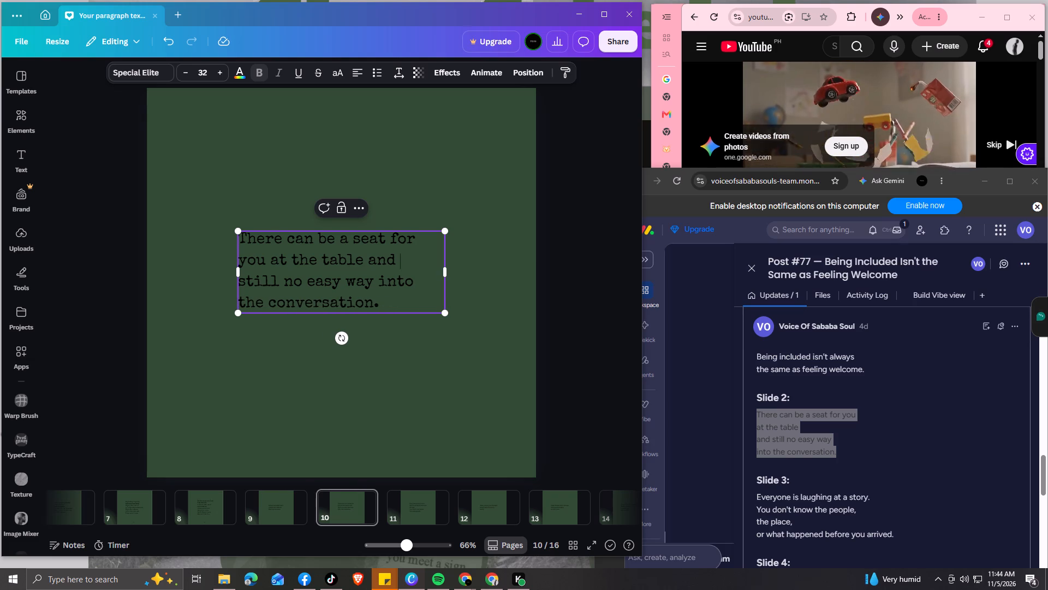
text(still)
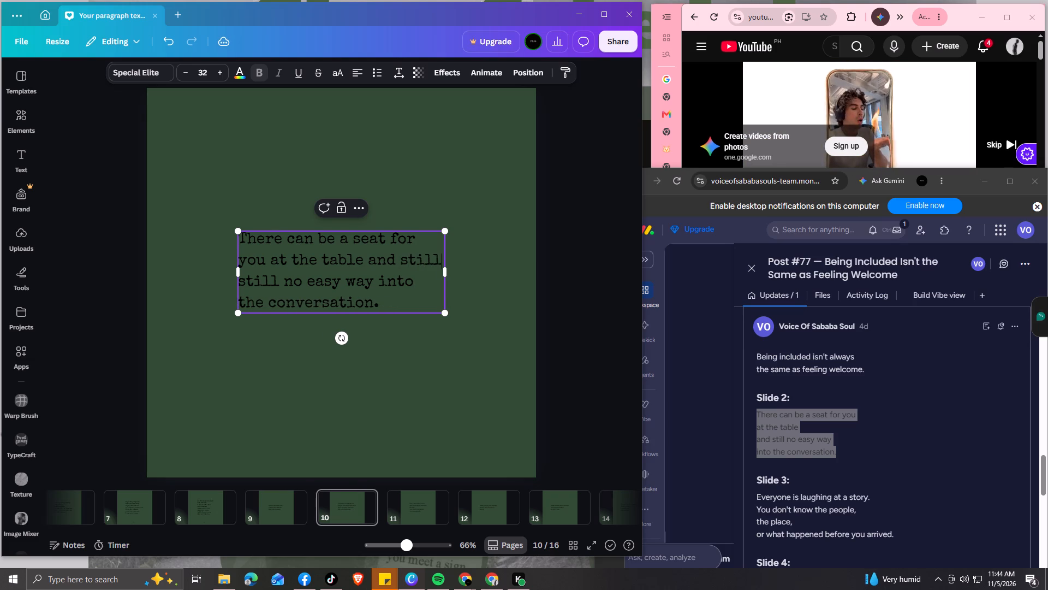
click(288, 285)
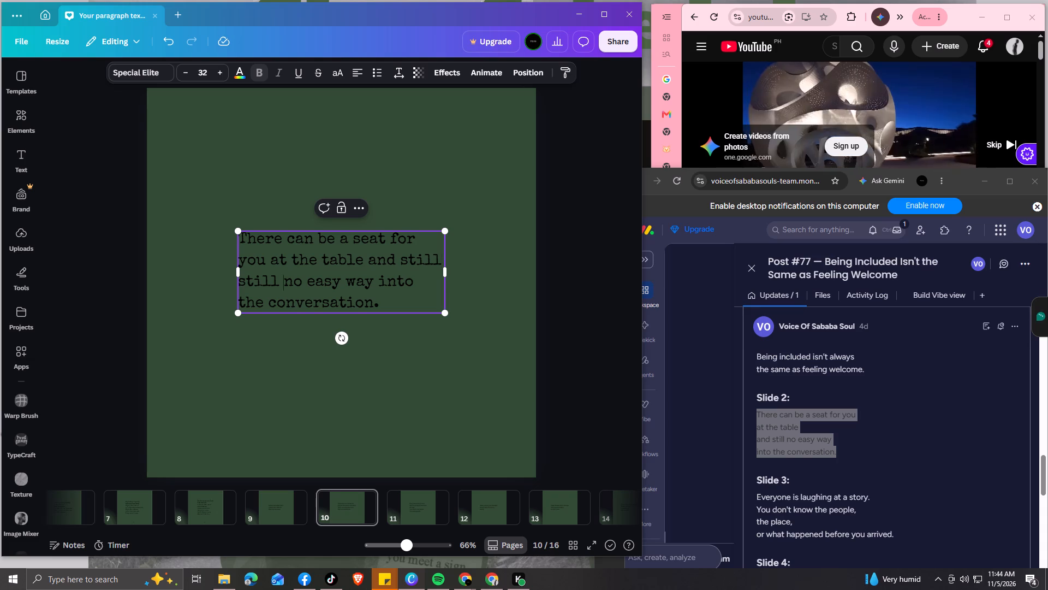
key(BackSpace)
key(BackSpace)
key(BackSpace)
key(BackSpace)
key(BackSpace)
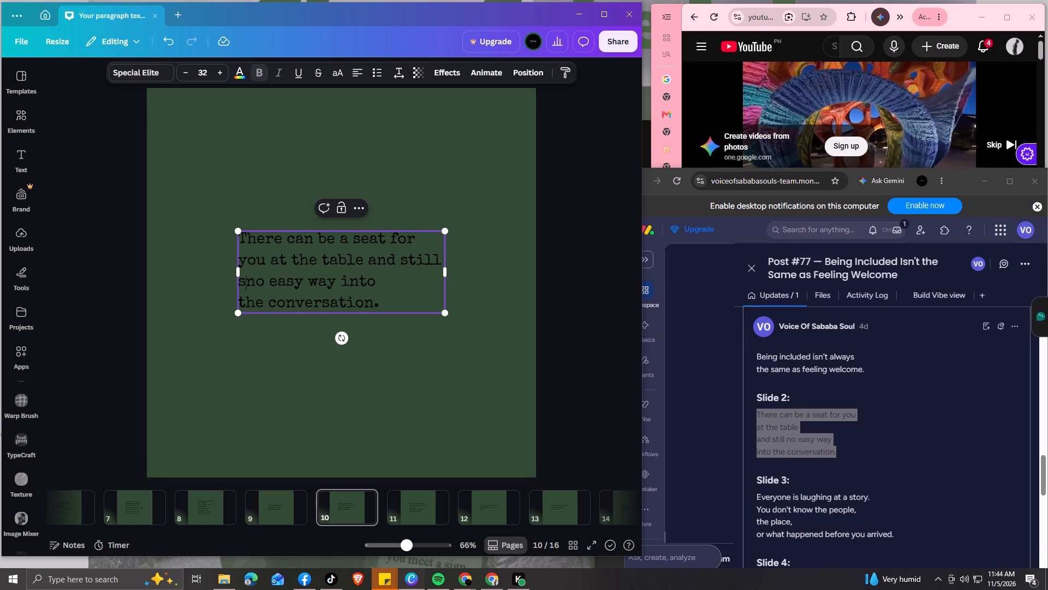
key(BackSpace)
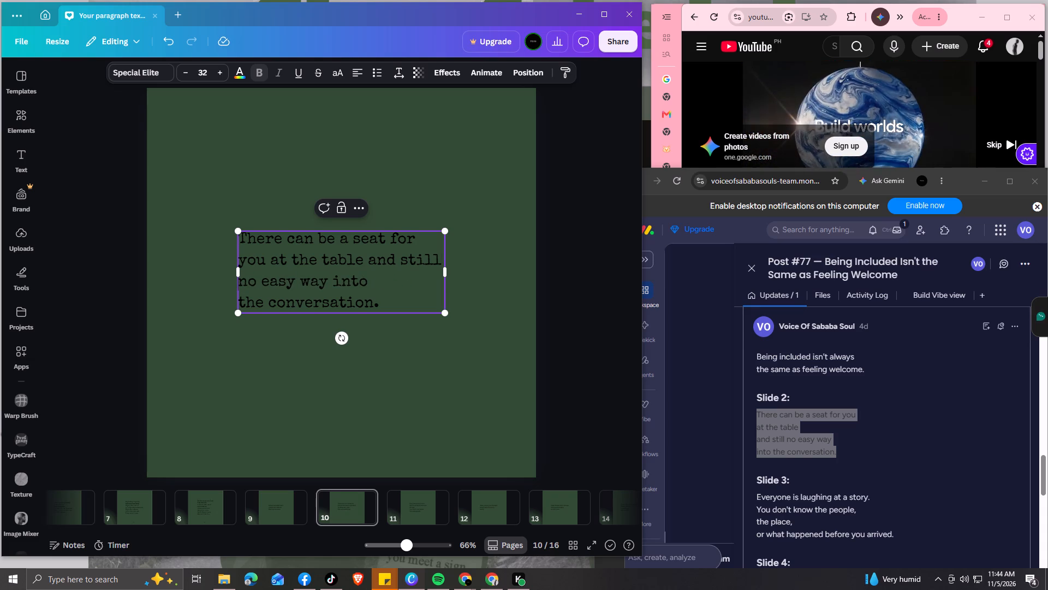
Move "you" up to the end of the page 10 text's first line, widening the text box so it fits.
click(420, 236)
key(space)
text(yiu)
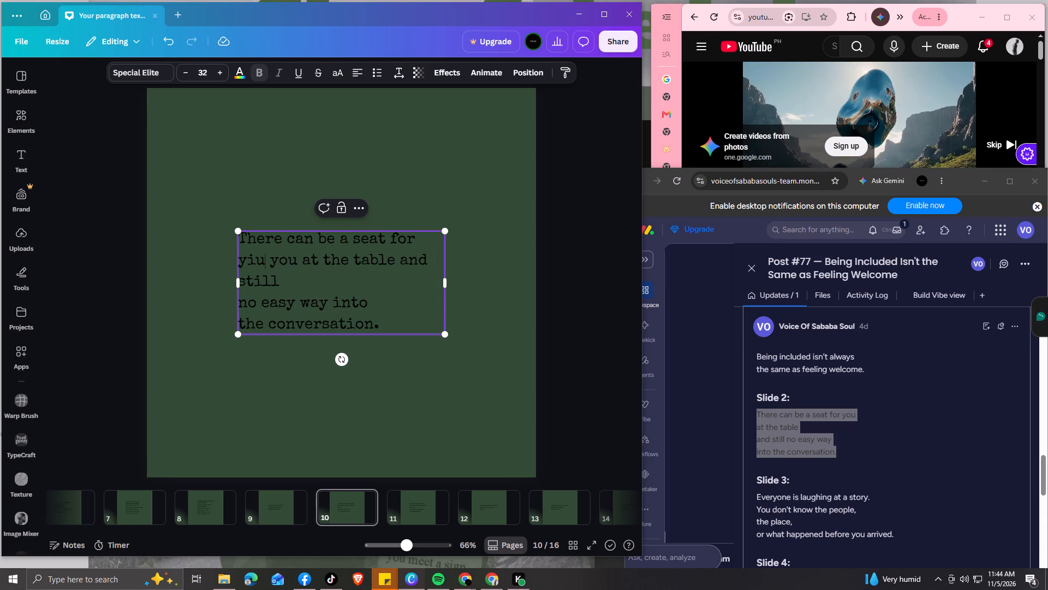
key(BackSpace)
key(BackSpace)
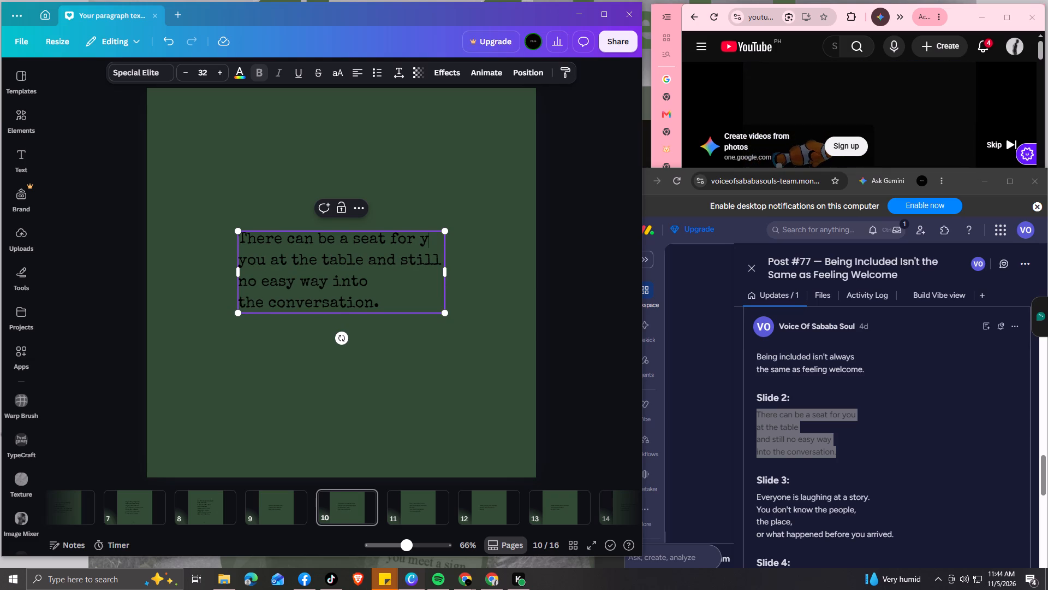
text(ou)
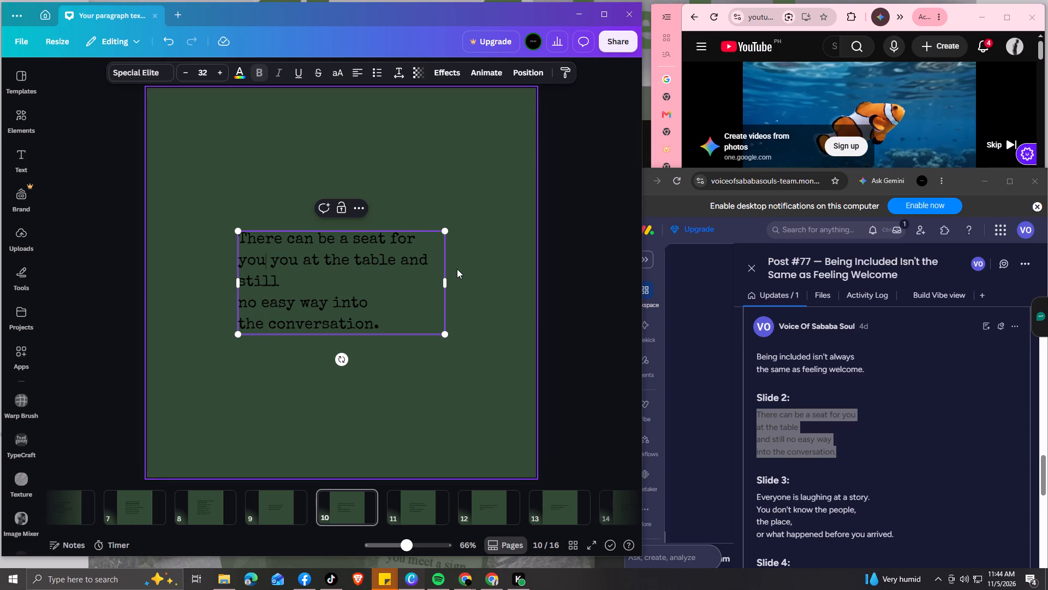
drag(446, 284, 452, 284)
click(269, 259)
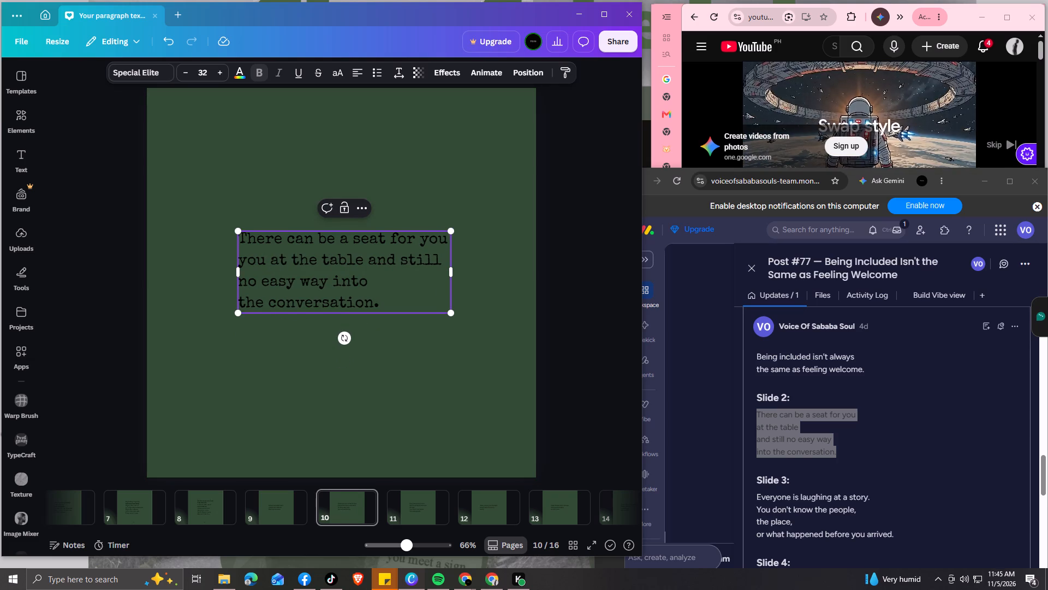
key(BackSpace)
key(BackSpace)
key(BackSpace)
key(BackSpace)
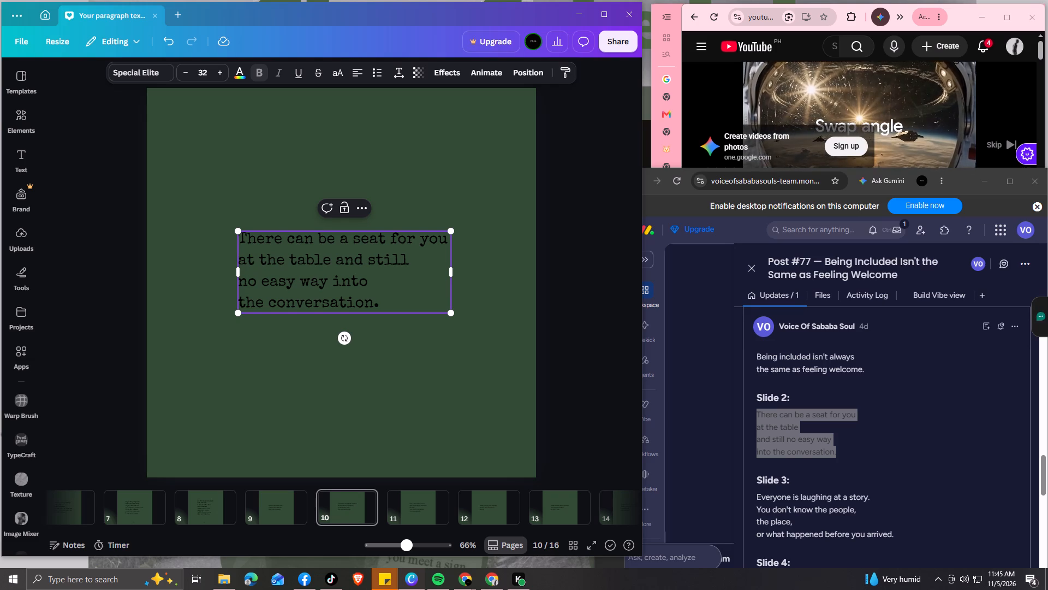
Move "the" up to the end of the page 10 text's third line, leaving only "conversation." on the last line.
click(387, 284)
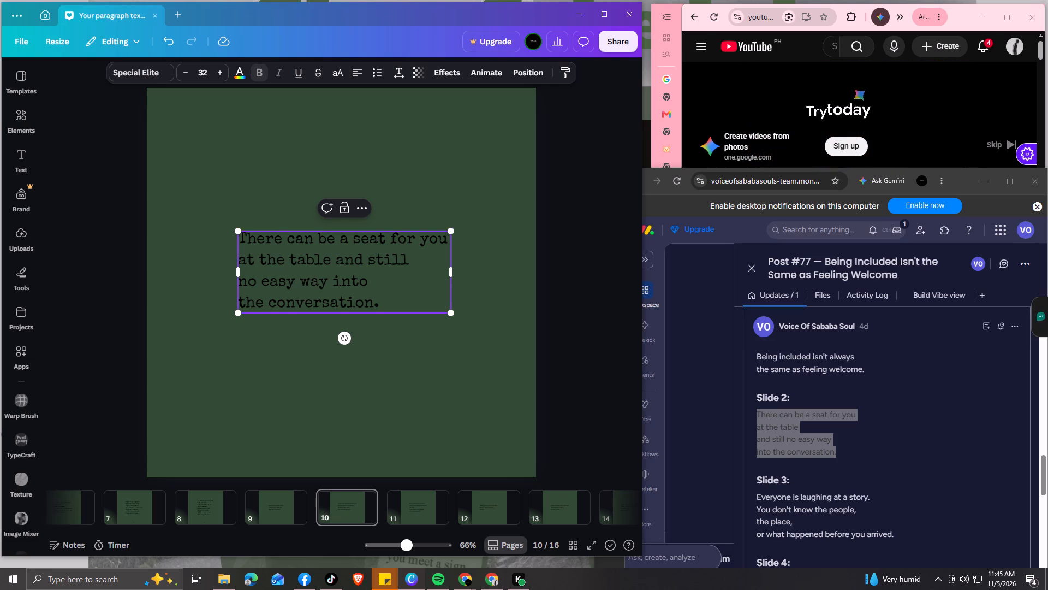
key(space)
text(the)
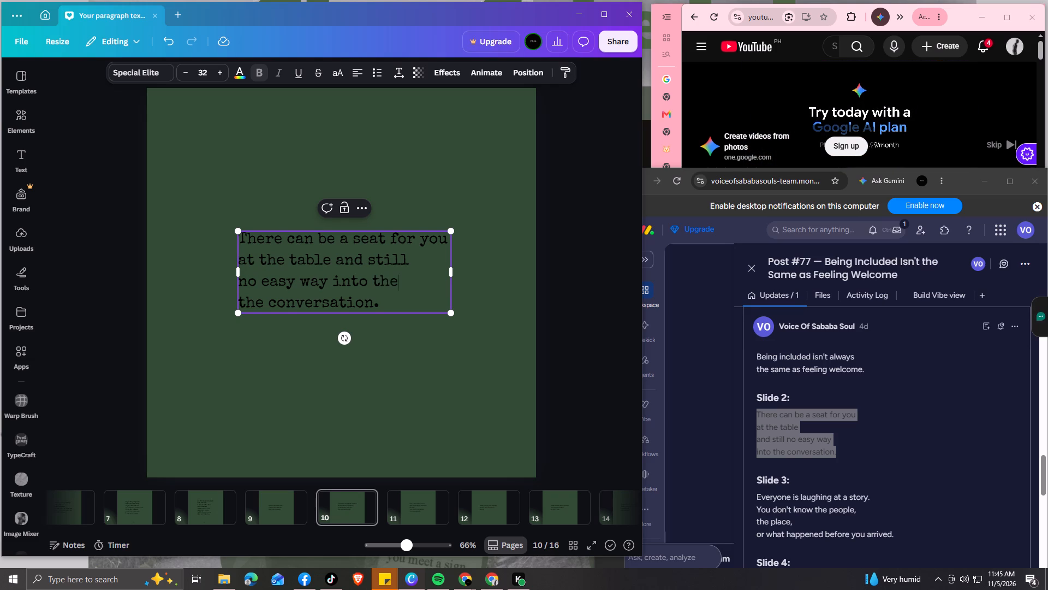
click(270, 303)
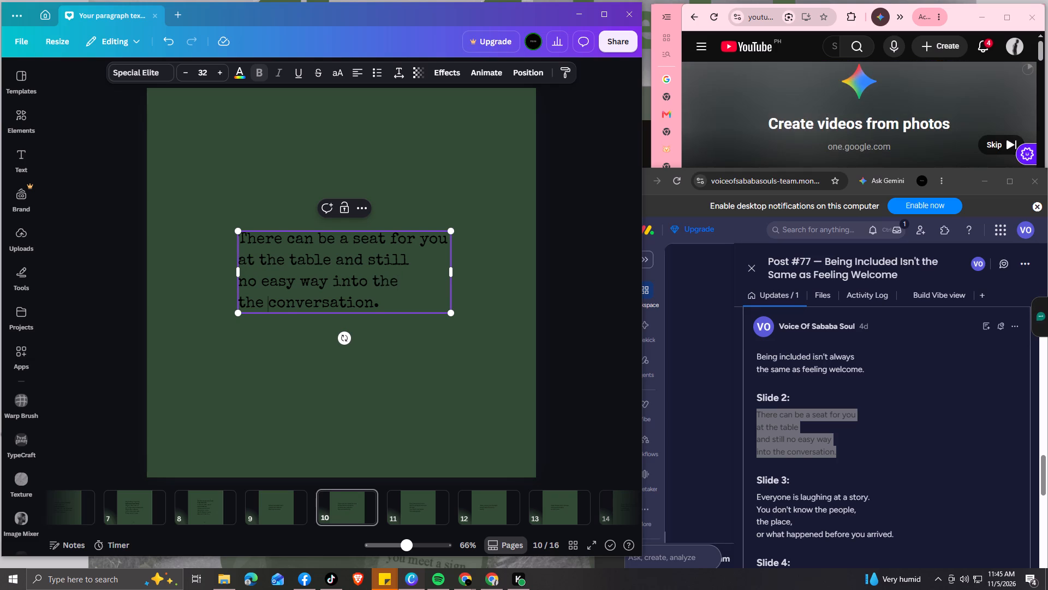
key(BackSpace)
key(BackSpace)
key(BackSpace)
key(BackSpace)
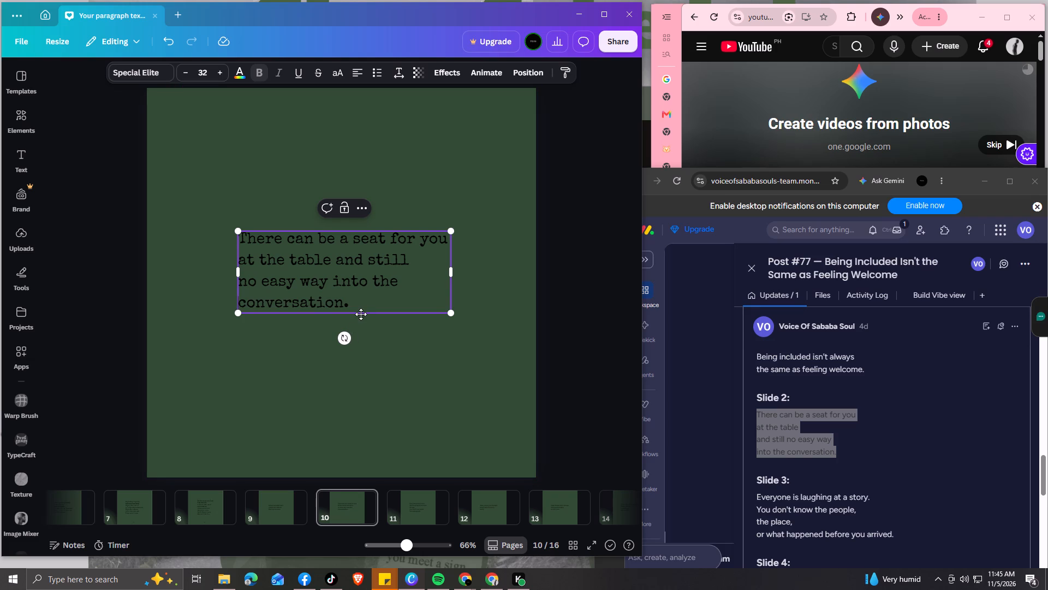
Centre the page 10 text box horizontally and vertically on the page and deselect it.
drag(361, 314, 361, 323)
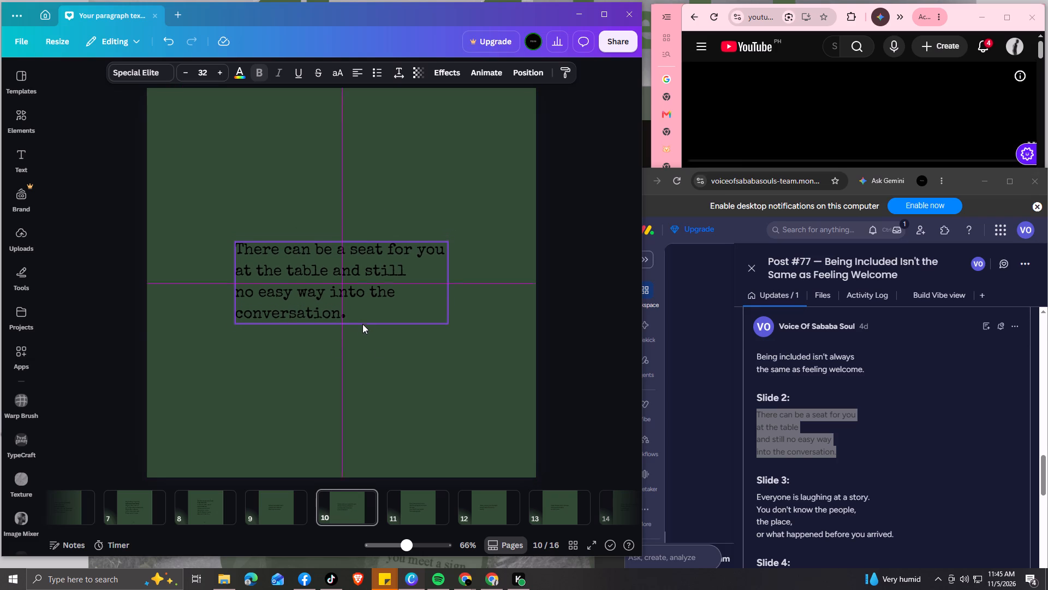
click(391, 386)
Replace the page 11 text with the Slide 3 copy from Post #77, "Everyone is laughing at a story…".
key(Right)
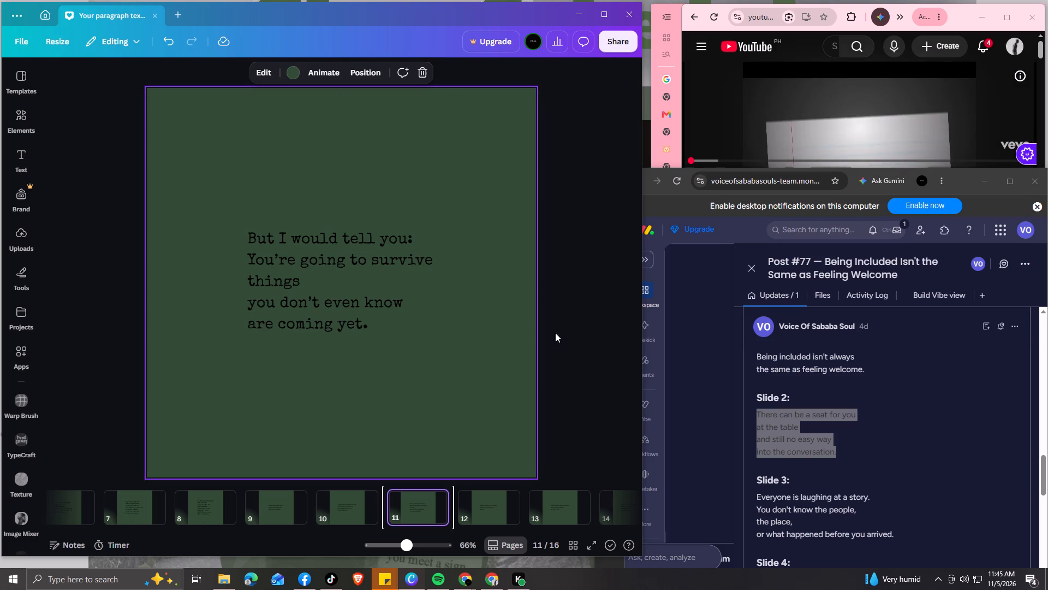
drag(758, 495, 848, 516)
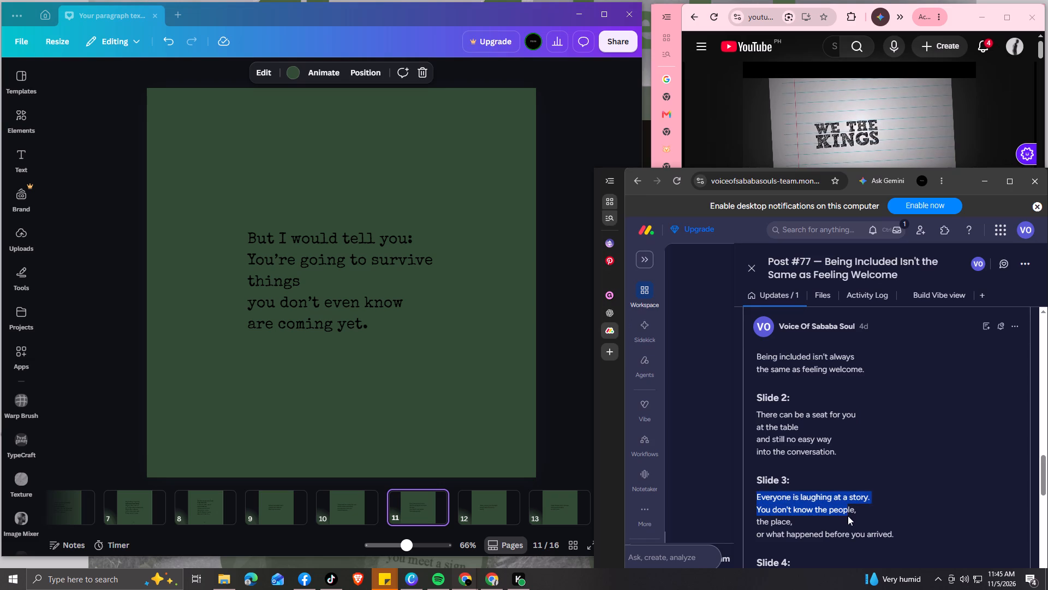
drag(848, 516, 897, 530)
key(ctrl+c)
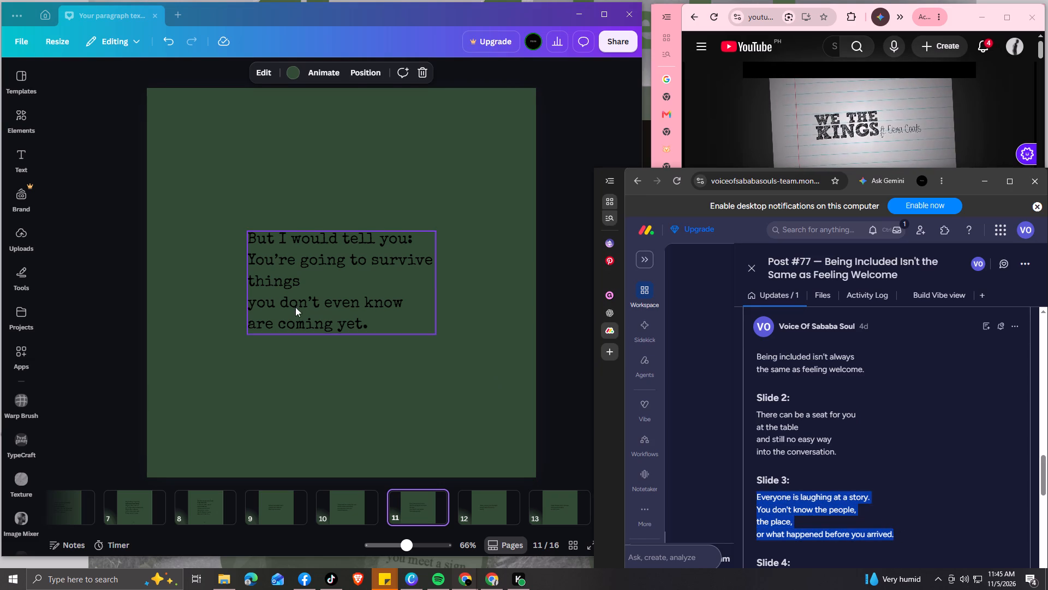
click(335, 306)
click(392, 324)
drag(392, 323, 245, 255)
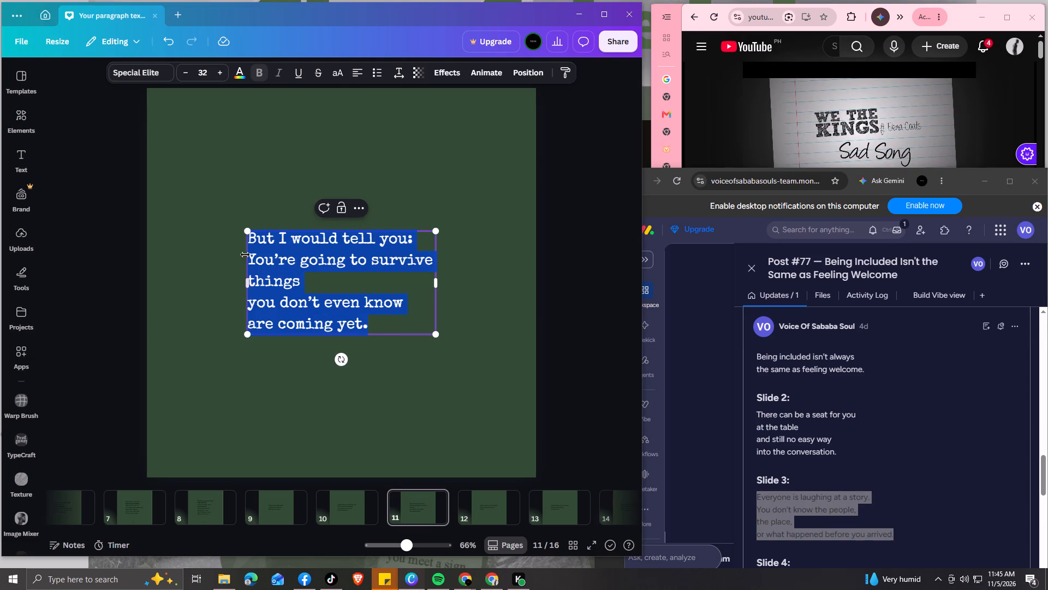
drag(245, 255, 244, 247)
key(ctrl+v)
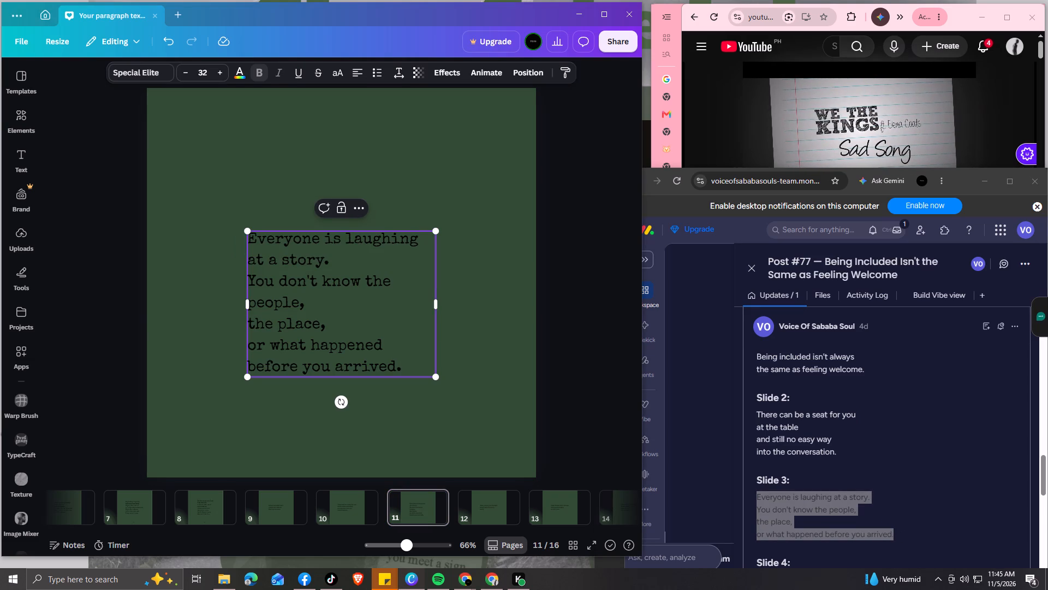
Widen the page 11 text box to about 577 and join "or what happened before you arrived." onto the "the place," line.
click(437, 307)
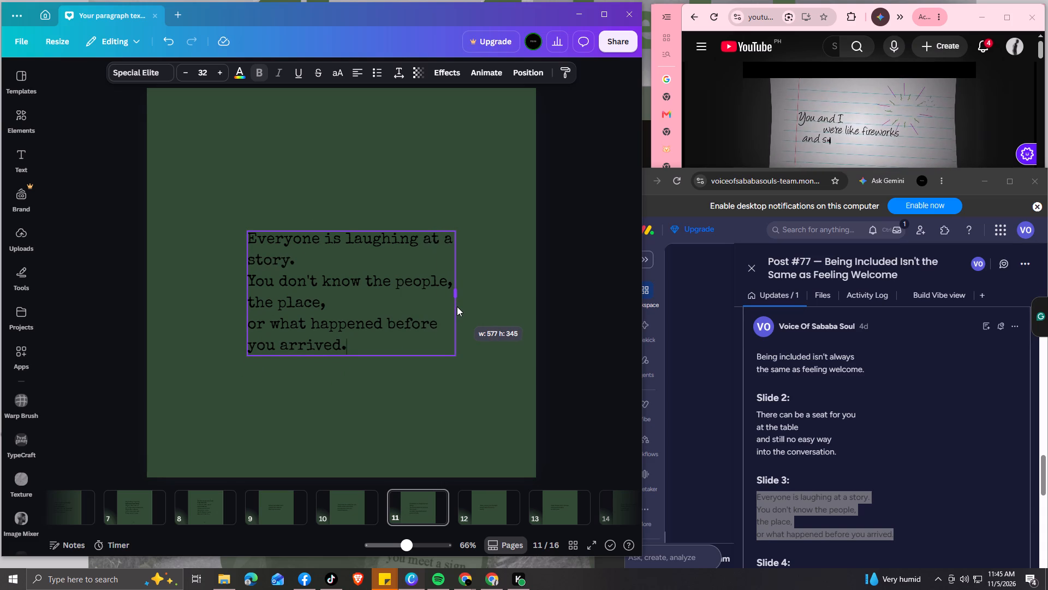
click(252, 324)
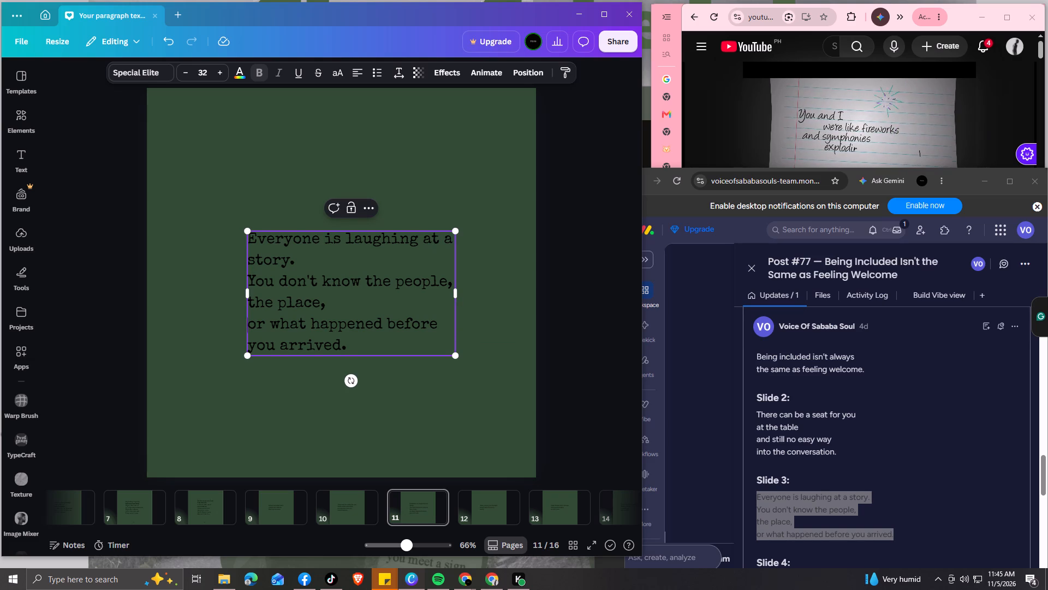
key(BackSpace)
key(space)
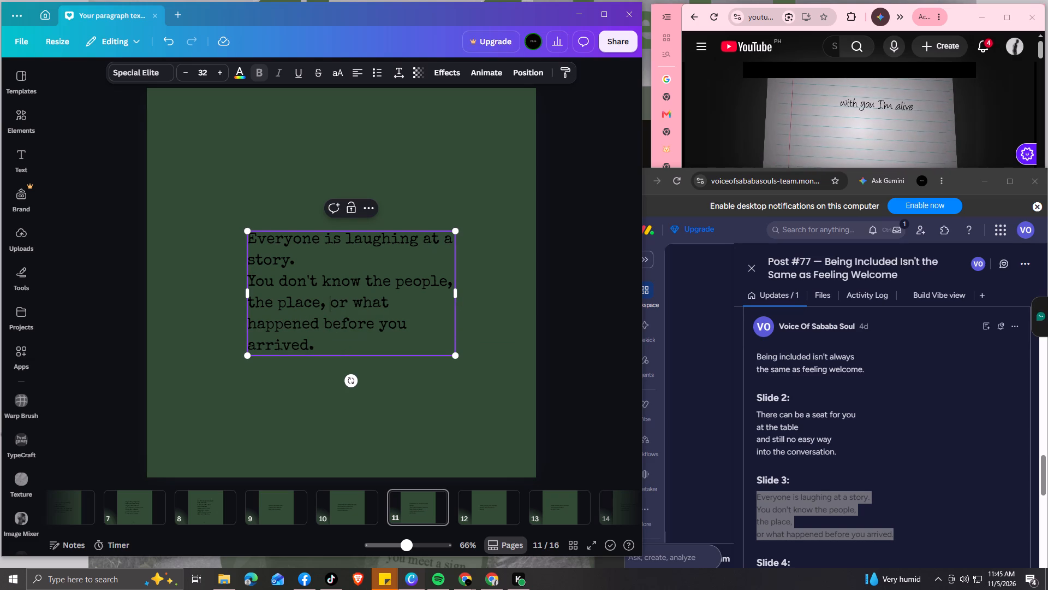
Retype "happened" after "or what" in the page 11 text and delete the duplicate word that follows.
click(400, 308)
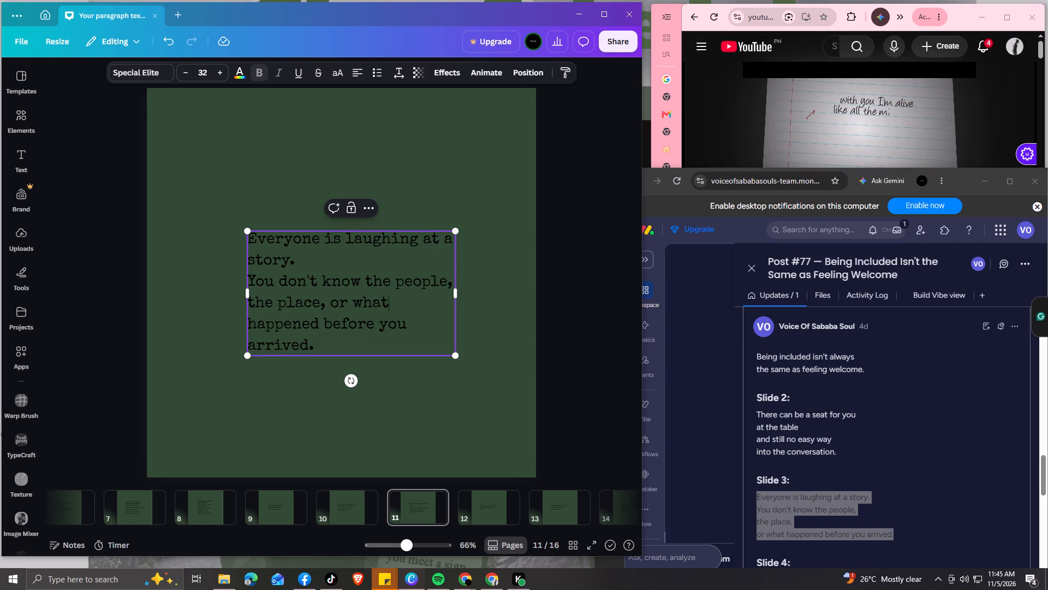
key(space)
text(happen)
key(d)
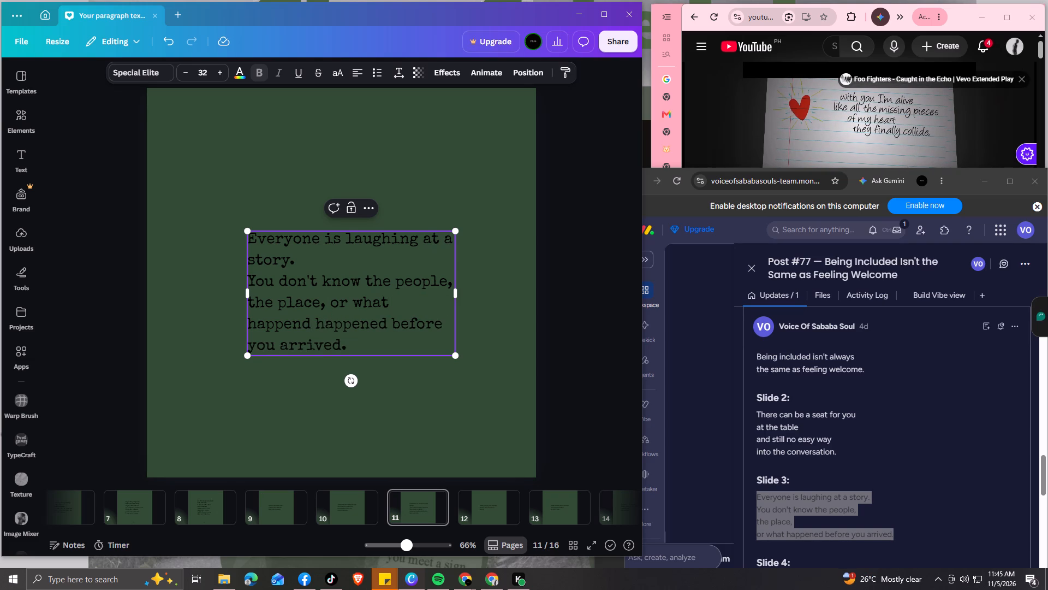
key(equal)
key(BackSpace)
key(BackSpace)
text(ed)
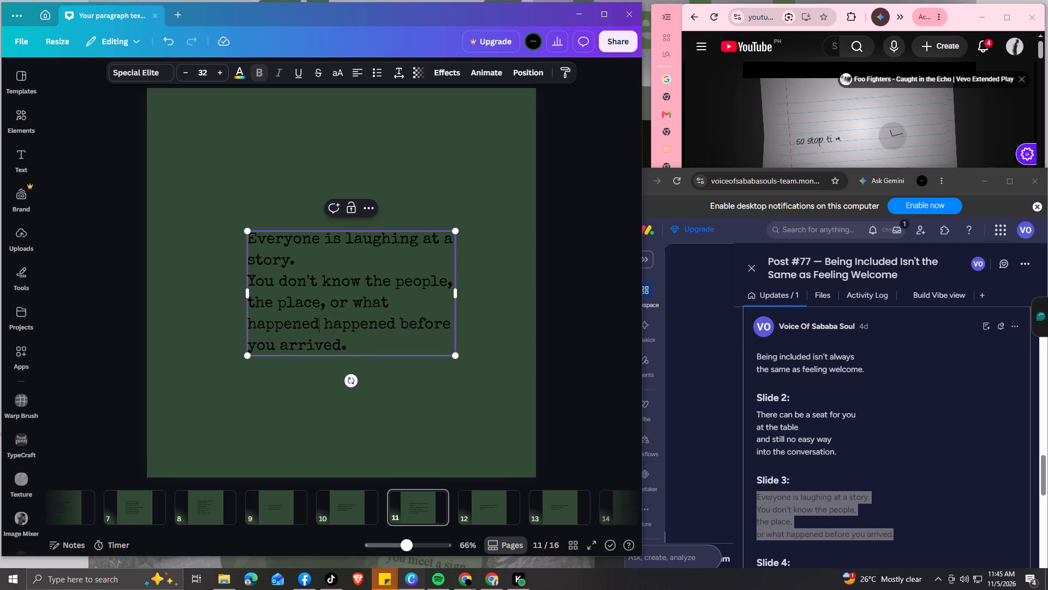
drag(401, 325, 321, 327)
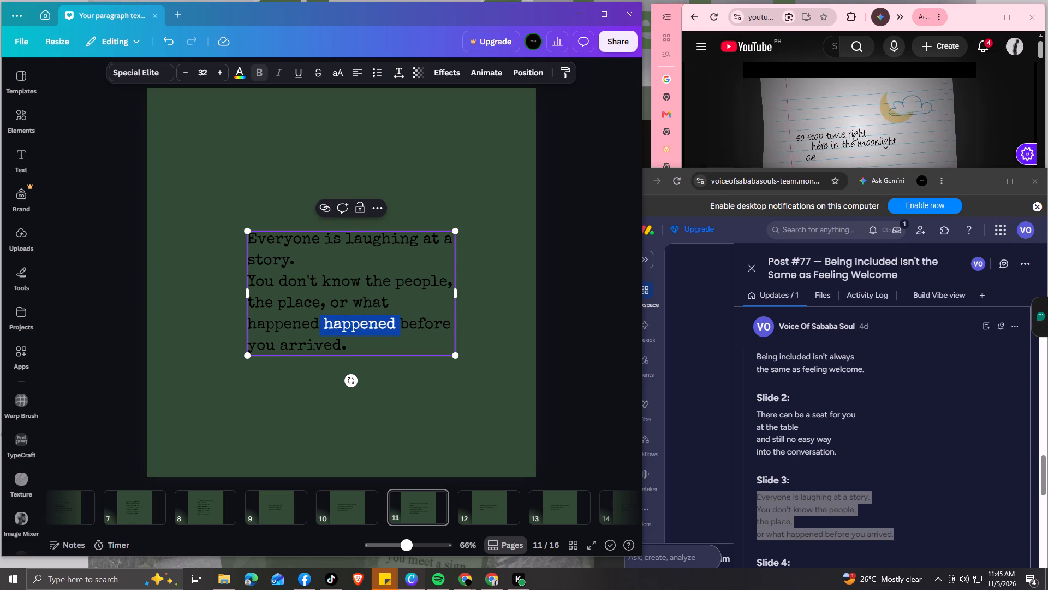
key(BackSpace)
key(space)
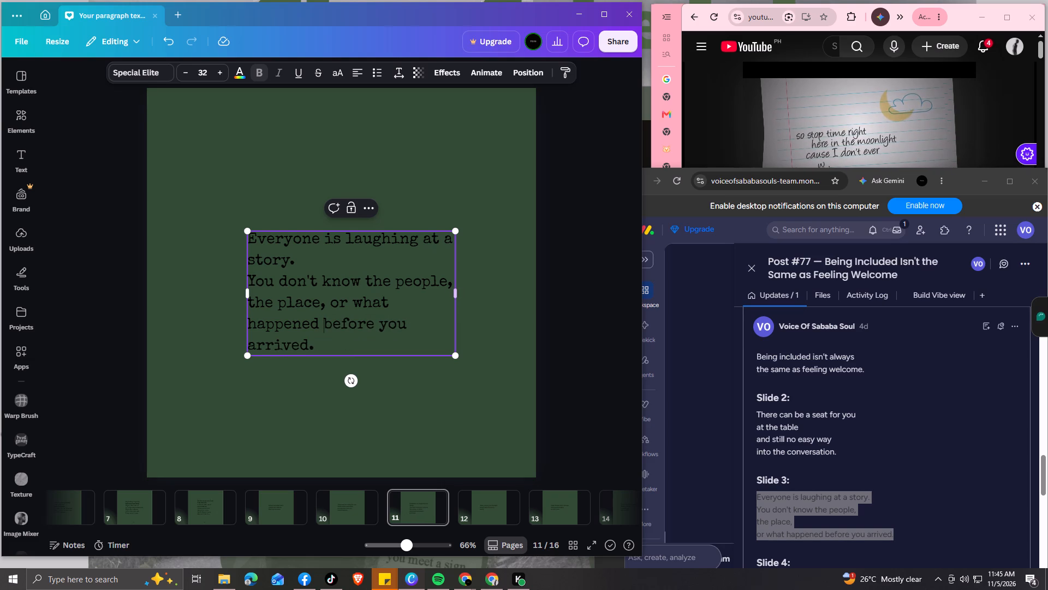
Narrow the page 11 text box to about 574, centre it horizontally and vertically on the page, and deselect it.
click(459, 292)
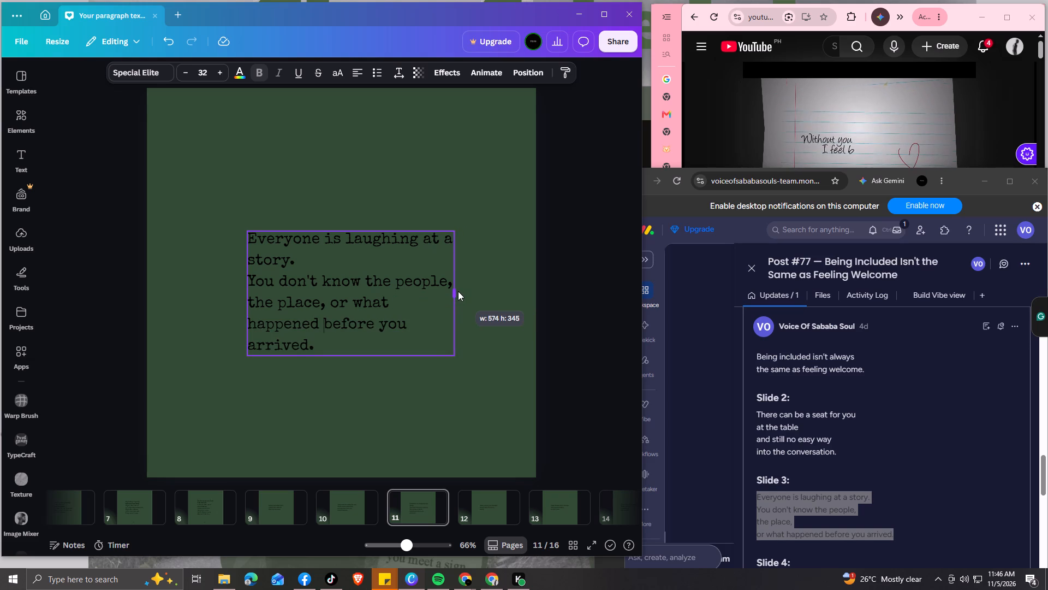
drag(381, 358, 382, 356)
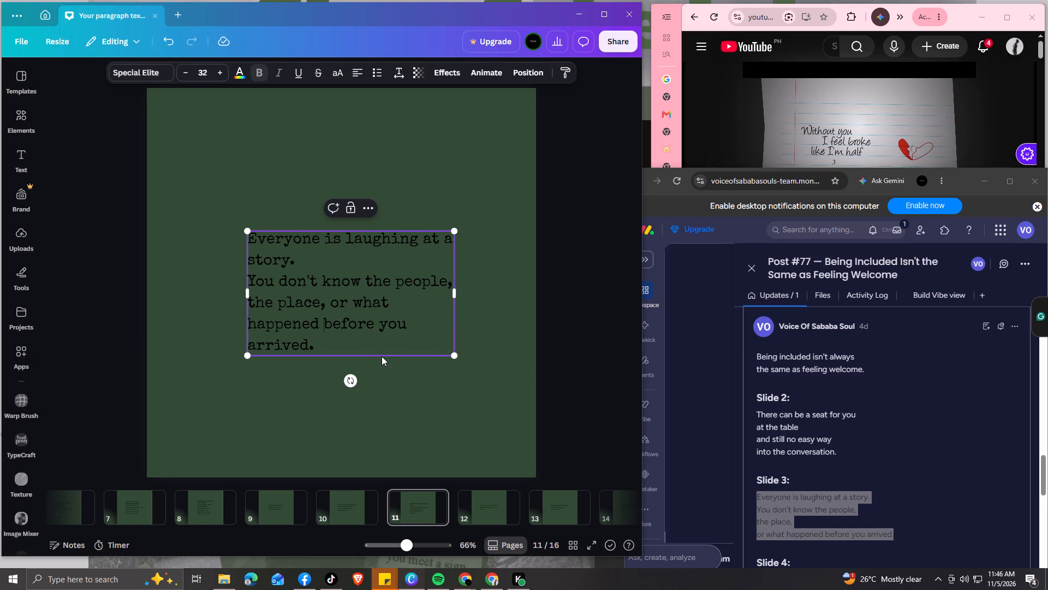
drag(382, 356, 373, 347)
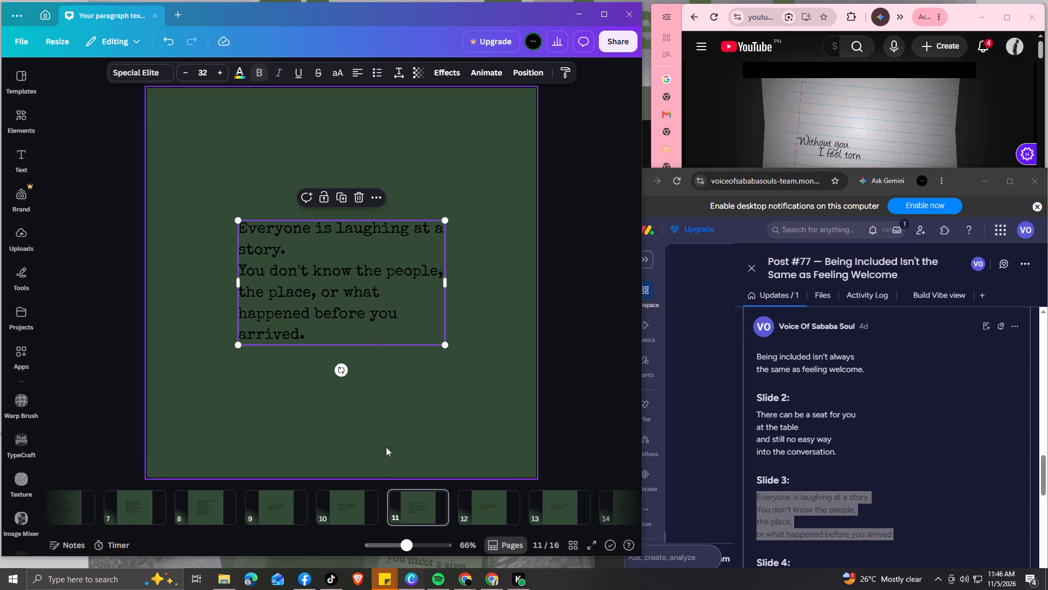
click(391, 429)
click(366, 326)
click(365, 325)
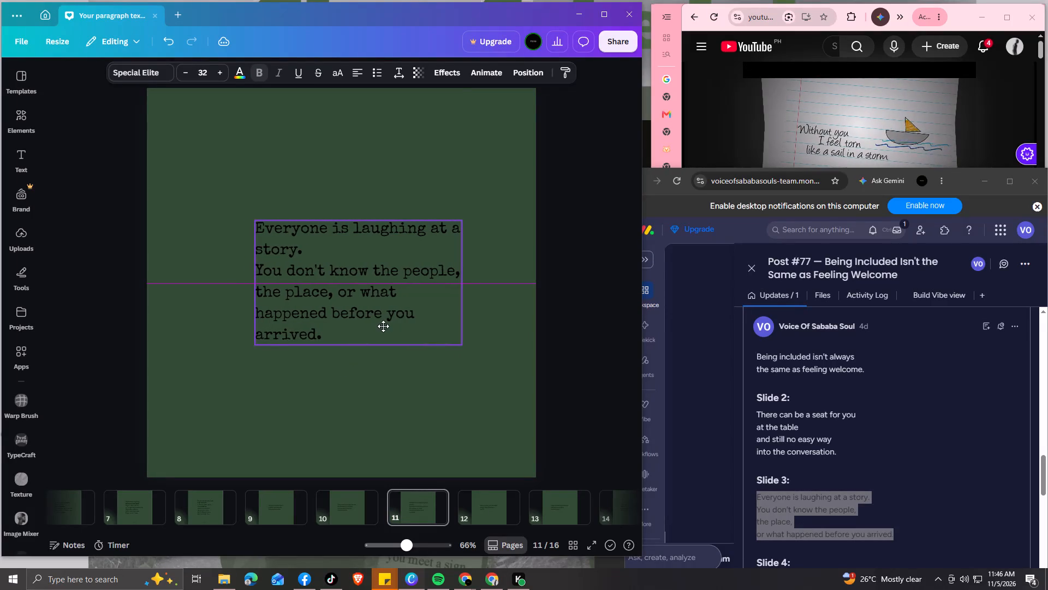
click(390, 447)
Replace the page 12 text with the Slide 4 copy from Post #77, "People may be perfectly nice…".
key(Right)
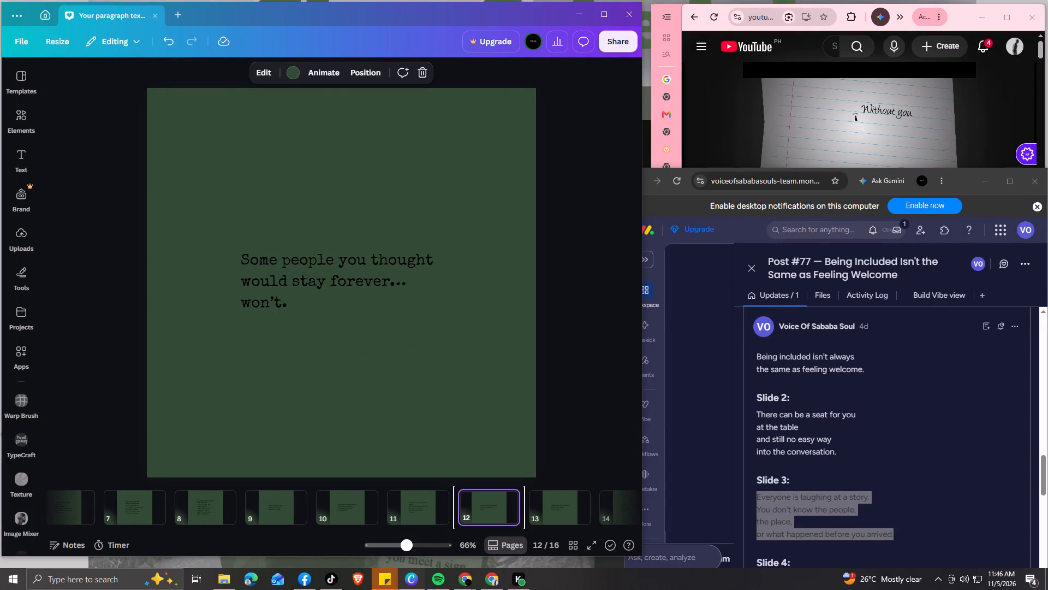
scroll(828, 487, down, 2)
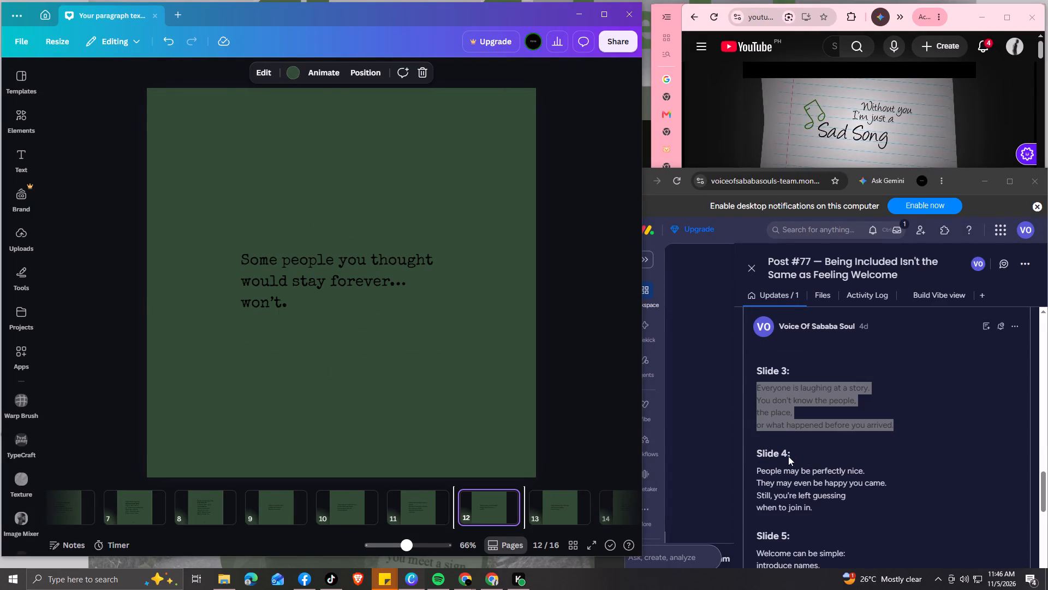
drag(758, 469, 833, 499)
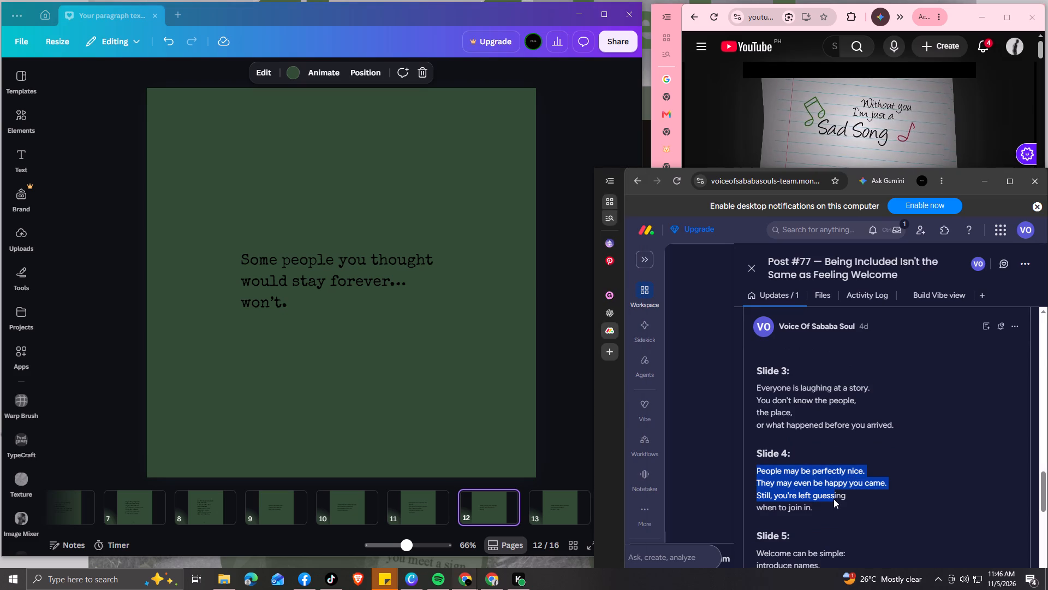
drag(833, 499, 829, 503)
key(ctrl+c)
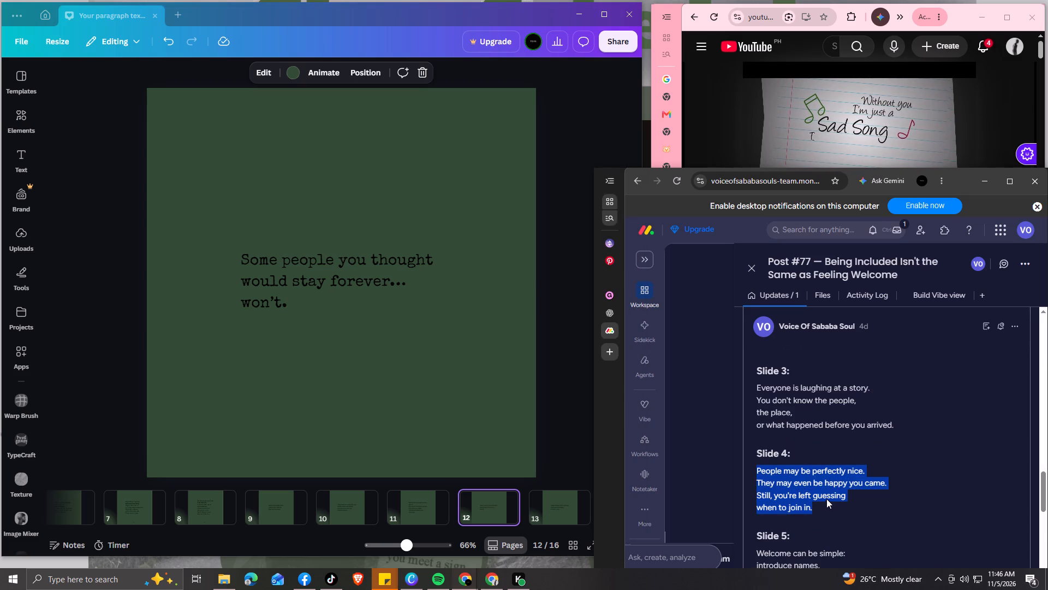
click(257, 282)
click(246, 262)
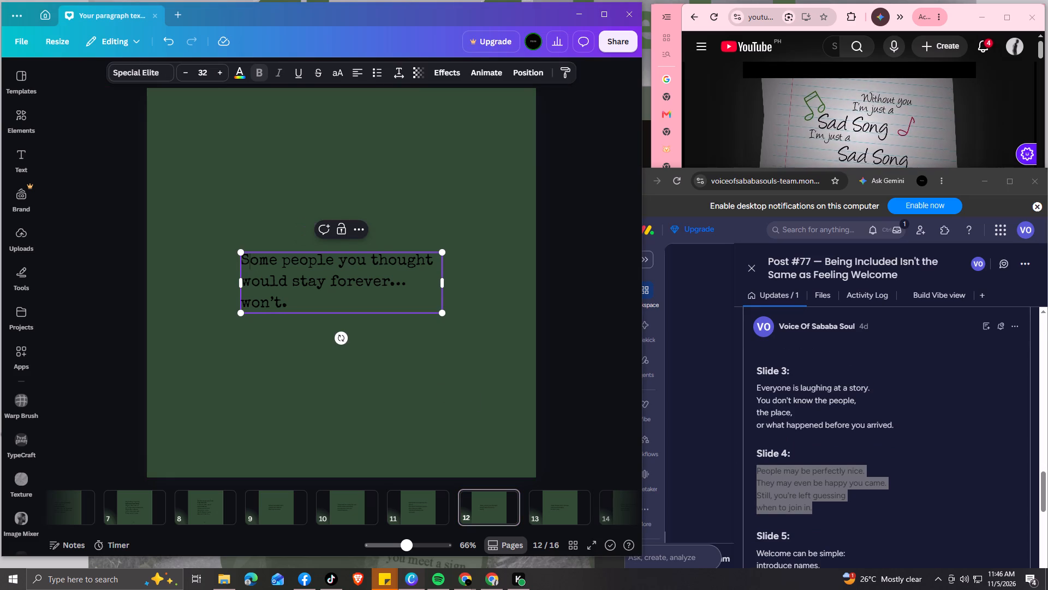
drag(245, 262, 287, 303)
key(ctrl+v)
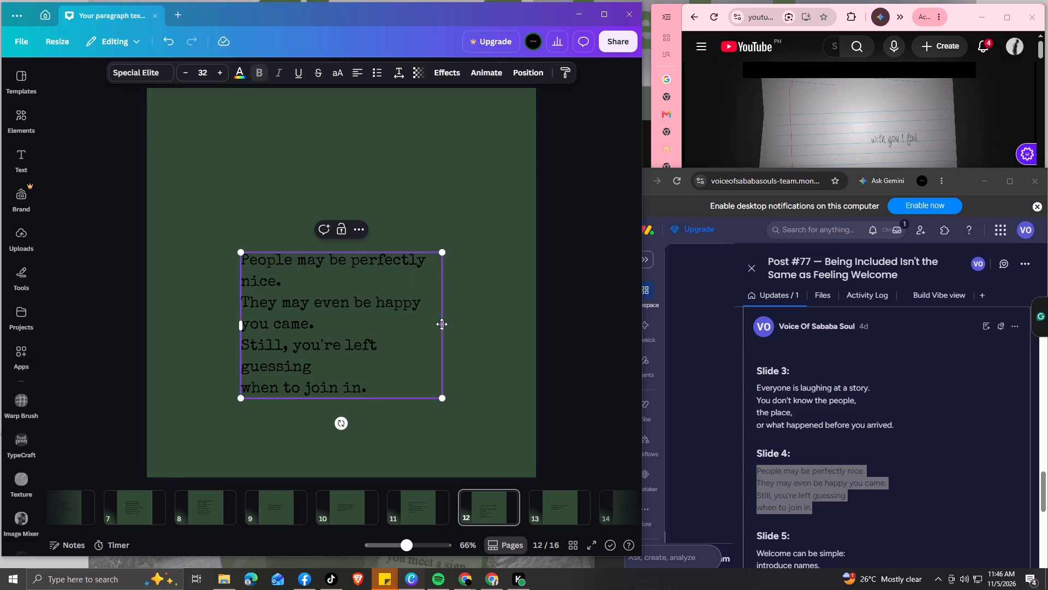
Join "when to join in." onto the "guessing" line of the page 12 text.
click(244, 385)
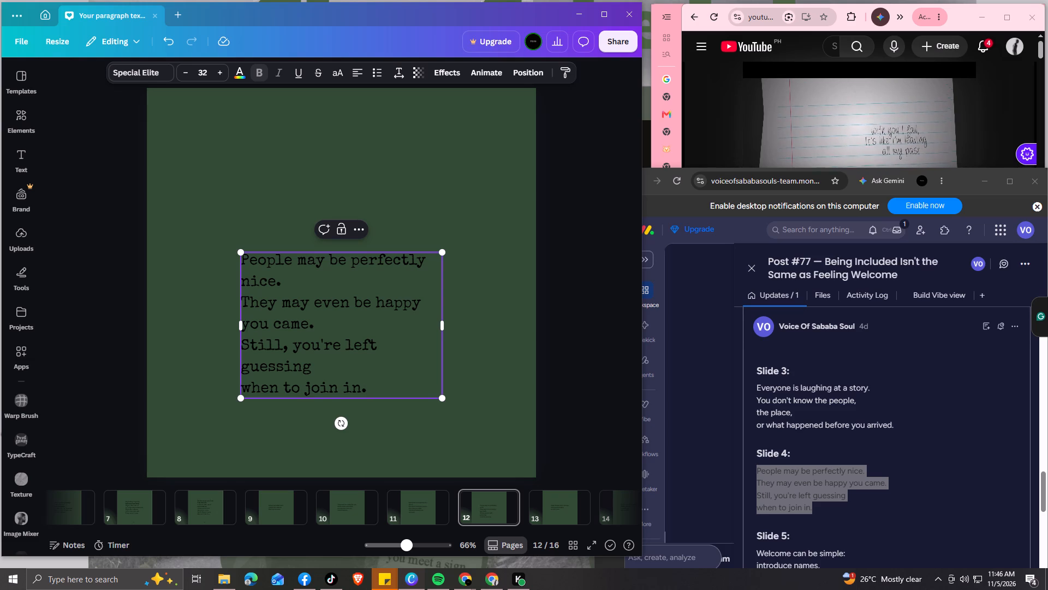
key(BackSpace)
key(space)
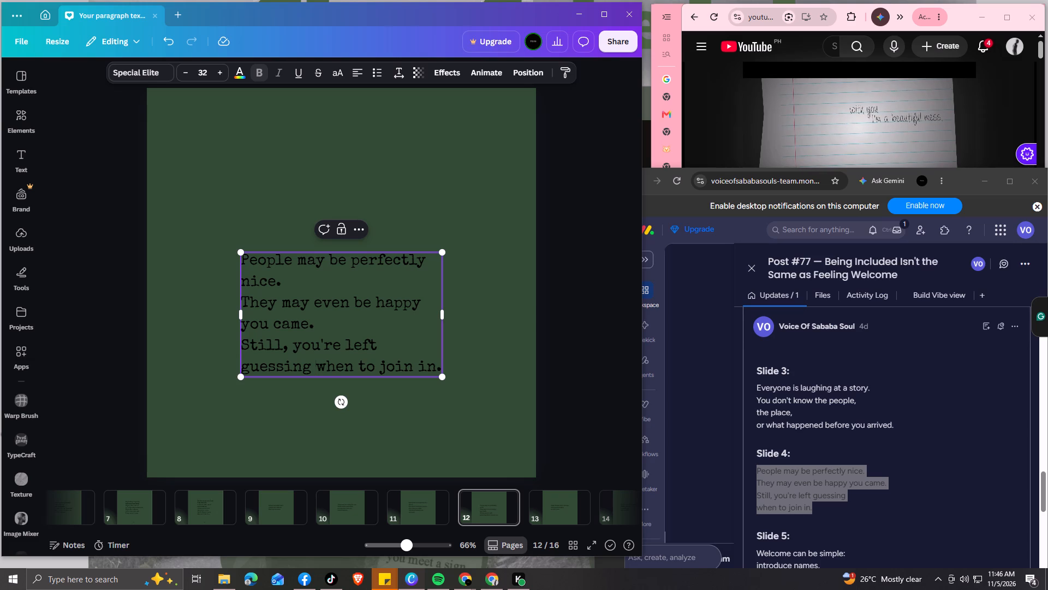
Centre the page 12 text box horizontally and vertically on the page and deselect it.
drag(366, 377, 366, 371)
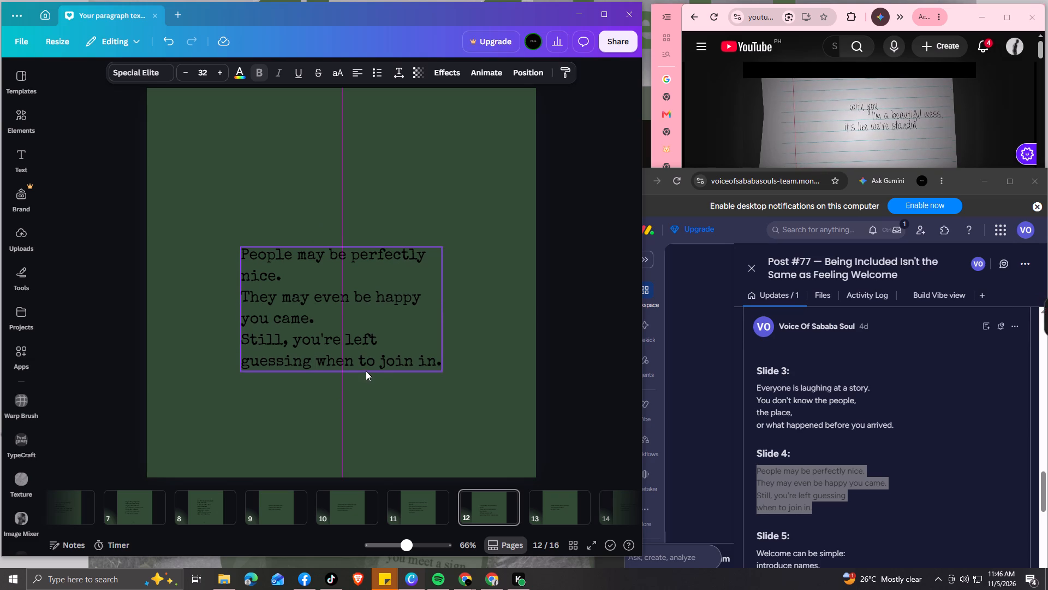
drag(366, 371, 371, 344)
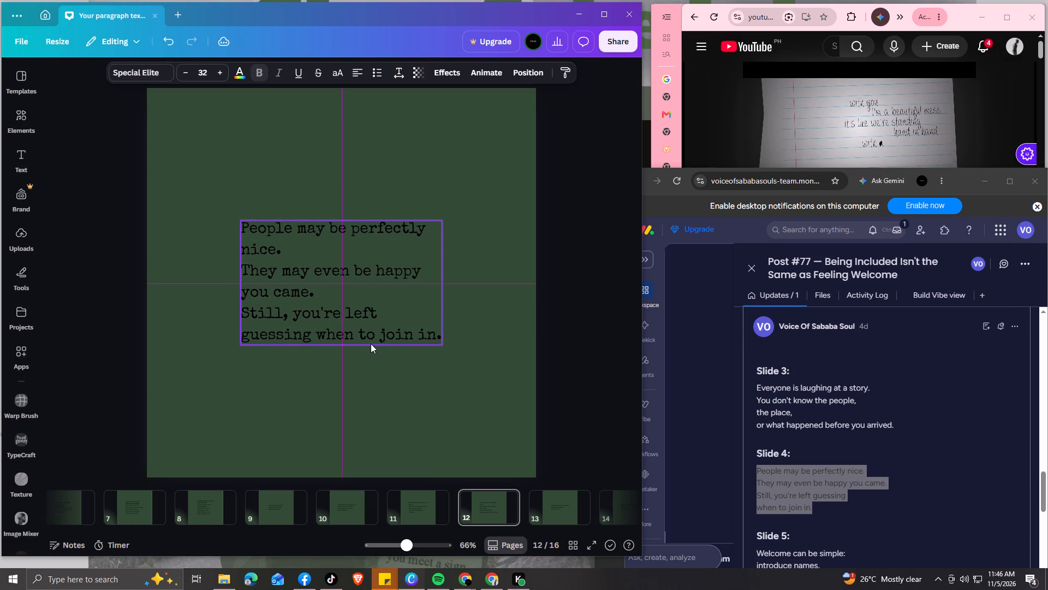
drag(371, 344, 368, 344)
click(381, 410)
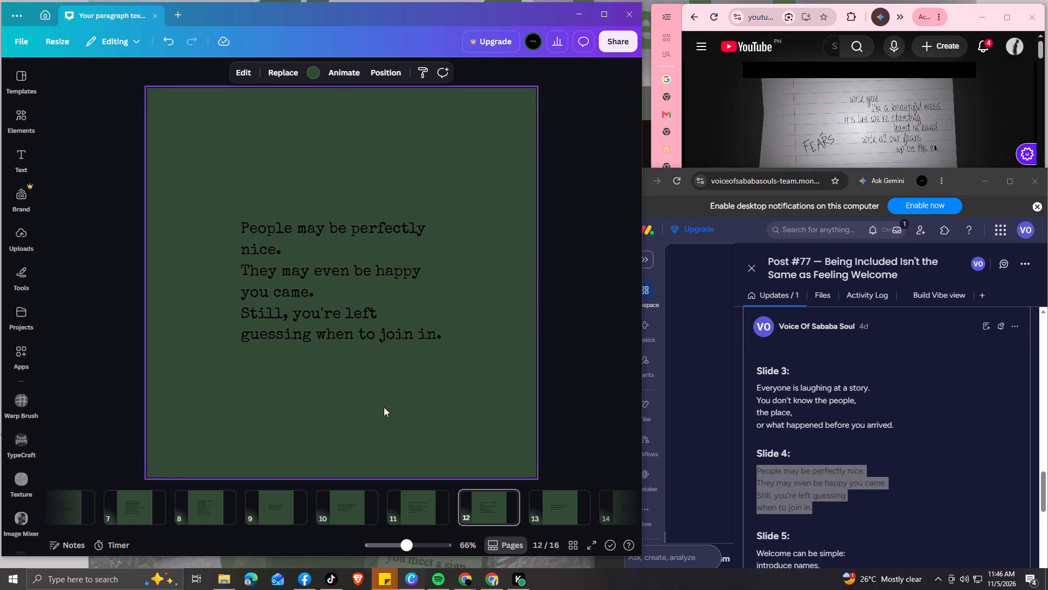
Replace the page 13 text with the Slide 5 copy from Post #77, "Welcome can be simple: introduce names…".
key(Right)
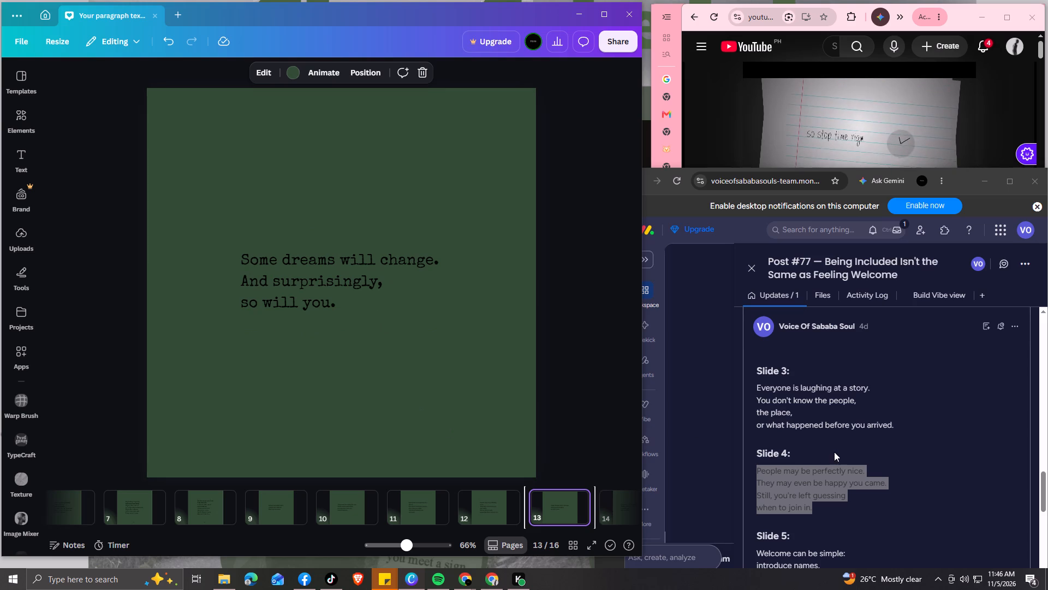
scroll(834, 452, down, 3)
drag(756, 390, 825, 411)
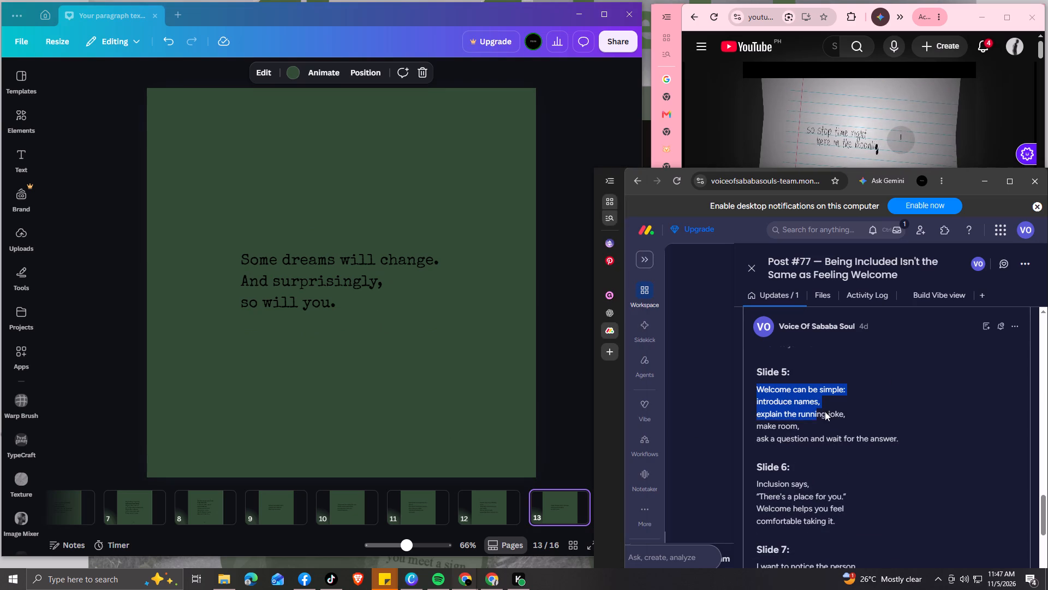
drag(825, 411, 900, 438)
key(ctrl+c)
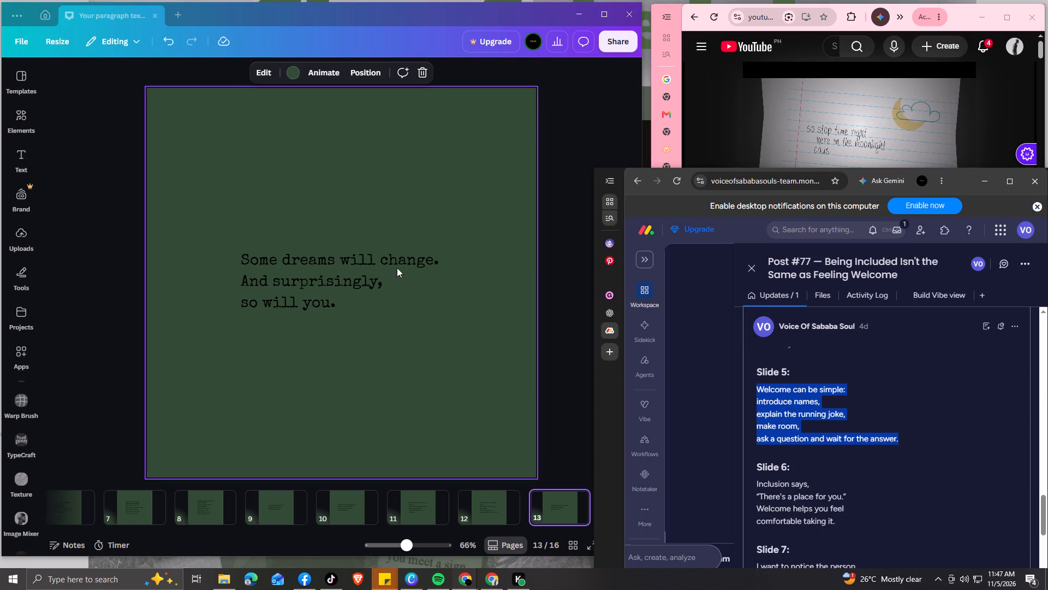
click(388, 282)
click(362, 307)
drag(364, 306, 250, 271)
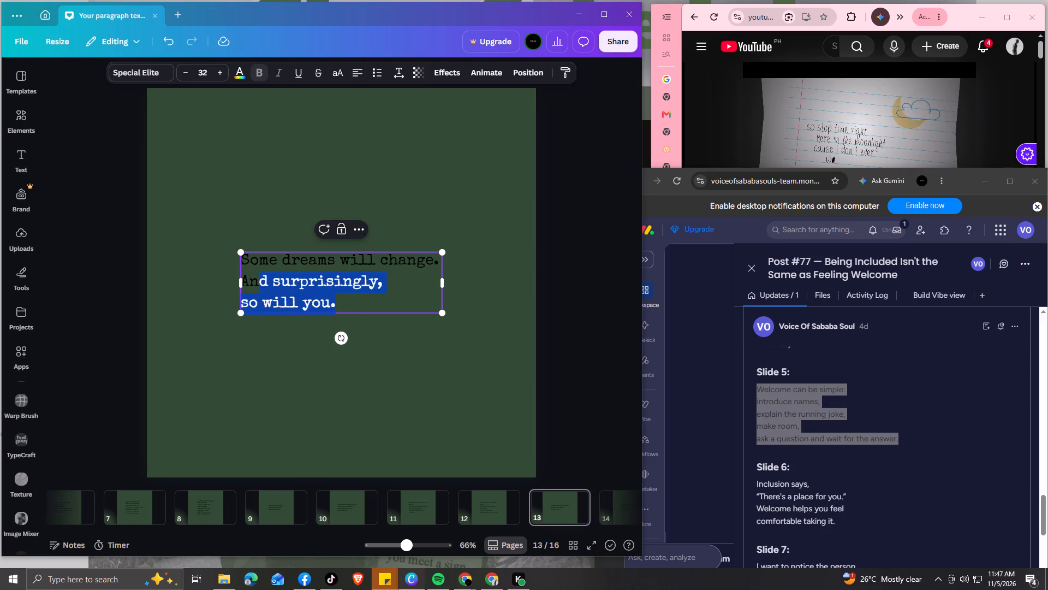
drag(250, 271, 243, 263)
key(ctrl+v)
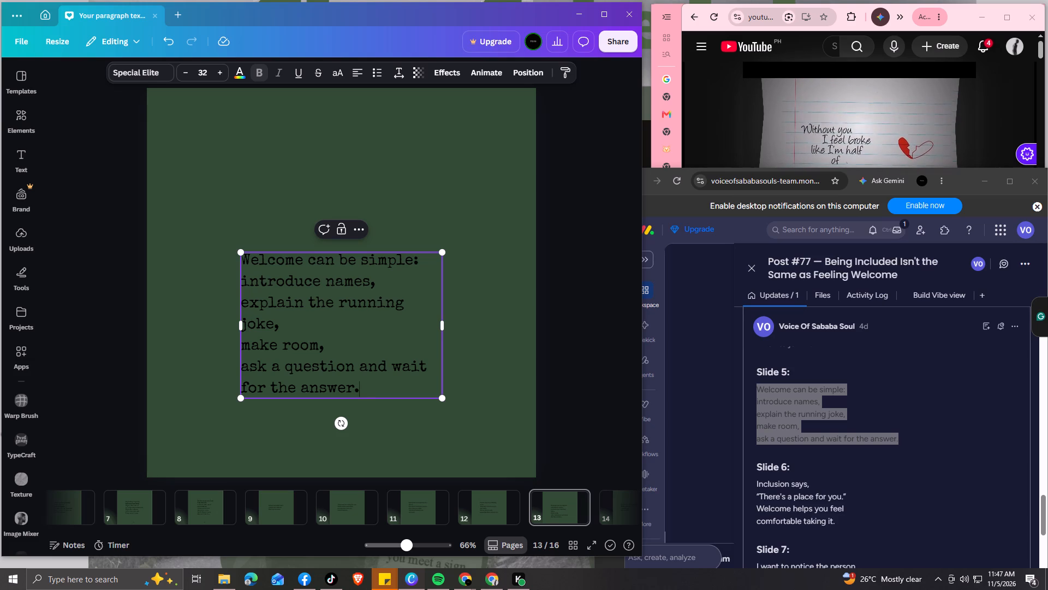
Join "make room," onto the "joke," line of the page 13 text.
click(245, 349)
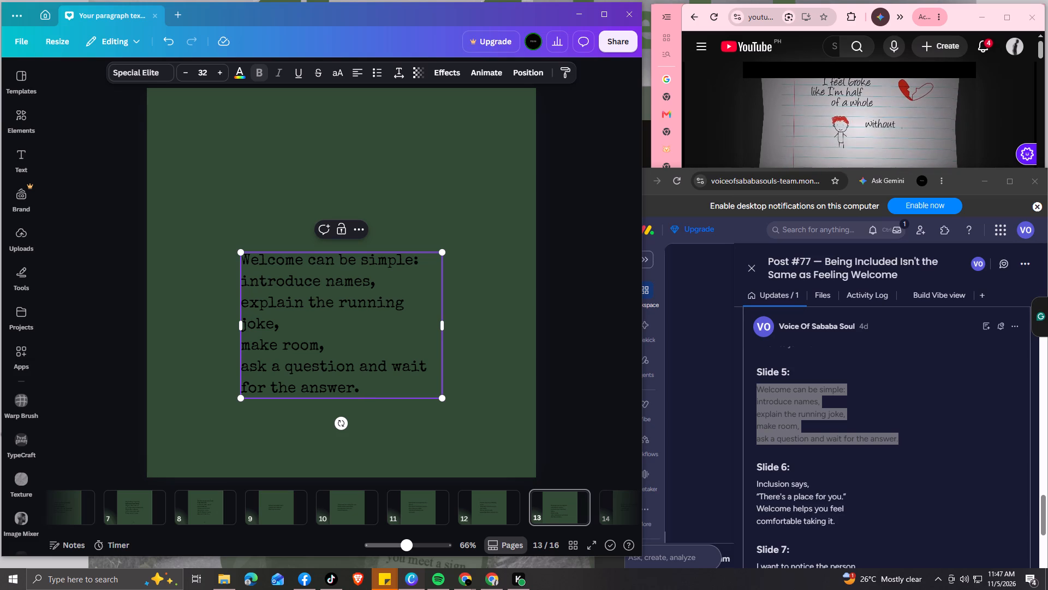
key(BackSpace)
key(space)
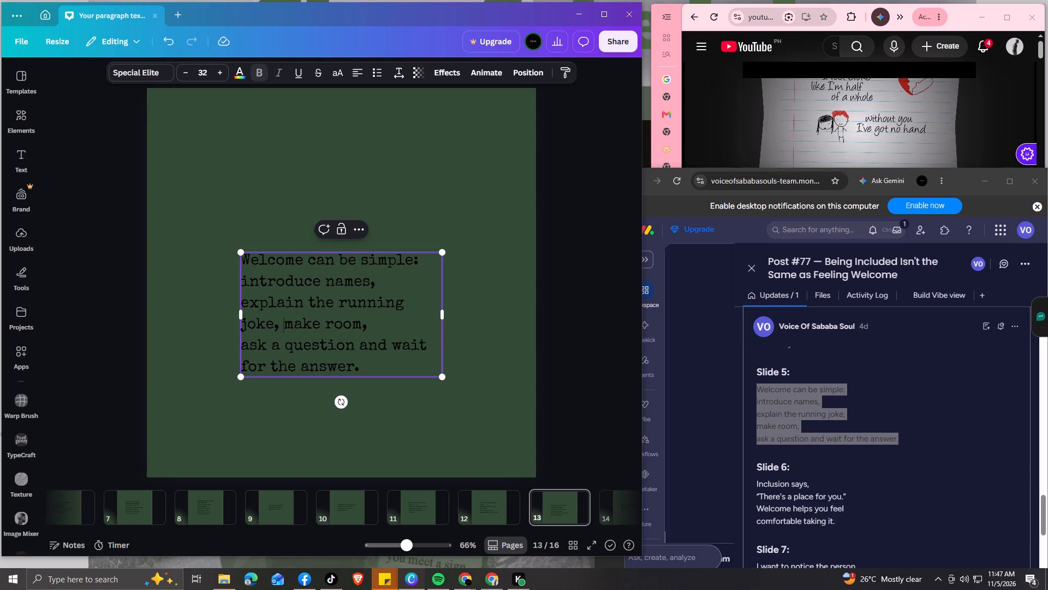
Centre the page 13 text box vertically on the page and deselect it.
drag(406, 380, 406, 379)
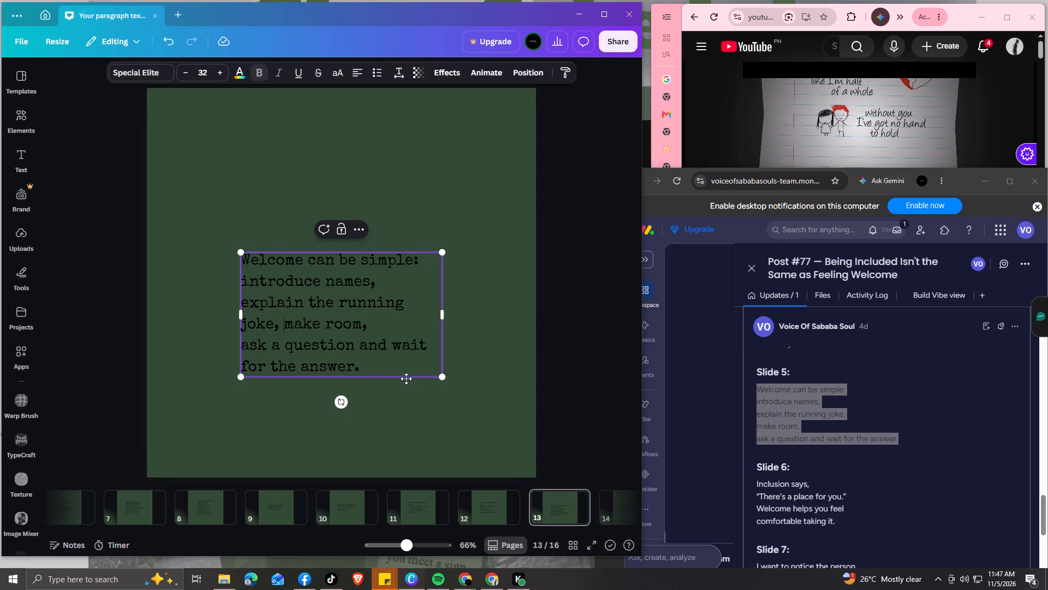
drag(406, 379, 408, 349)
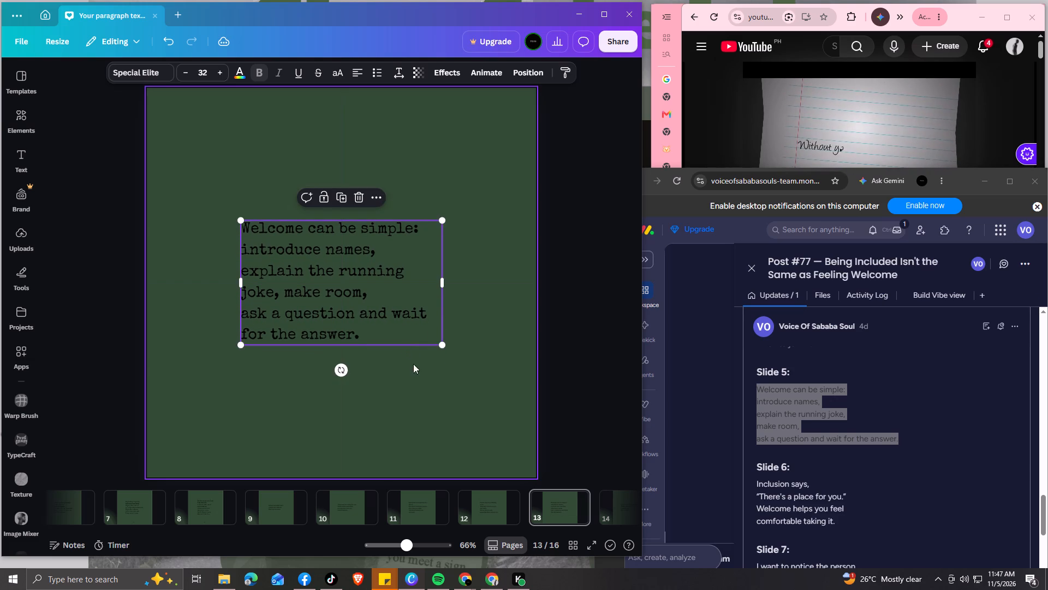
click(423, 392)
Replace the page 14 text with the Slide 6 copy from Post #77, "Inclusion says, 'There's a place for you.'…", keeping it centred.
key(Right)
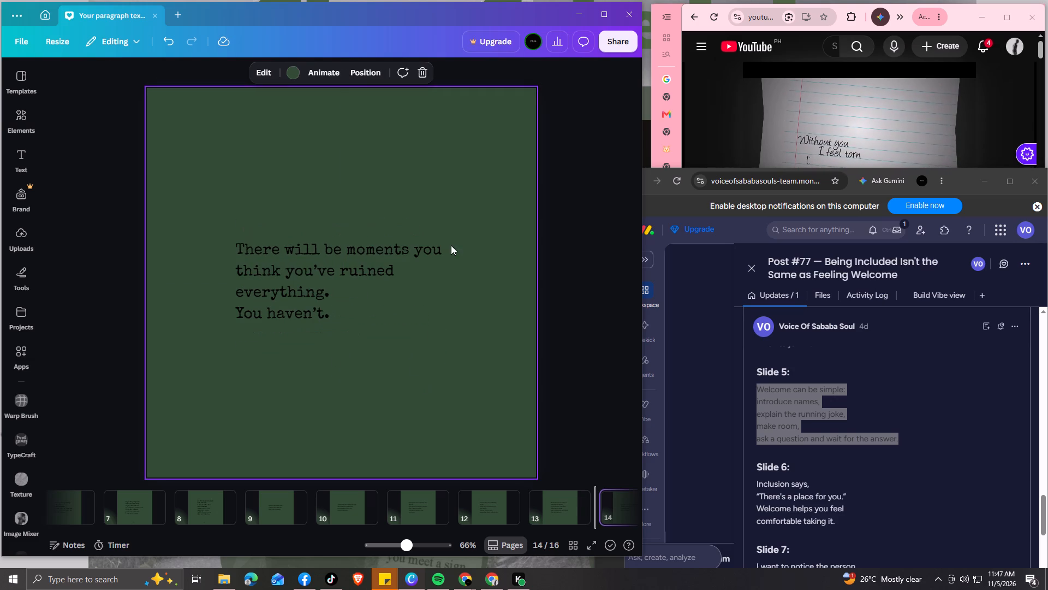
drag(753, 481, 814, 500)
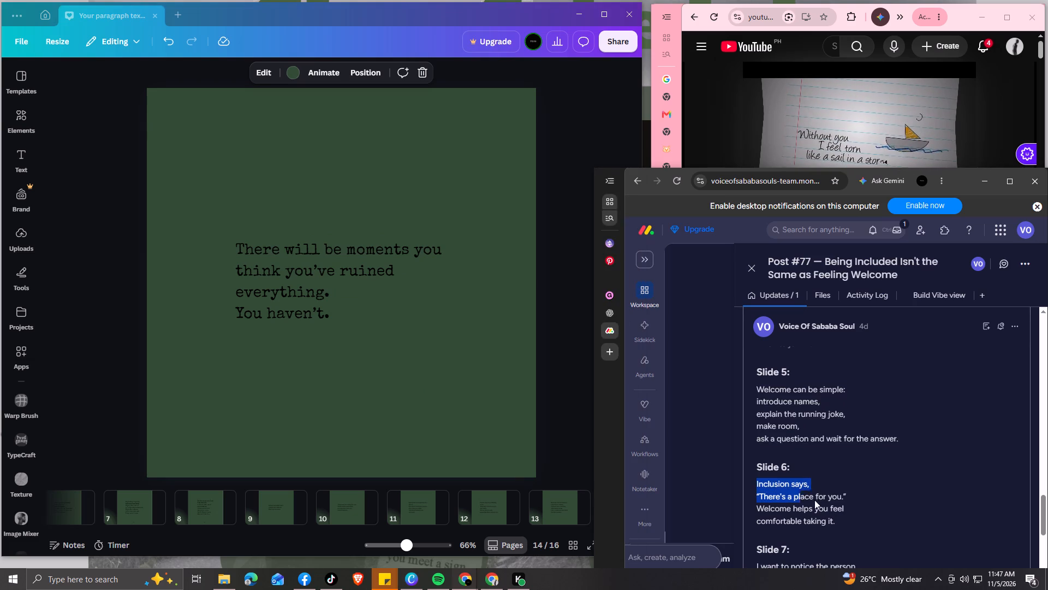
drag(814, 500, 841, 520)
key(ctrl+c)
click(348, 322)
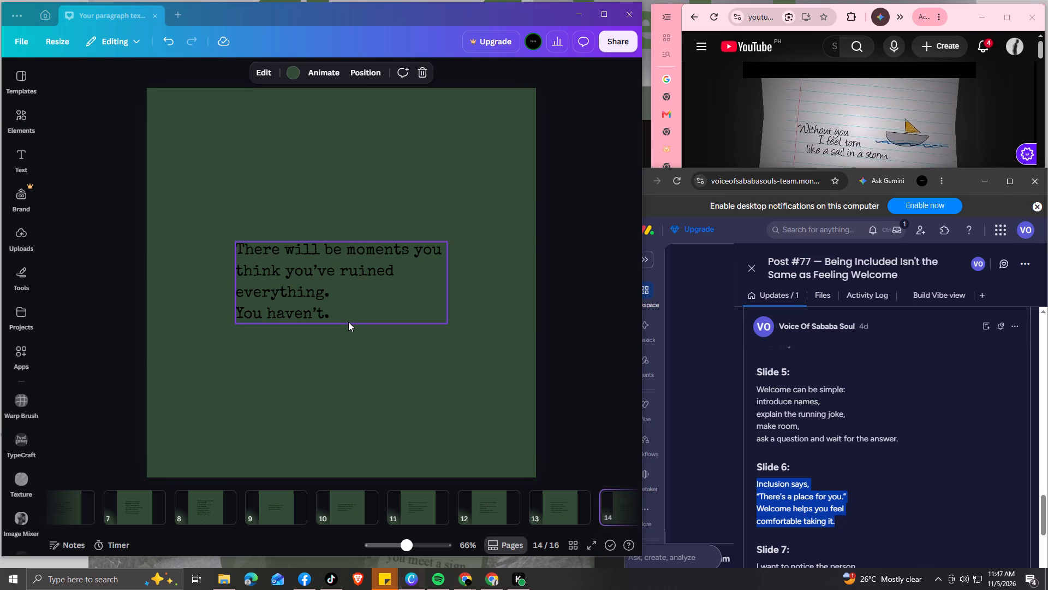
click(350, 311)
drag(351, 311, 243, 254)
key(ctrl+v)
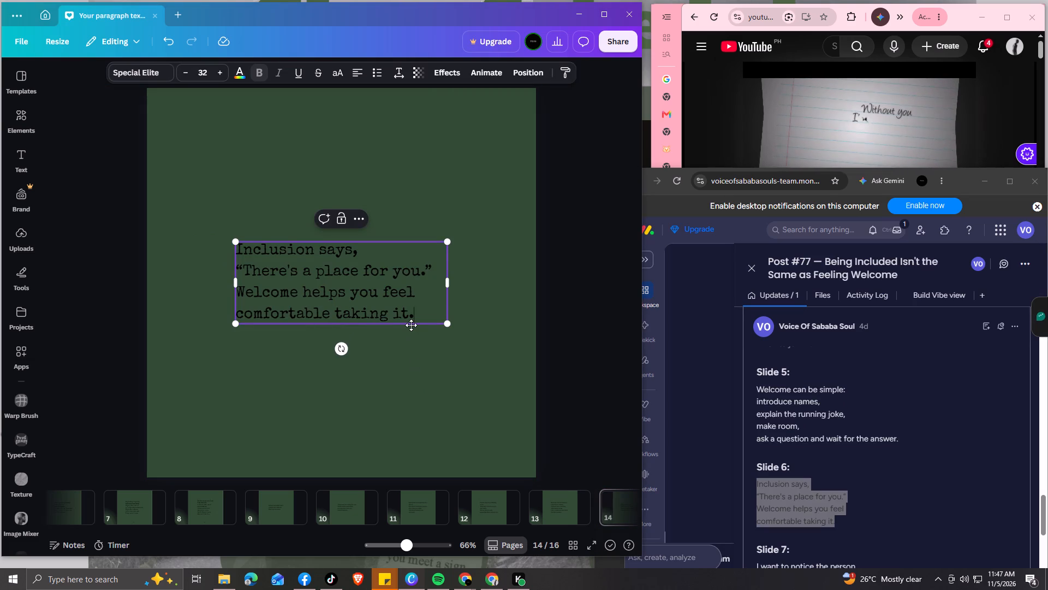
click(410, 324)
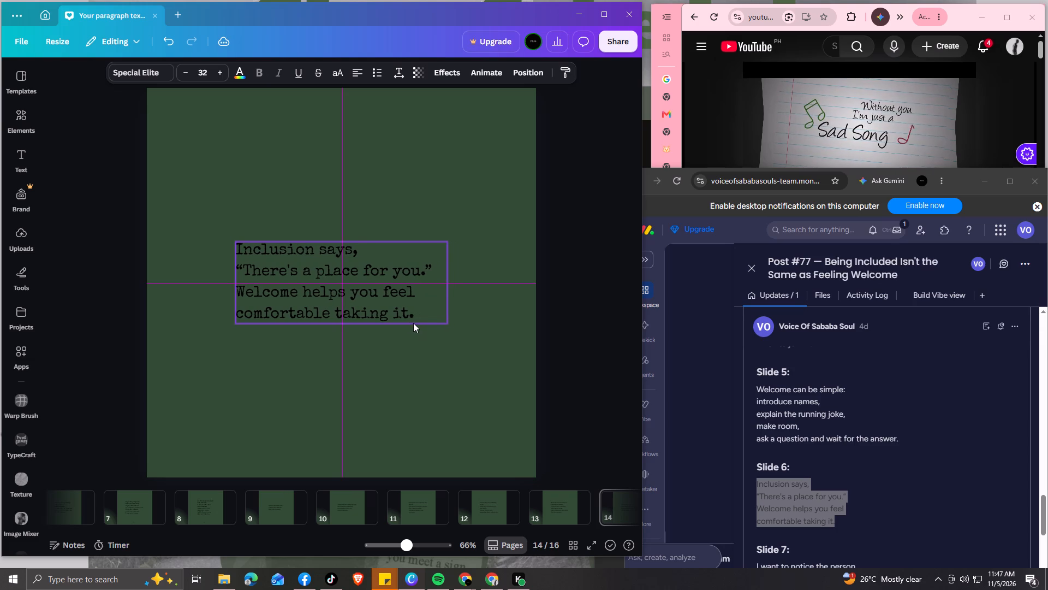
click(419, 362)
Replace the page 15 text with the Slide 7 copy from Post #77, "I want to notice the person…".
key(Right)
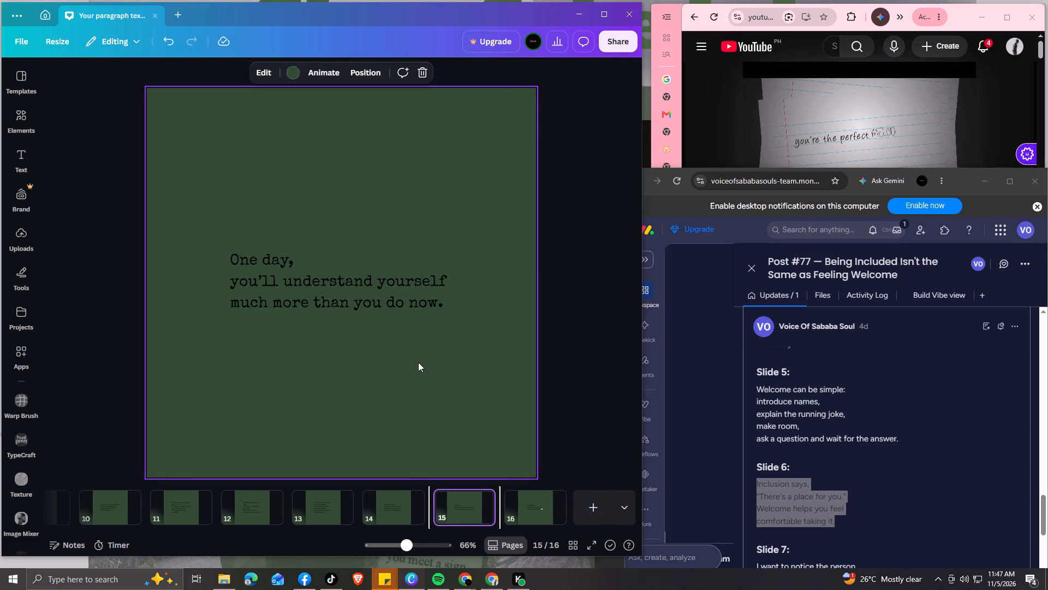
scroll(806, 479, down, 1)
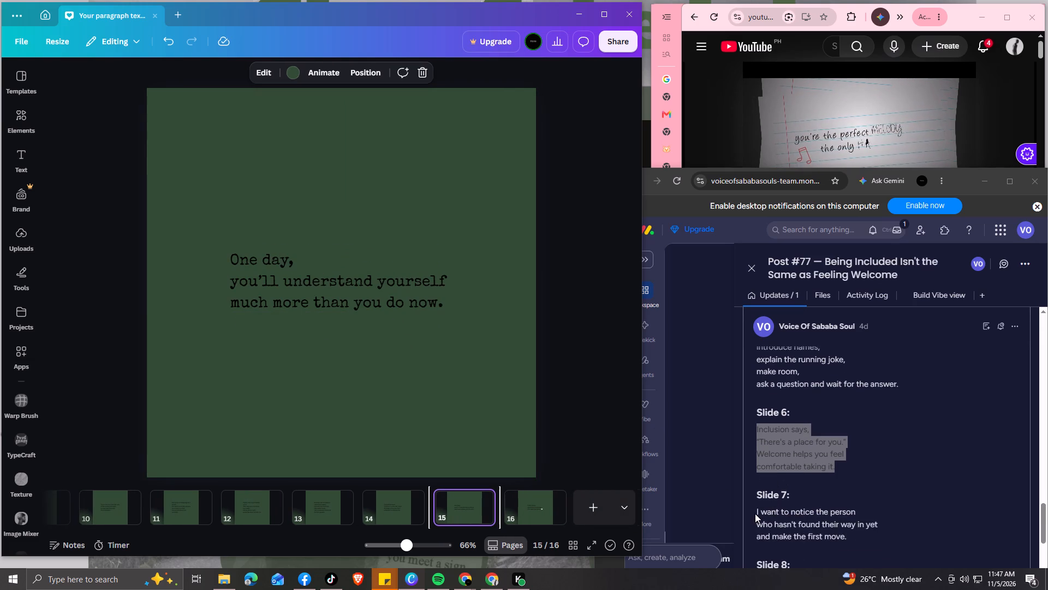
drag(754, 512, 850, 537)
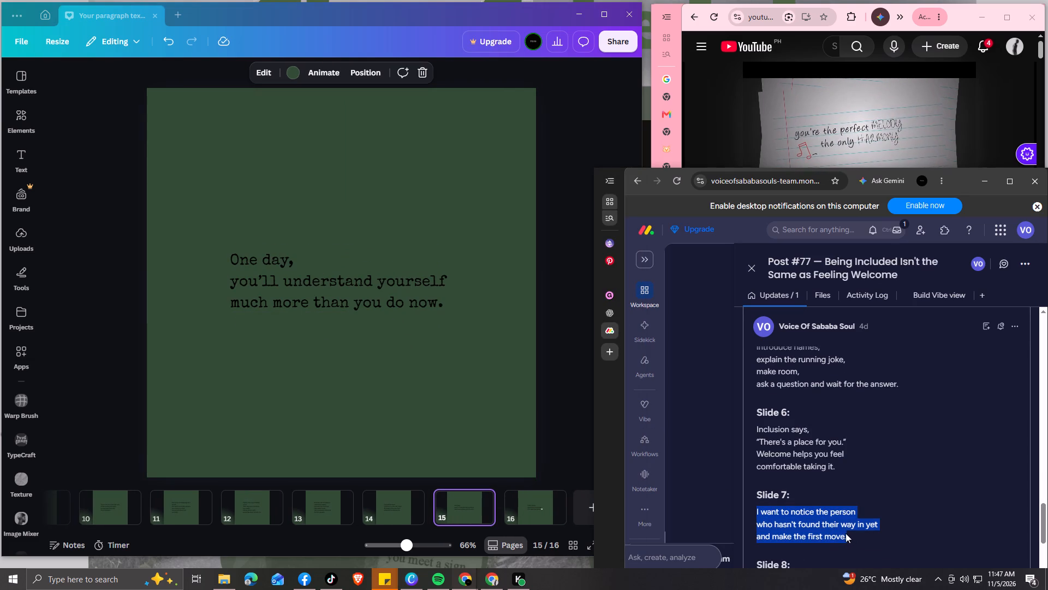
key(ctrl+c)
click(391, 296)
click(443, 299)
drag(444, 302, 235, 263)
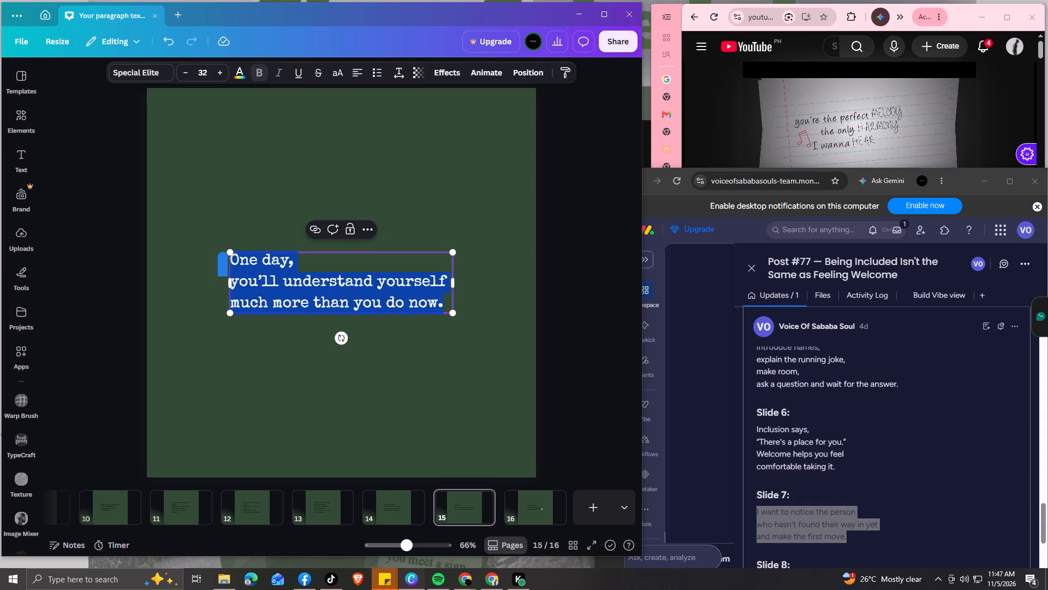
key(ctrl+v)
Reflow the page 15 text: join "and make the first move." onto "in yet" and break lines before "way" and "the first move.".
click(231, 320)
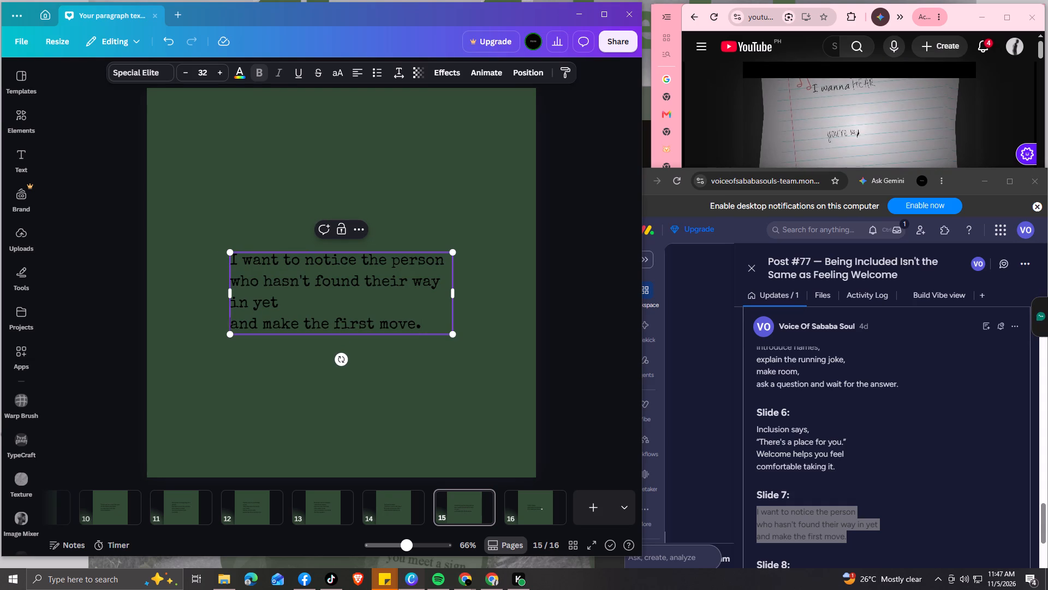
key(BackSpace)
key(space)
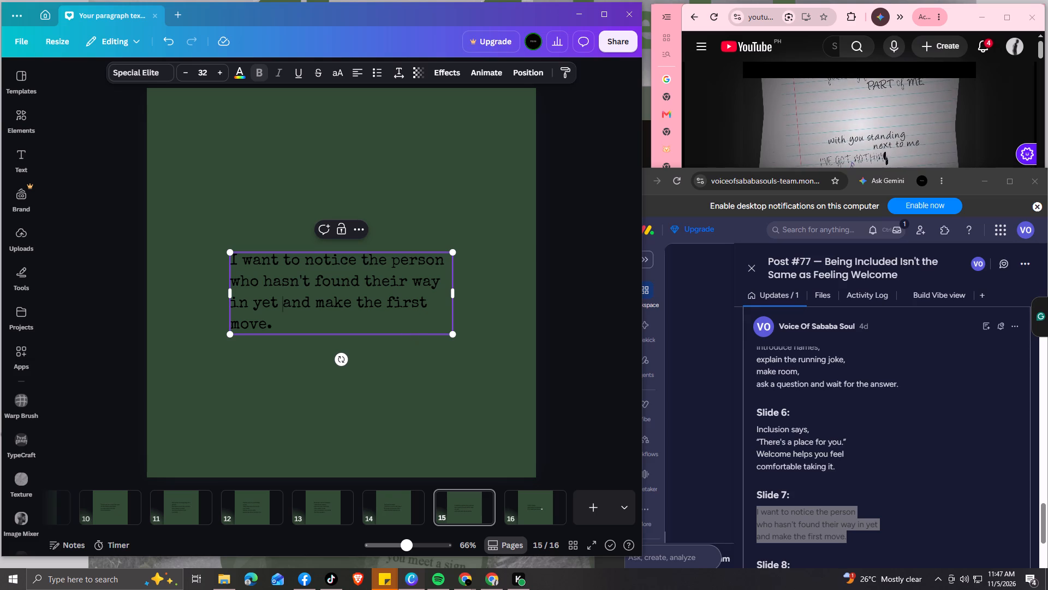
click(415, 285)
key(Return)
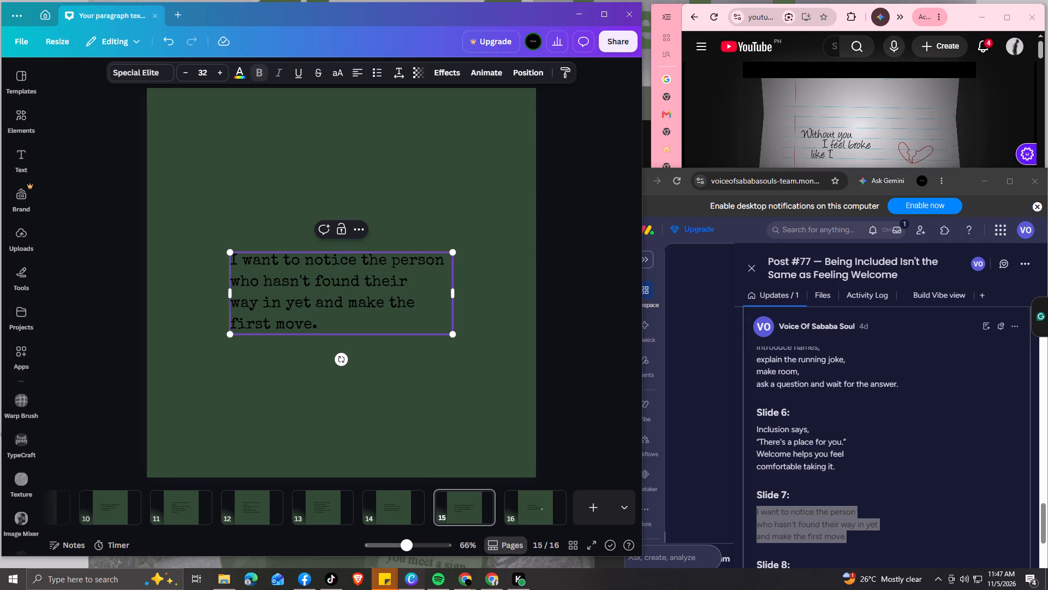
click(392, 302)
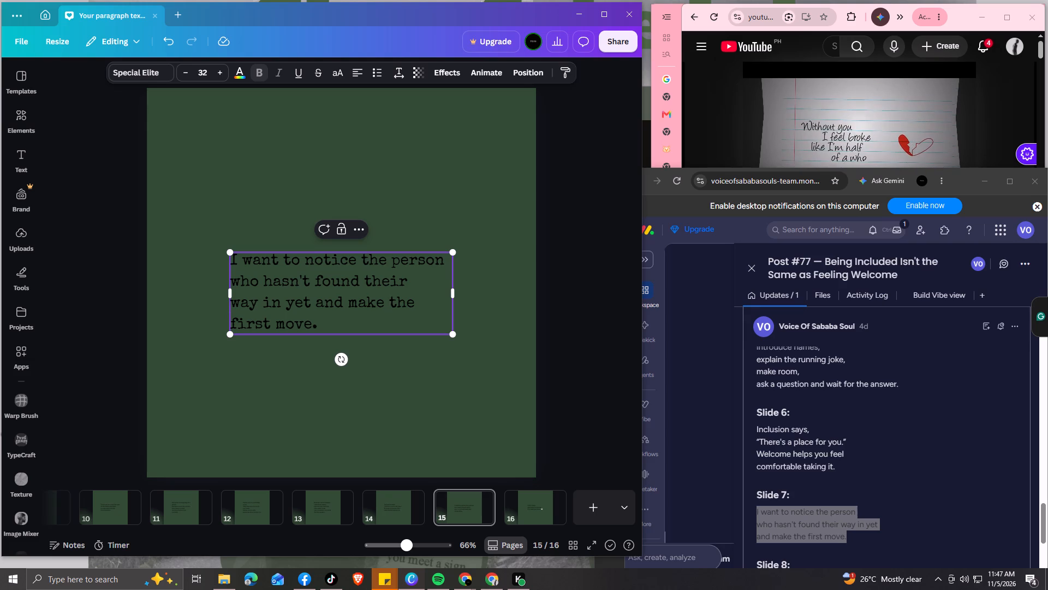
key(Return)
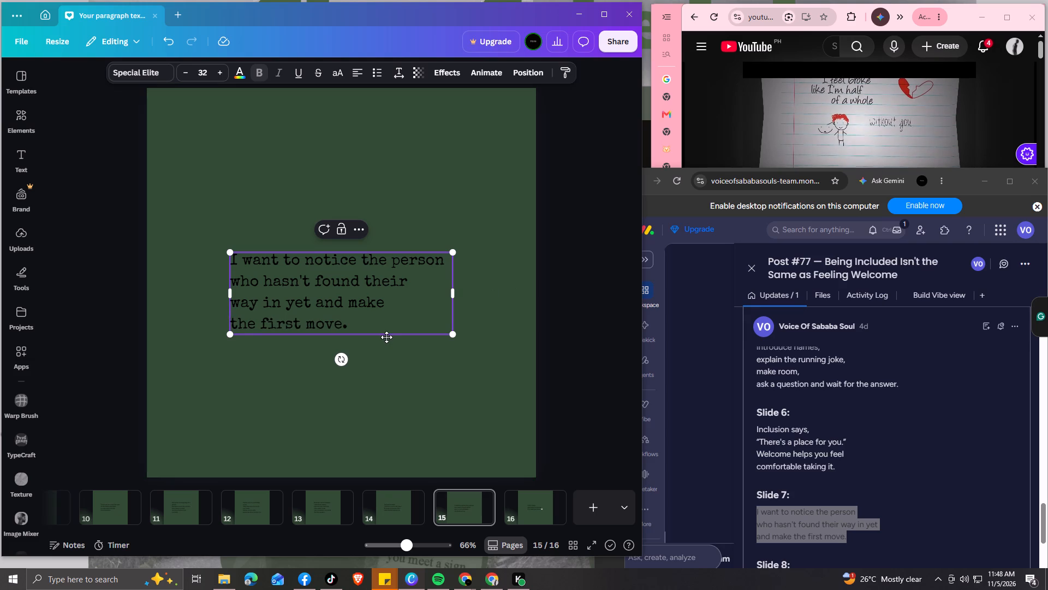
Centre the page 15 text box horizontally and vertically on the page and deselect it.
drag(386, 338, 386, 328)
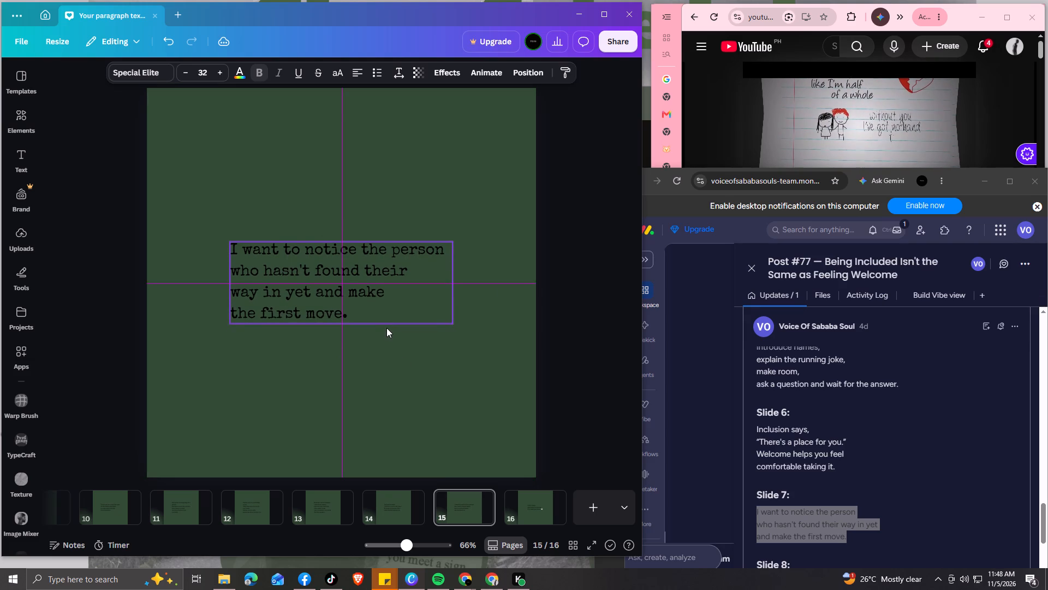
drag(386, 328, 386, 328)
click(418, 378)
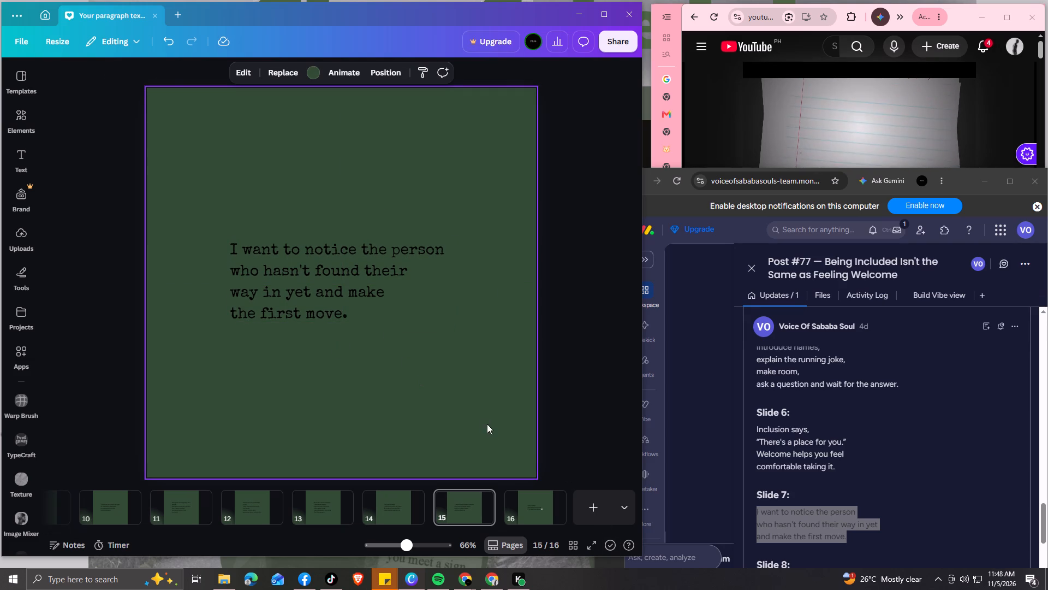
Replace the page 16 text with the Slide 8 copy from Post #77, "An invitation brings someone in. Thoughtfulness helps them belong.", without the VOSS sign-off.
key(Right)
scroll(814, 482, down, 4)
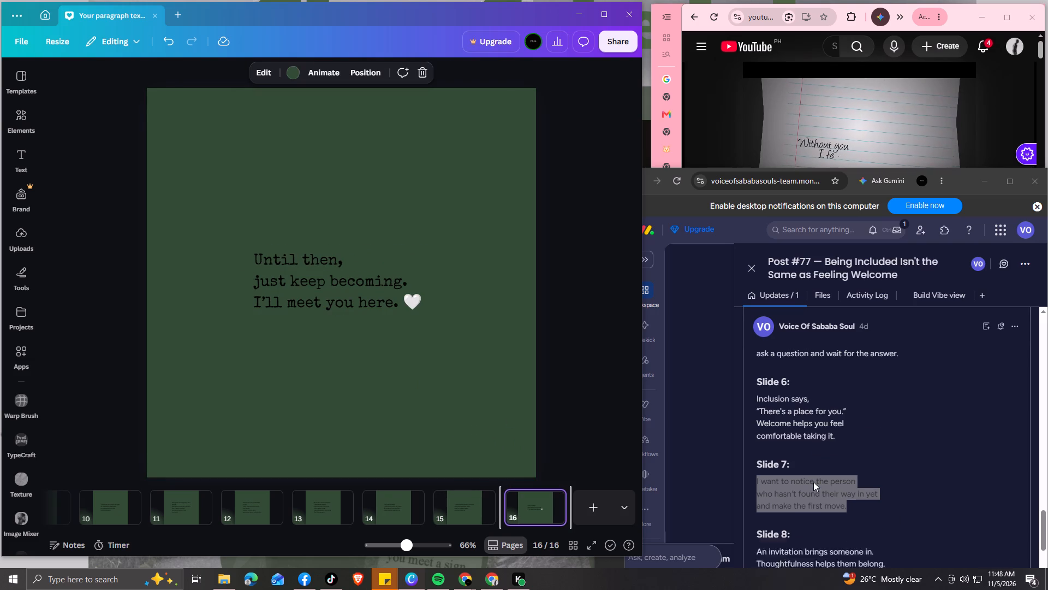
drag(758, 374, 878, 385)
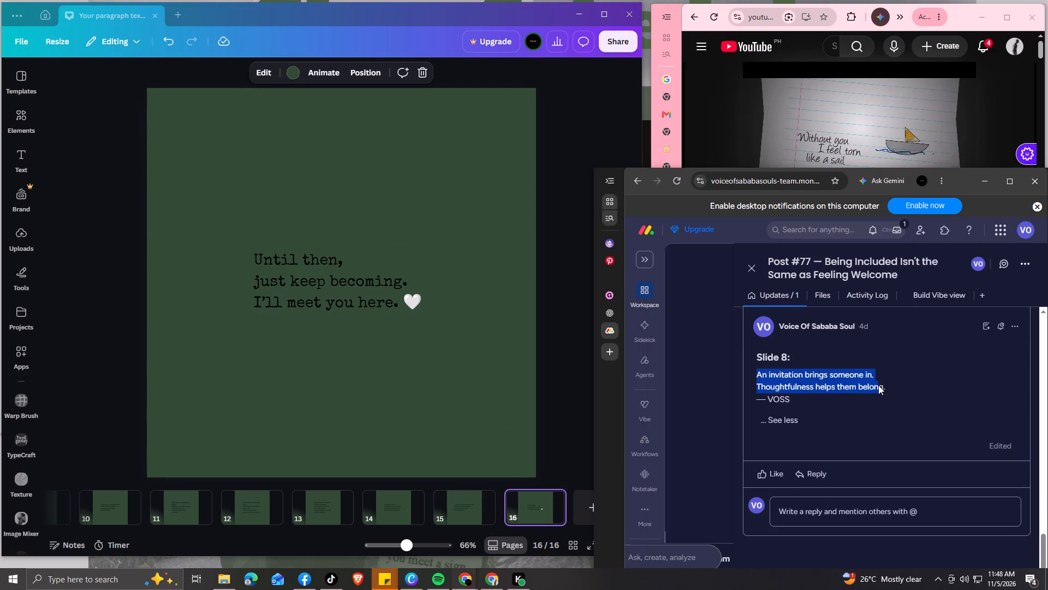
drag(878, 385, 884, 386)
key(ctrl+c)
click(285, 270)
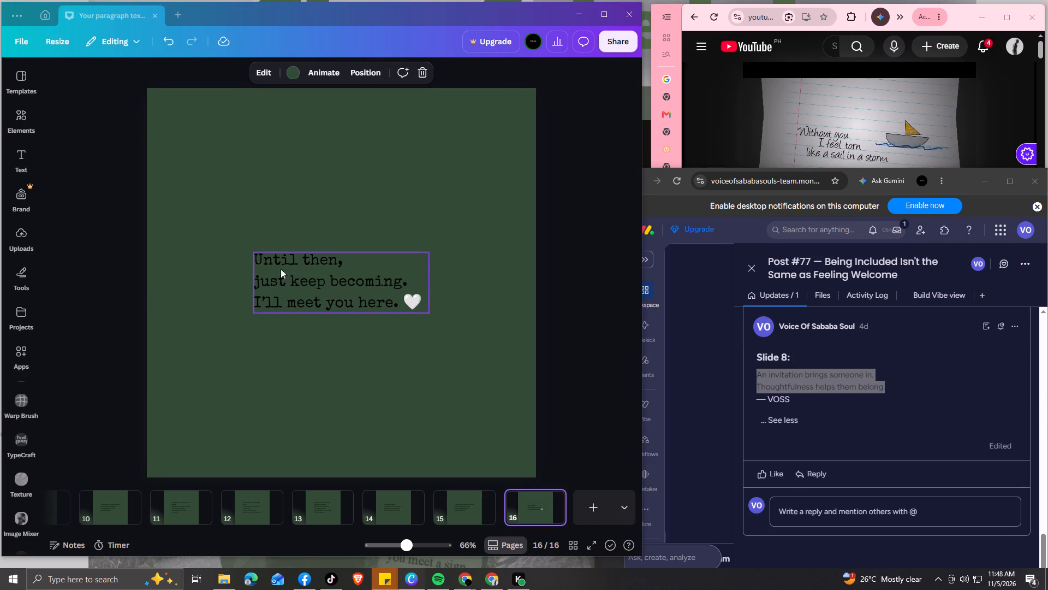
click(259, 257)
click(259, 257)
click(257, 258)
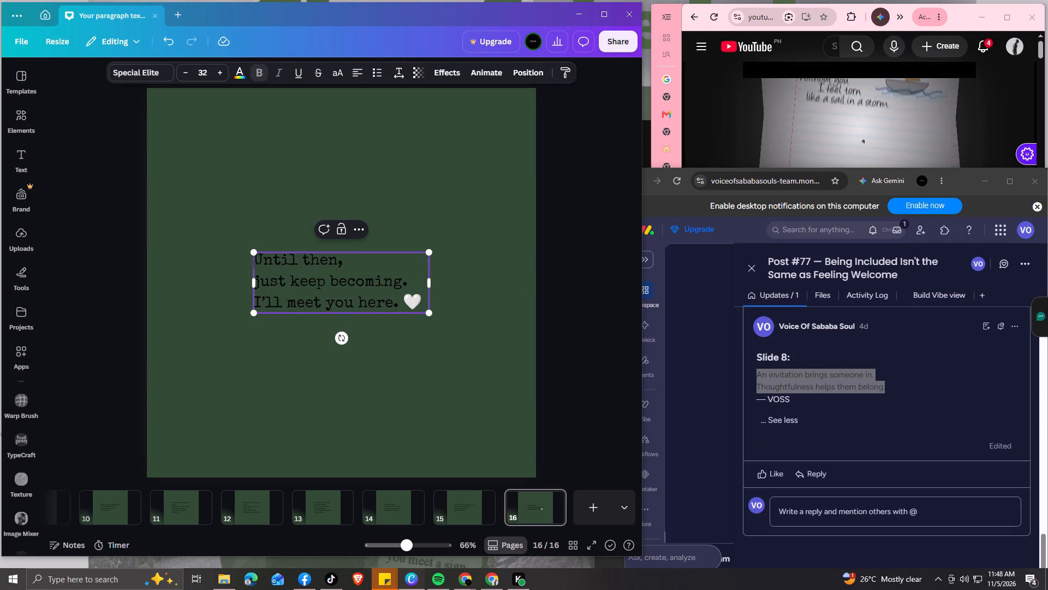
drag(257, 258, 422, 303)
key(ctrl+v)
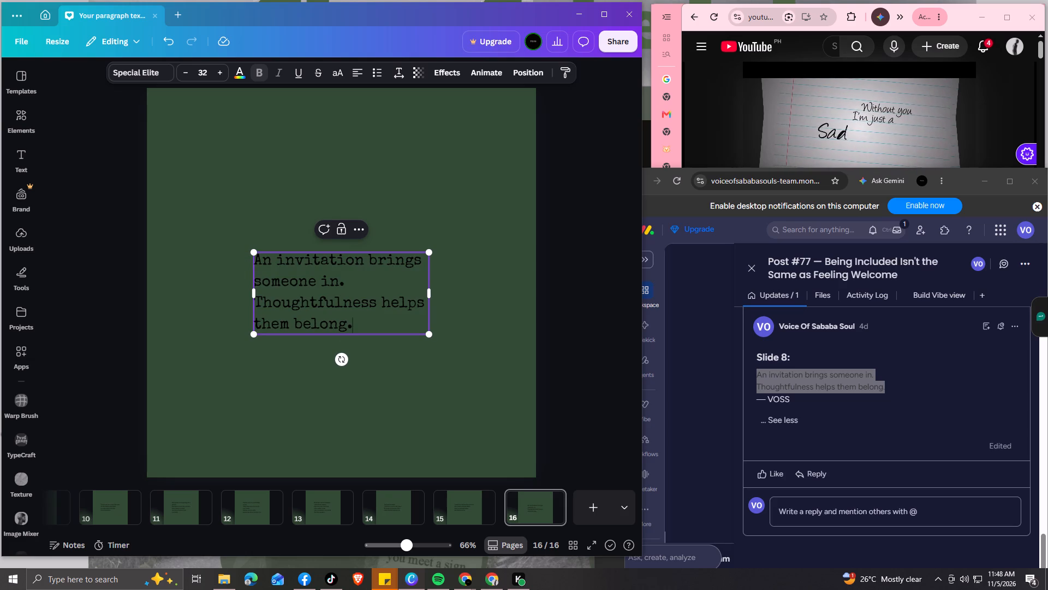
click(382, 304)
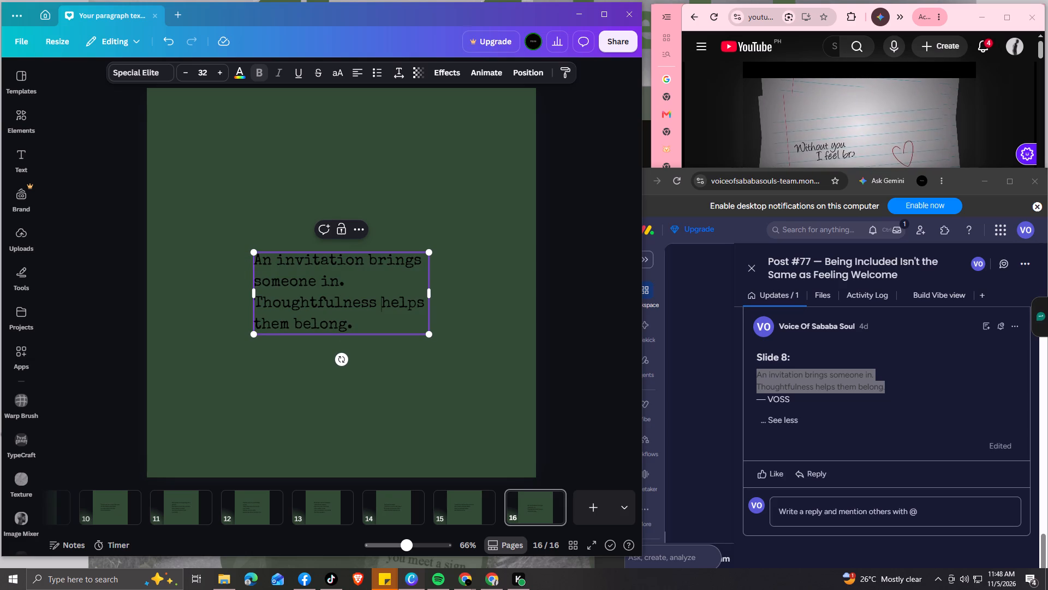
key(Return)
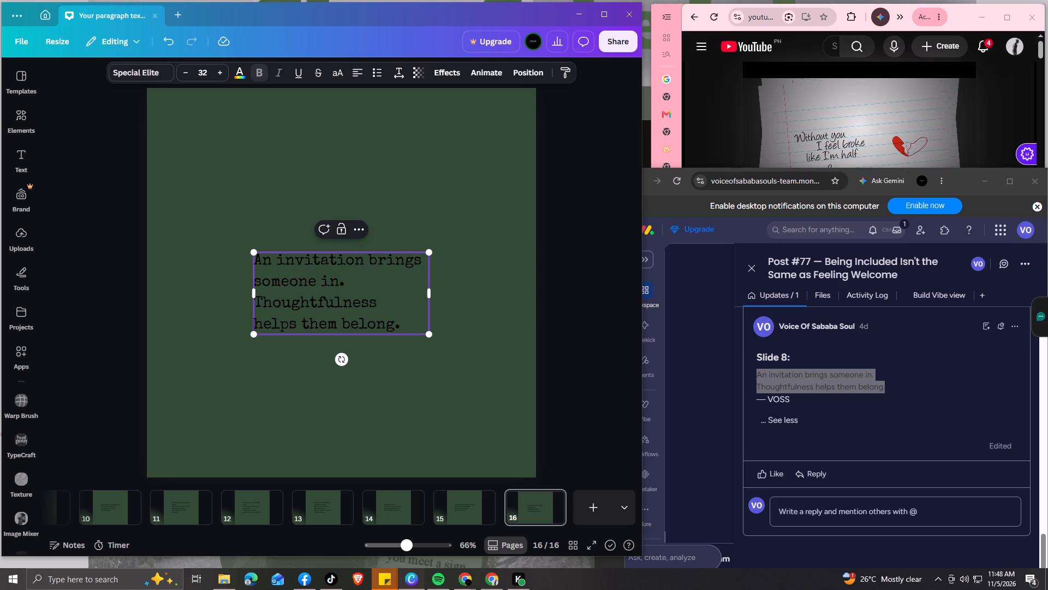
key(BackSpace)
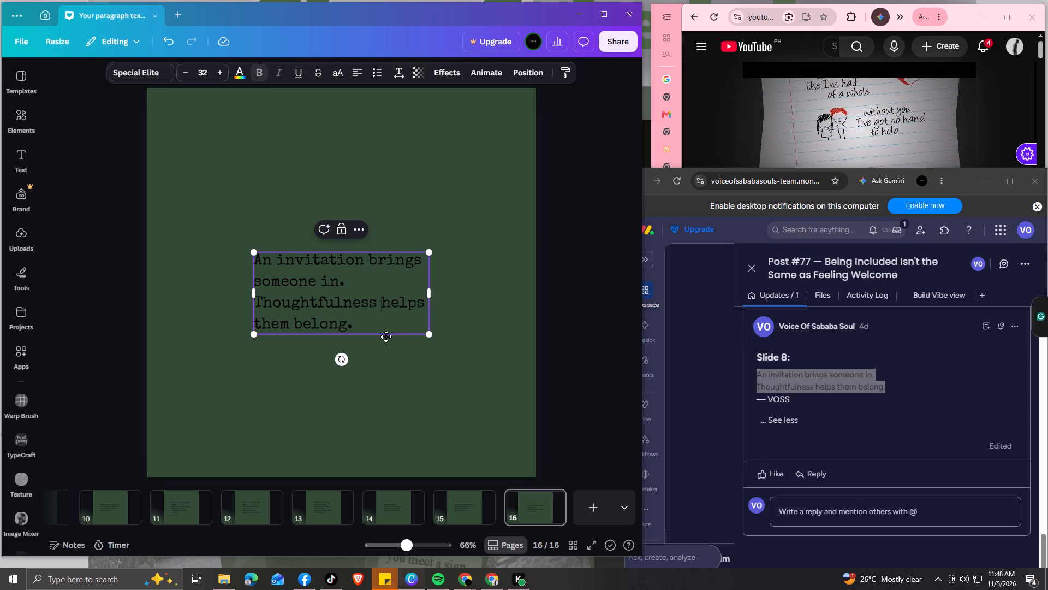
Centre the page 16 text box vertically on the page and deselect it.
drag(386, 336, 385, 326)
click(404, 355)
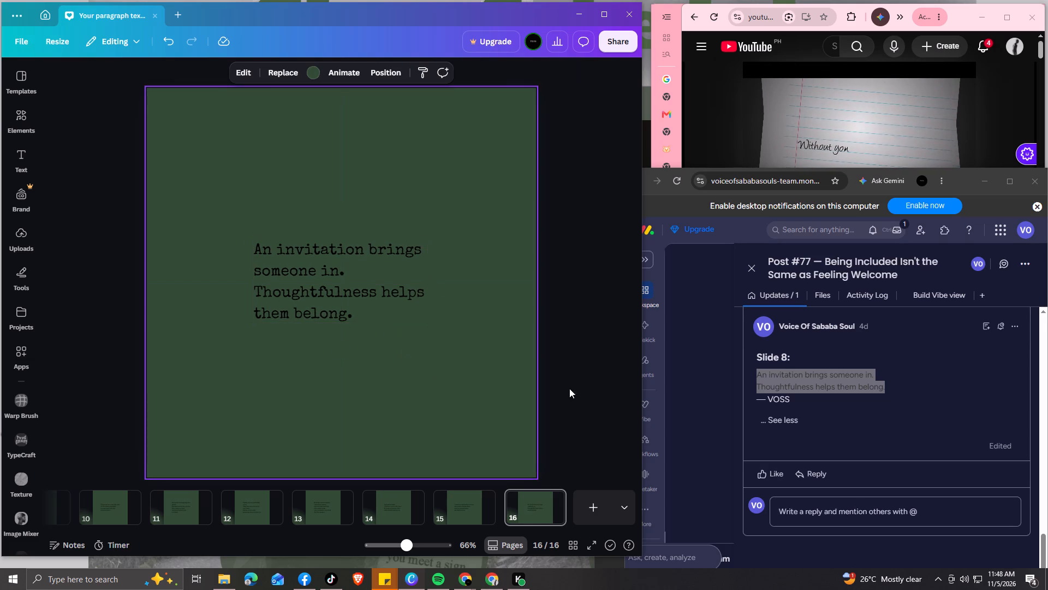
Copy the background colour #0f1a34 from Post #77's brief and apply it to the page background across all pages.
scroll(872, 416, up, 7)
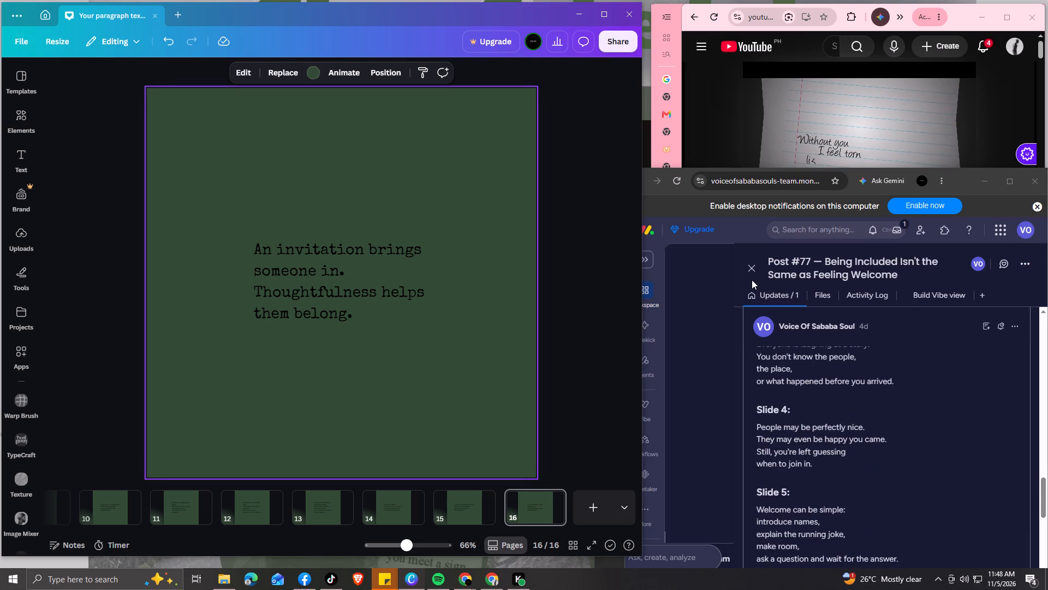
scroll(798, 413, up, 20)
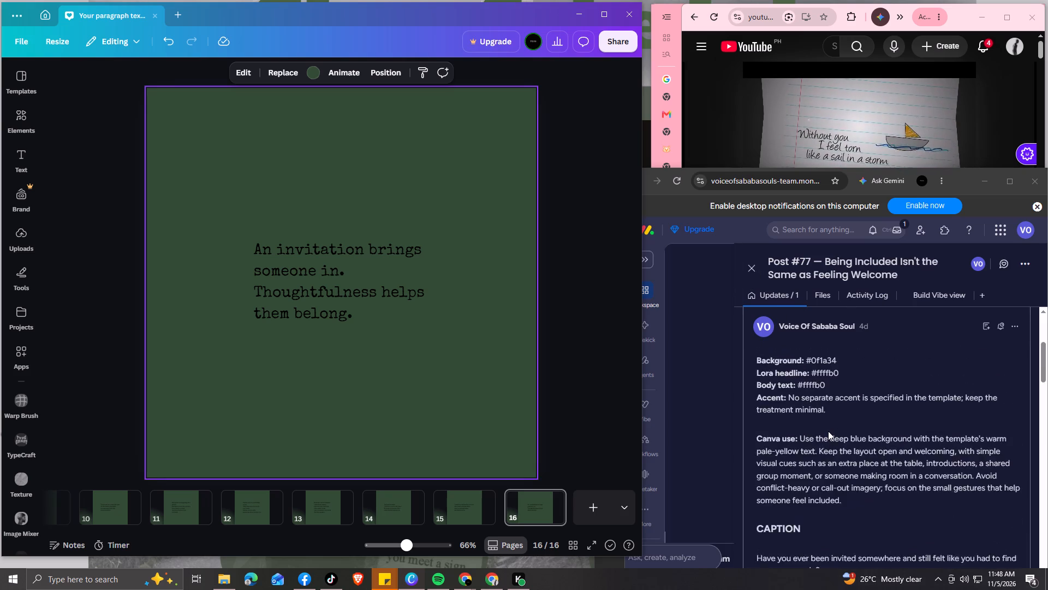
scroll(828, 431, up, 12)
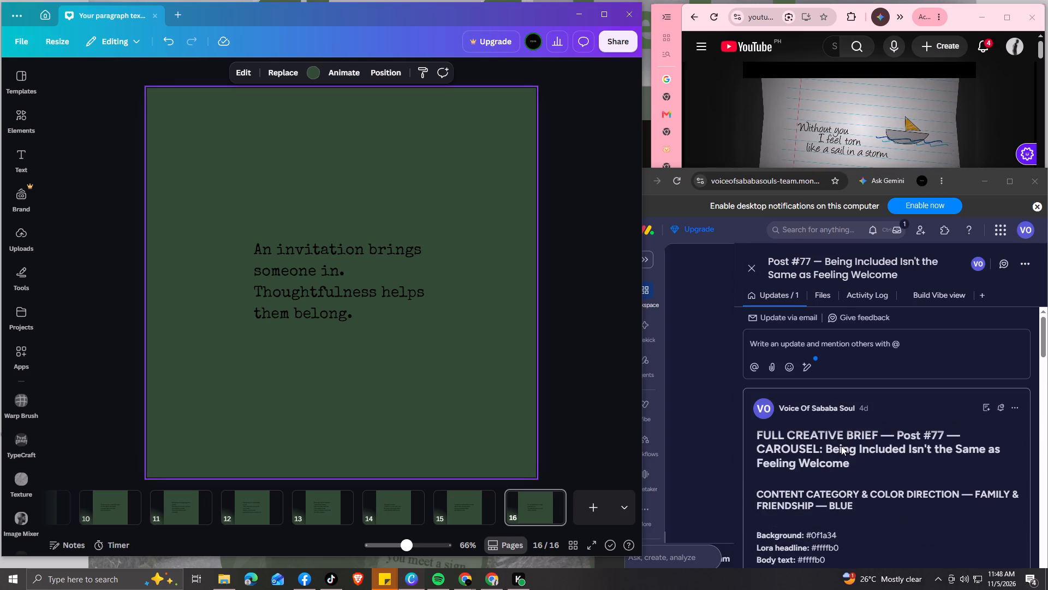
scroll(807, 490, down, 1)
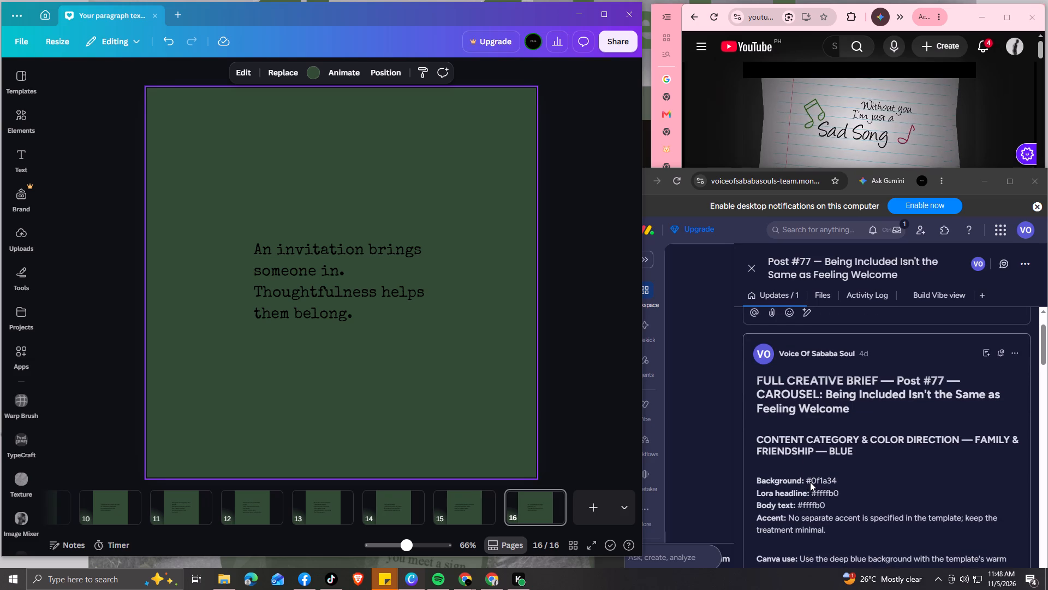
drag(808, 479, 836, 482)
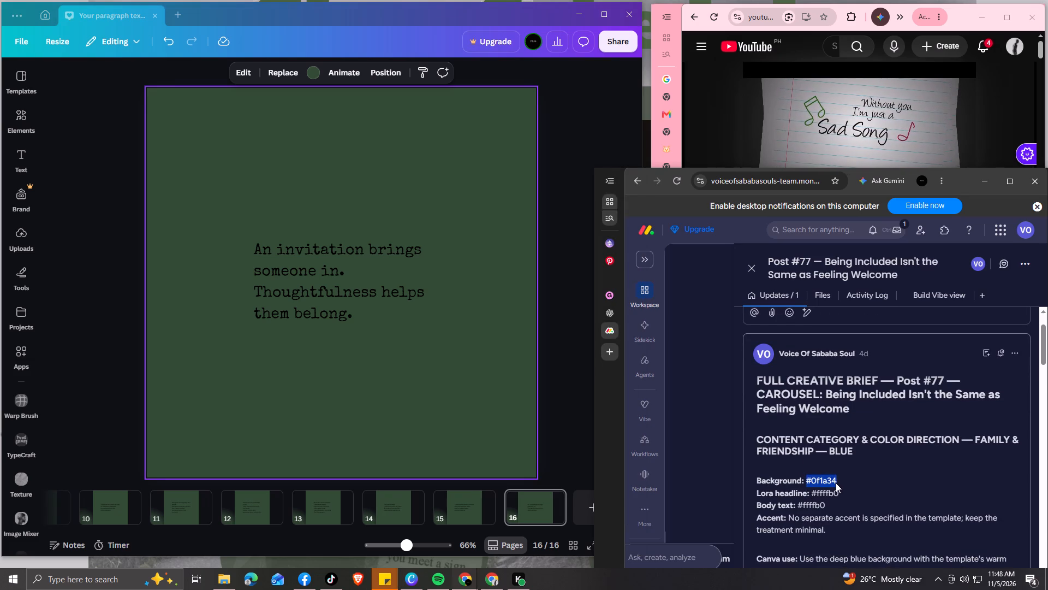
key(ctrl+c)
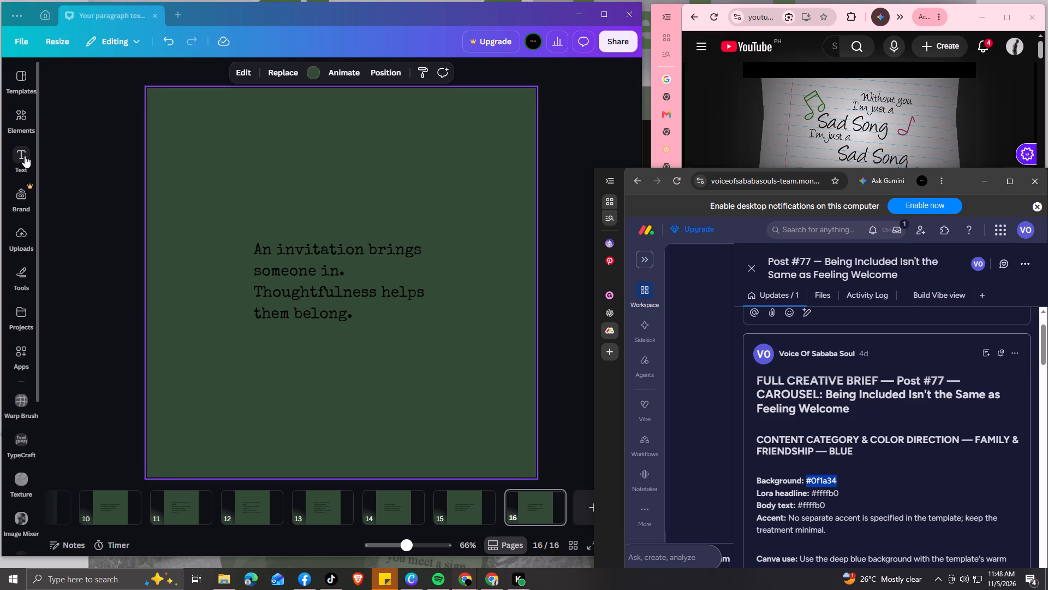
click(320, 72)
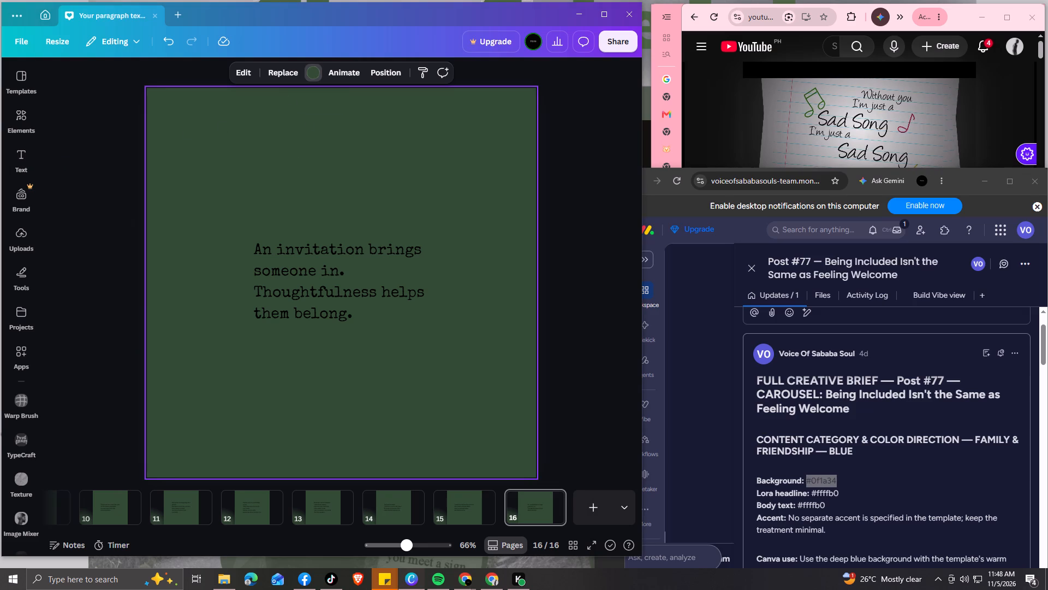
click(208, 131)
click(130, 122)
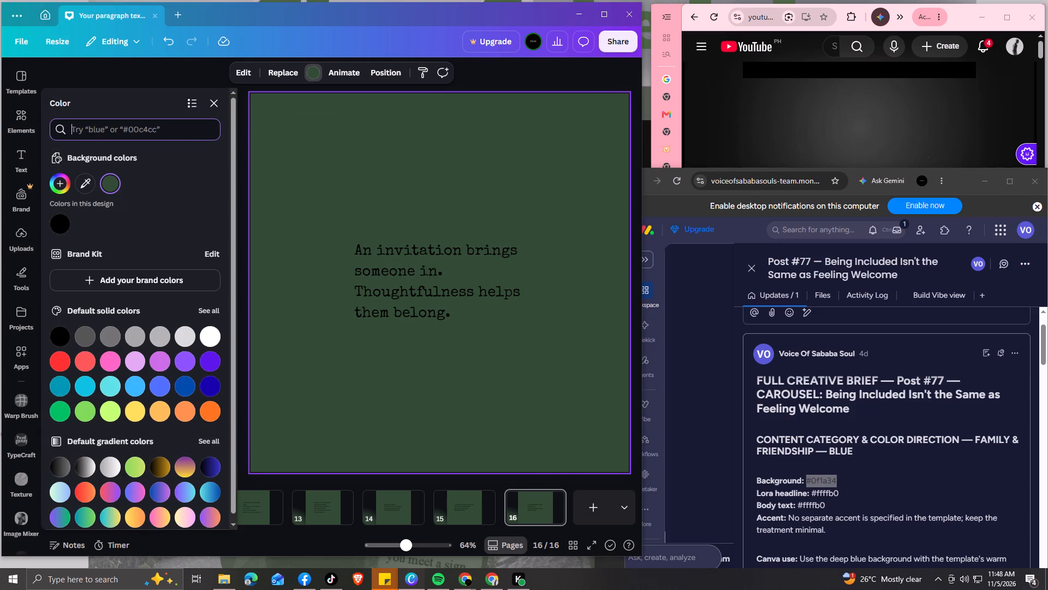
key(ctrl+v)
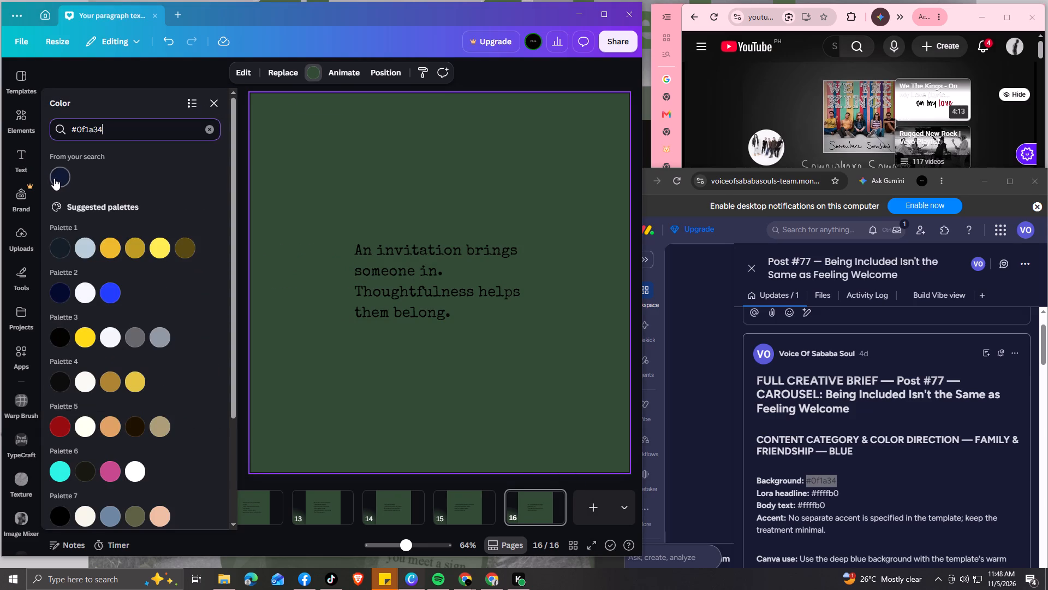
click(54, 178)
click(160, 512)
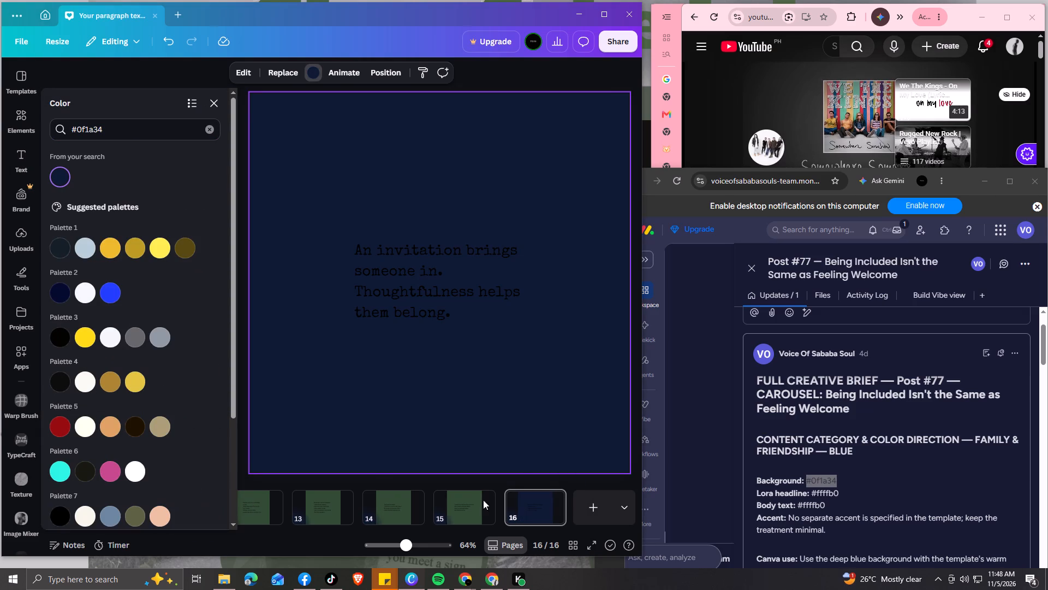
Copy the body text colour #ffffb0 from the brief, undo the accidental text-box move on page 16, and recolour the text across all pages.
drag(799, 504, 817, 507)
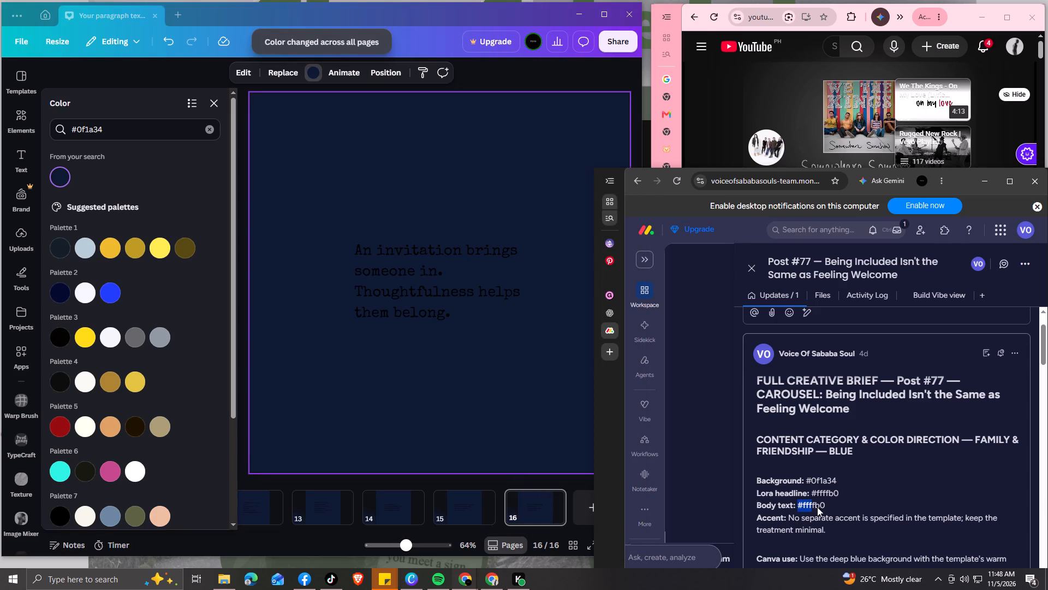
drag(817, 507, 826, 508)
key(ctrl+c)
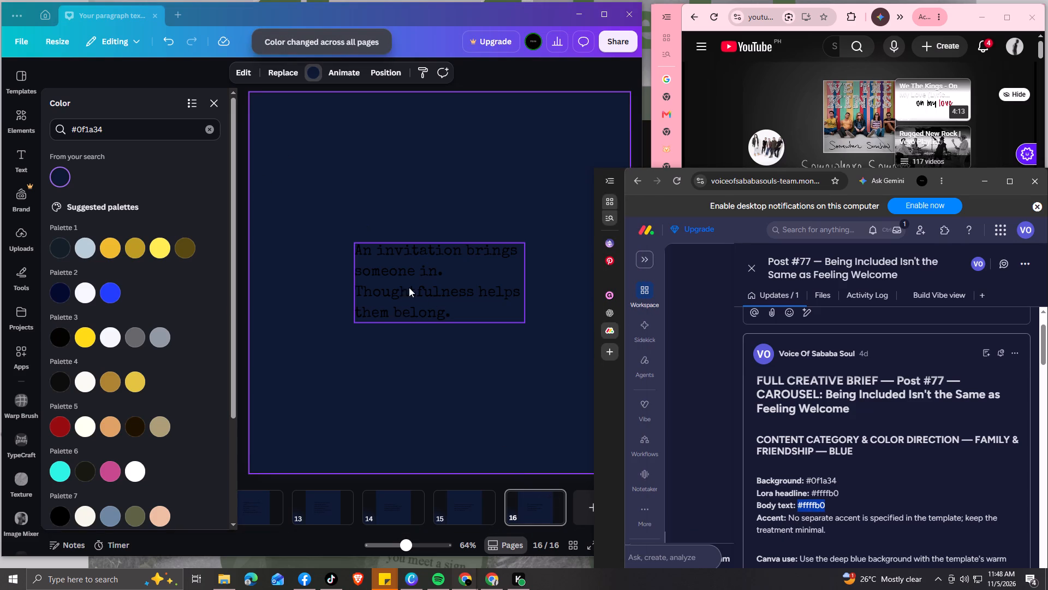
click(450, 302)
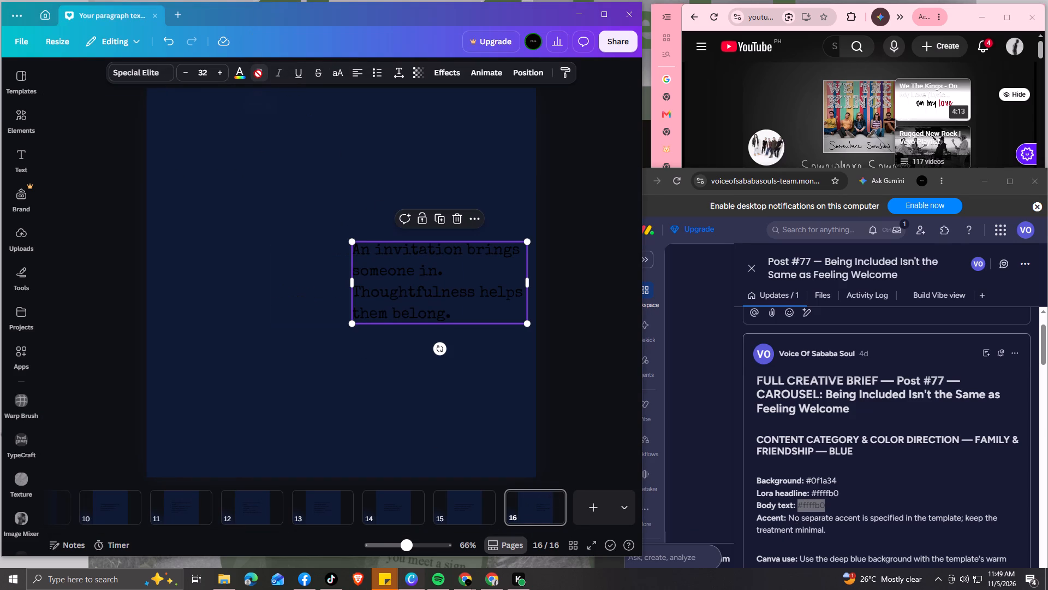
click(169, 40)
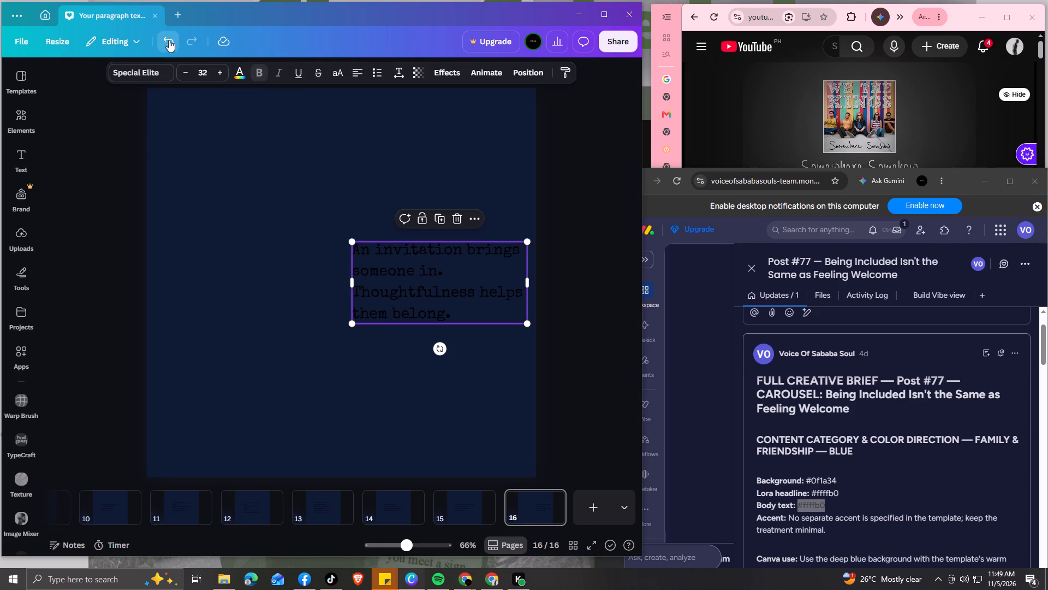
click(237, 69)
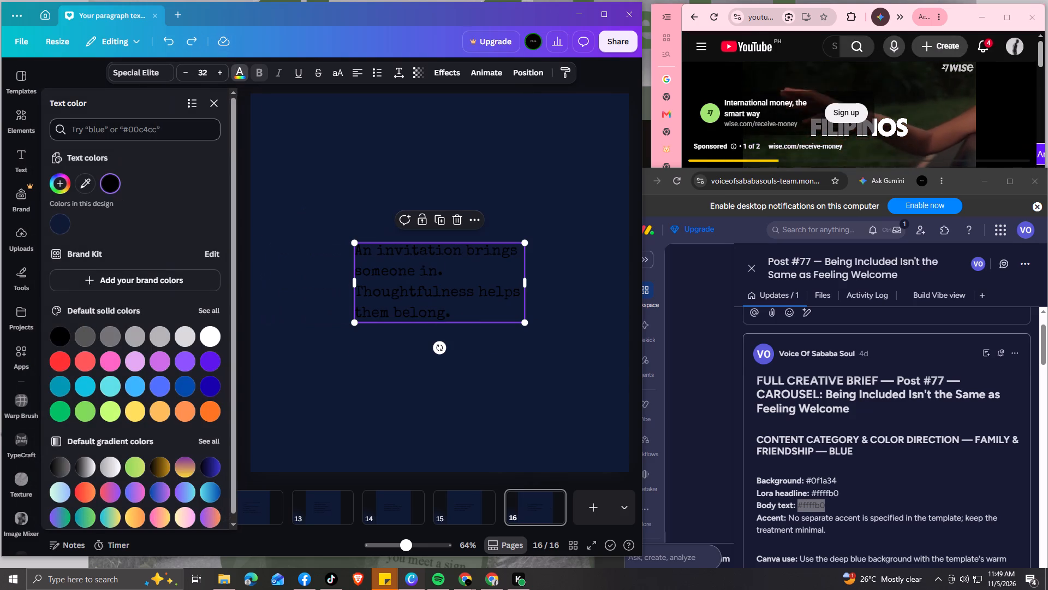
click(127, 133)
key(ctrl+v)
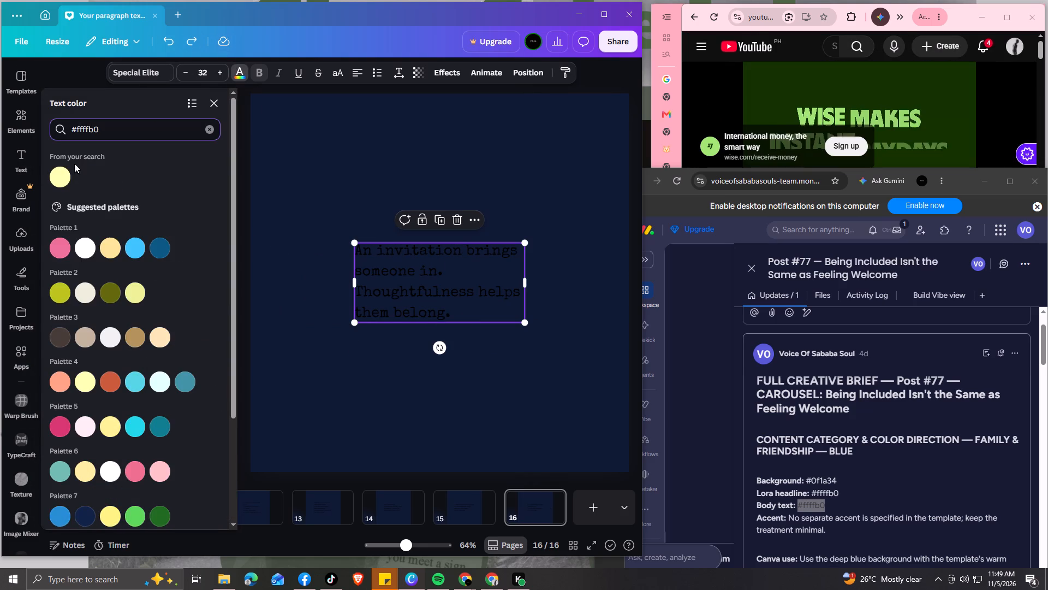
click(65, 173)
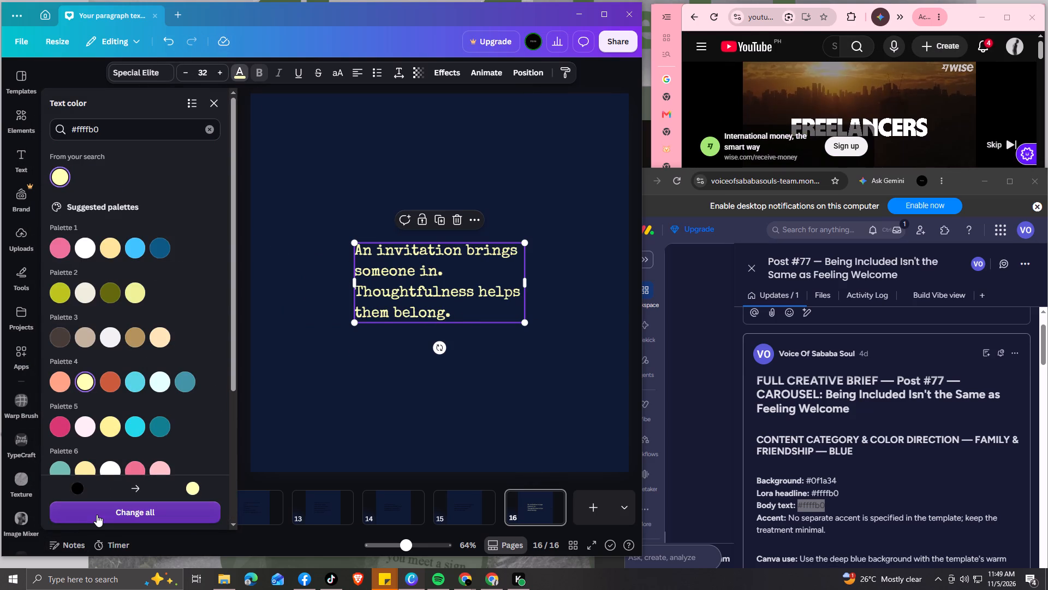
click(97, 515)
Close Post #77 and review the VOSS content and colour guide in the Templates task, checking the colour families assigned to each content category.
click(757, 270)
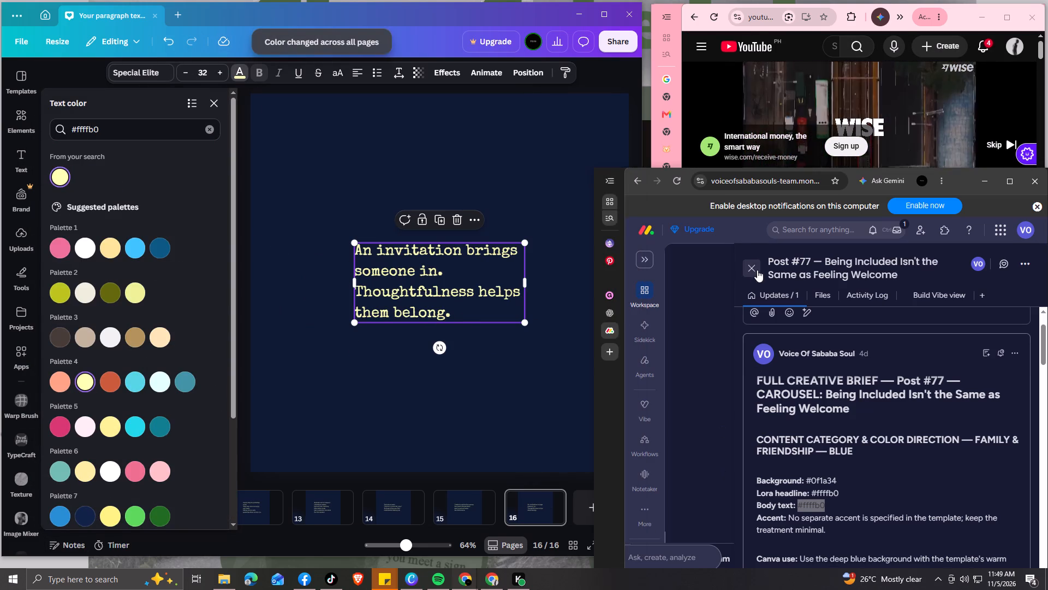
scroll(765, 438, up, 9)
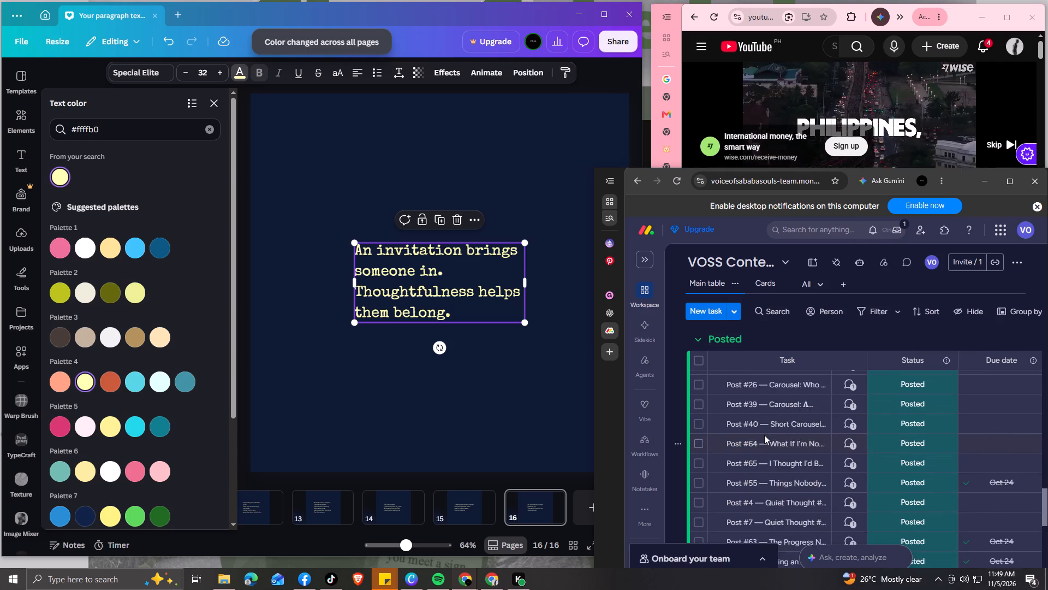
scroll(764, 435, up, 10)
scroll(765, 428, up, 19)
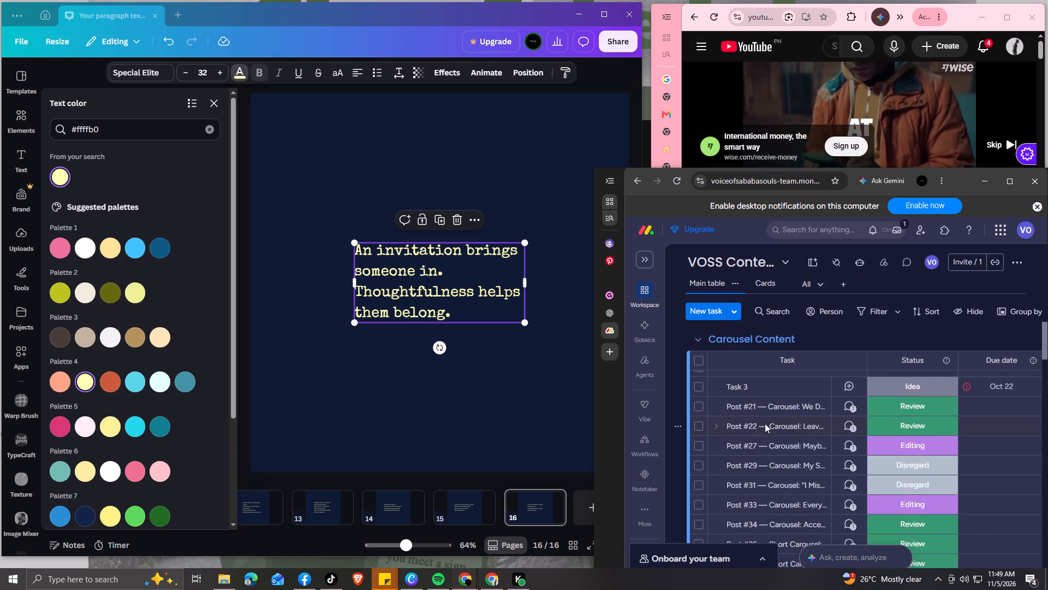
scroll(769, 462, up, 9)
scroll(770, 480, down, 2)
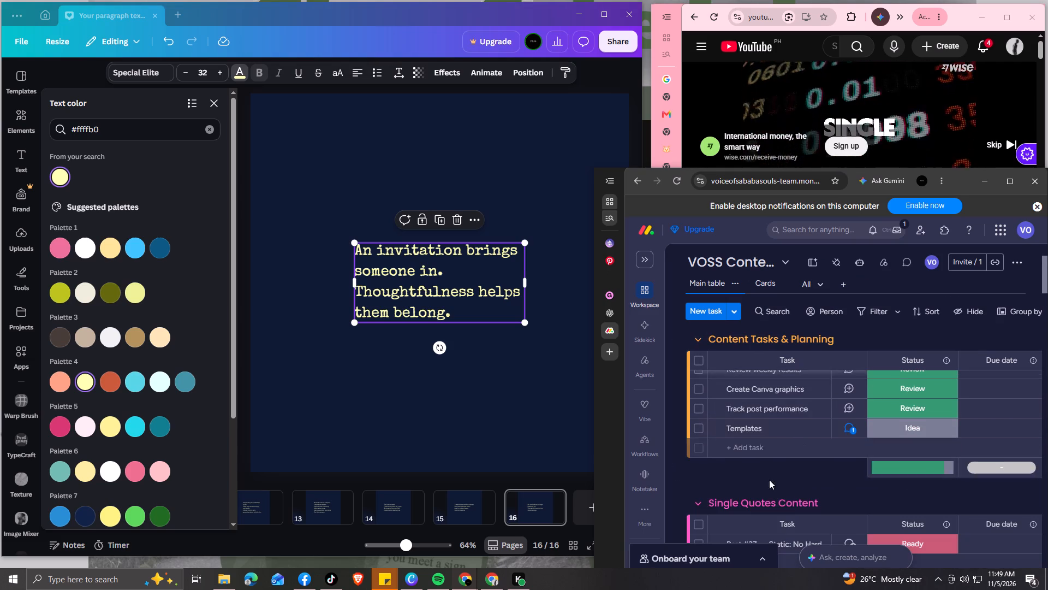
click(854, 424)
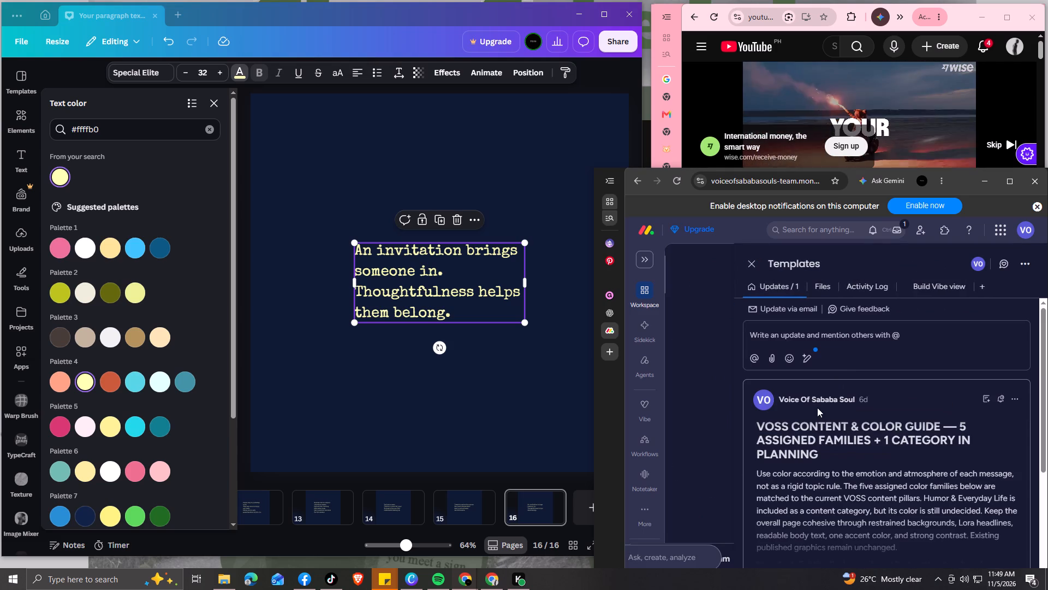
scroll(808, 433, down, 5)
drag(760, 387, 771, 393)
scroll(861, 408, down, 3)
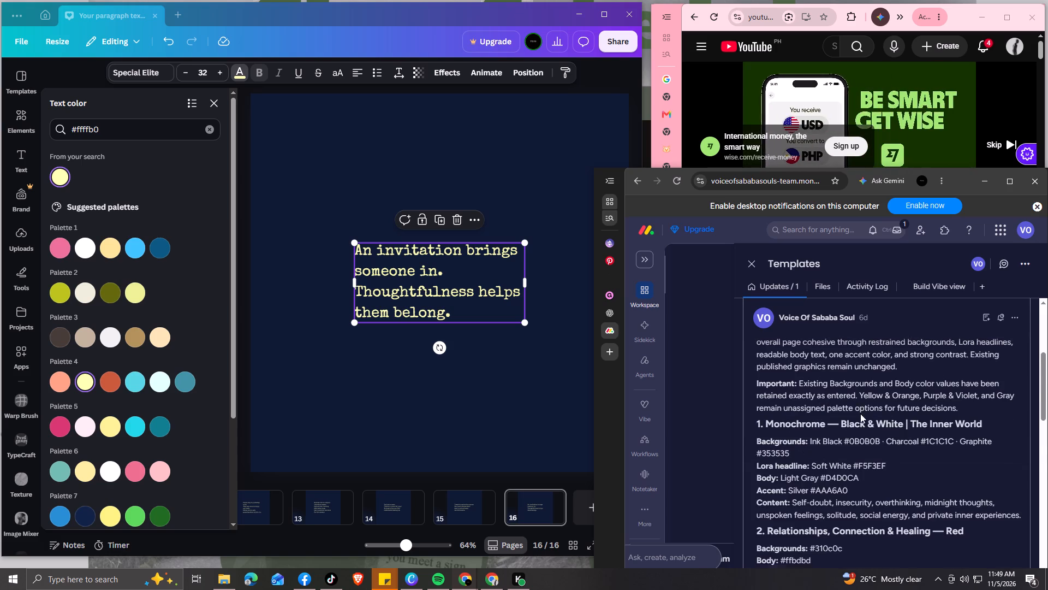
scroll(860, 414, down, 3)
scroll(864, 409, up, 1)
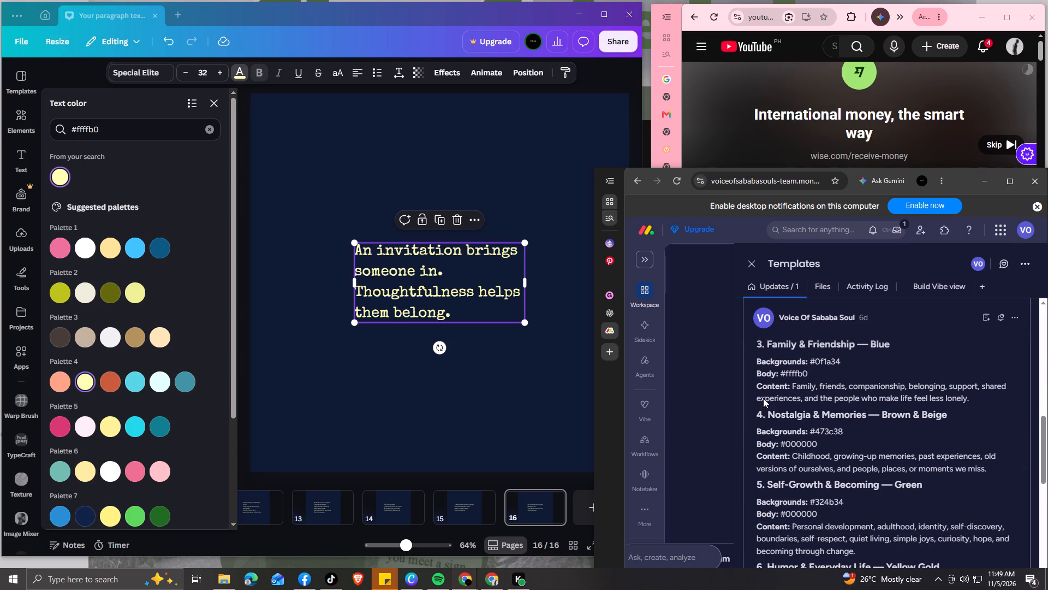
click(751, 264)
Download pages 9-16 of the design as PNG files.
click(625, 40)
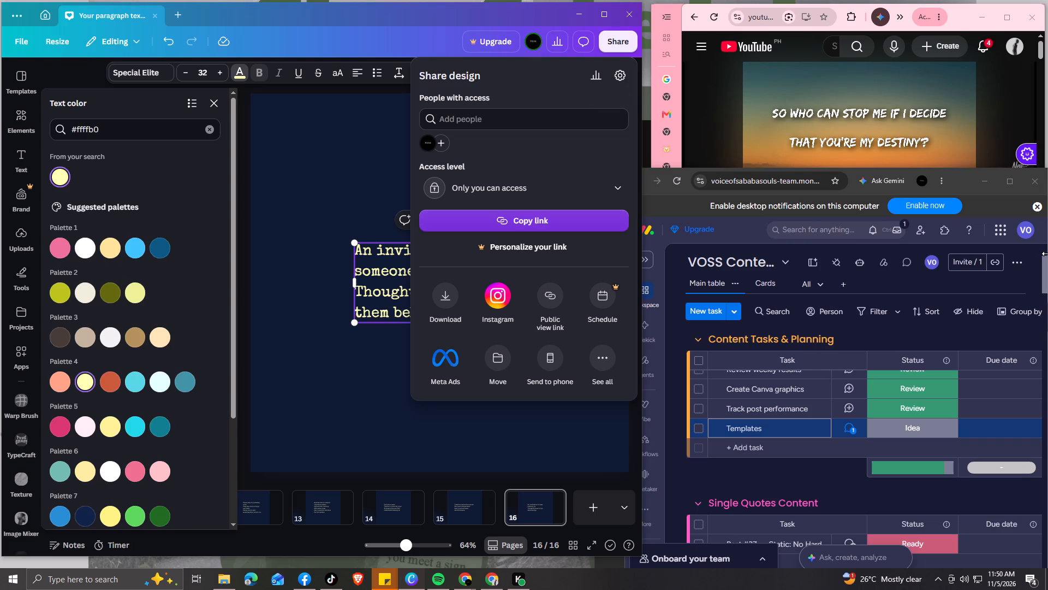
click(449, 302)
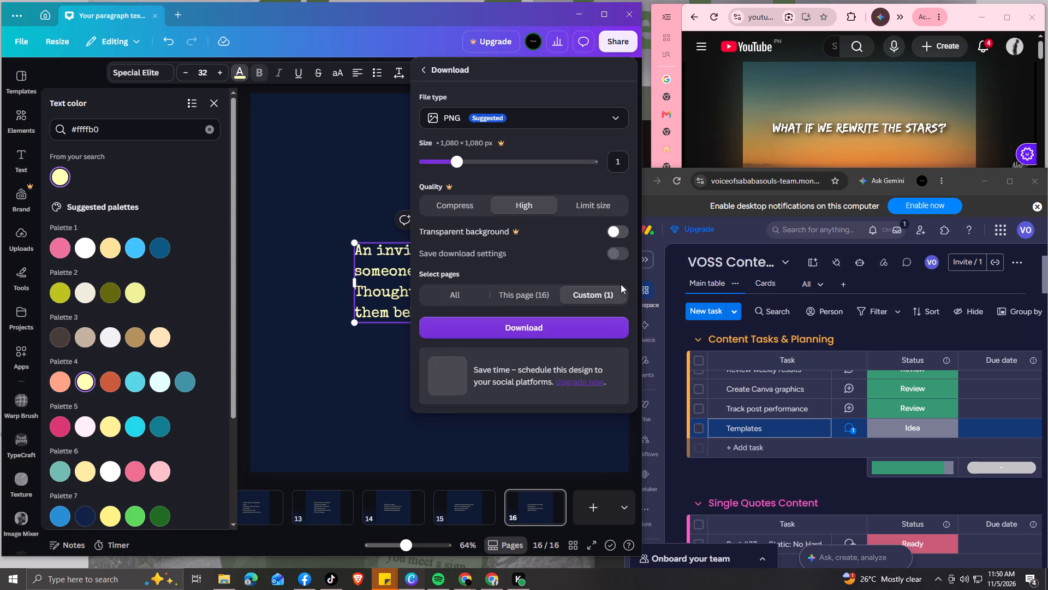
click(583, 294)
click(454, 322)
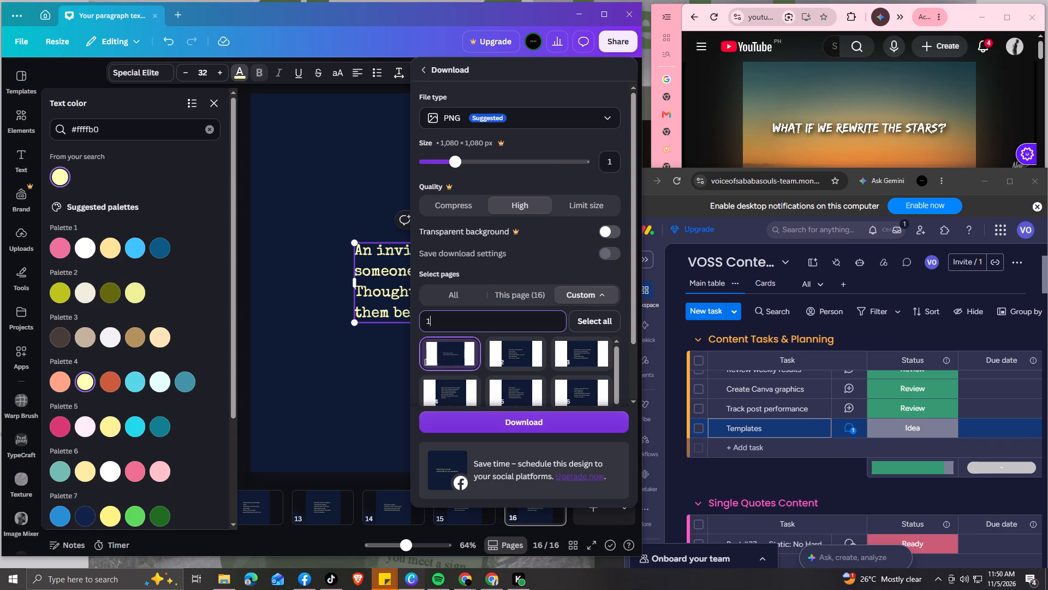
key(BackSpace)
text(9-)
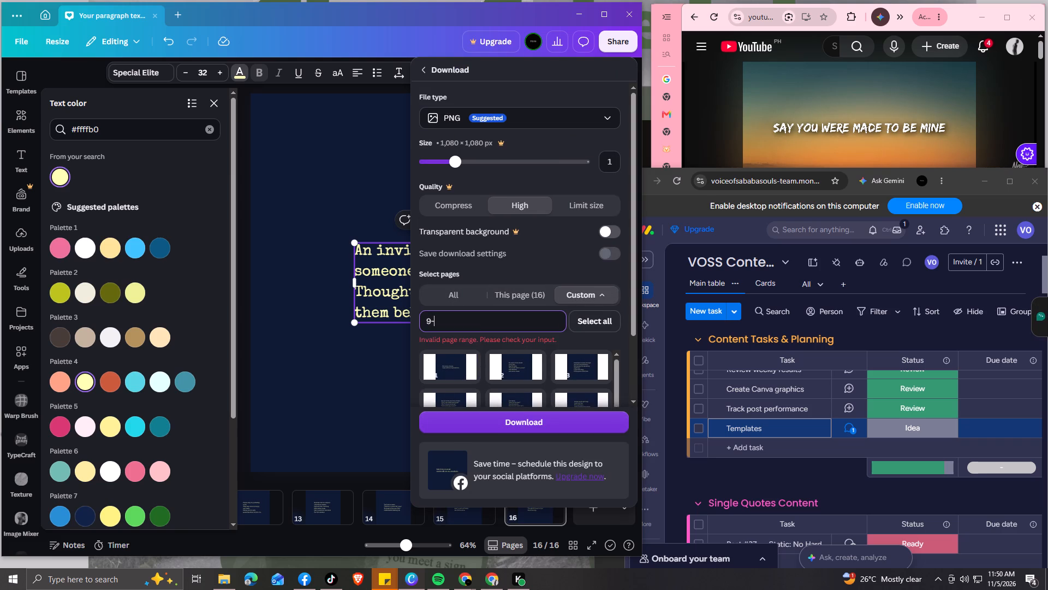
key(1)
key(6)
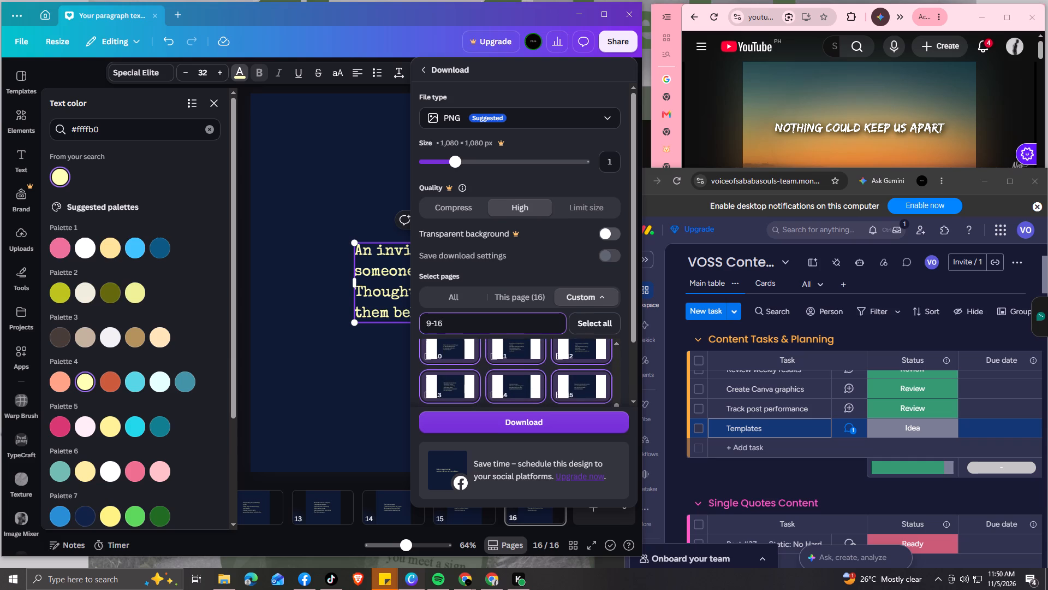
click(516, 424)
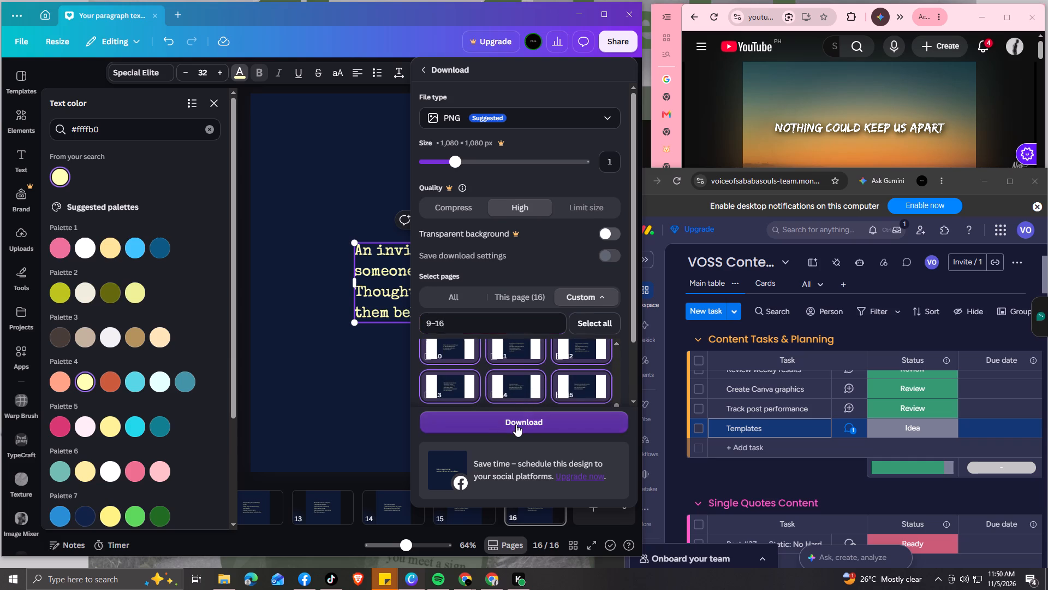
Open Post #77 from the For Canva Editing group and copy its full title.
scroll(849, 439, down, 20)
scroll(849, 439, down, 13)
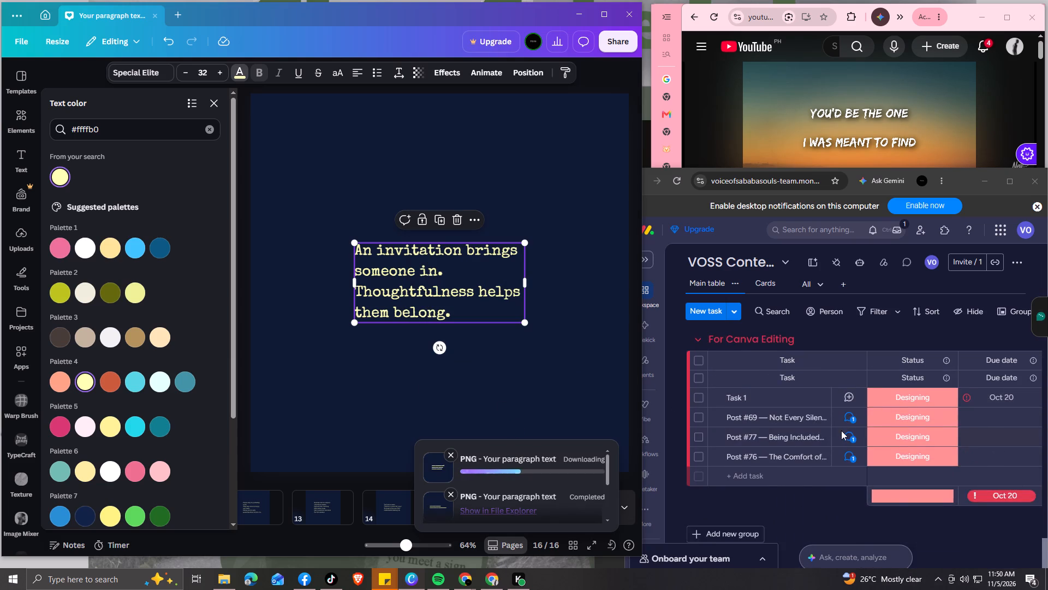
scroll(841, 430, up, 2)
scroll(841, 439, down, 2)
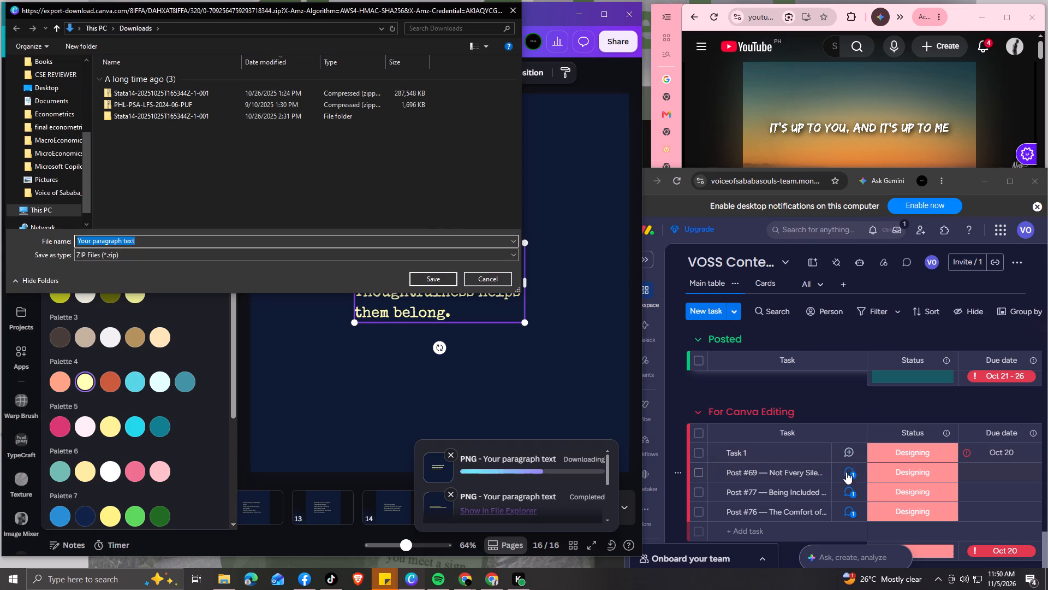
click(850, 492)
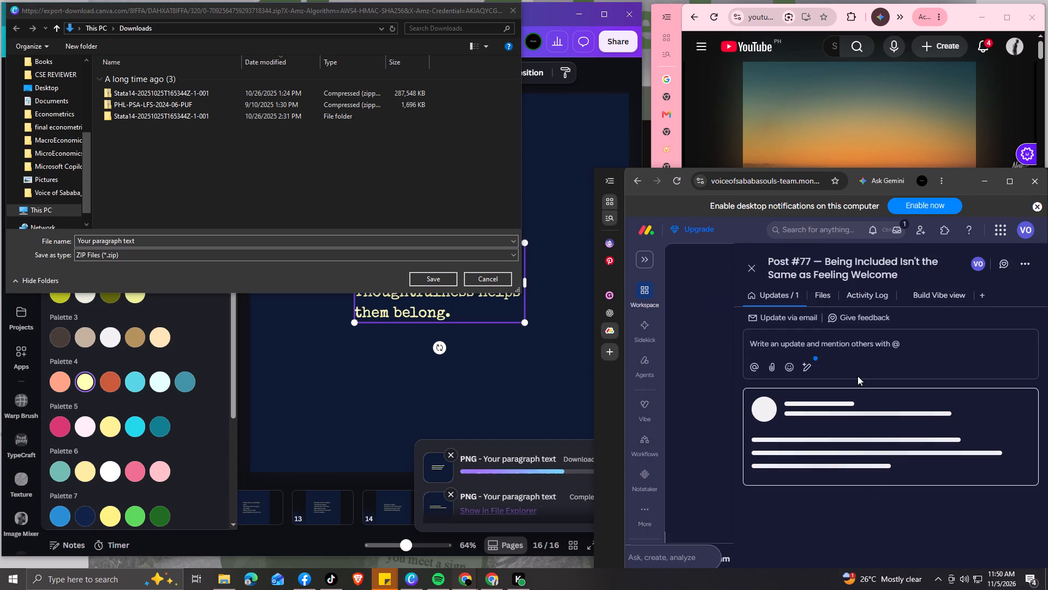
click(827, 273)
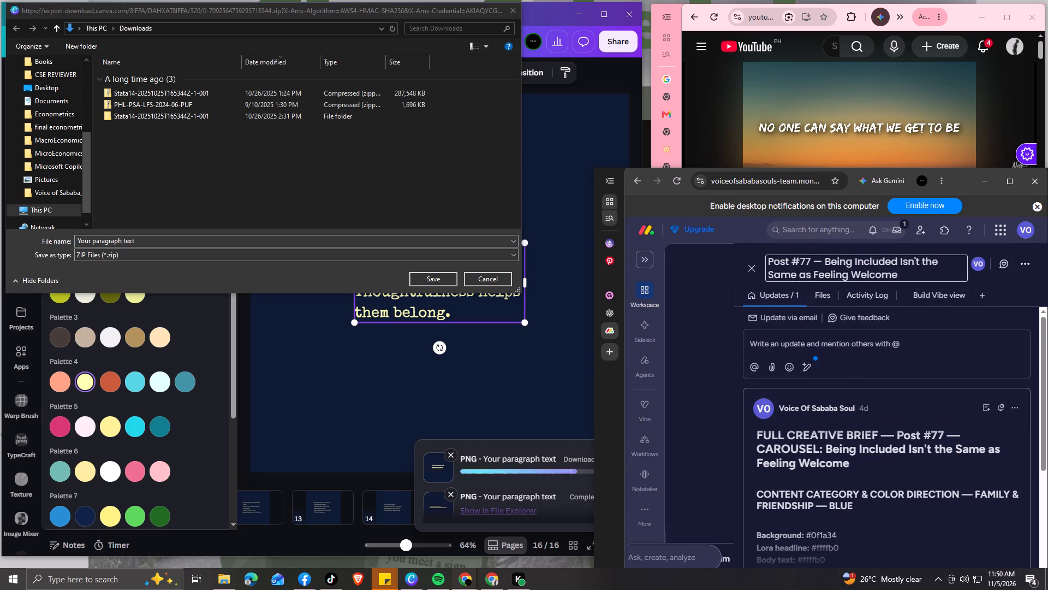
drag(769, 261, 901, 272)
key(ctrl+c)
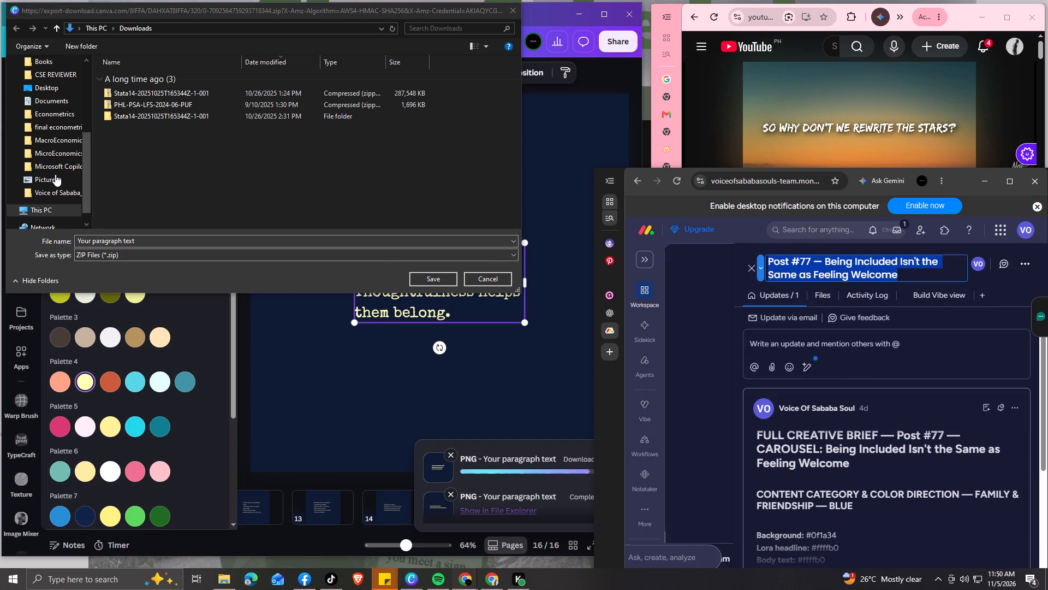
Save the exported ZIP in the Content folder as "Post #77 — Being Included Isn't the Same as Feeling Welcome".
scroll(43, 107, up, 5)
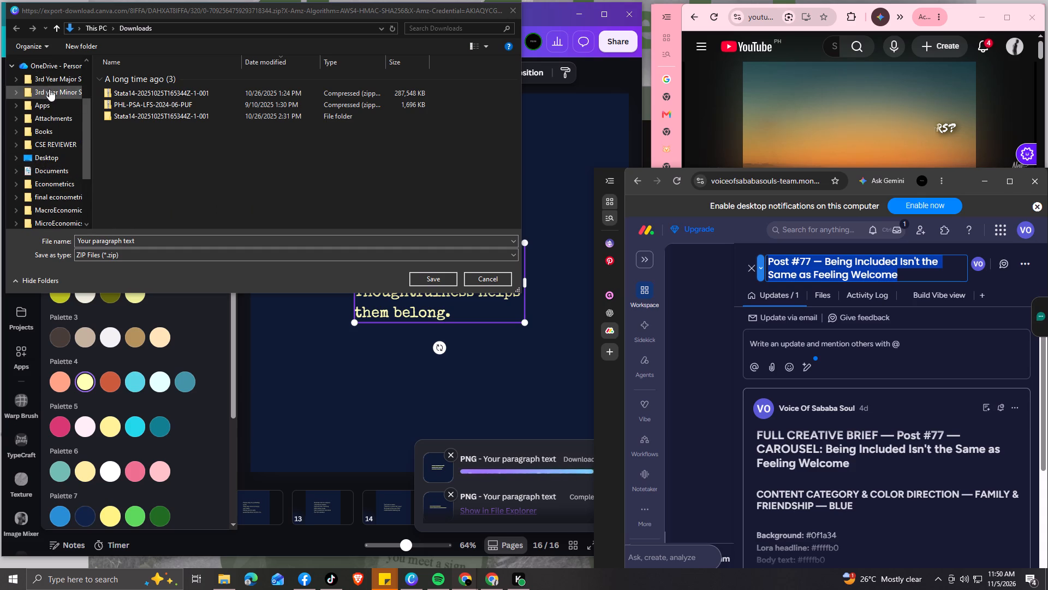
scroll(49, 88, up, 6)
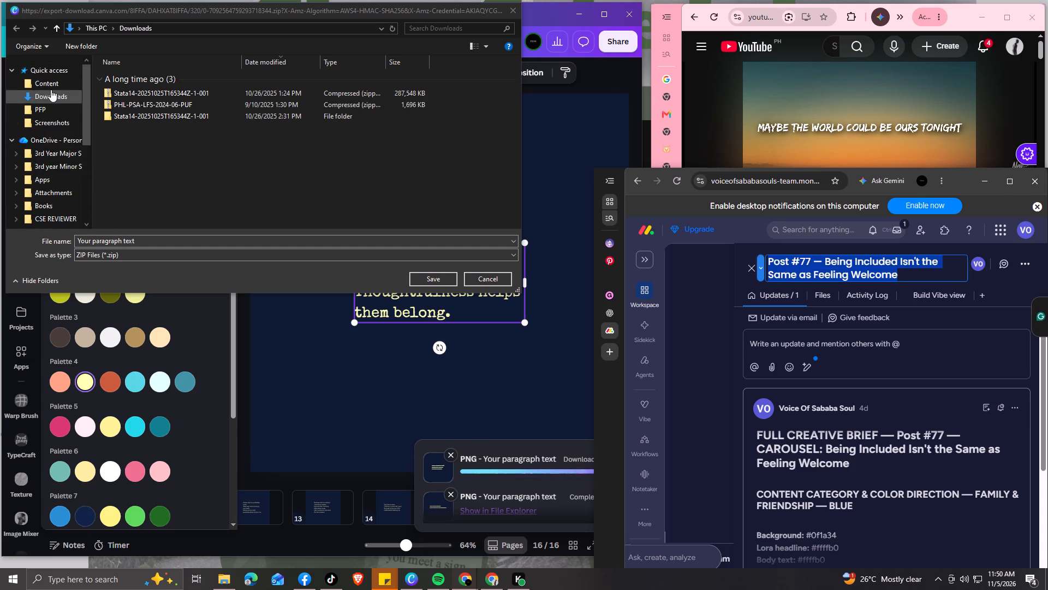
click(51, 85)
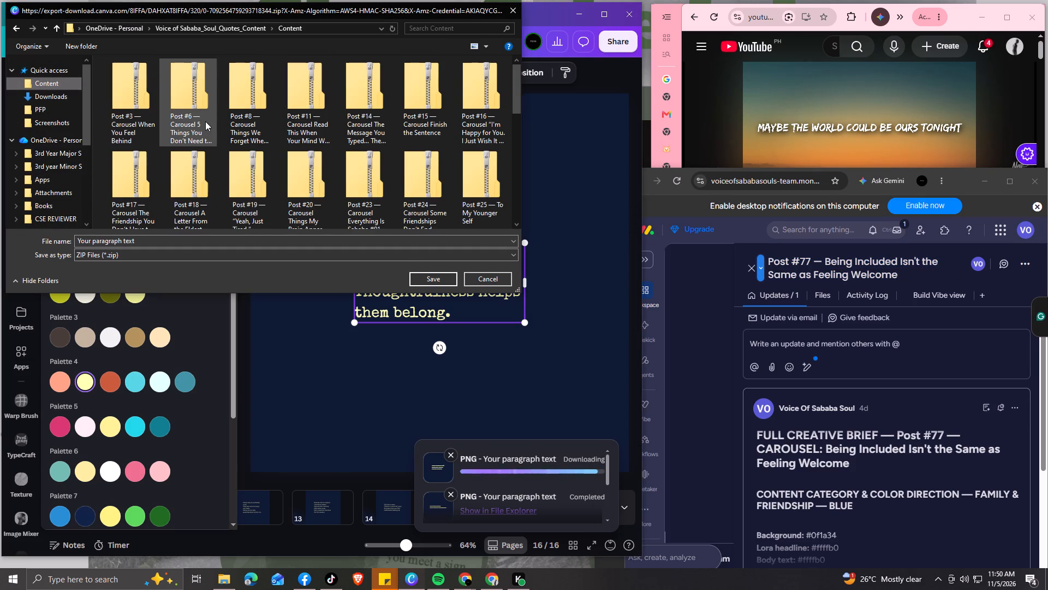
click(227, 240)
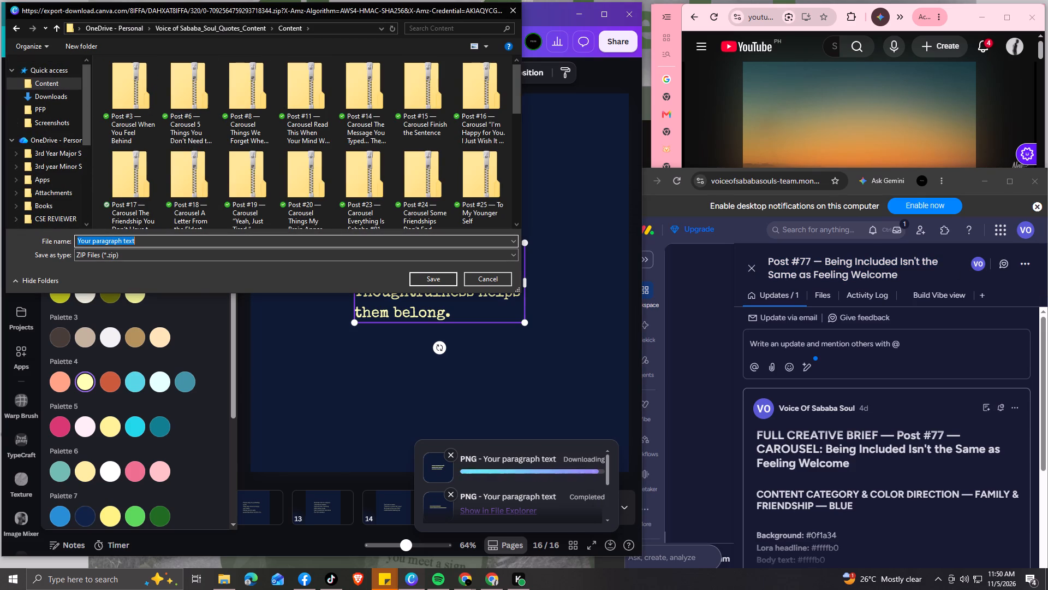
key(ctrl+v)
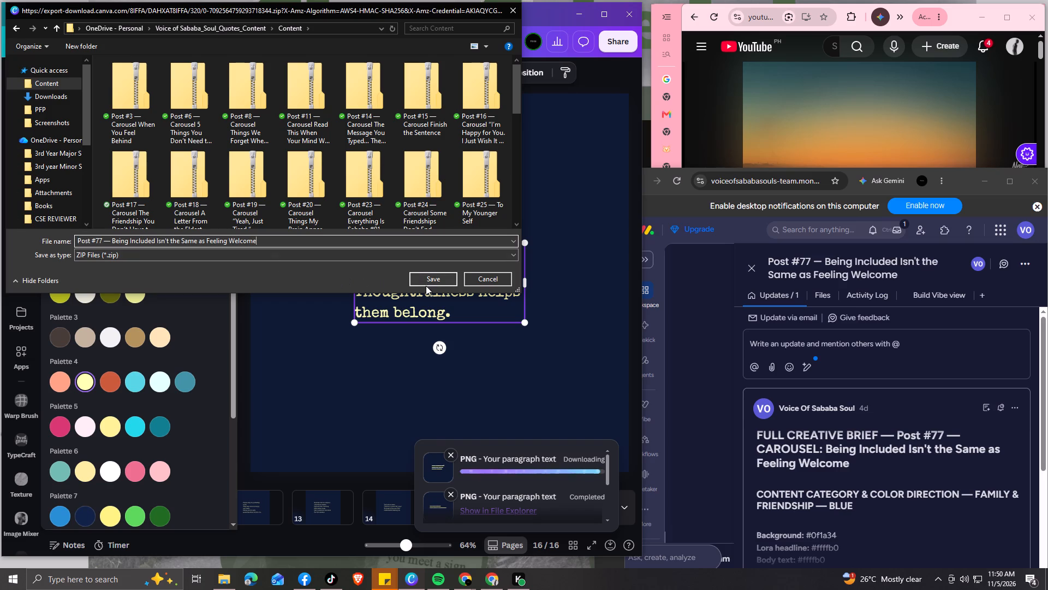
click(431, 278)
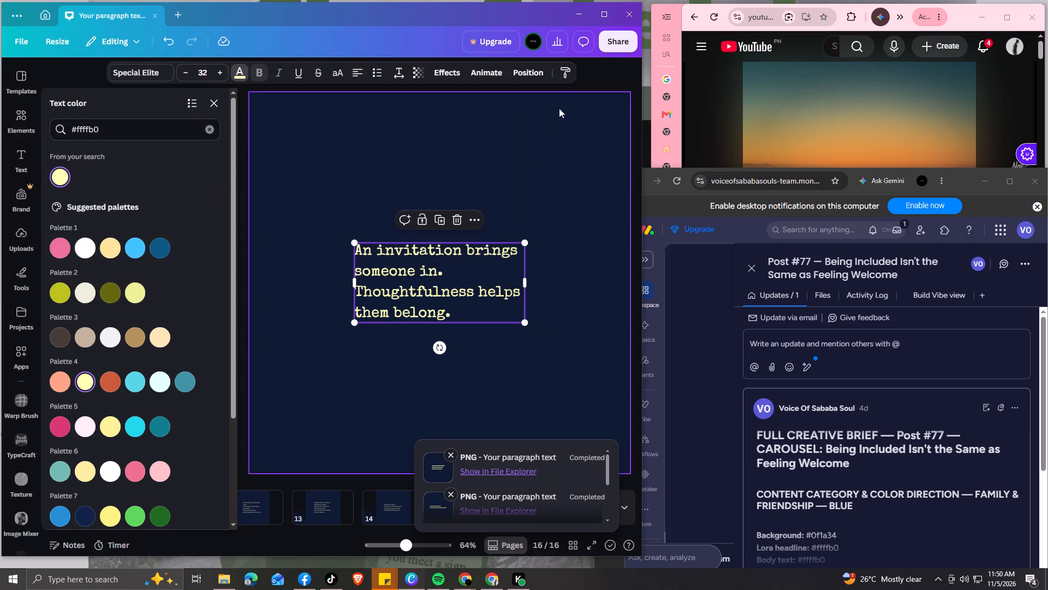
Close Post #77 and set its status to Ready in the For Canva Editing group.
click(754, 269)
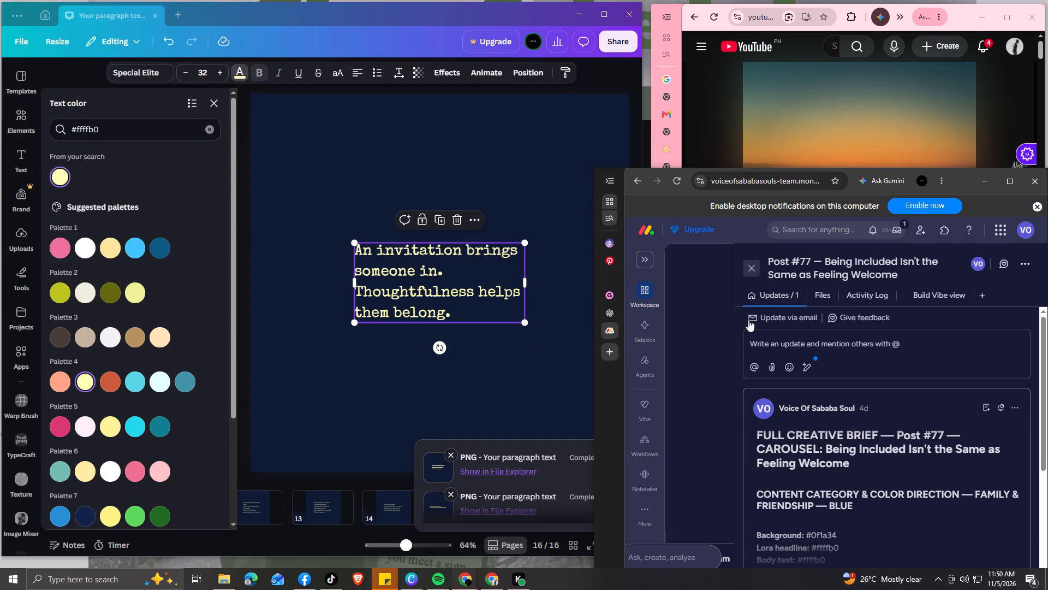
click(914, 493)
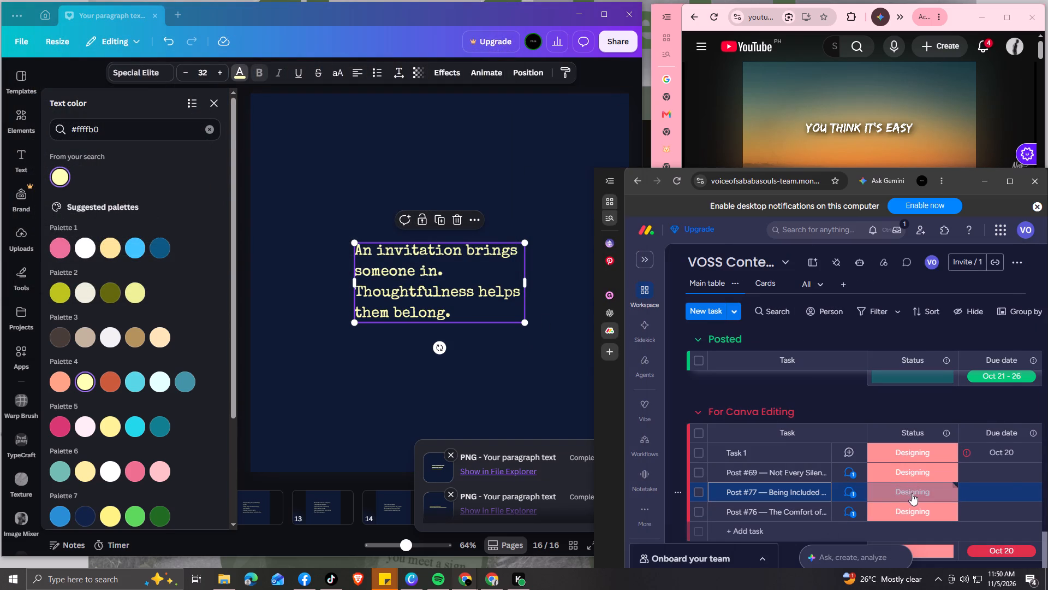
click(874, 369)
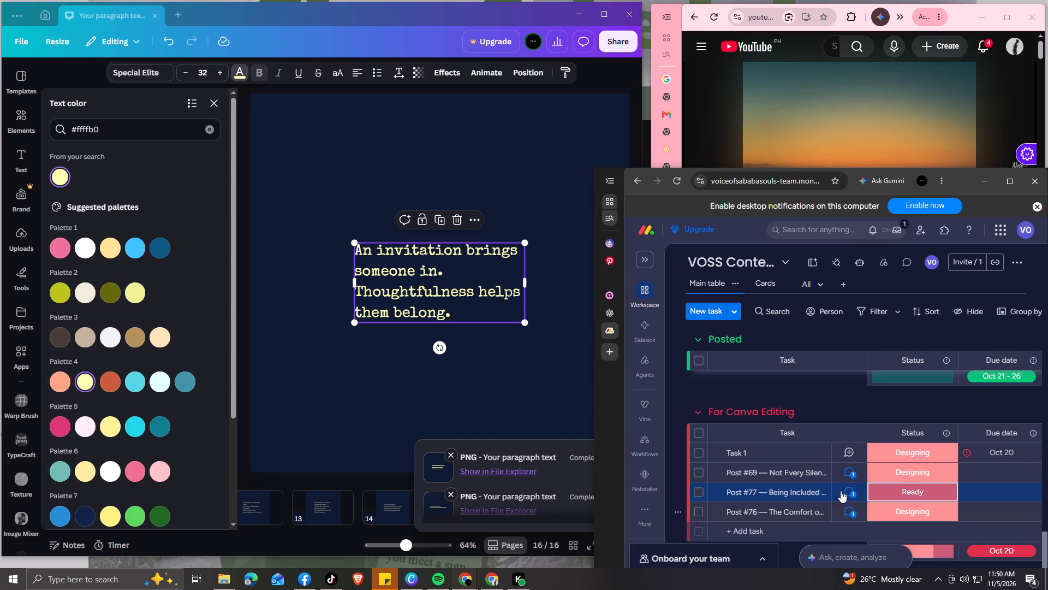
Check the colour direction in Post #69's brief and compare it with the category colour guide in the Templates task.
click(850, 471)
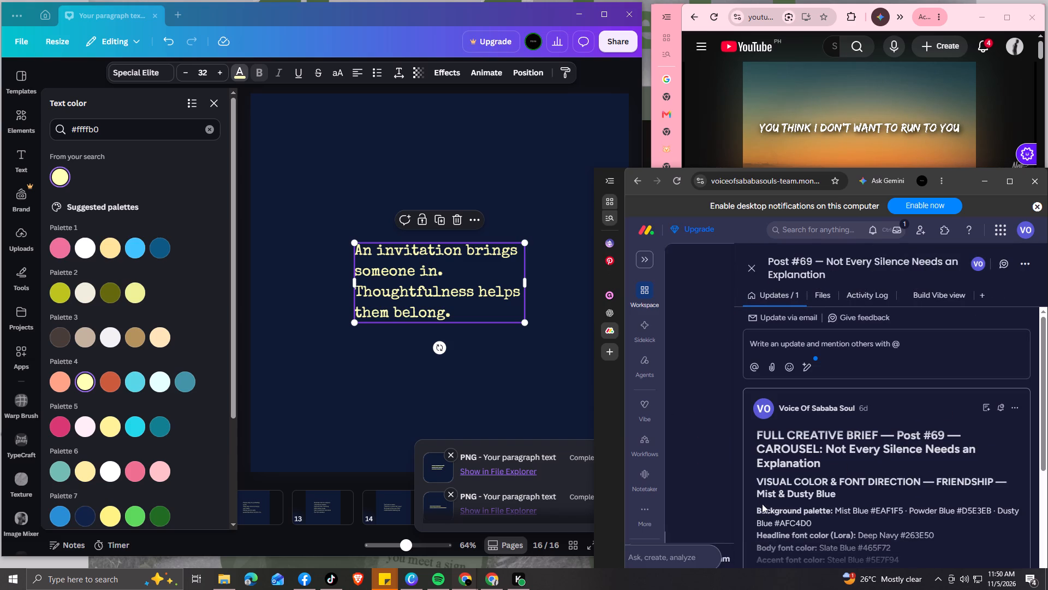
click(750, 268)
scroll(778, 457, up, 9)
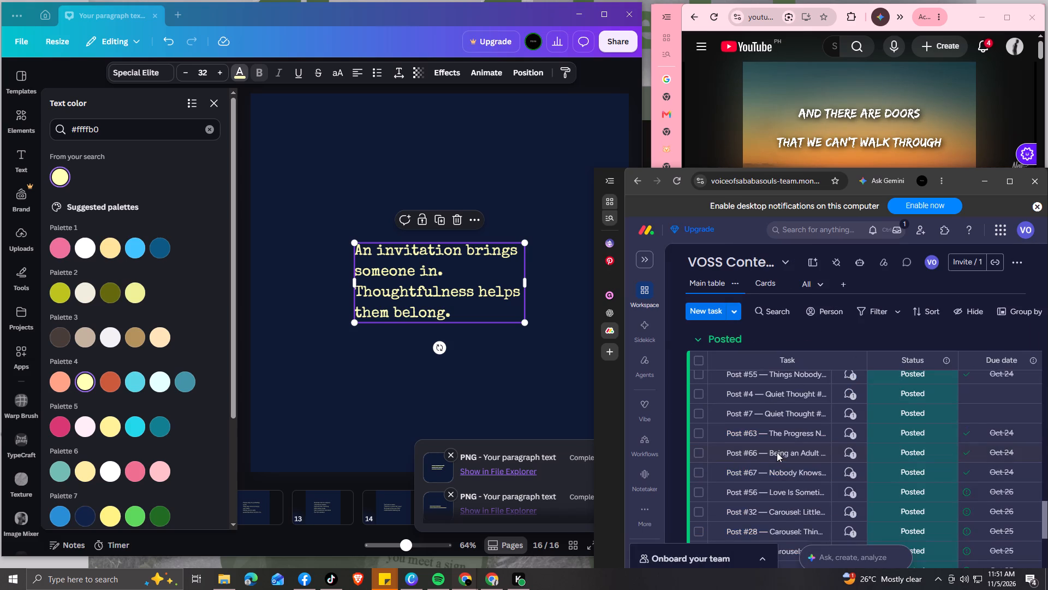
scroll(777, 452, up, 20)
scroll(777, 452, up, 14)
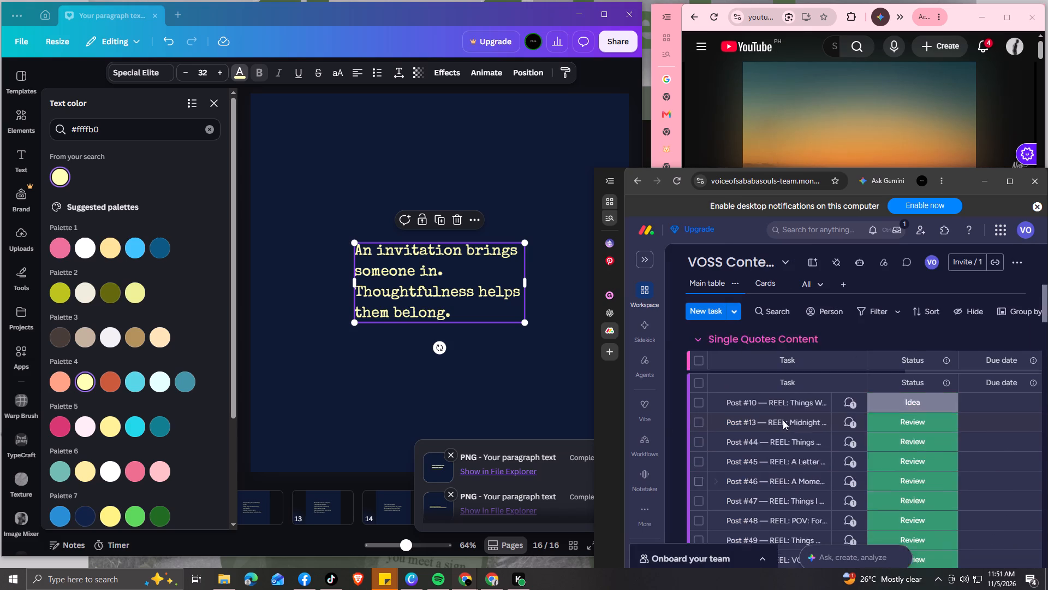
scroll(785, 418, up, 4)
scroll(785, 418, down, 5)
scroll(785, 418, up, 13)
scroll(783, 417, down, 5)
scroll(834, 434, up, 2)
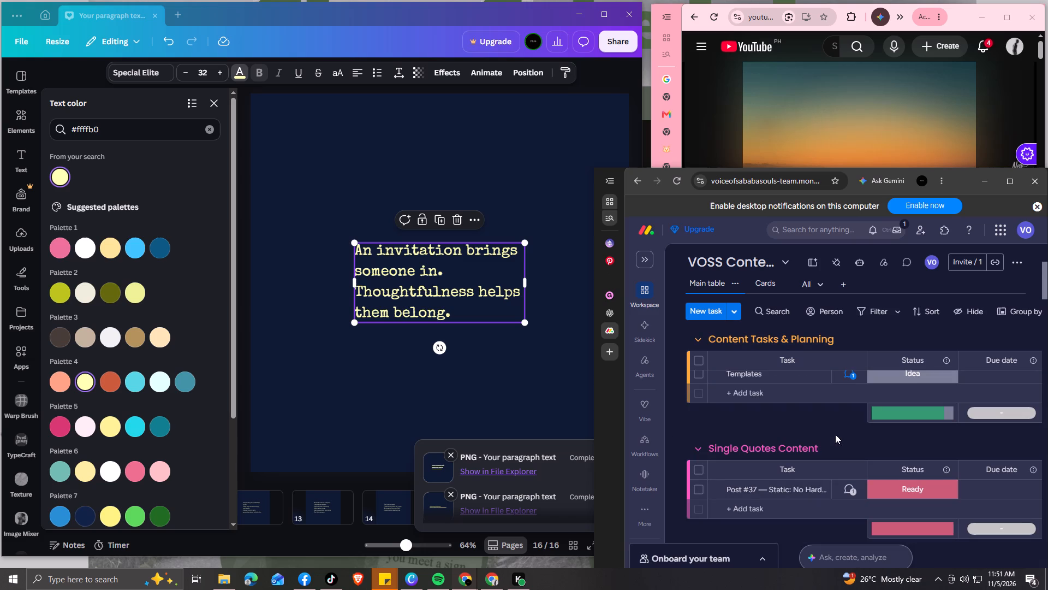
click(847, 374)
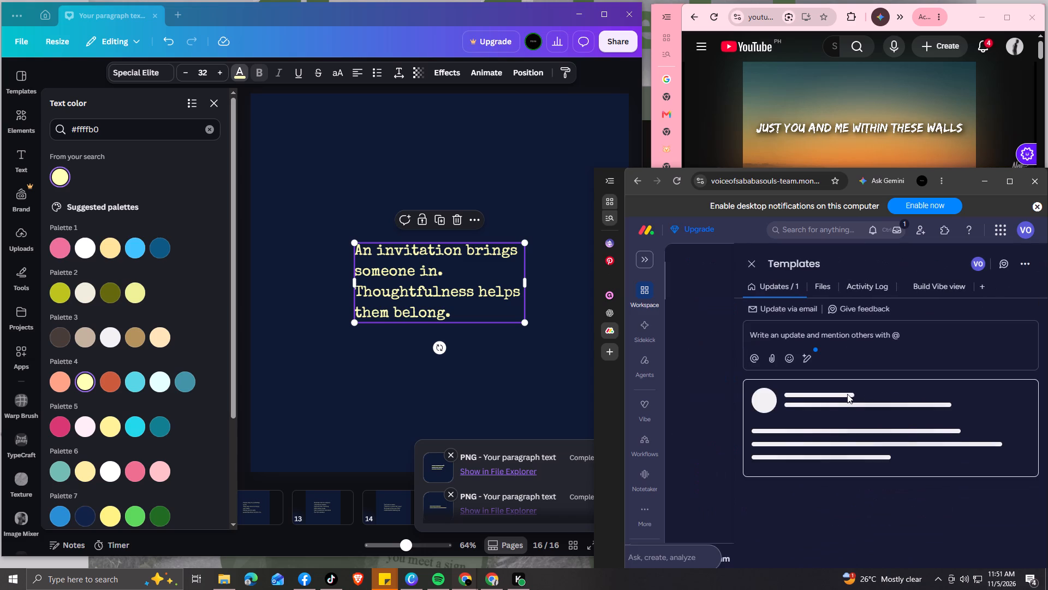
scroll(835, 432, down, 2)
click(809, 463)
scroll(815, 449, down, 4)
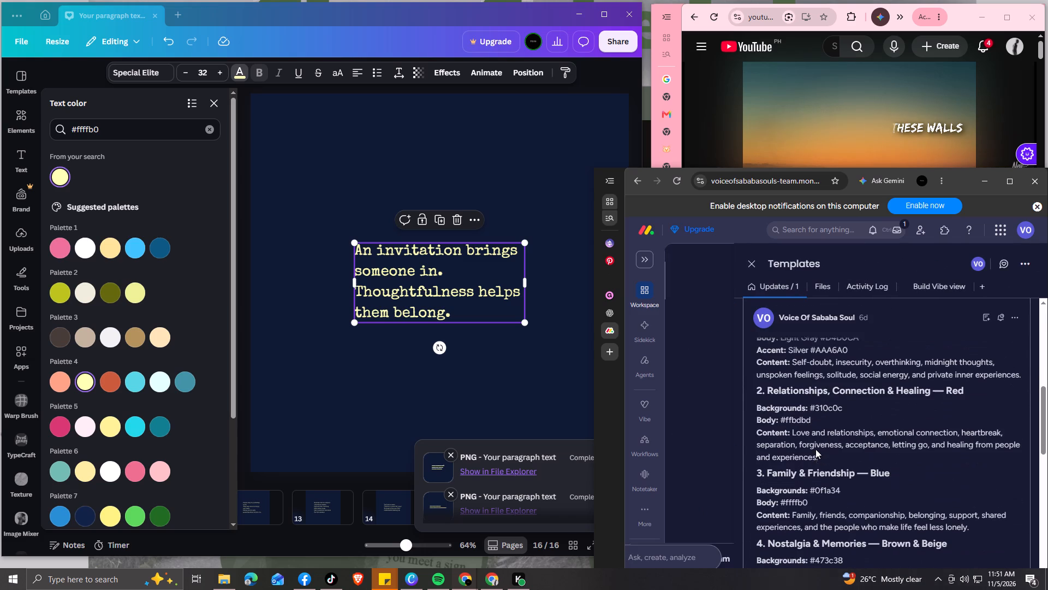
scroll(815, 449, up, 1)
scroll(815, 449, down, 1)
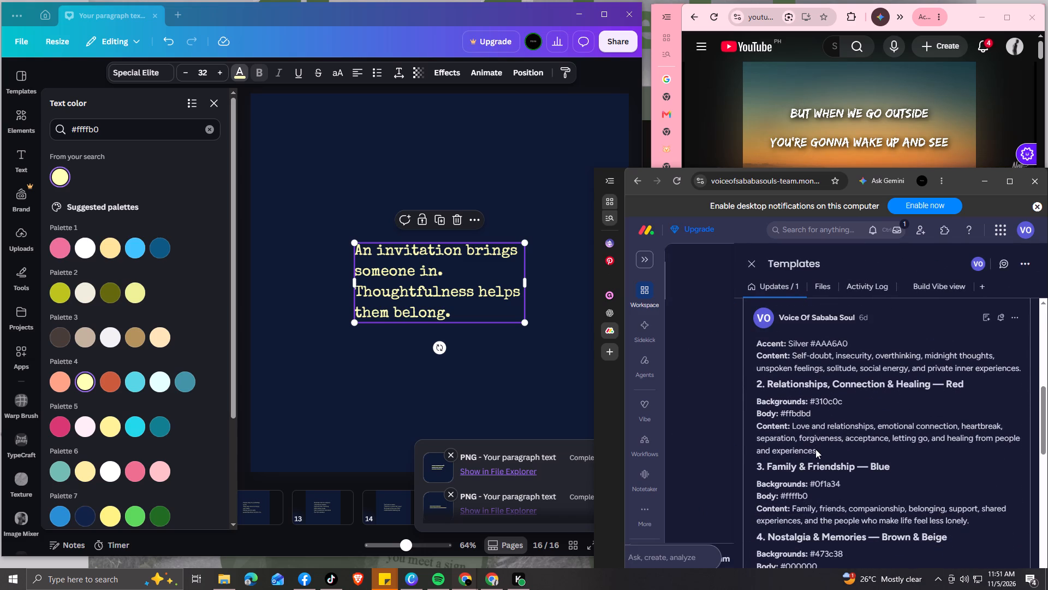
scroll(815, 449, down, 1)
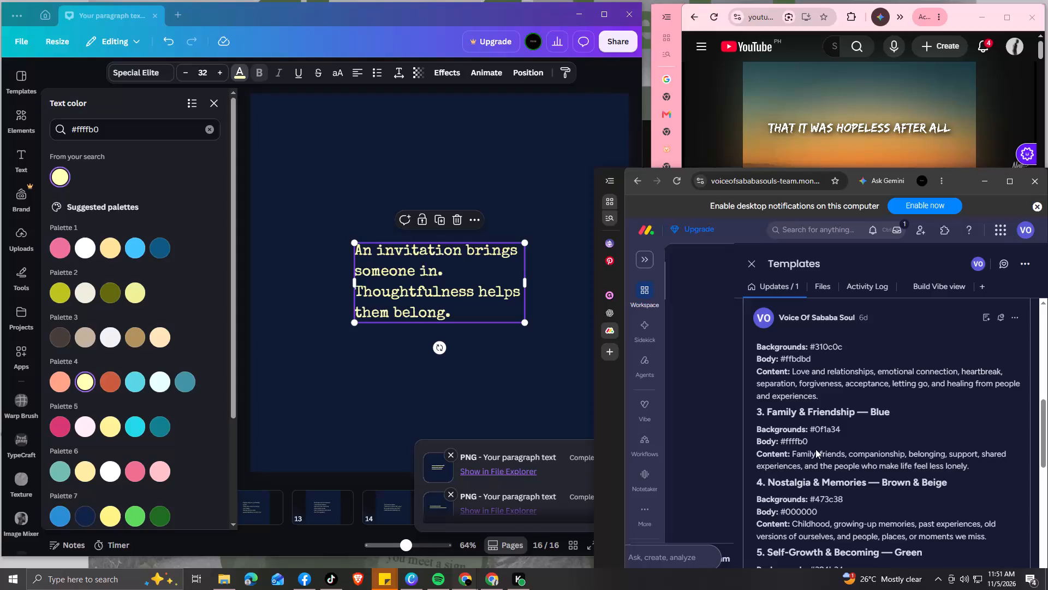
scroll(815, 449, down, 2)
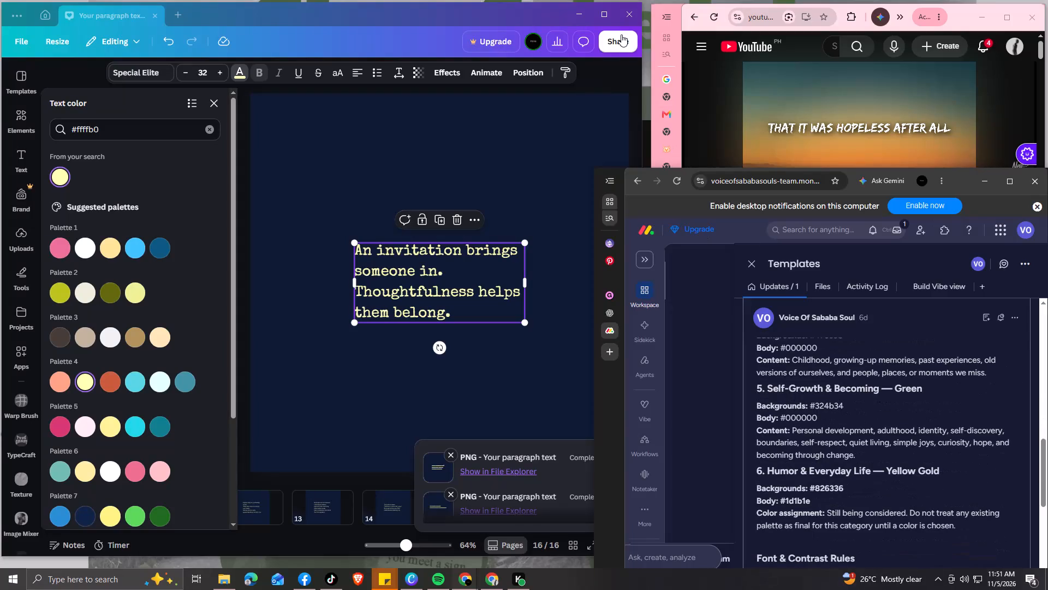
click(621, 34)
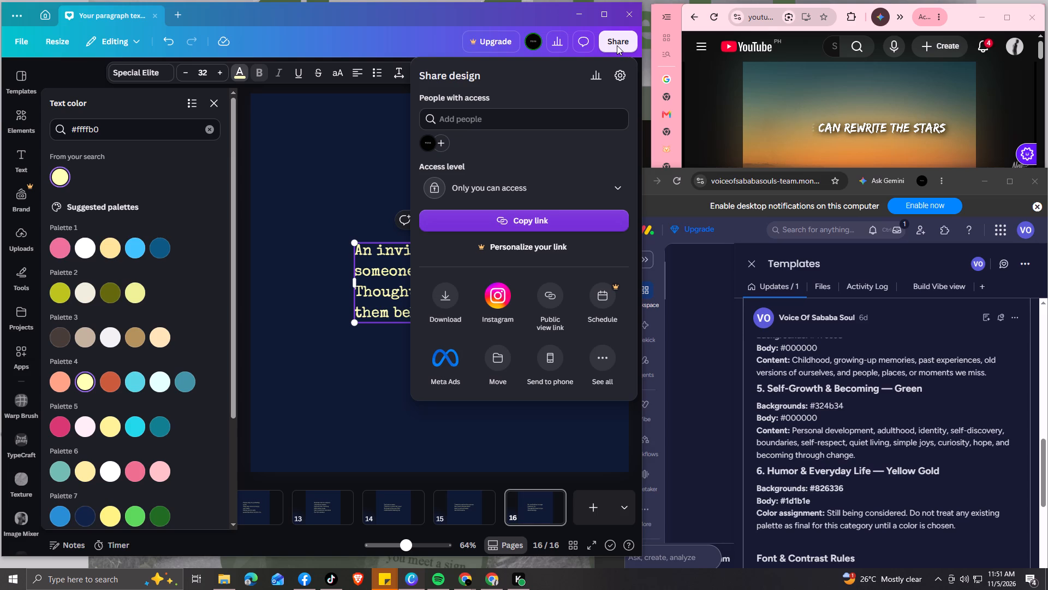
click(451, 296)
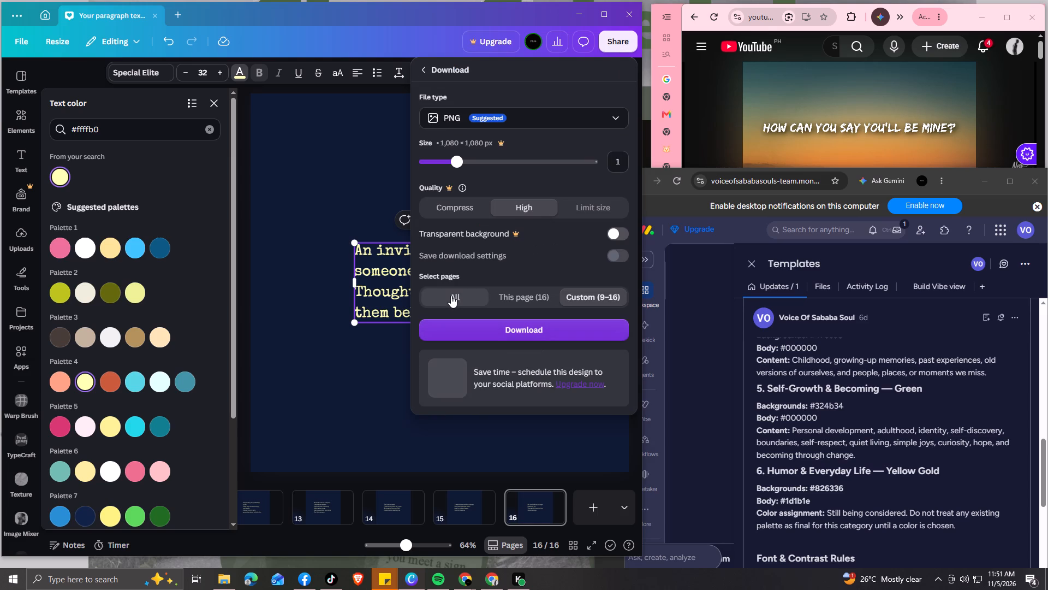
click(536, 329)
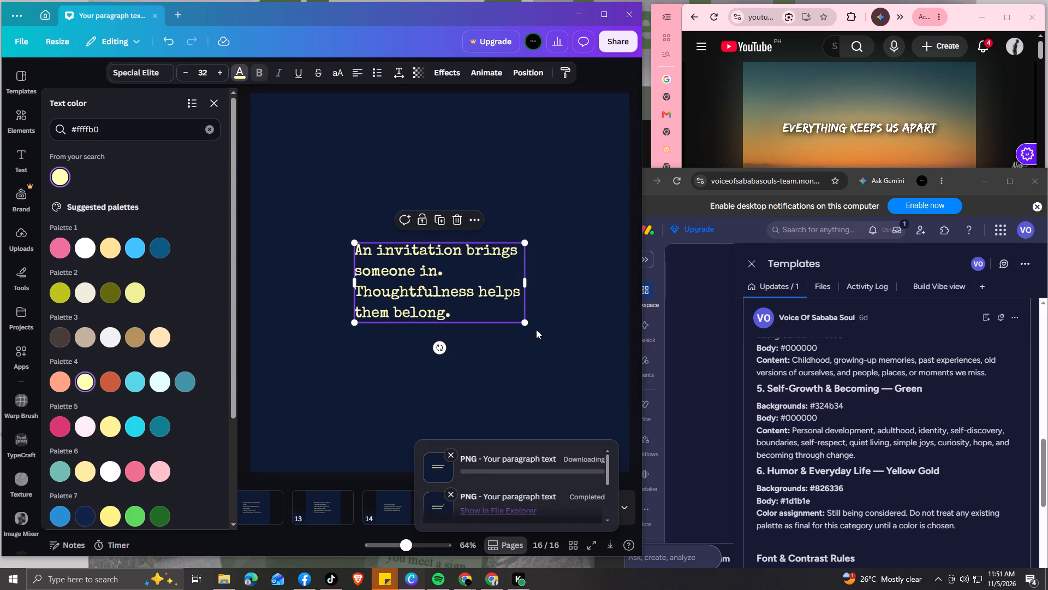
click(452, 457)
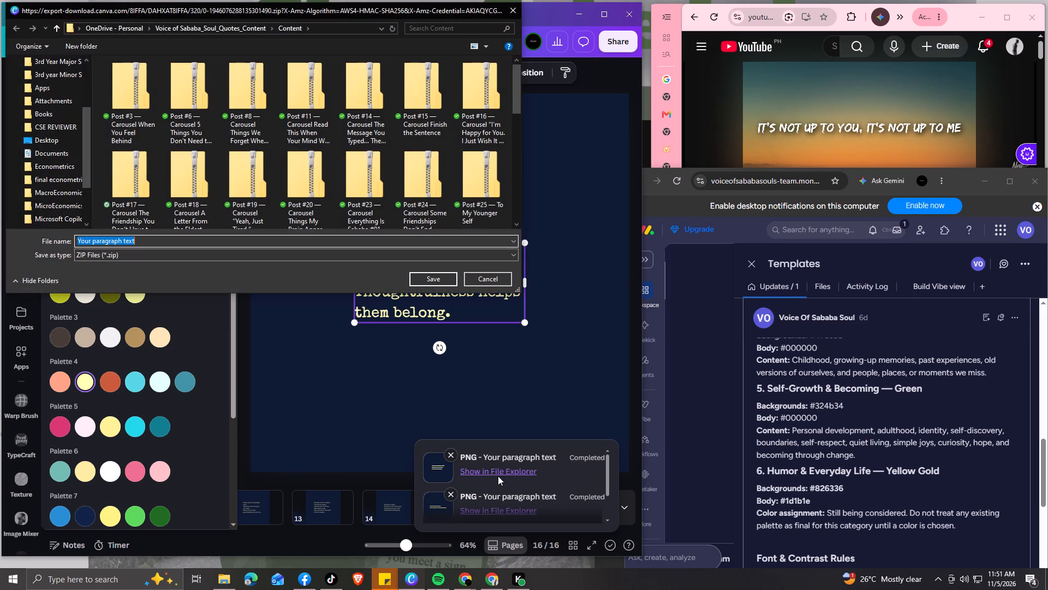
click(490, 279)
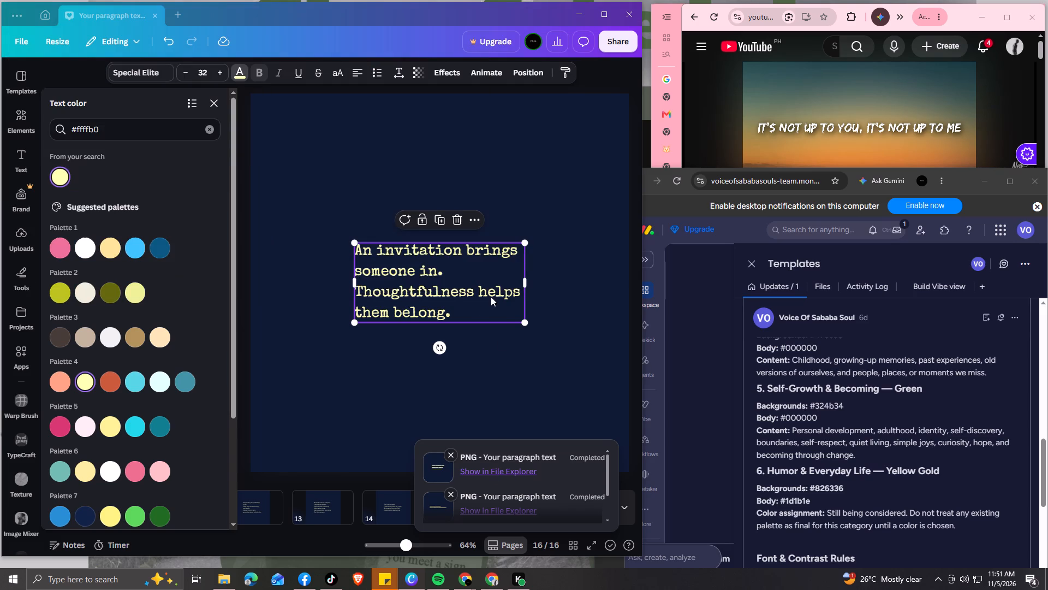
Download pages 1-8 of the design as PNG files.
click(616, 41)
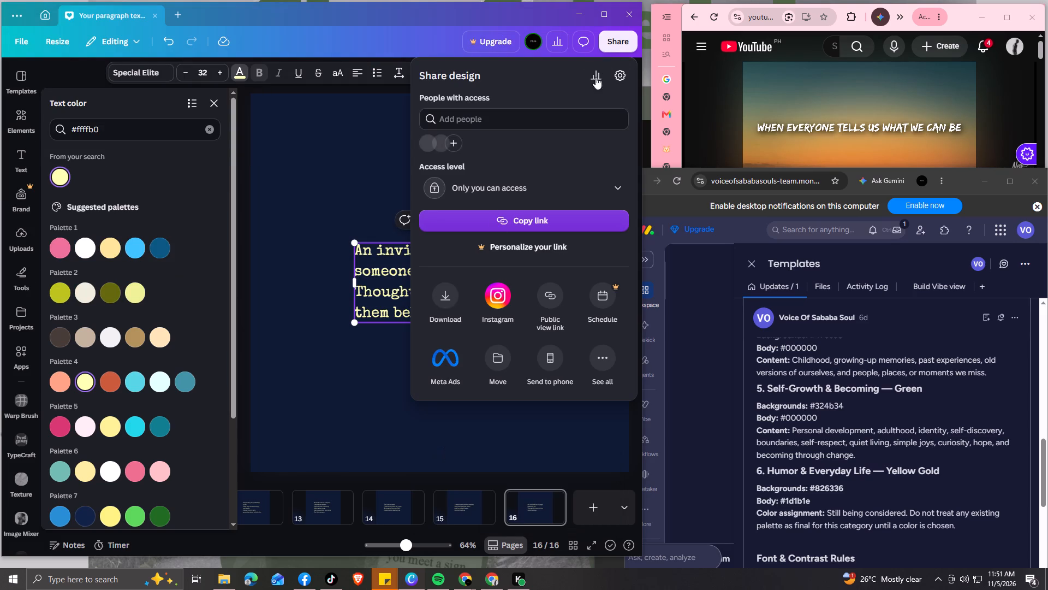
click(449, 289)
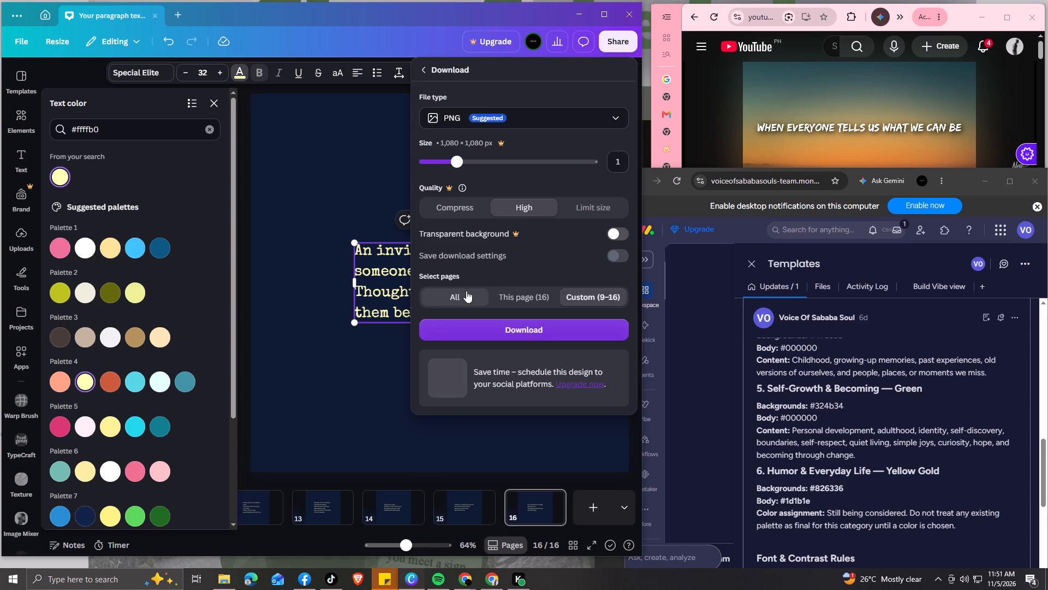
click(581, 298)
click(473, 332)
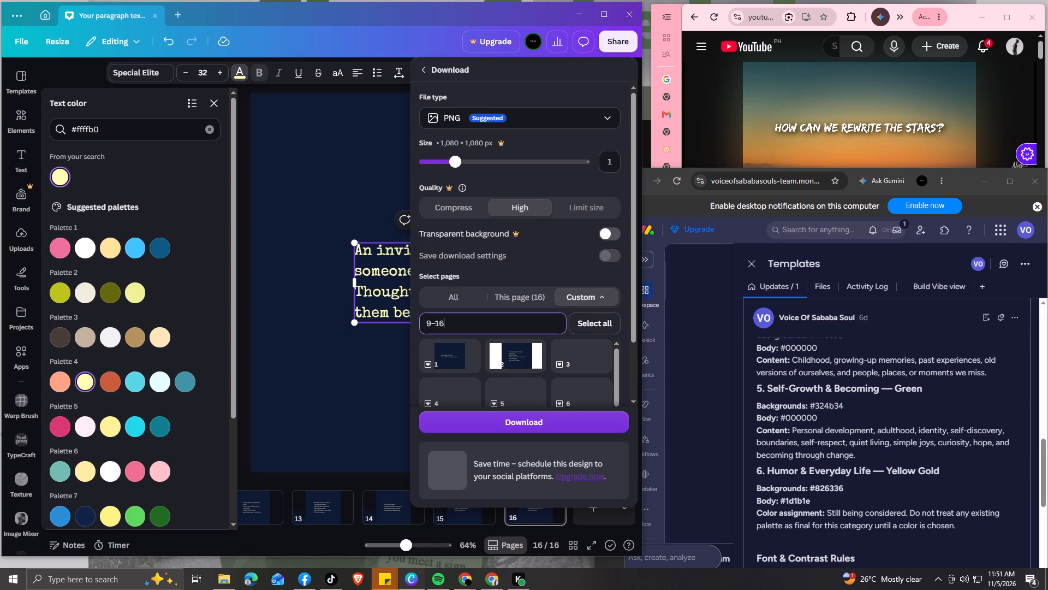
key(BackSpace)
key(BackSpace)
key(BackSpace)
key(BackSpace)
key(BackSpace)
key(BackSpace)
key(BackSpace)
key(BackSpace)
key(BackSpace)
key(BackSpace)
key(BackSpace)
key(BackSpace)
key(BackSpace)
key(BackSpace)
key(BackSpace)
key(BackSpace)
key(BackSpace)
key(BackSpace)
key(BackSpace)
key(BackSpace)
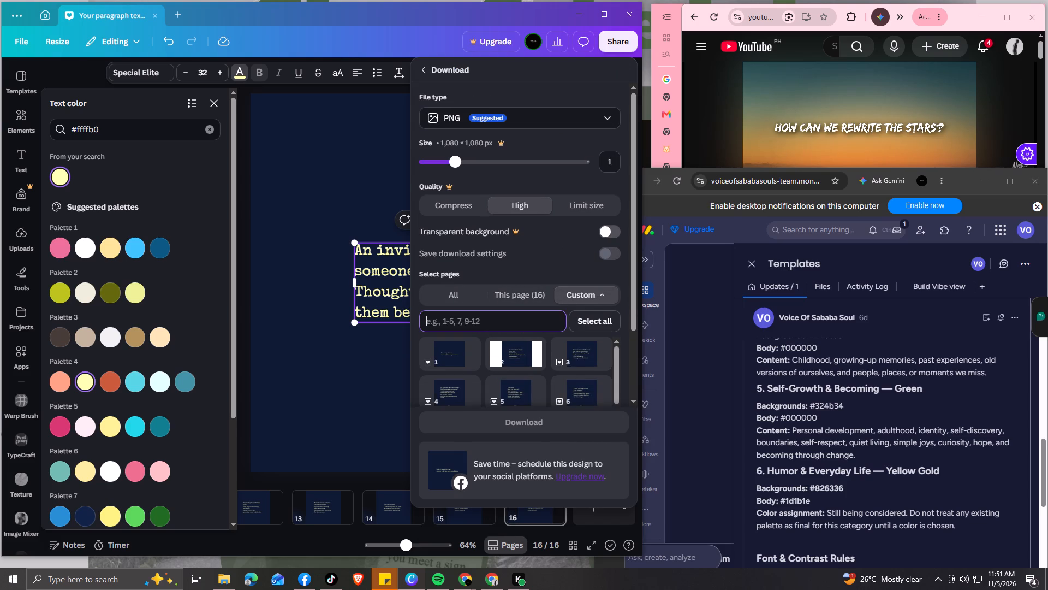
text(1-)
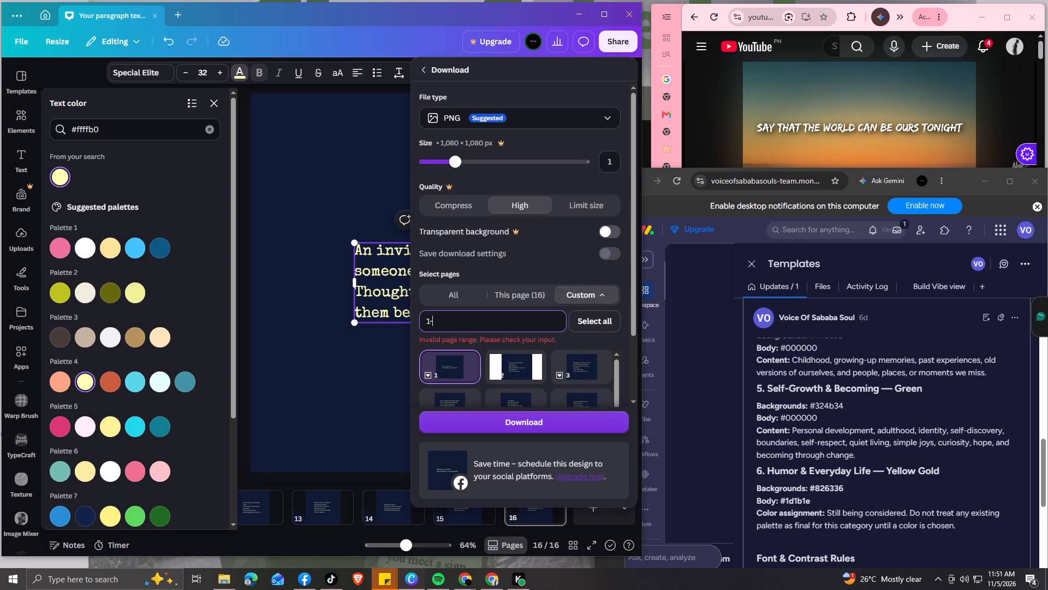
key(8)
click(507, 427)
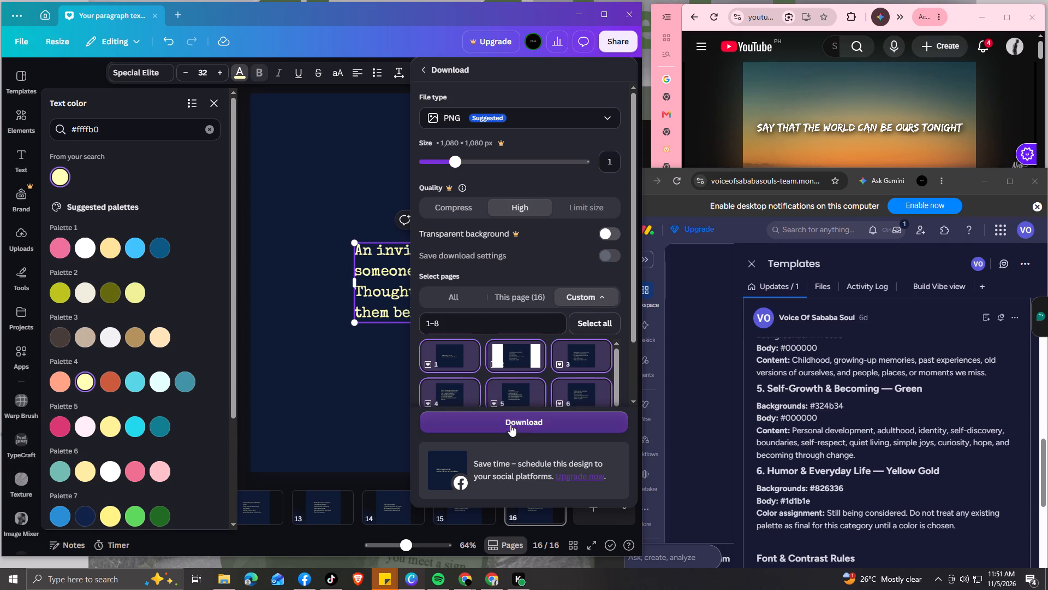
Save the exported ZIP in the Content folder as "Post #69 — Not Every Silence Needs an Explanation", copying the title from its task.
click(751, 263)
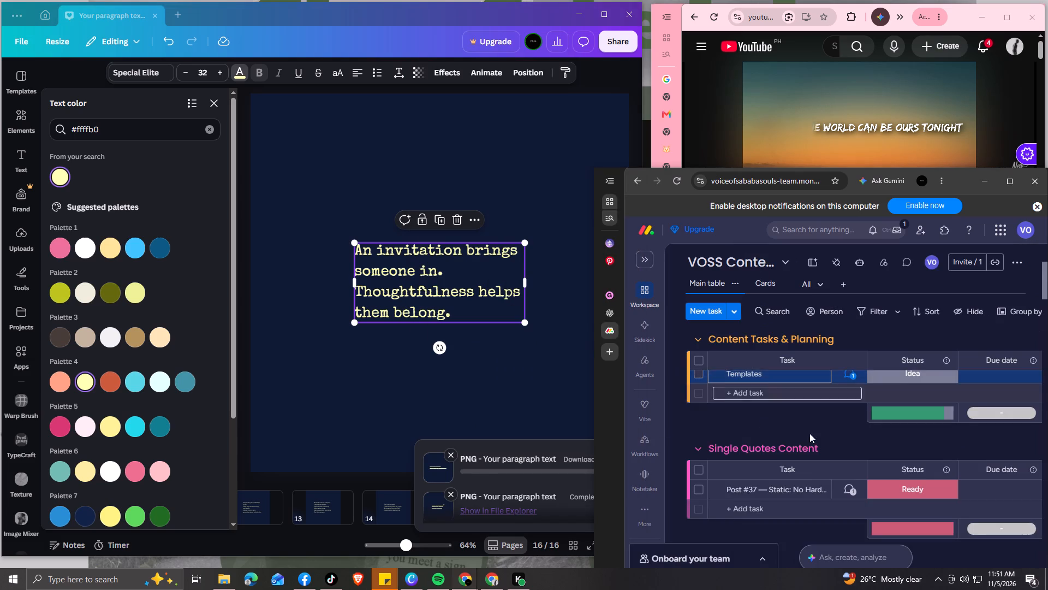
scroll(810, 426, down, 20)
scroll(810, 426, down, 12)
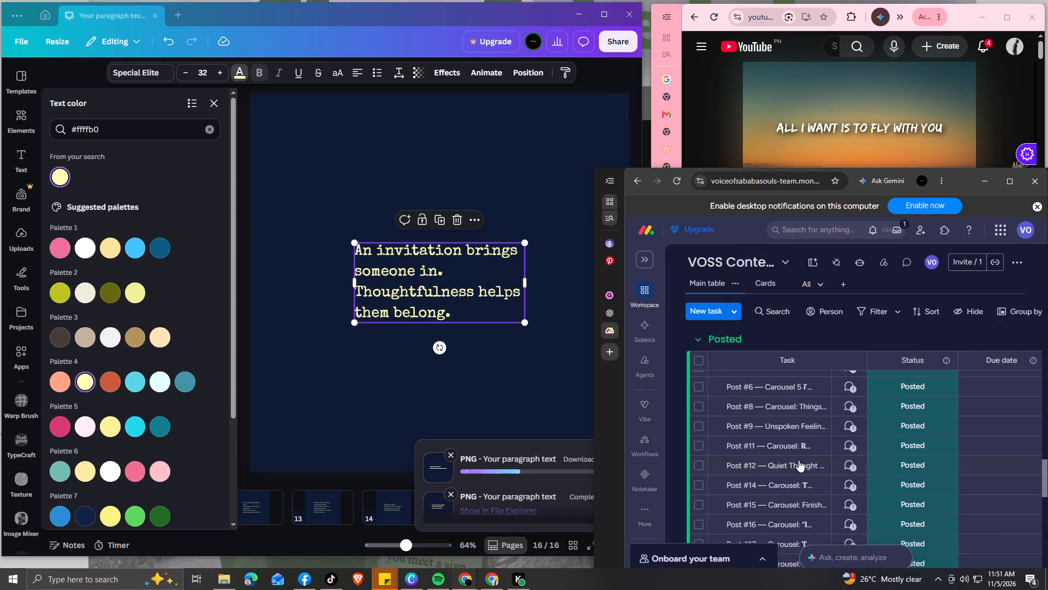
scroll(799, 460, down, 15)
scroll(799, 459, up, 2)
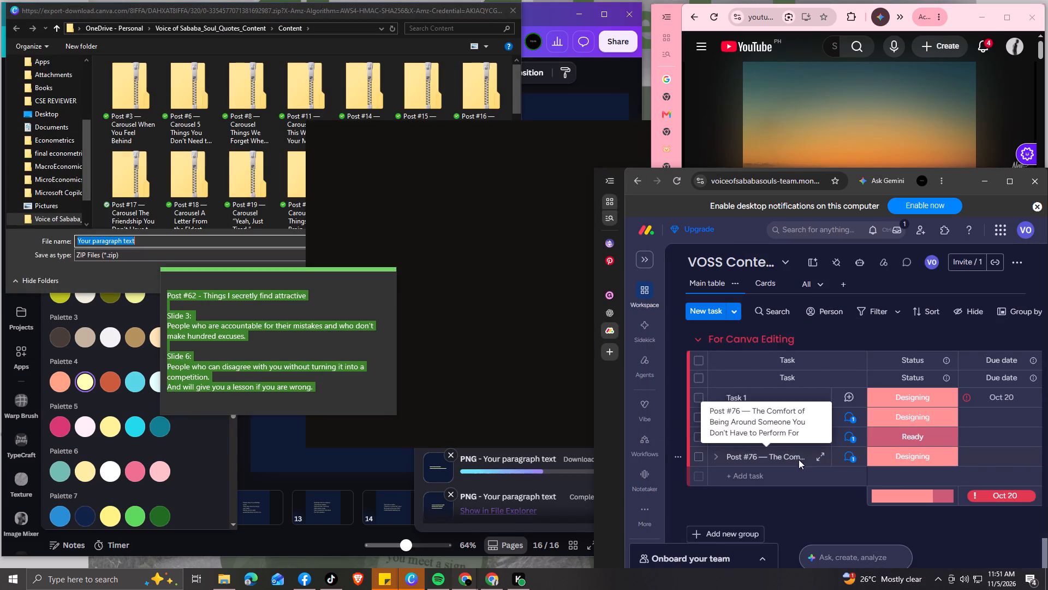
scroll(798, 458, down, 5)
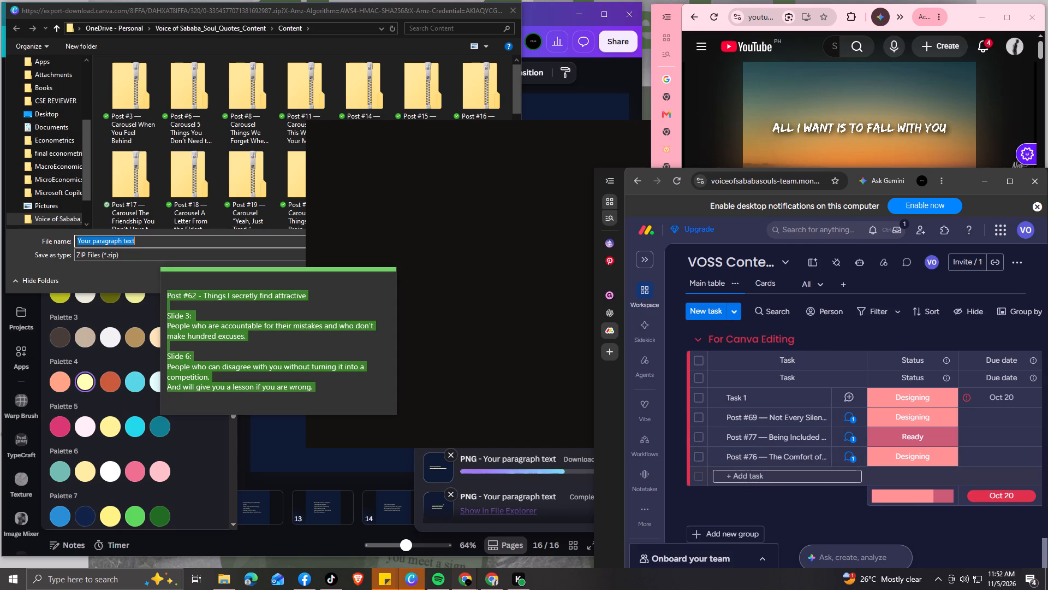
click(854, 420)
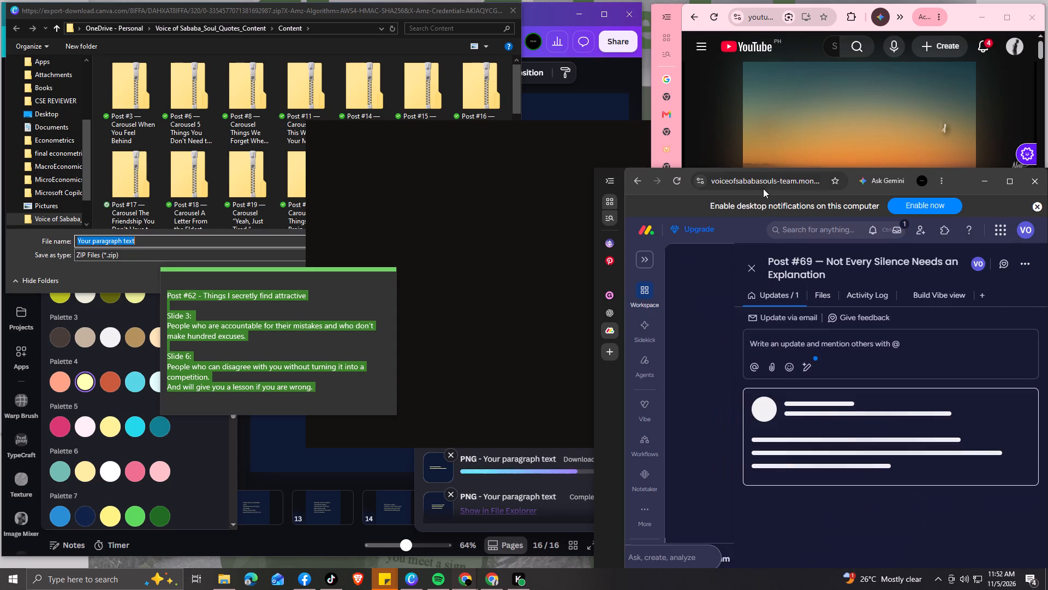
click(773, 262)
drag(770, 261, 833, 271)
key(ctrl+c)
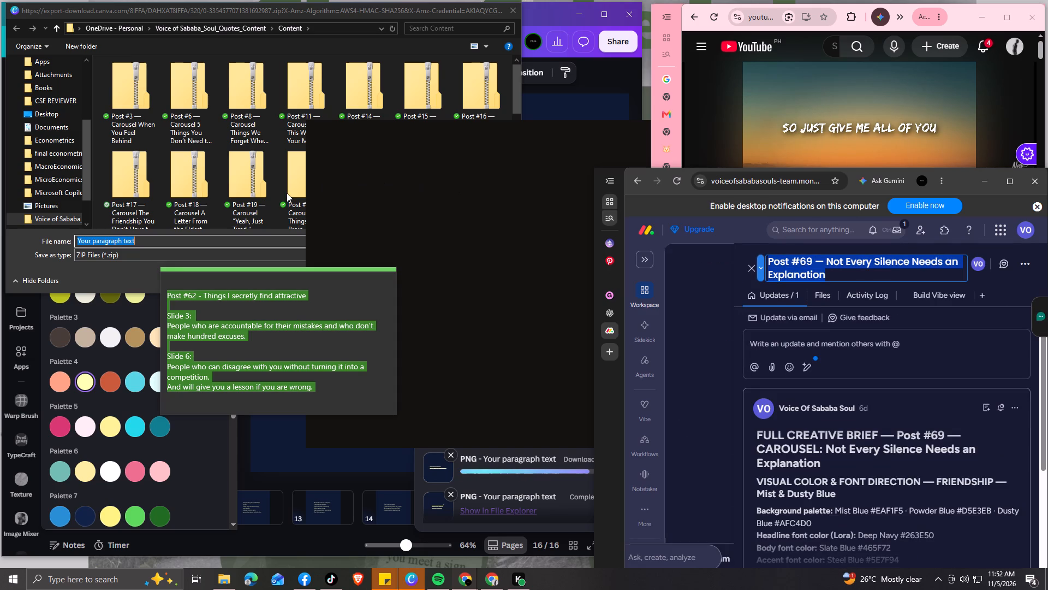
click(364, 15)
key(ctrl+v)
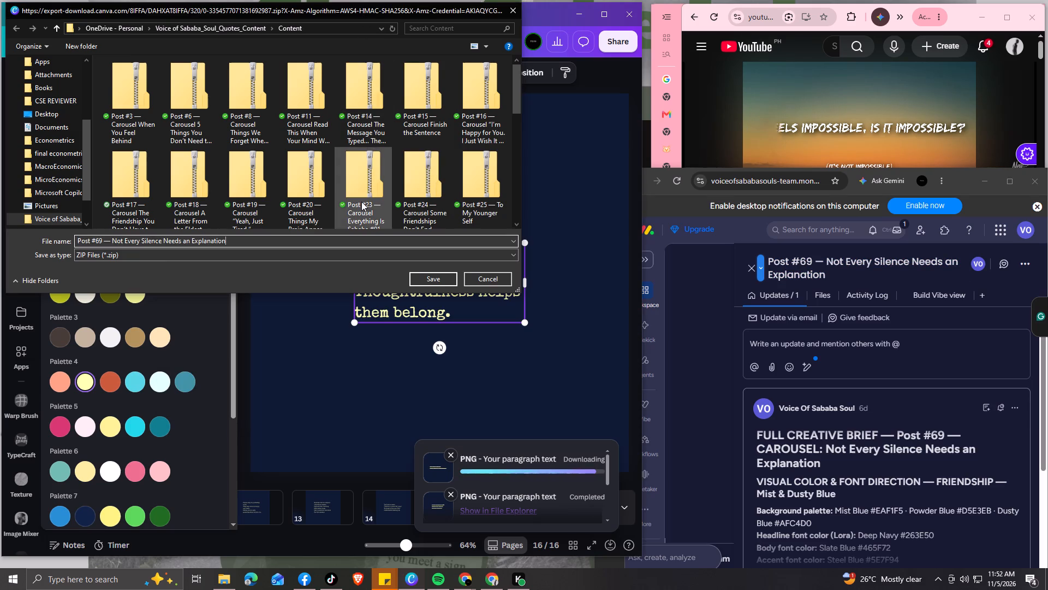
key(Return)
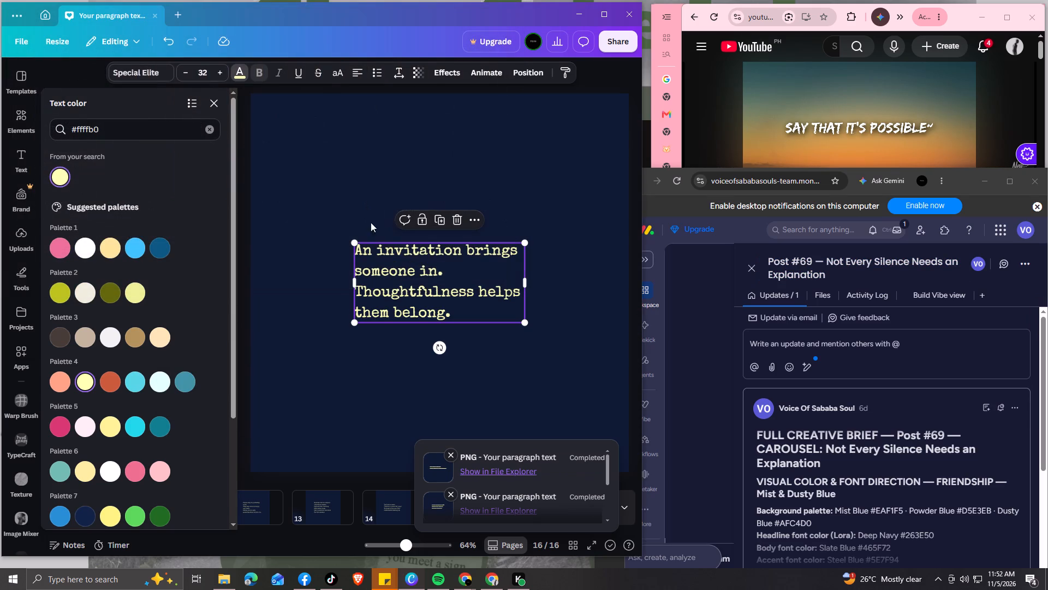
Close Post #69 and set its status to Ready in the For Canva Editing group.
click(757, 268)
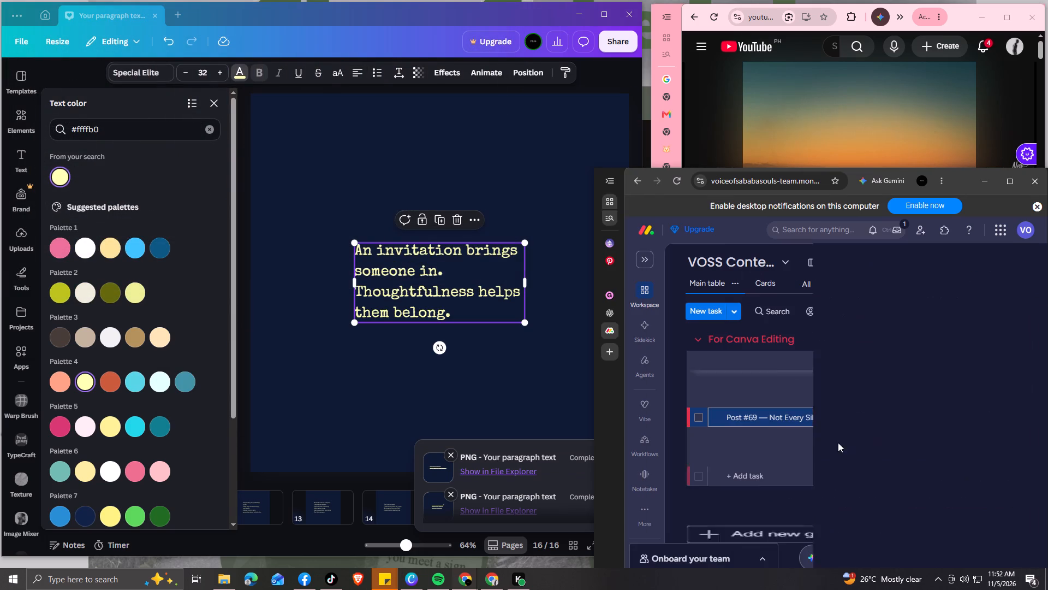
click(909, 415)
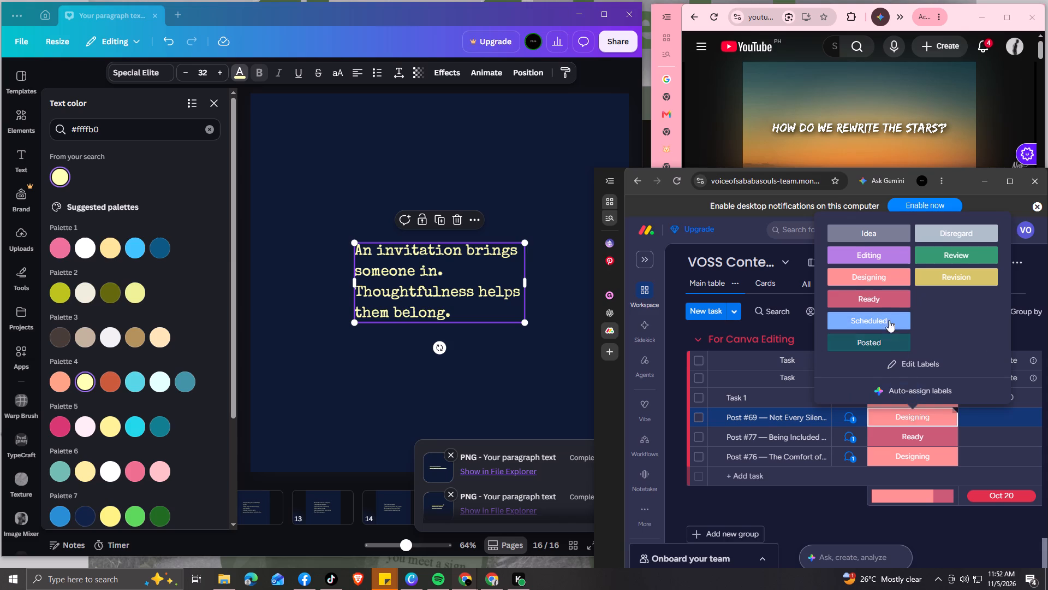
click(874, 301)
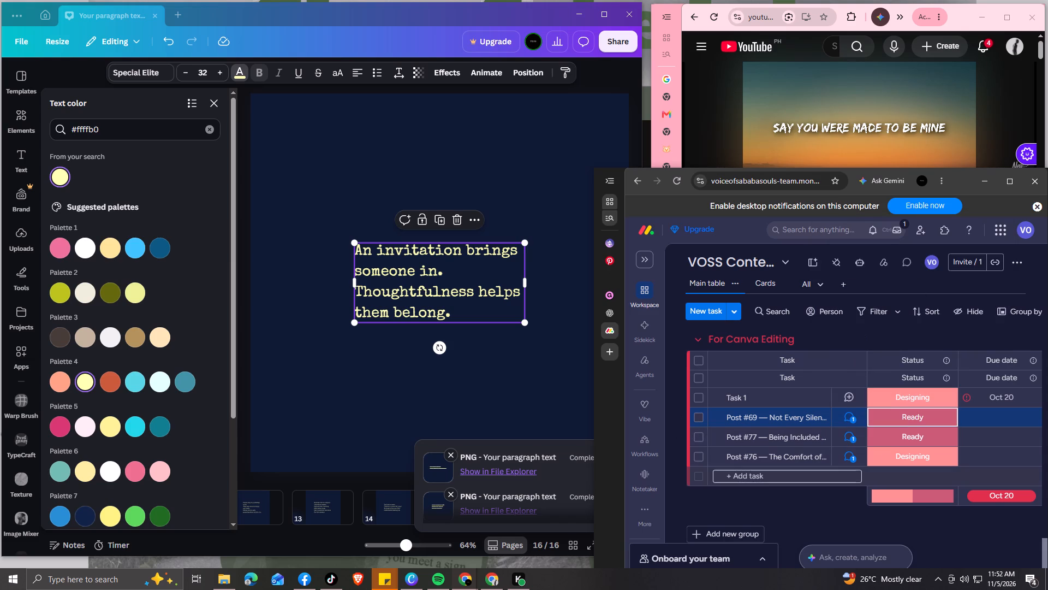
Return to page 1 of the design and open Post #76's full brief at its slide texts.
click(381, 446)
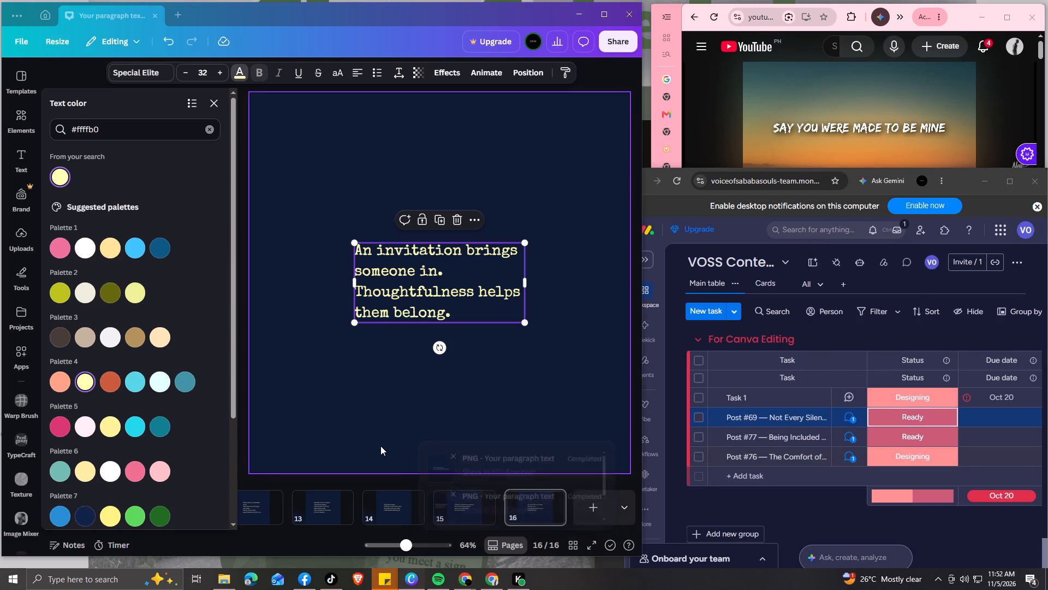
drag(400, 530, 169, 530)
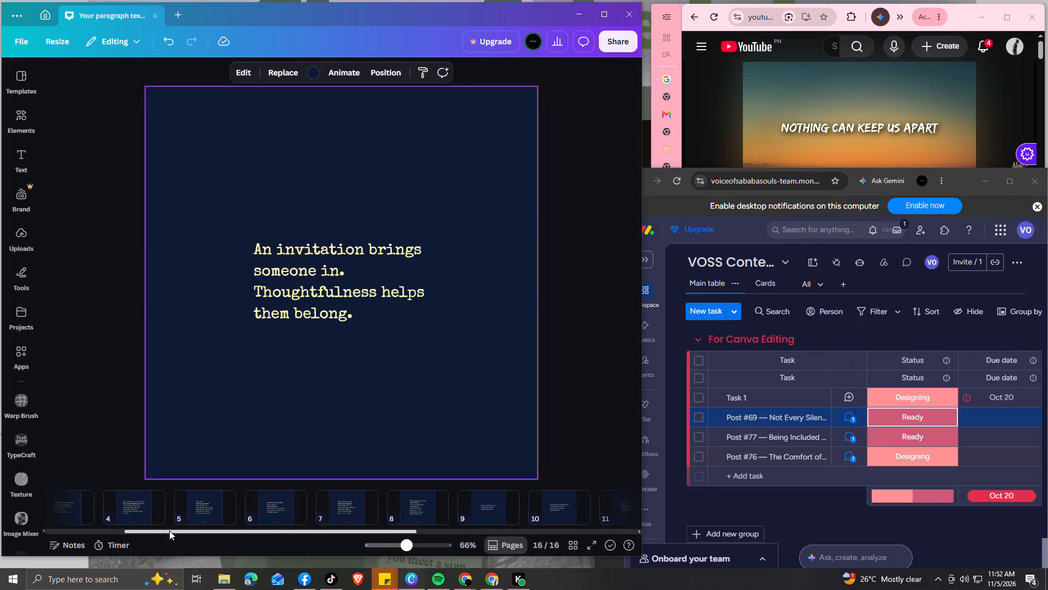
drag(169, 530, 78, 537)
click(85, 515)
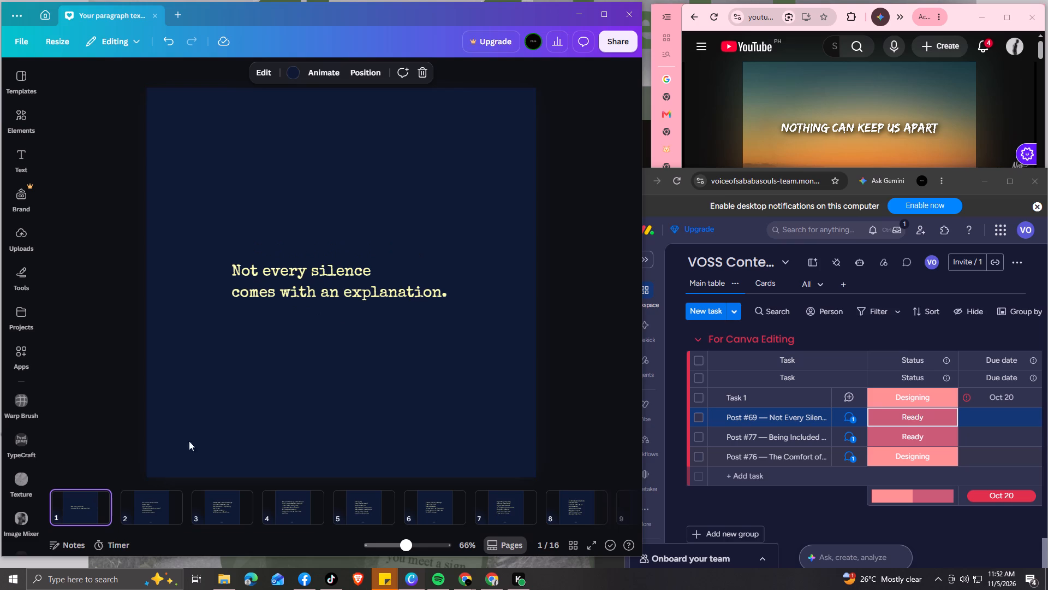
click(848, 455)
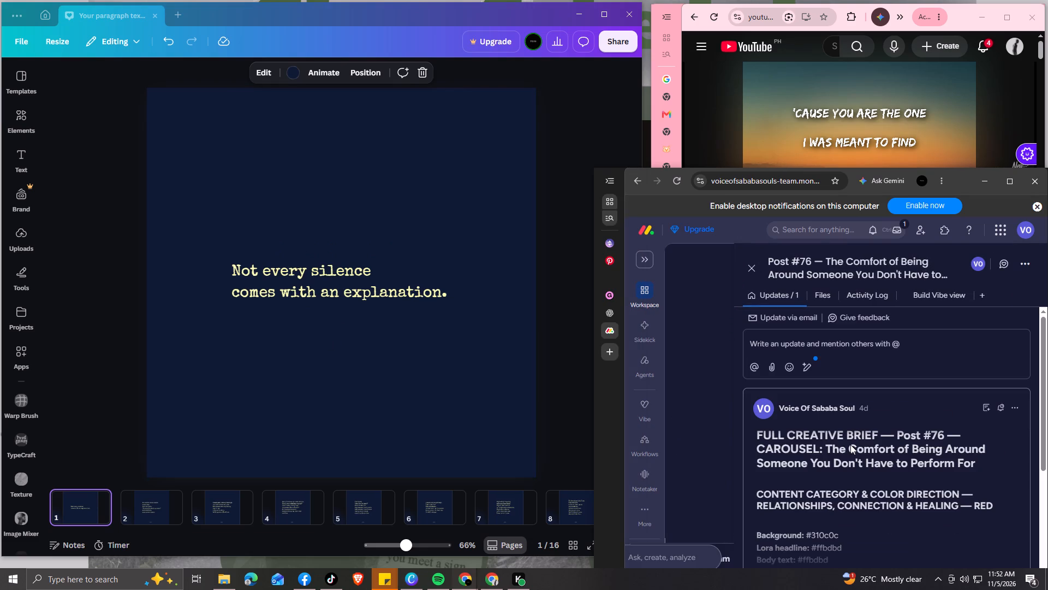
scroll(870, 446, down, 1)
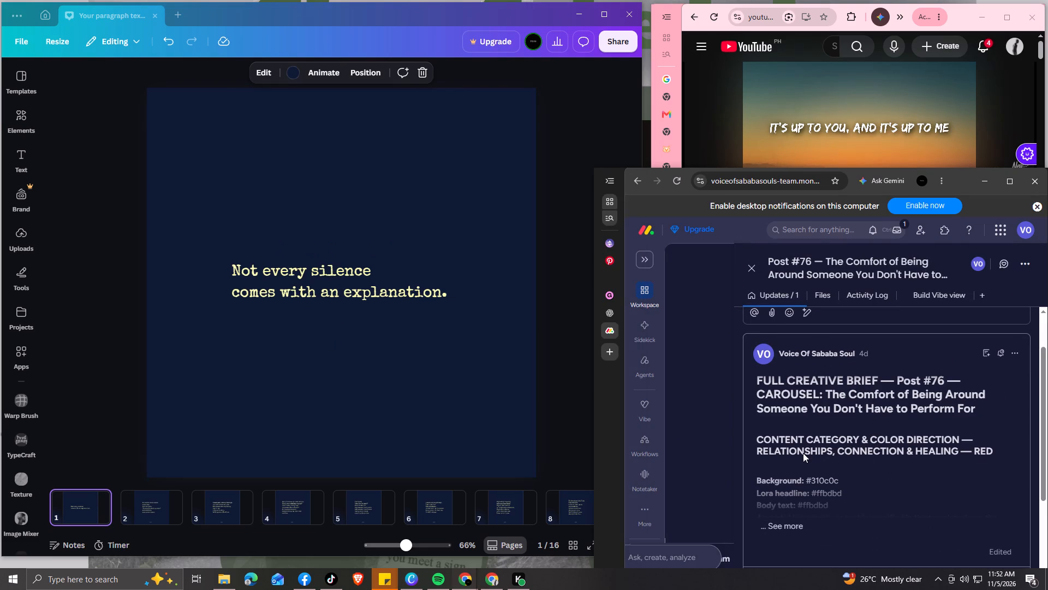
scroll(822, 446, down, 2)
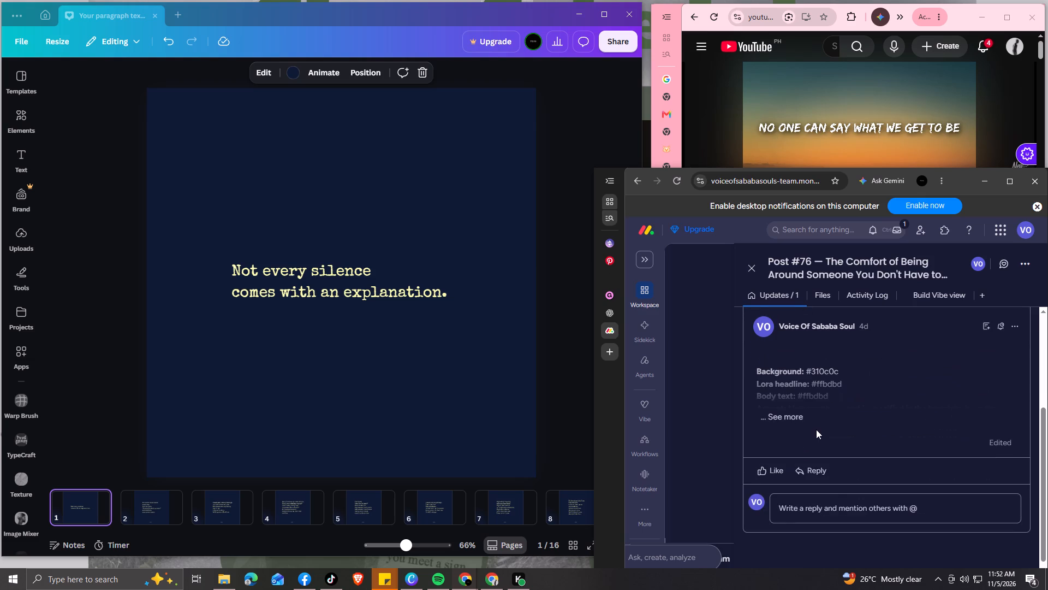
click(781, 410)
scroll(878, 396, down, 3)
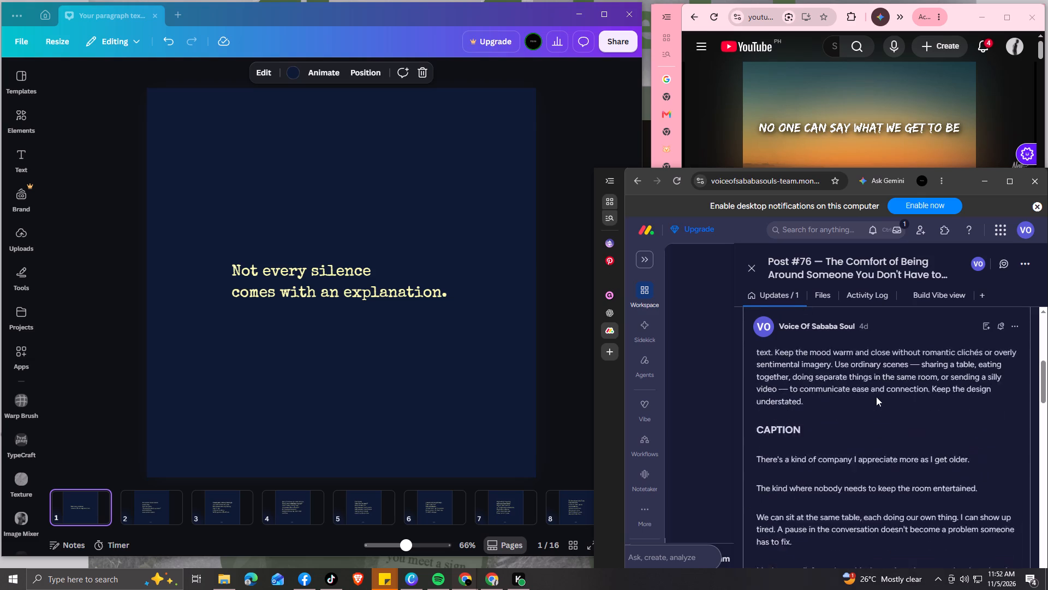
scroll(872, 398, down, 9)
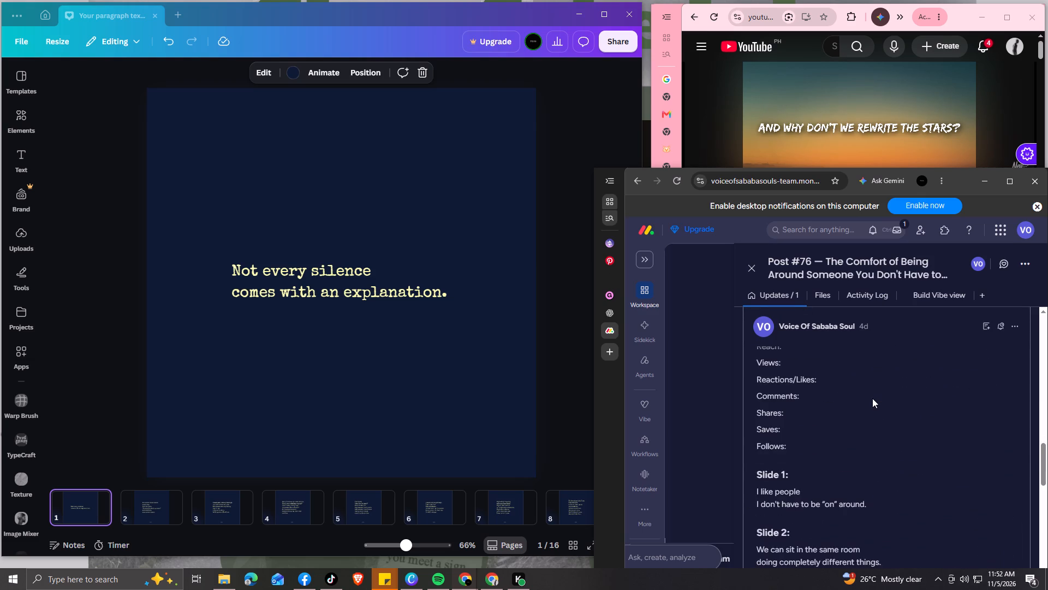
scroll(872, 398, down, 2)
Replace page 1's text with Post #76's Slide 1 copy, "I like people I don't have to be “on” around.".
drag(755, 380, 773, 382)
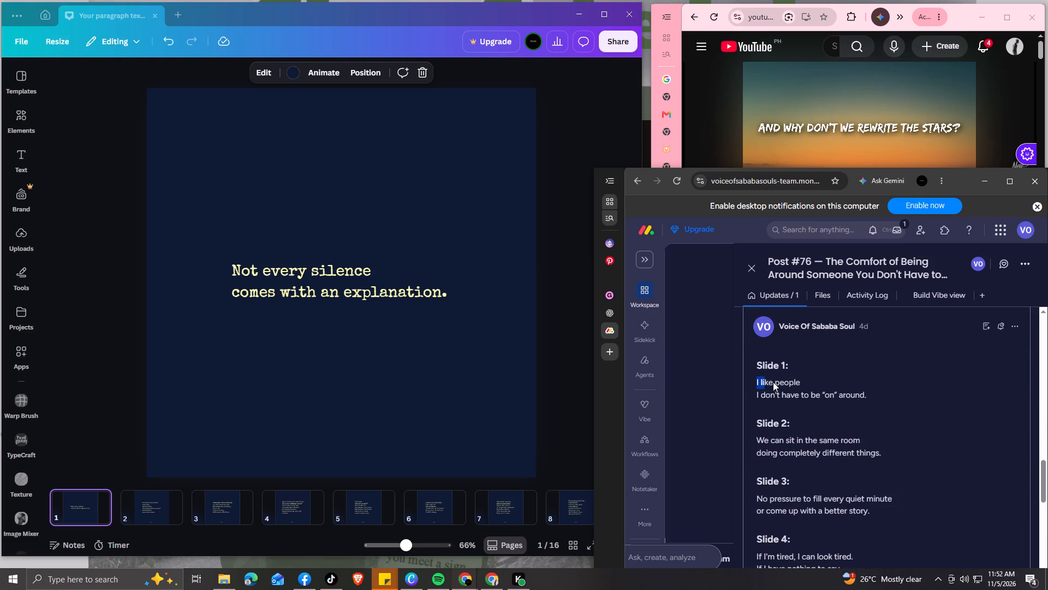
drag(773, 382, 875, 394)
key(ctrl+c)
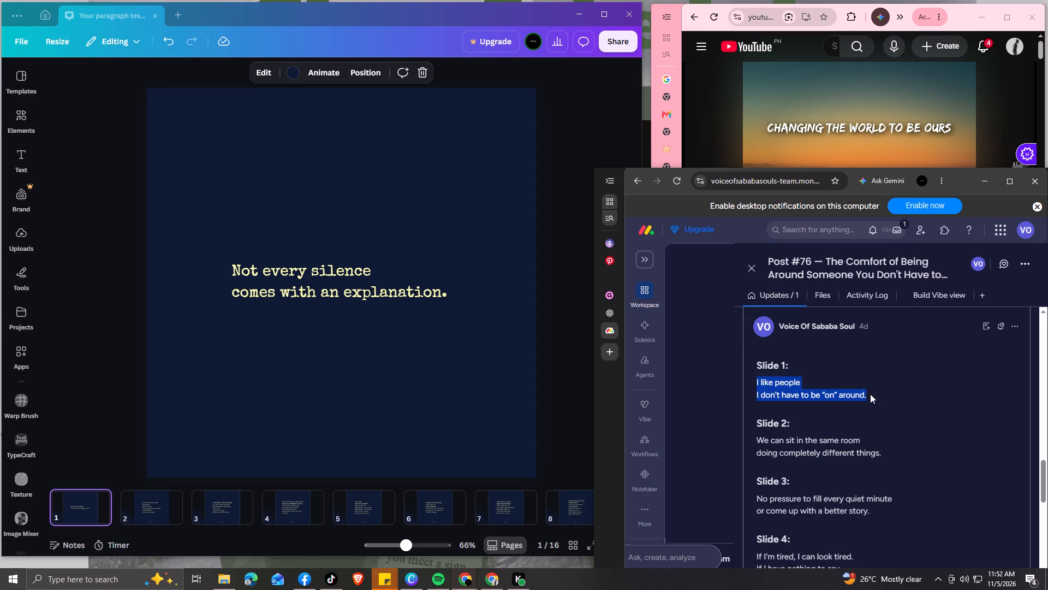
click(318, 273)
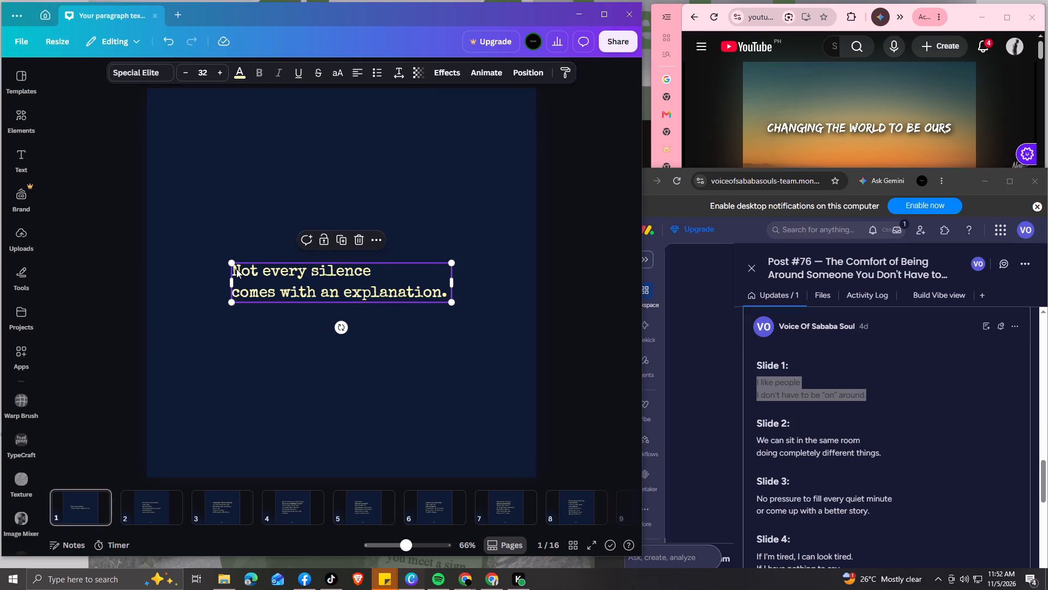
click(236, 269)
drag(236, 269, 448, 291)
key(ctrl+v)
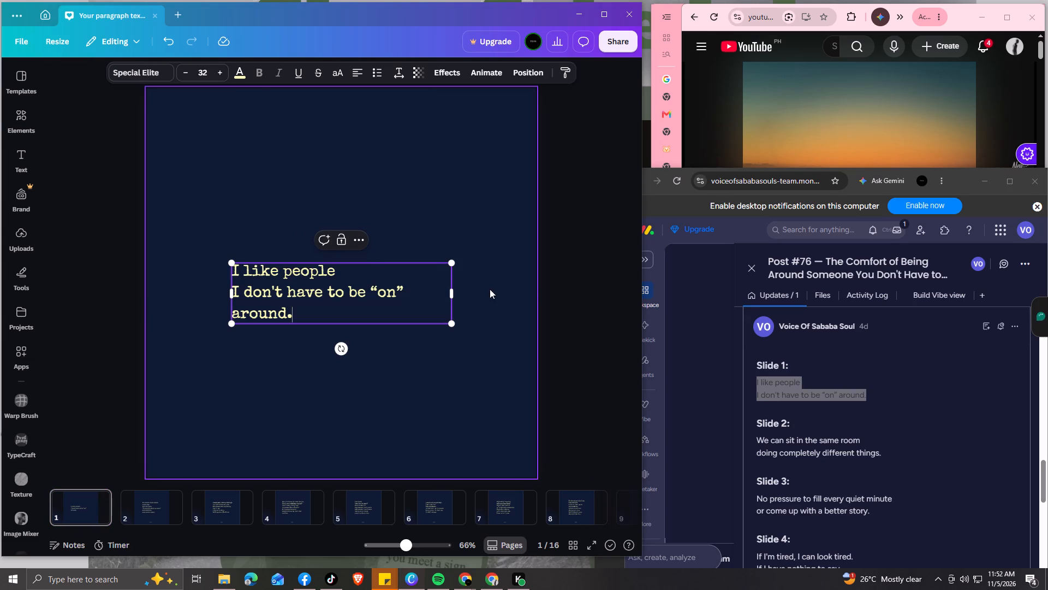
Widen page 1's text box so the copy fits on two lines, and centre it on the page.
drag(453, 292, 463, 292)
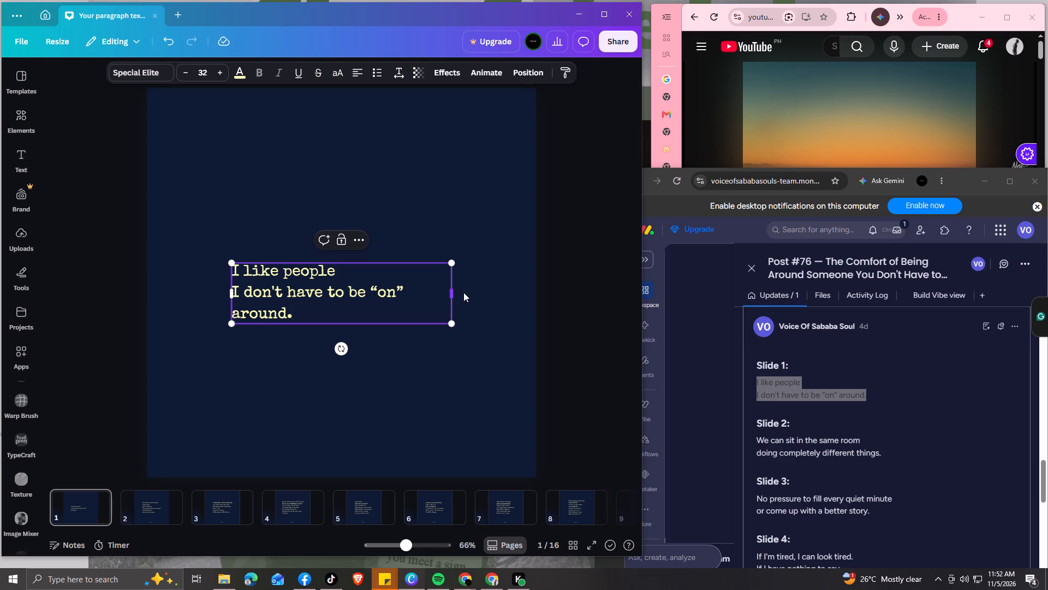
drag(463, 292, 475, 292)
drag(437, 303, 440, 303)
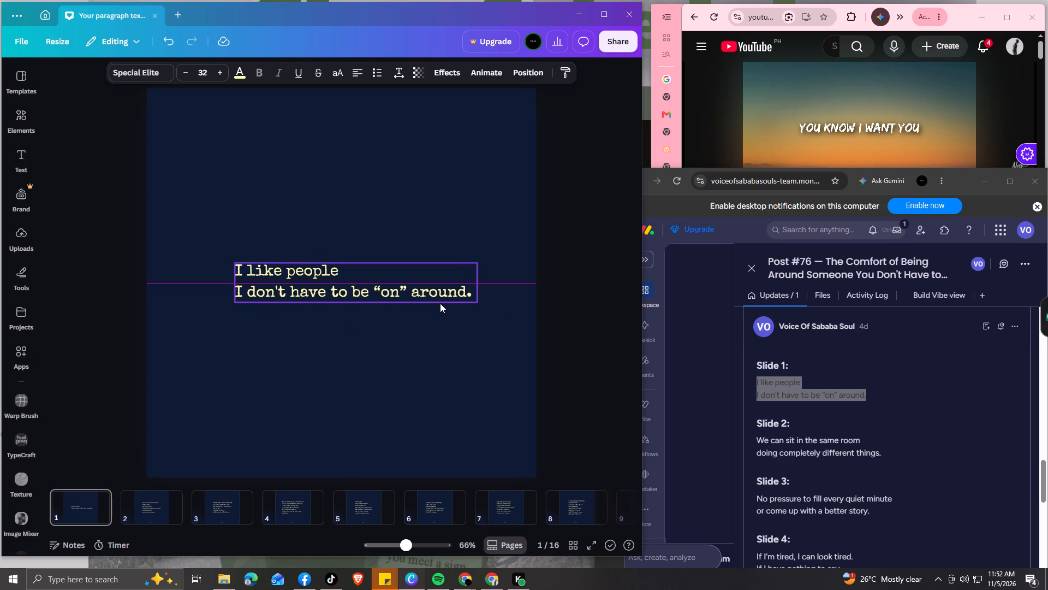
drag(440, 303, 438, 302)
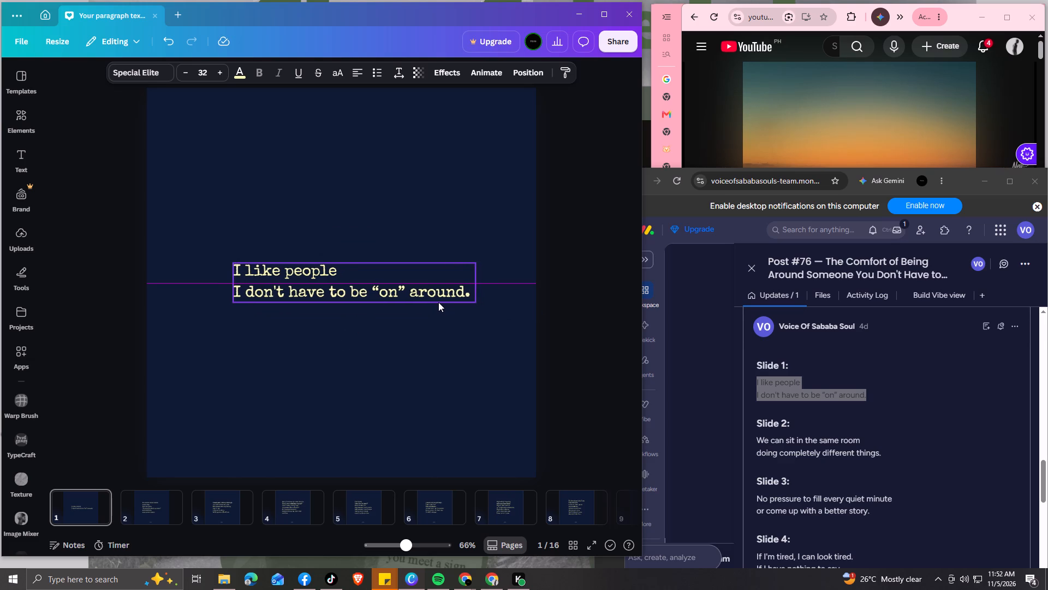
drag(438, 302, 426, 302)
click(424, 343)
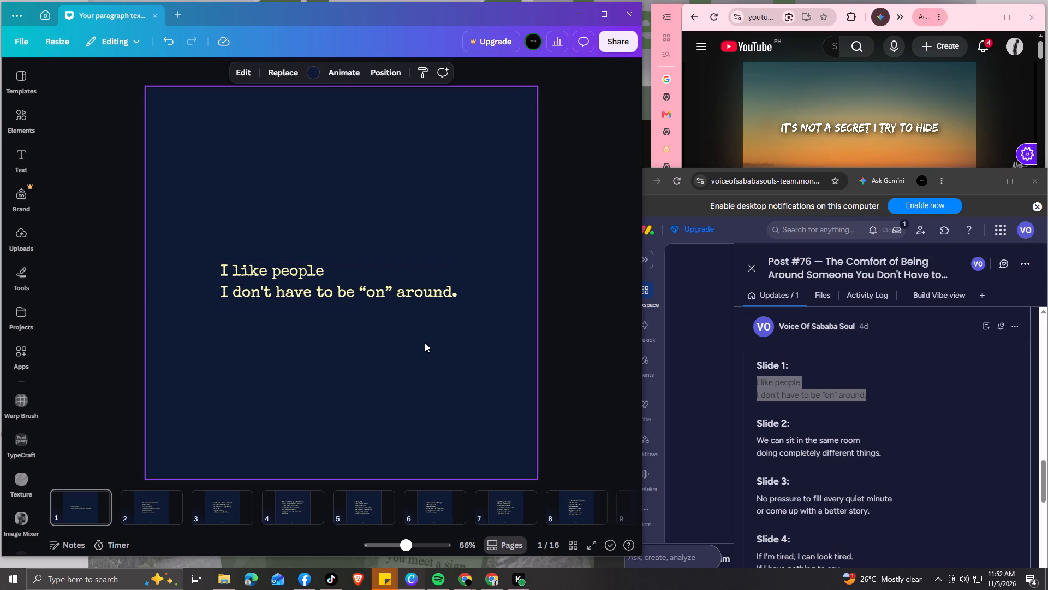
click(323, 288)
click(445, 362)
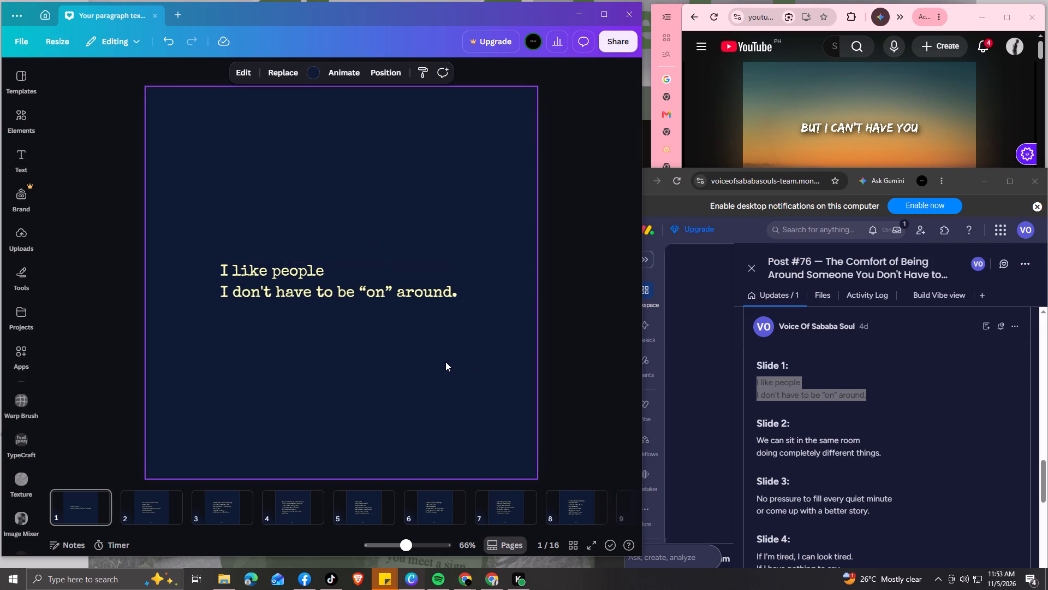
Replace page 2's main text with "We can sit in the same room doing completely different things." and widen its text box slightly.
key(Right)
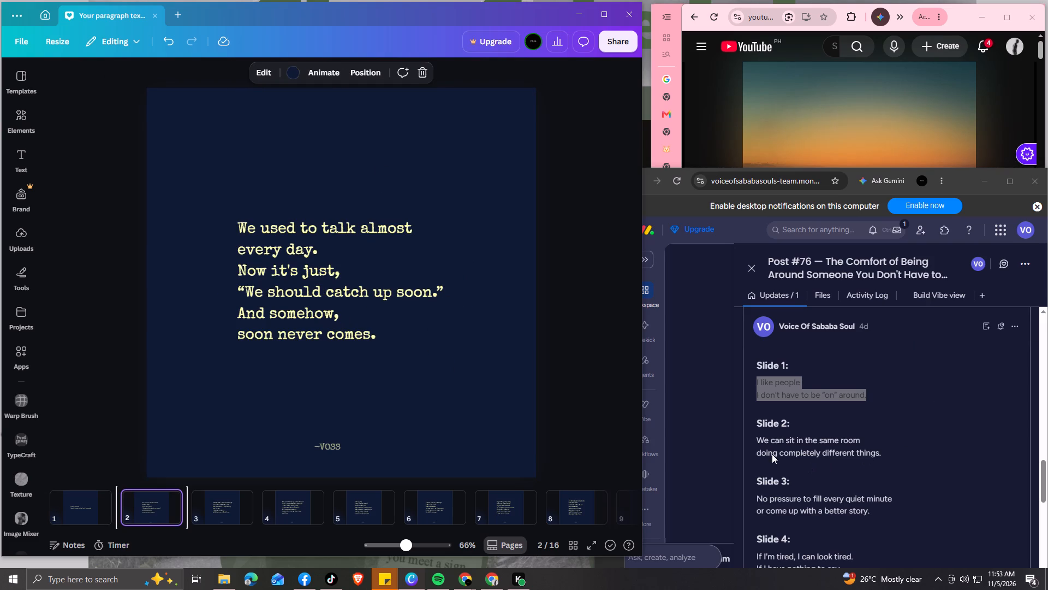
drag(758, 439, 881, 453)
key(ctrl+c)
click(329, 267)
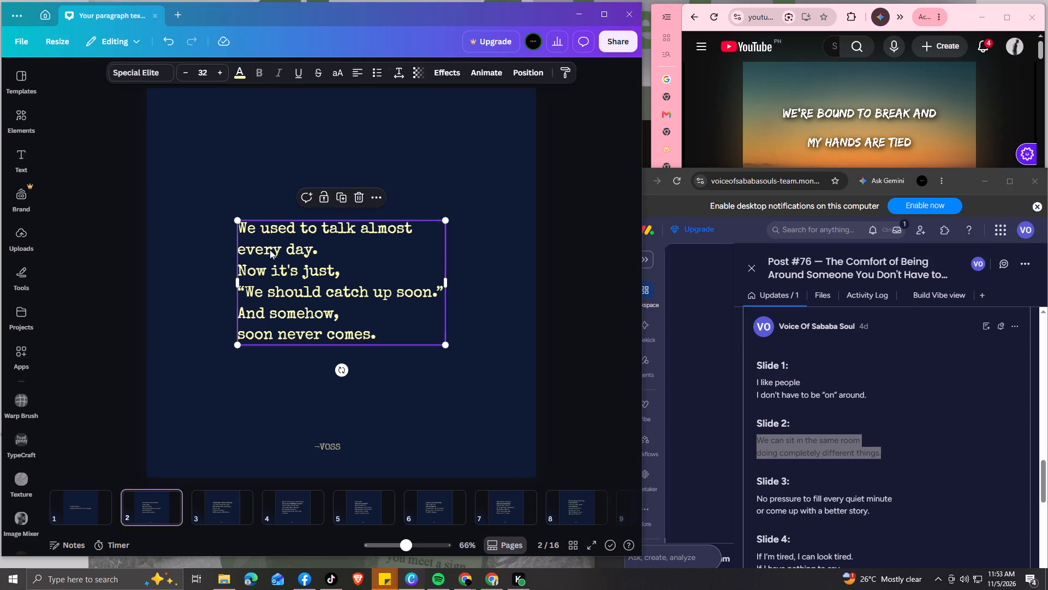
click(240, 226)
drag(240, 226, 336, 281)
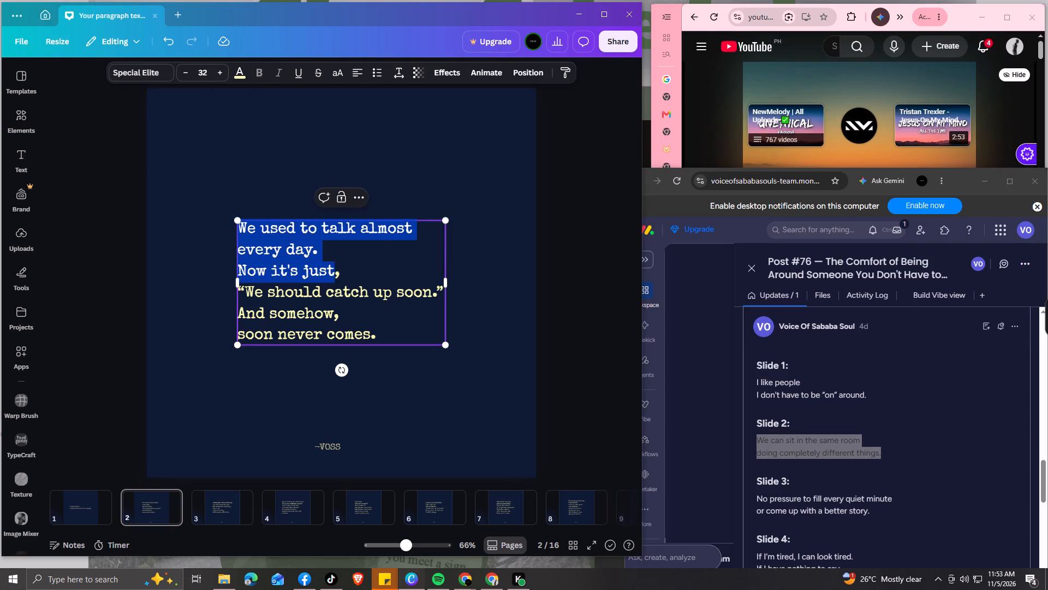
drag(336, 281, 380, 334)
key(ctrl+v)
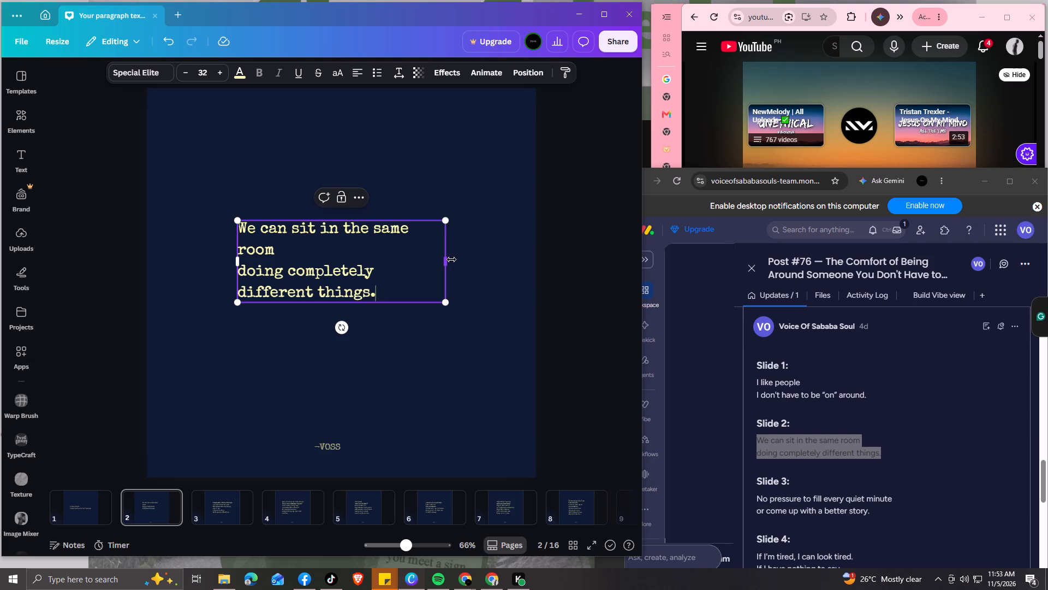
drag(449, 259, 460, 260)
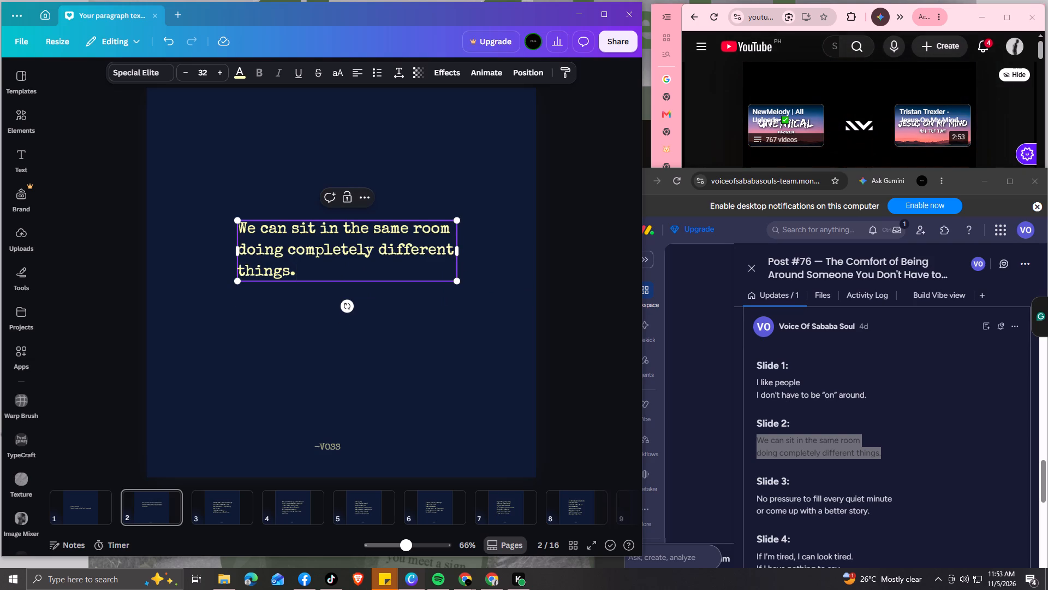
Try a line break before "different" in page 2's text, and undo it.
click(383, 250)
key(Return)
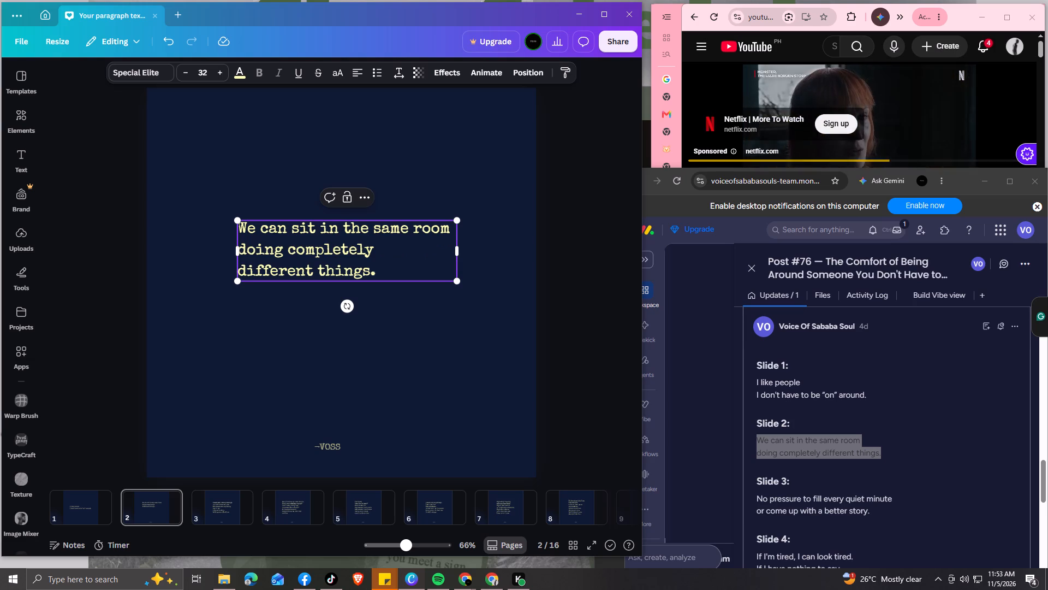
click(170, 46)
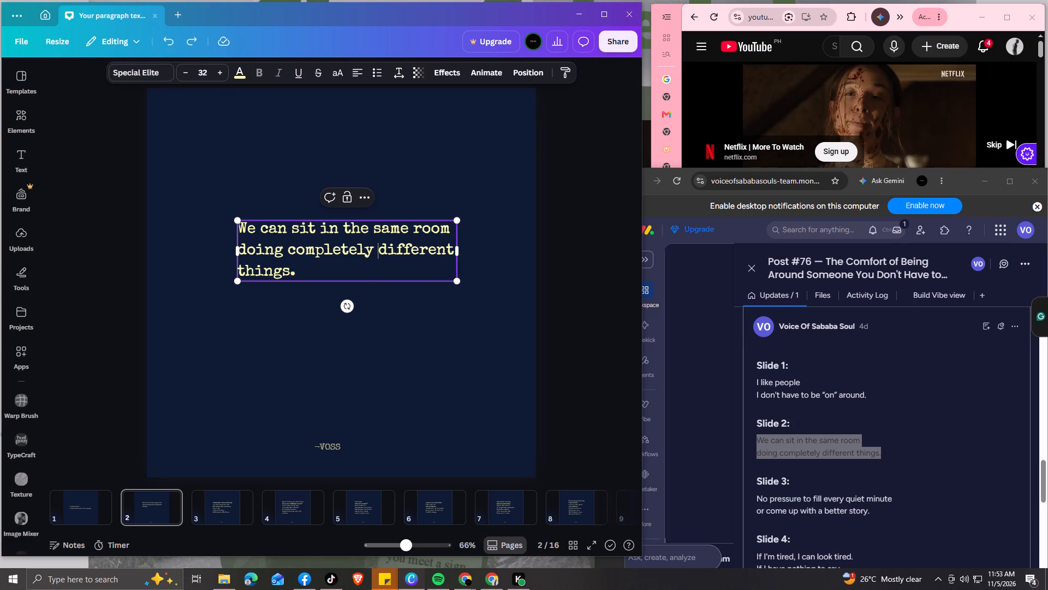
Rebreak page 2's text by adding a line break before "room" and replacing the one before "doing" with a space.
click(413, 227)
key(Return)
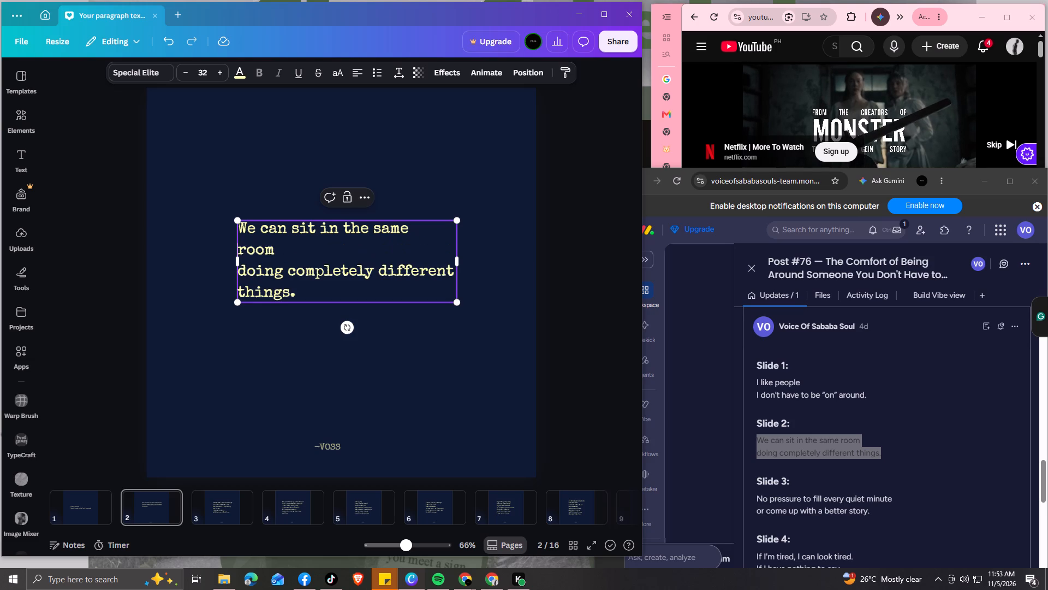
click(242, 273)
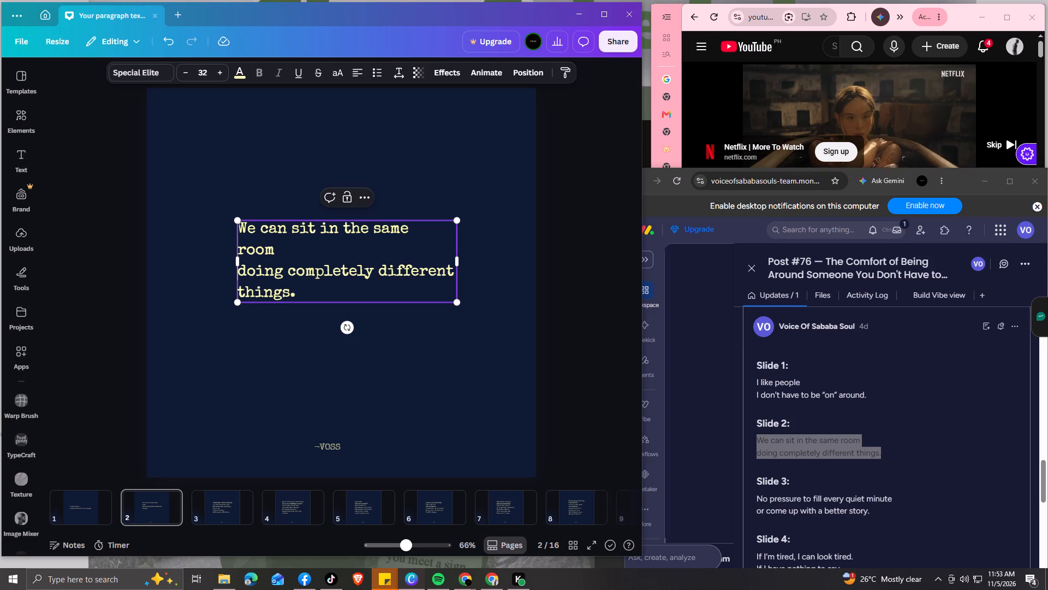
key(BackSpace)
key(space)
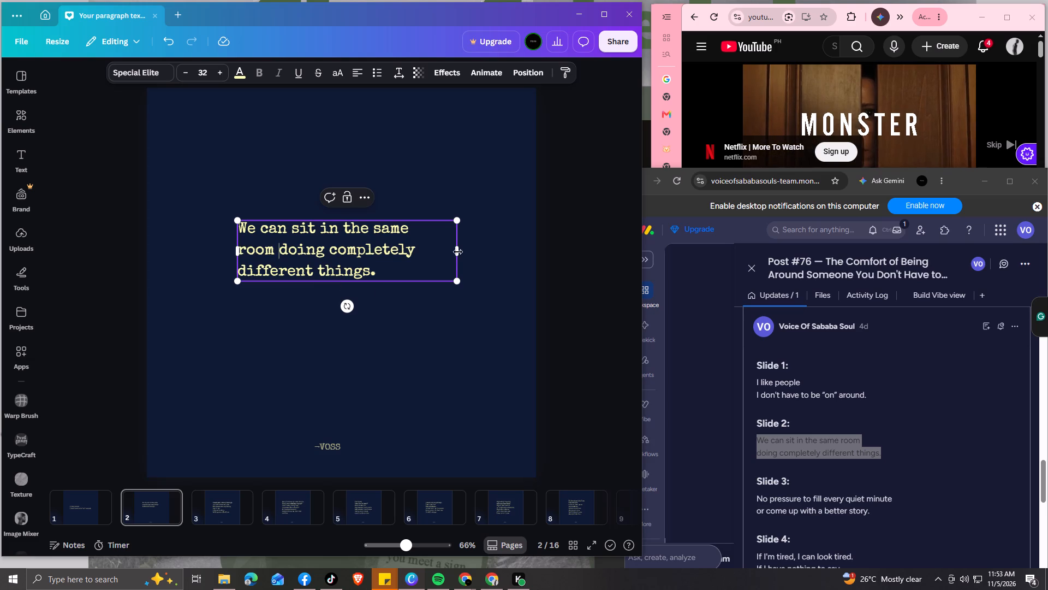
Narrow page 2's text box to fit its three lines of copy and centre it on the page.
drag(460, 252, 424, 249)
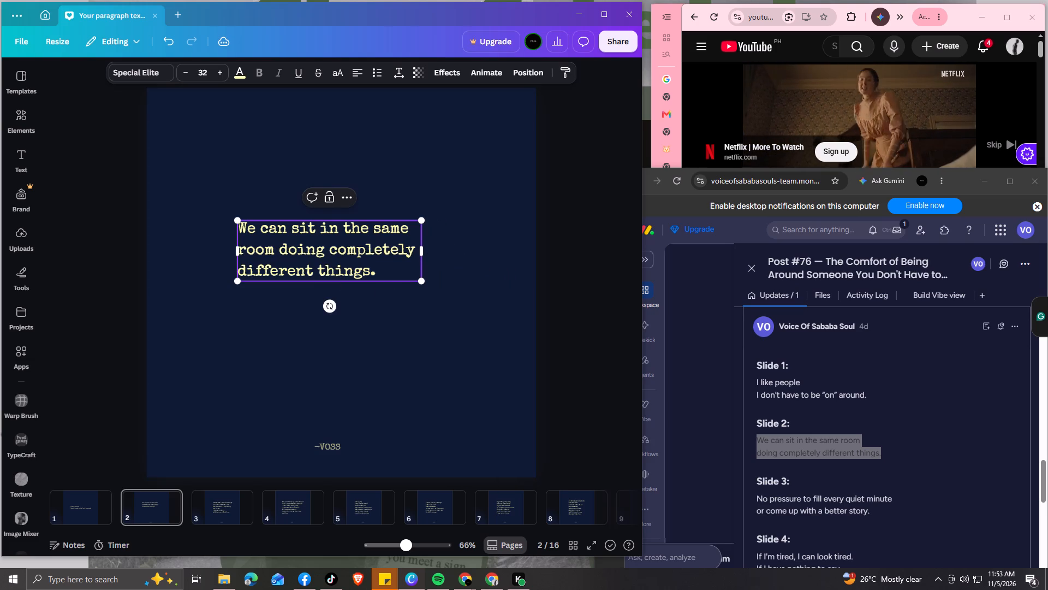
drag(383, 281, 397, 292)
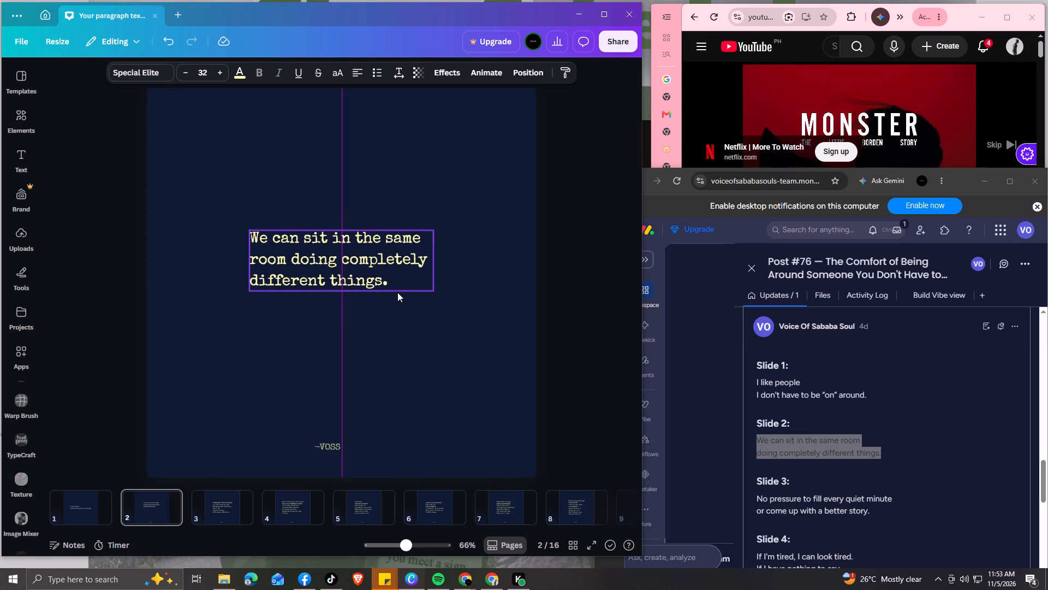
drag(397, 292, 397, 308)
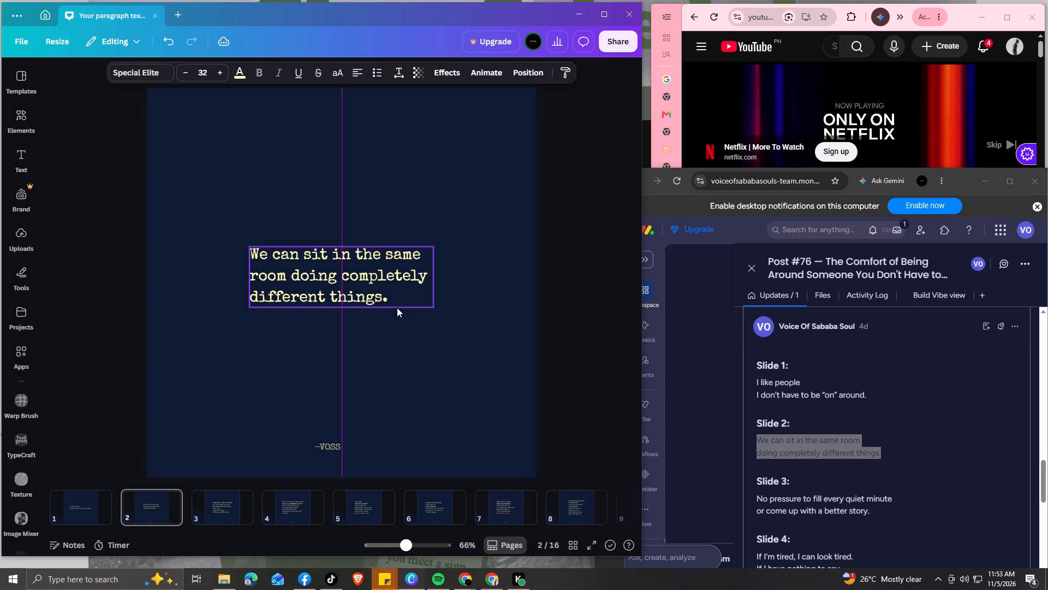
drag(397, 308, 392, 300)
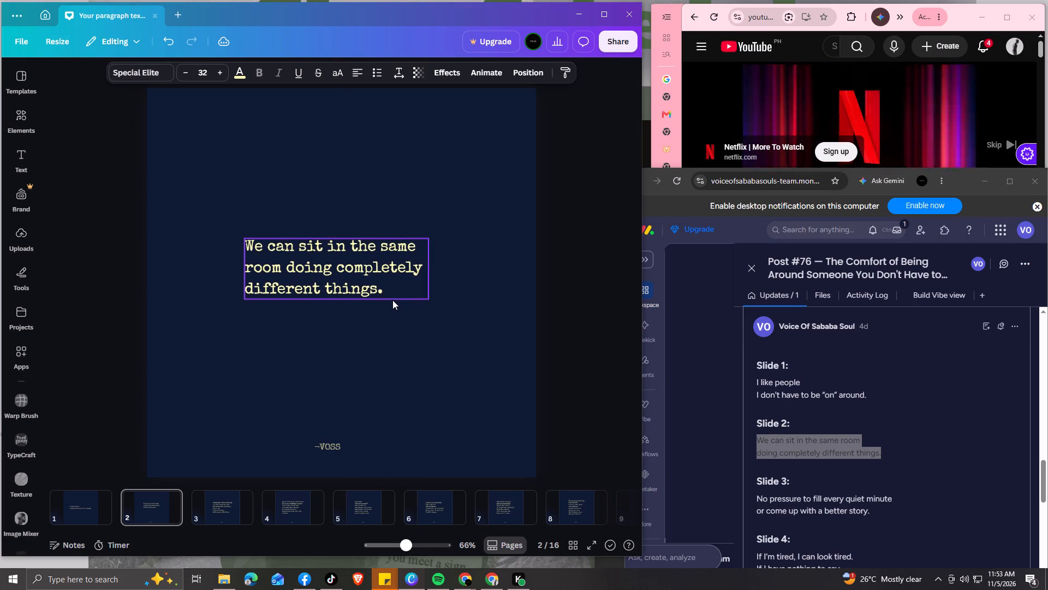
drag(392, 300, 392, 316)
click(392, 353)
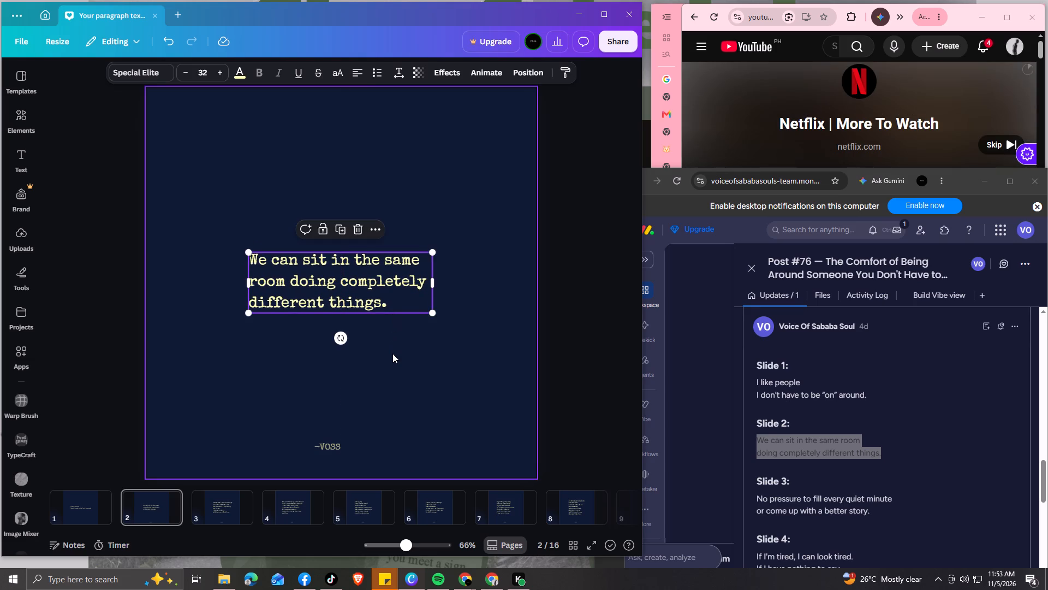
Replace page 3's main text with Post #76's Slide 3 copy, "No pressure to fill every quiet minute or come up with a better story.".
key(Right)
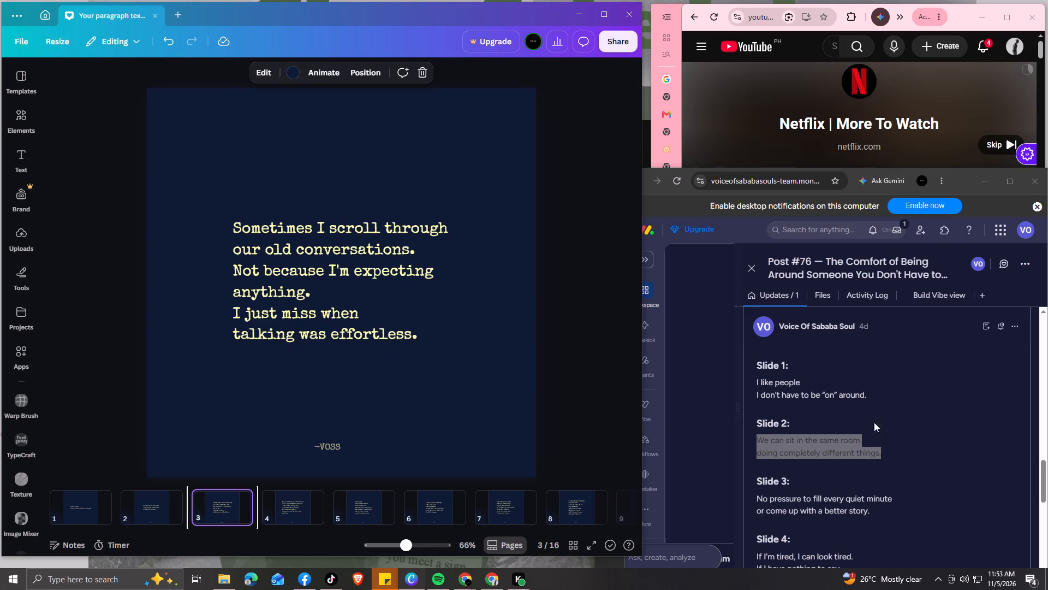
drag(758, 497, 859, 509)
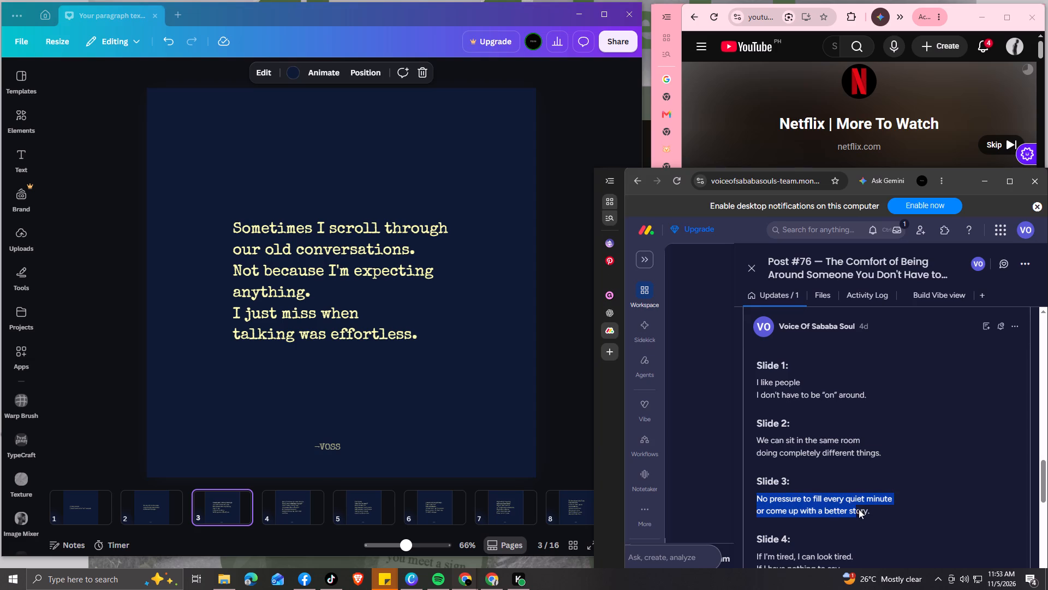
drag(859, 509, 874, 512)
key(ctrl+c)
click(393, 332)
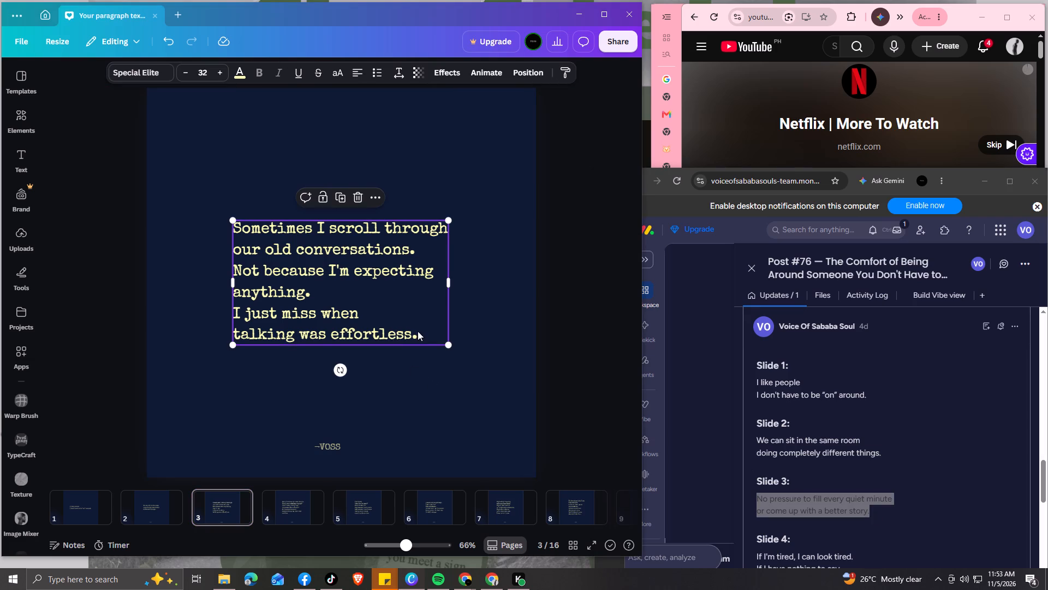
click(428, 331)
drag(428, 333, 248, 231)
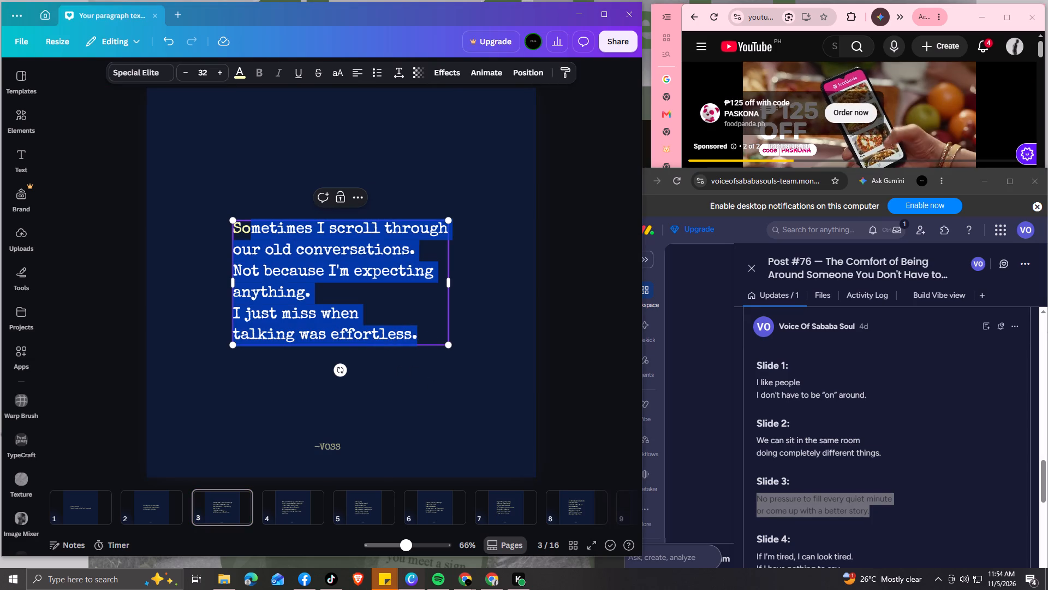
drag(248, 231, 236, 227)
key(ctrl+v)
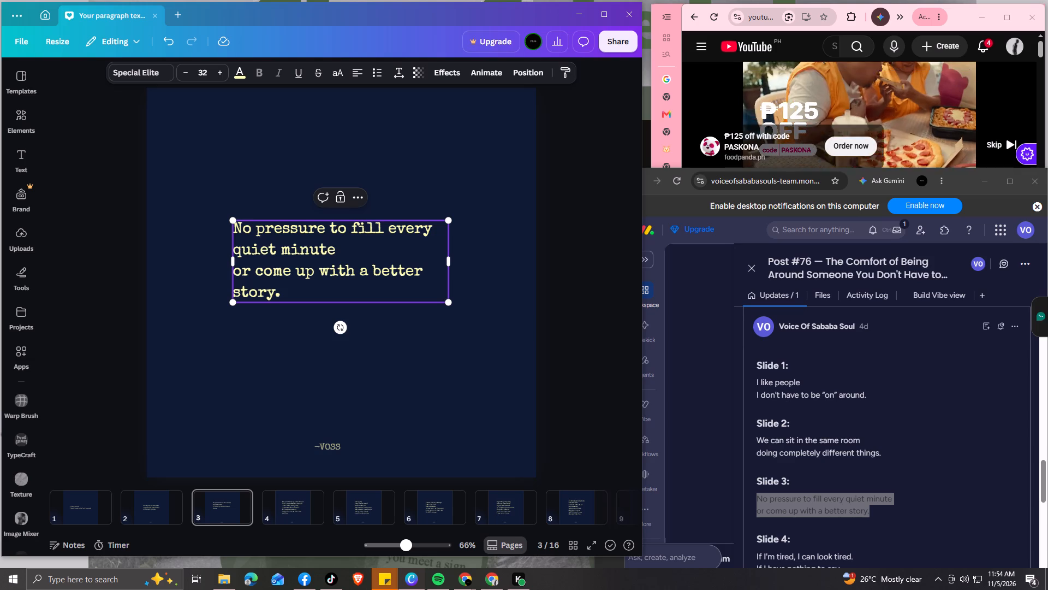
Remove the line break before "or come up" in page 3's text.
click(235, 270)
key(BackSpace)
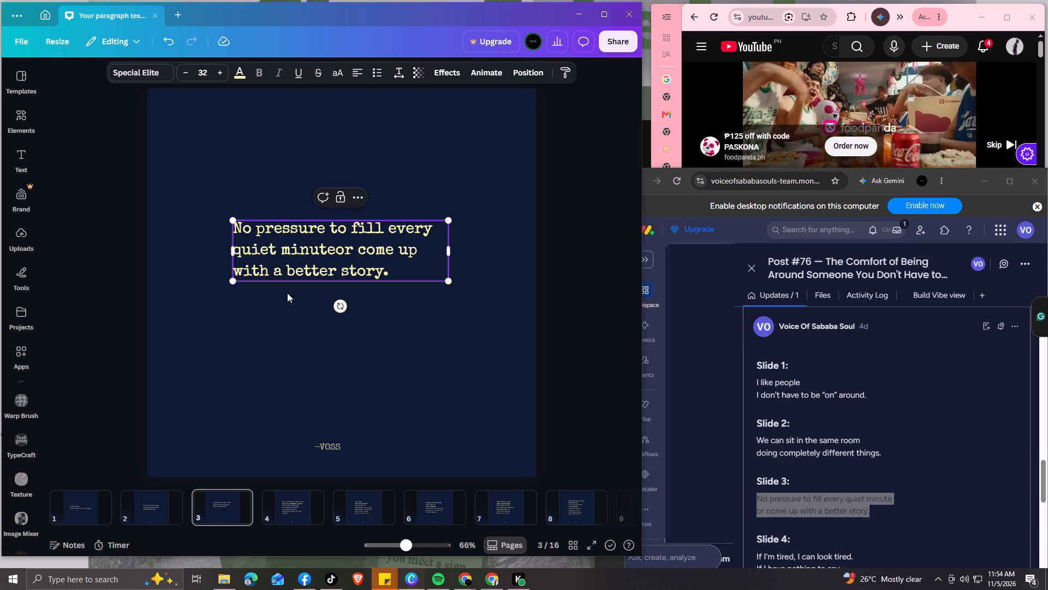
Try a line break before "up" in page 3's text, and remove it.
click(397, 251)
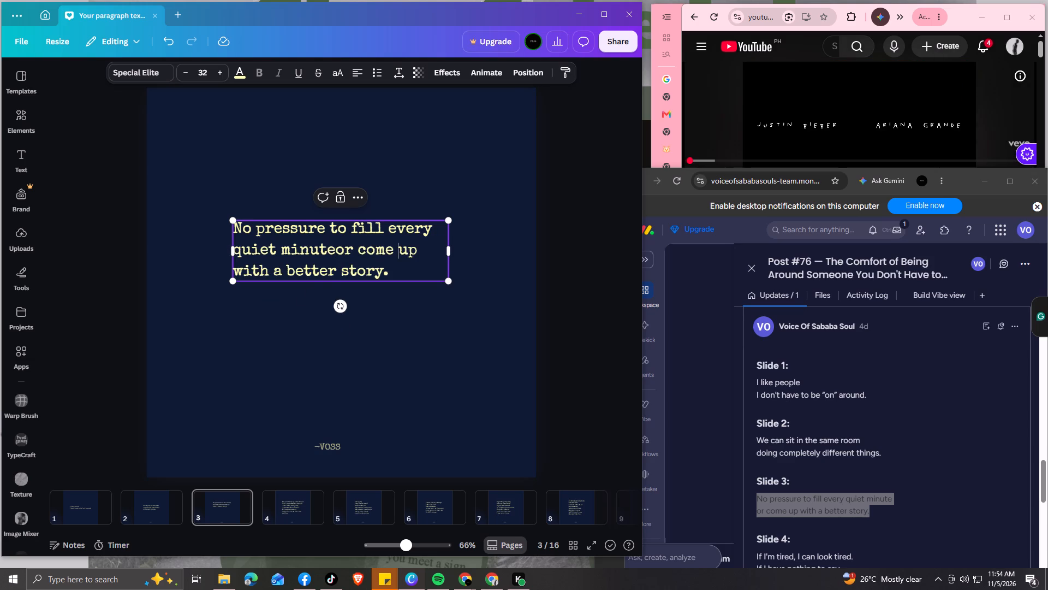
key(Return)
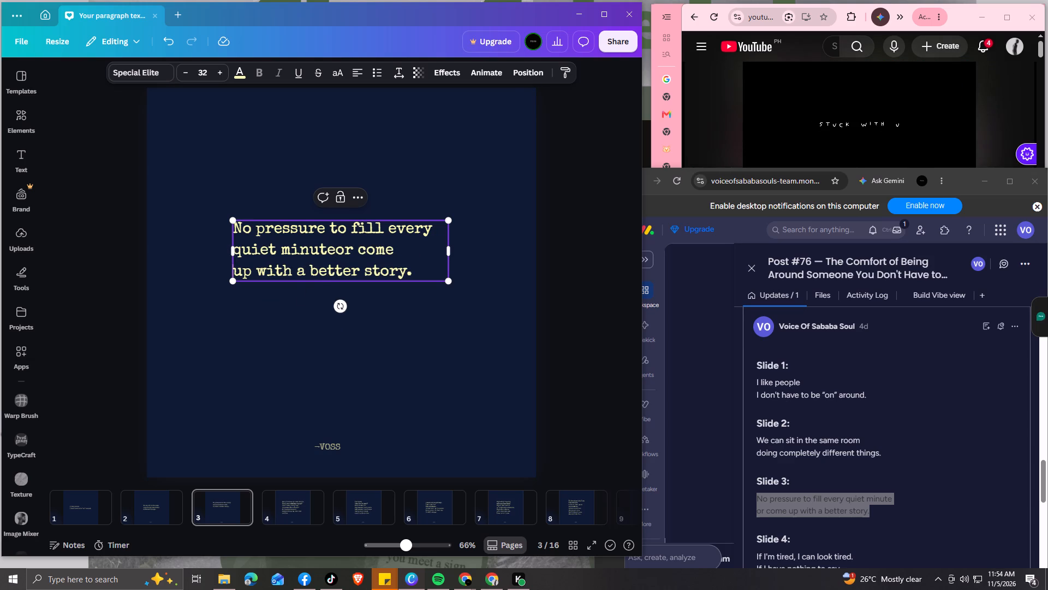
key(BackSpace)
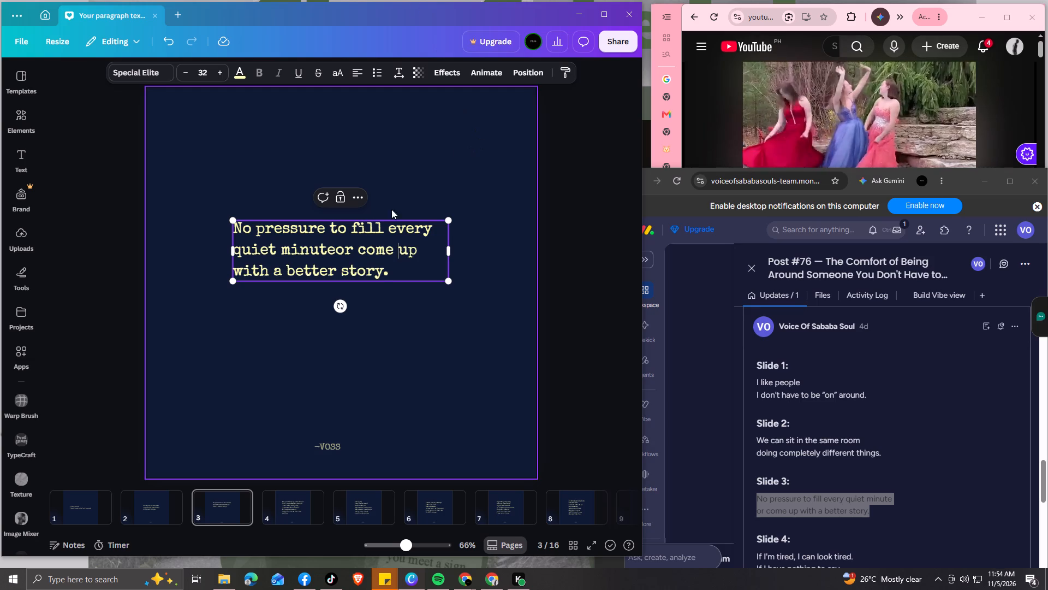
Centre page 3's text box horizontally and vertically on the page.
drag(382, 282, 381, 299)
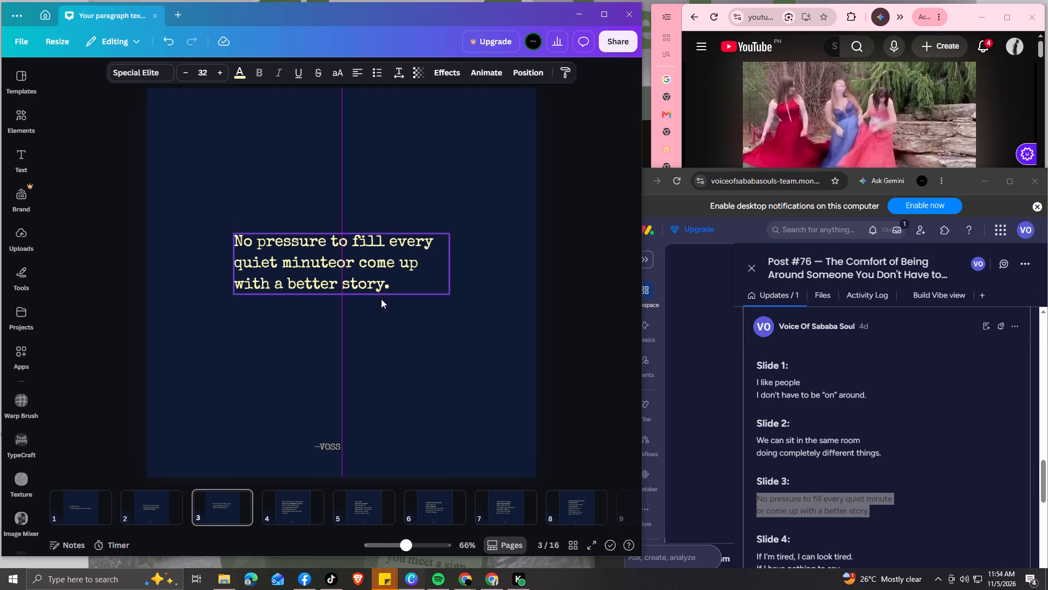
drag(381, 299, 368, 302)
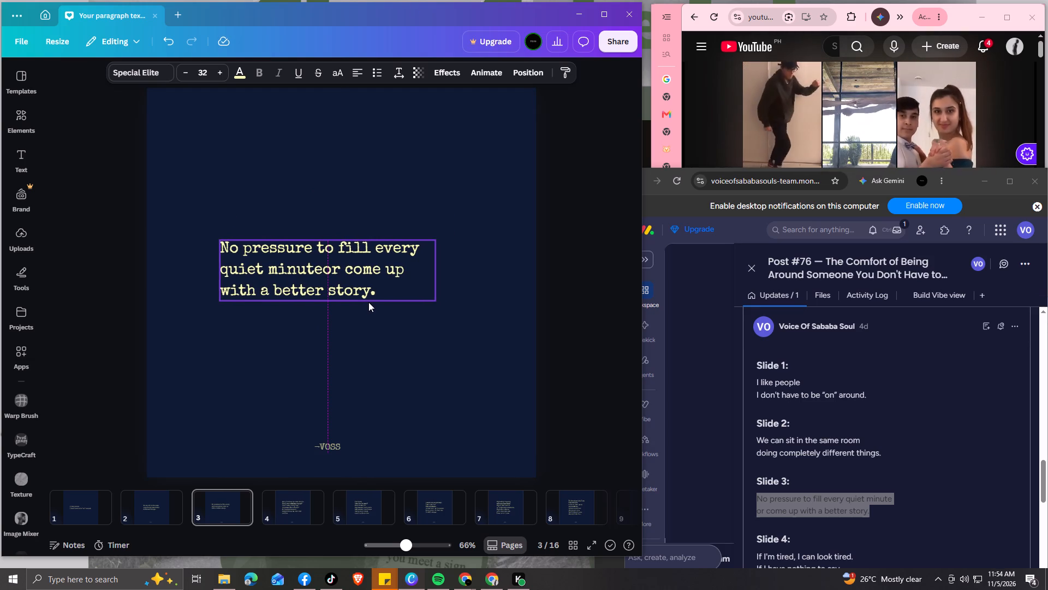
drag(368, 302, 368, 314)
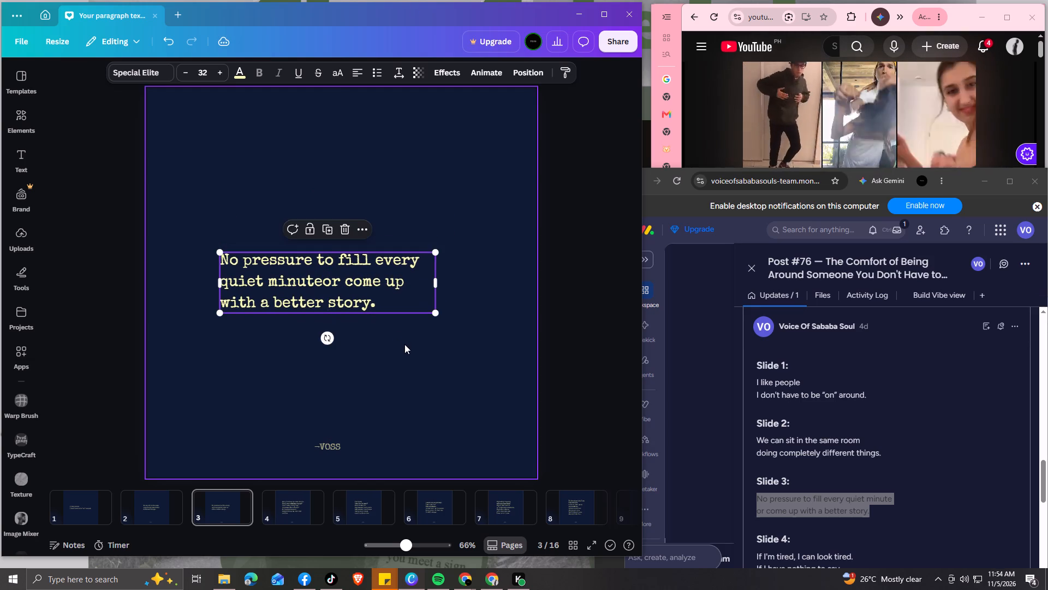
click(404, 344)
drag(372, 306, 385, 308)
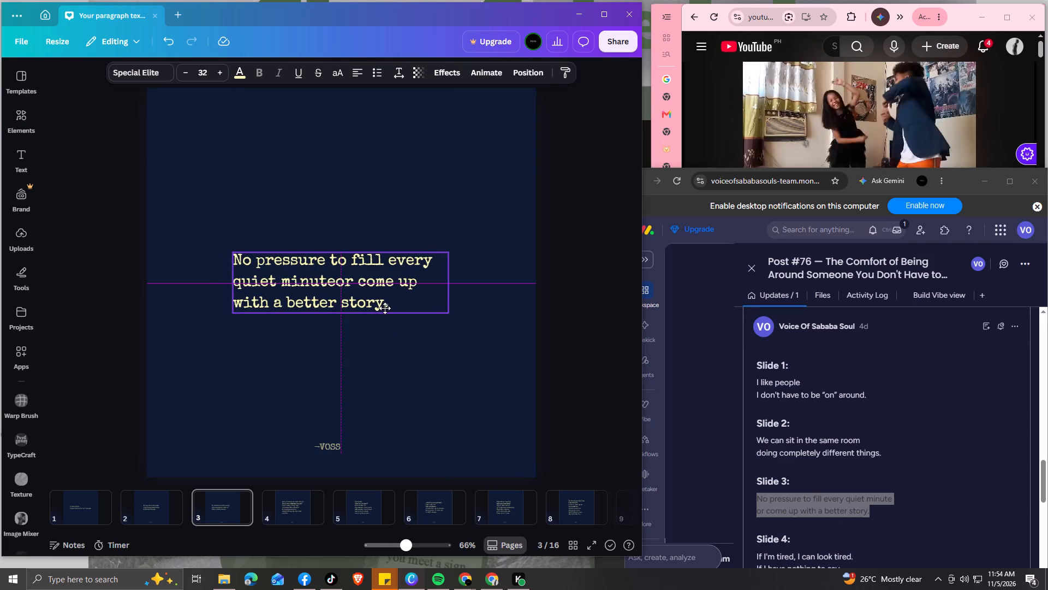
drag(385, 308, 388, 308)
click(418, 363)
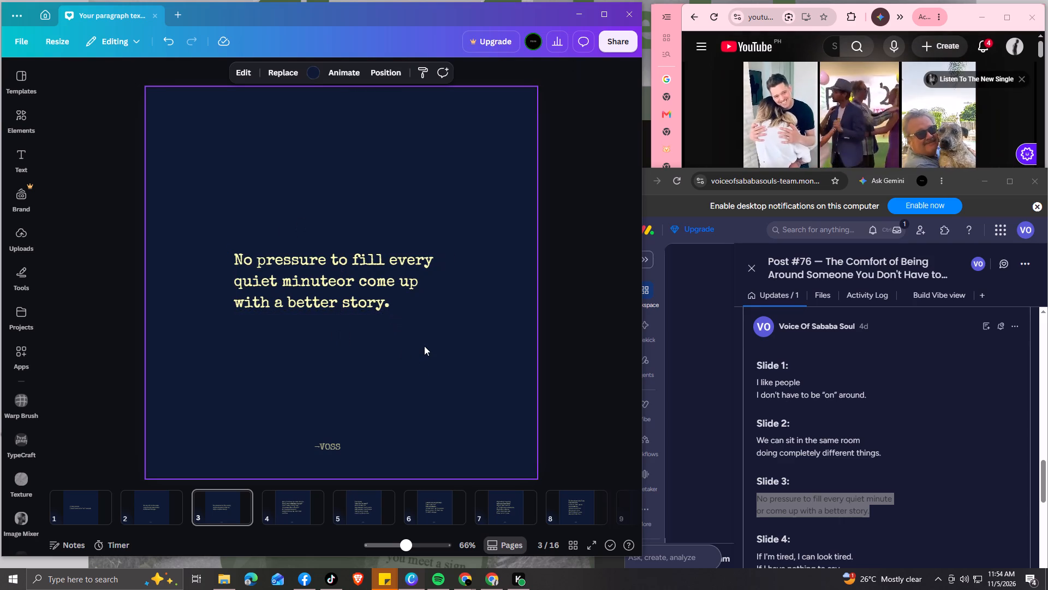
Replace page 4's main text with Slide 4's copy, "If I'm tired, I can look tired. If I have nothing to say, I don't have to invent something.".
key(Right)
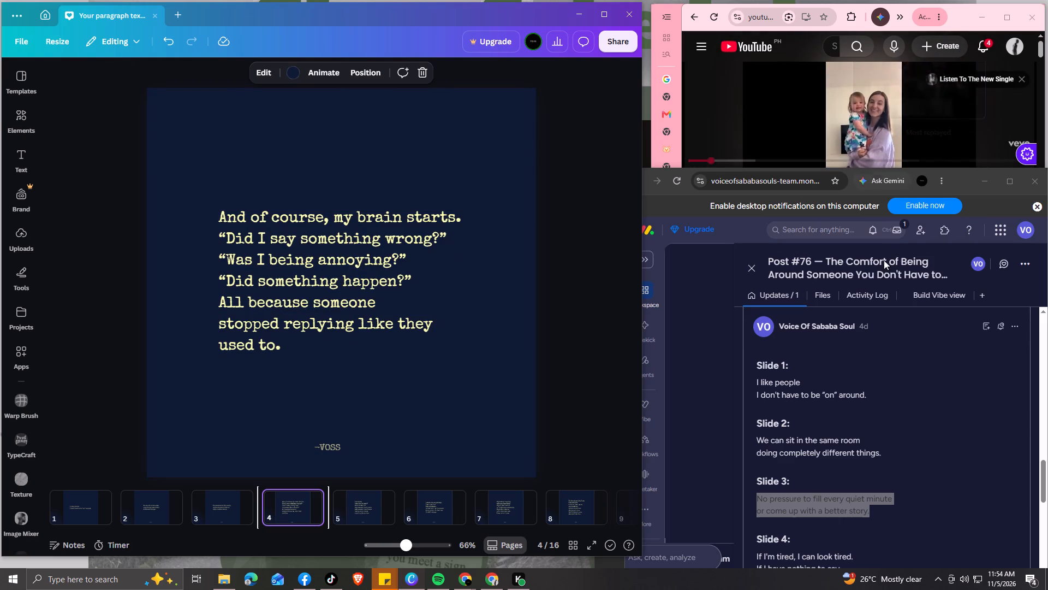
scroll(866, 451, down, 1)
scroll(774, 460, down, 1)
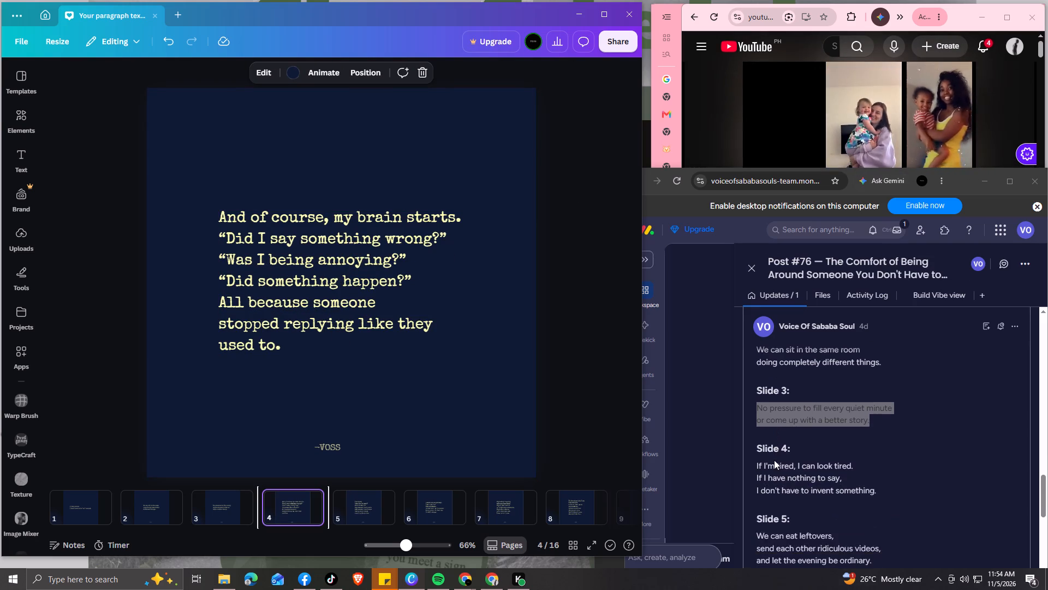
drag(754, 446, 861, 471)
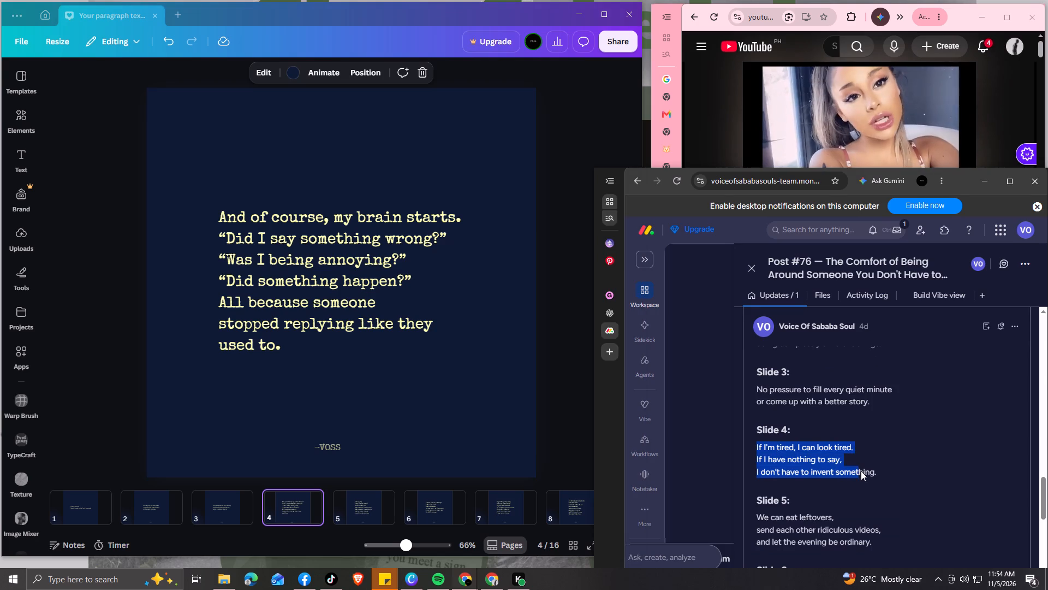
drag(861, 471, 876, 474)
key(ctrl+c)
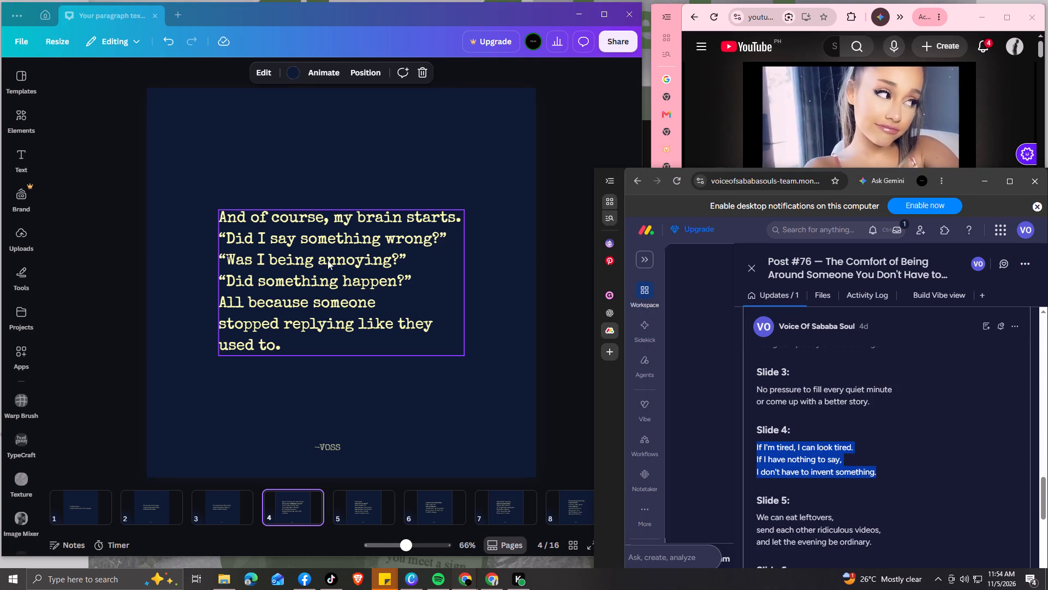
click(309, 339)
click(305, 339)
drag(306, 339, 222, 216)
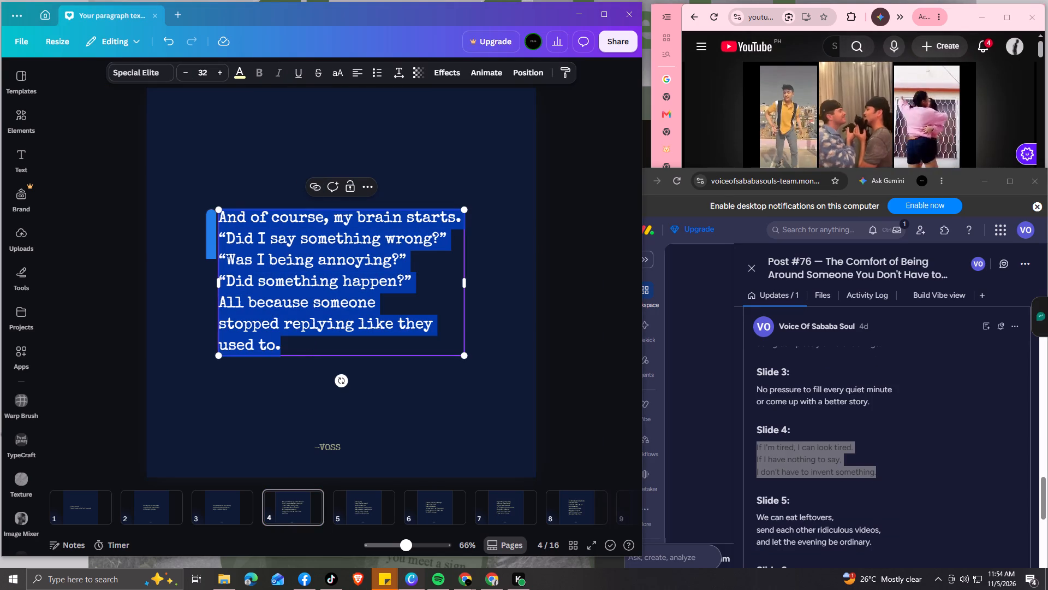
key(ctrl+v)
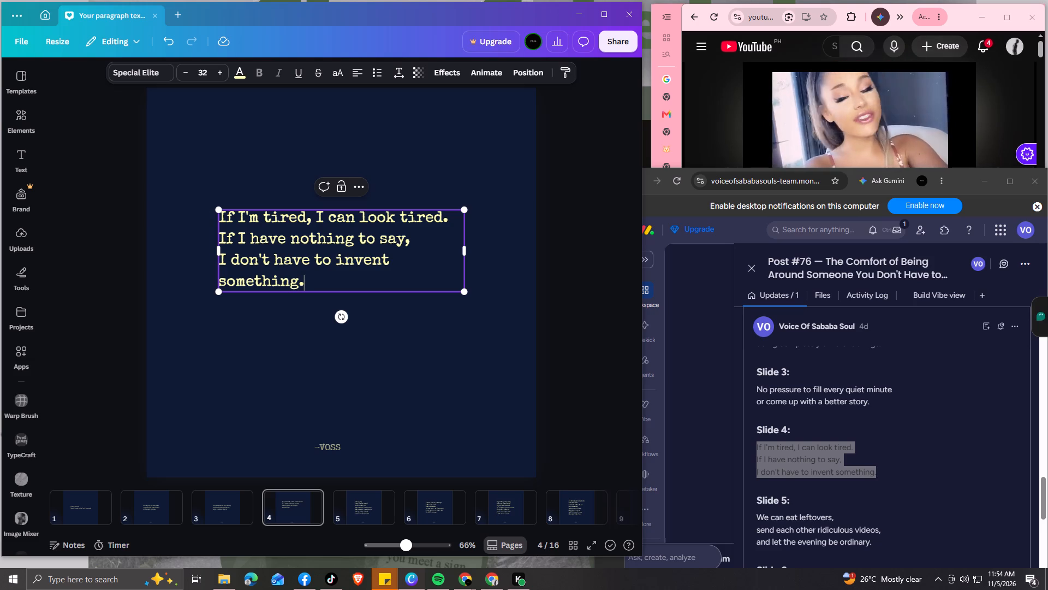
Move page 4's text box down to the centre of the page.
drag(376, 296, 383, 305)
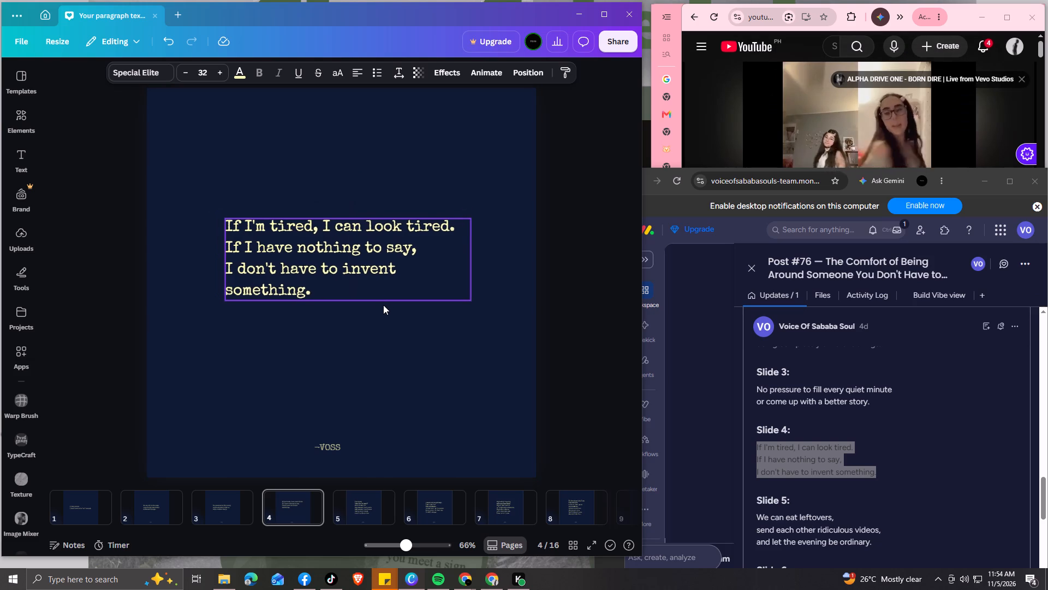
drag(383, 305, 377, 325)
drag(379, 350, 381, 355)
Replace page 5's main text with Slide 5's copy, "We can eat leftovers, send each other ridiculous videos, and let the evening be ordinary.".
key(Right)
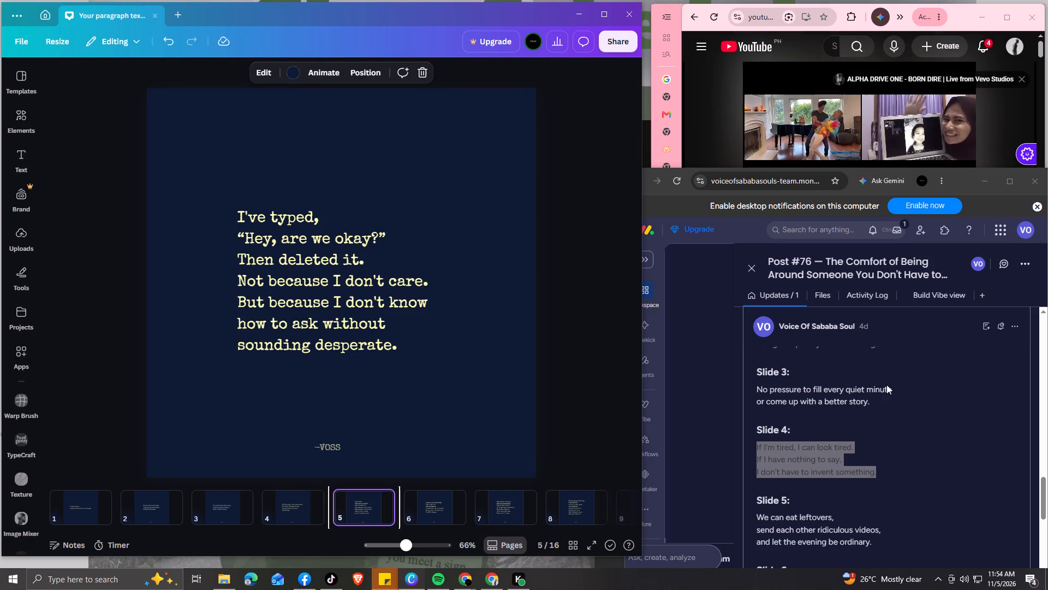
scroll(861, 506, down, 2)
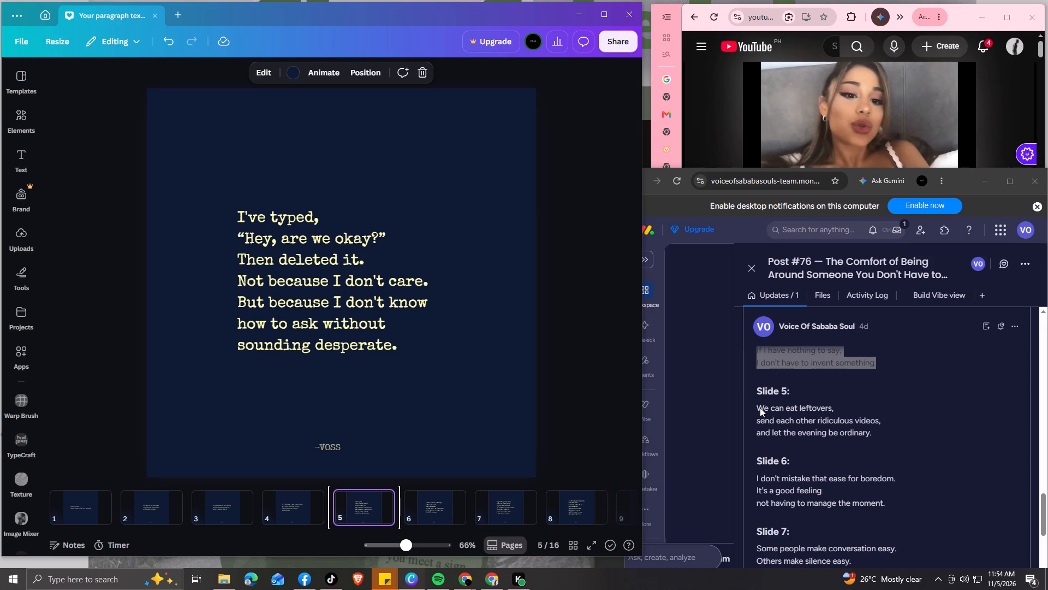
drag(760, 408, 886, 433)
key(ctrl+c)
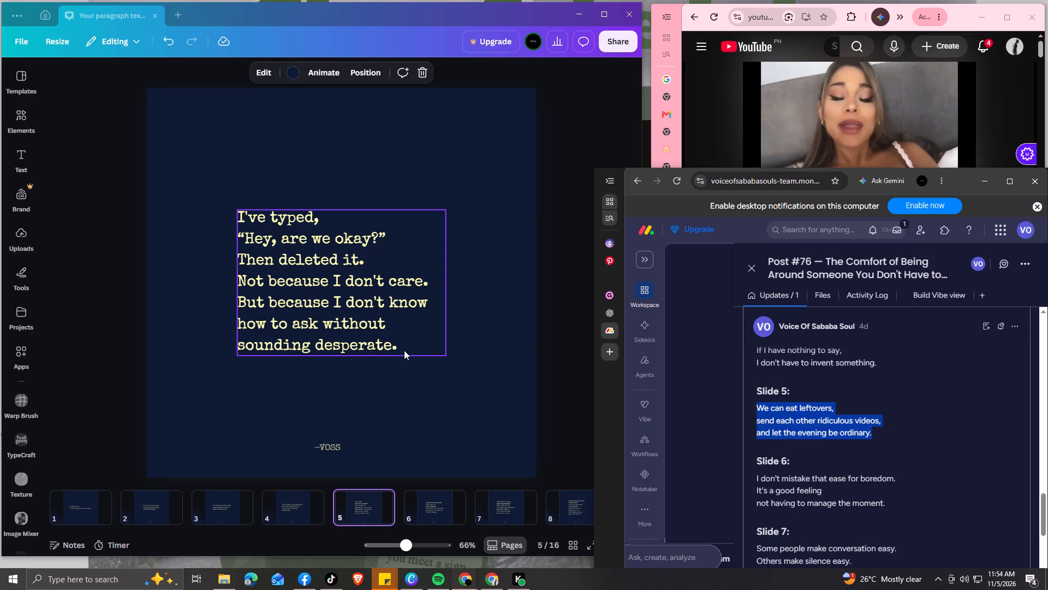
click(404, 350)
click(408, 349)
drag(410, 346, 266, 224)
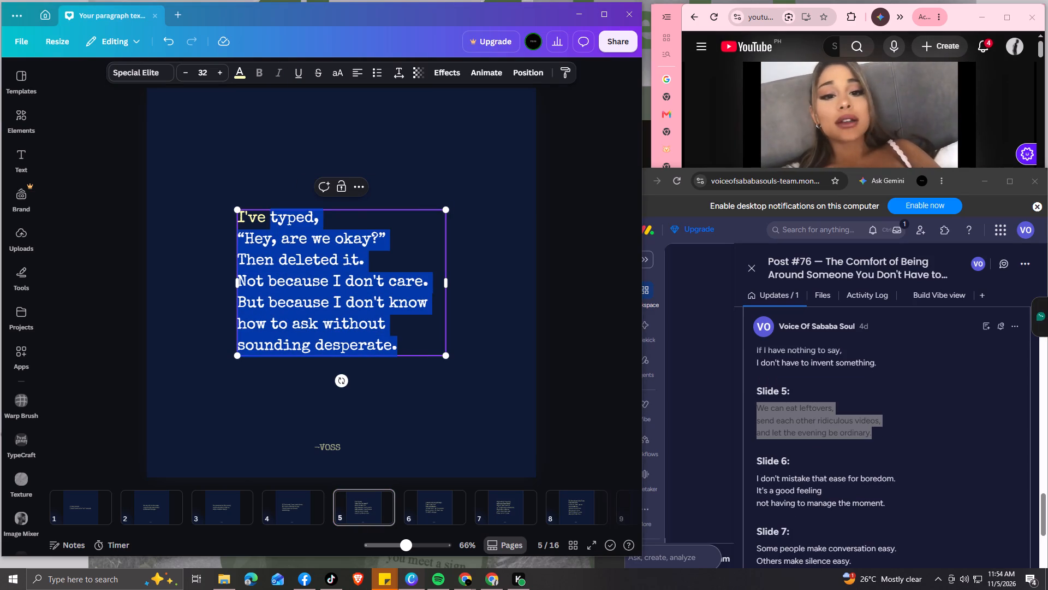
drag(266, 224, 240, 219)
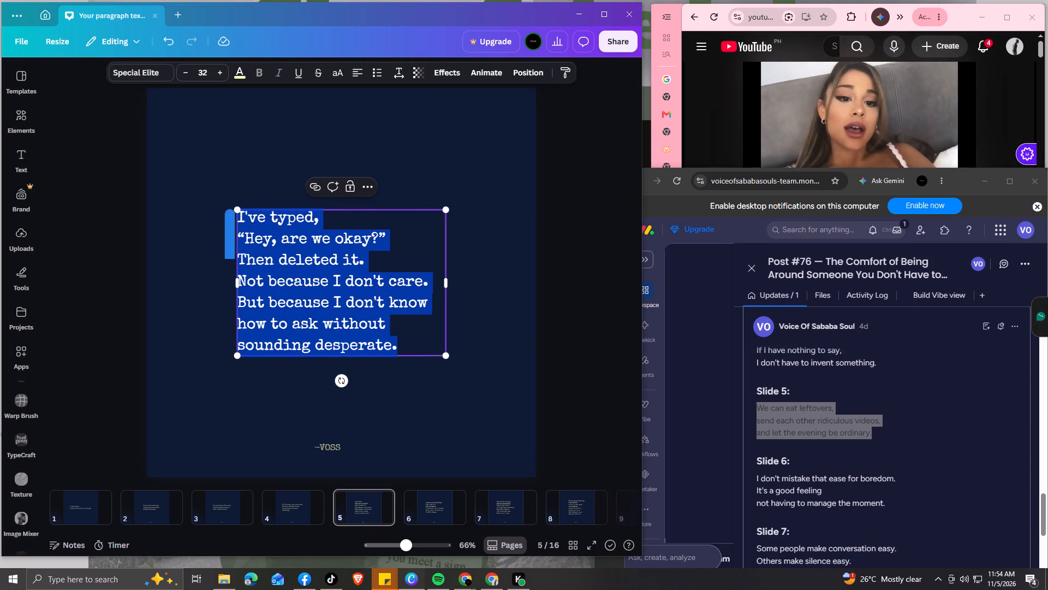
key(ctrl+v)
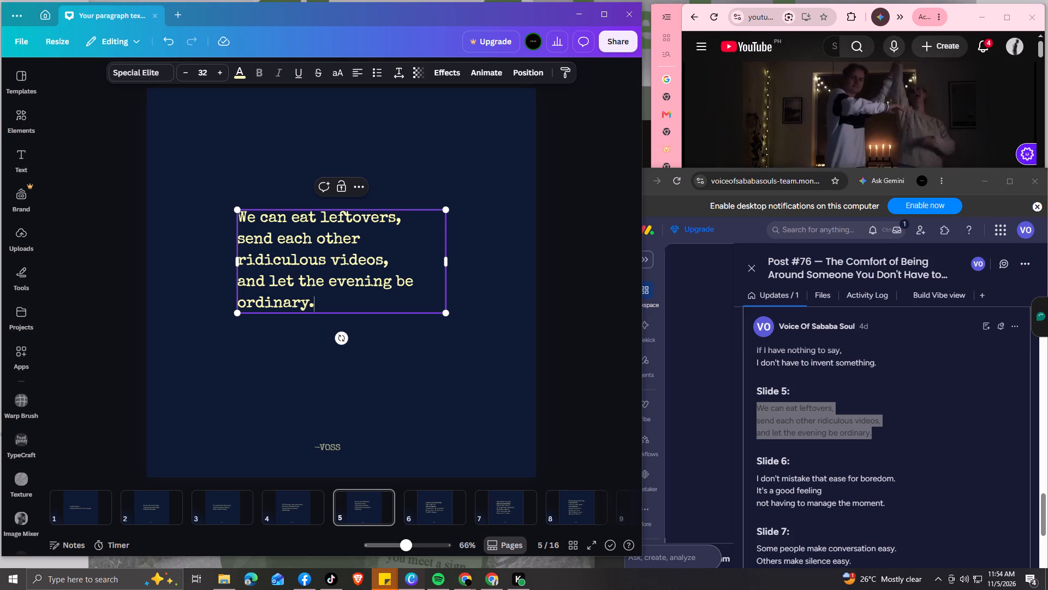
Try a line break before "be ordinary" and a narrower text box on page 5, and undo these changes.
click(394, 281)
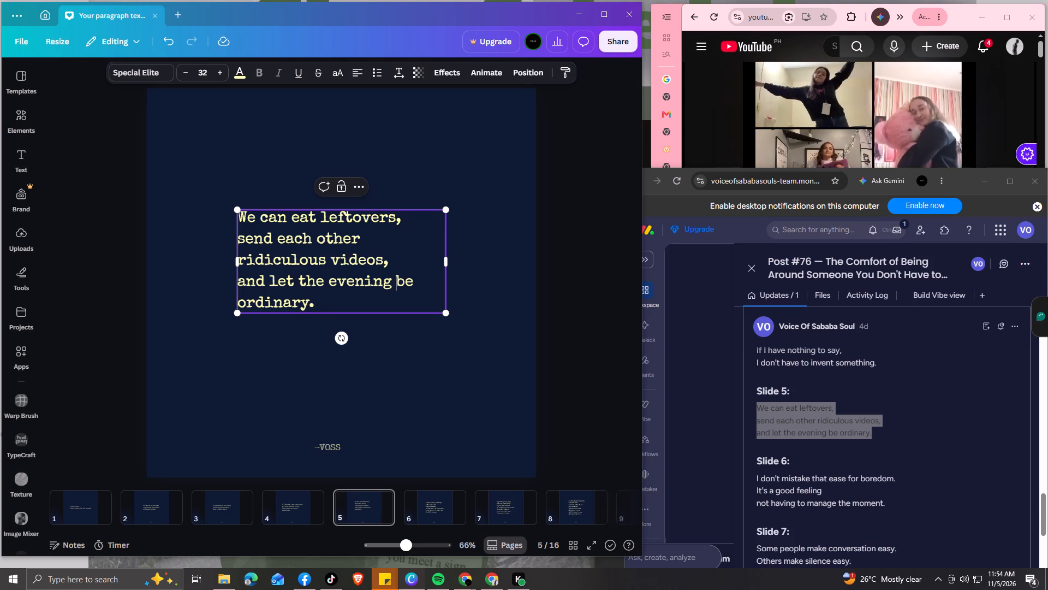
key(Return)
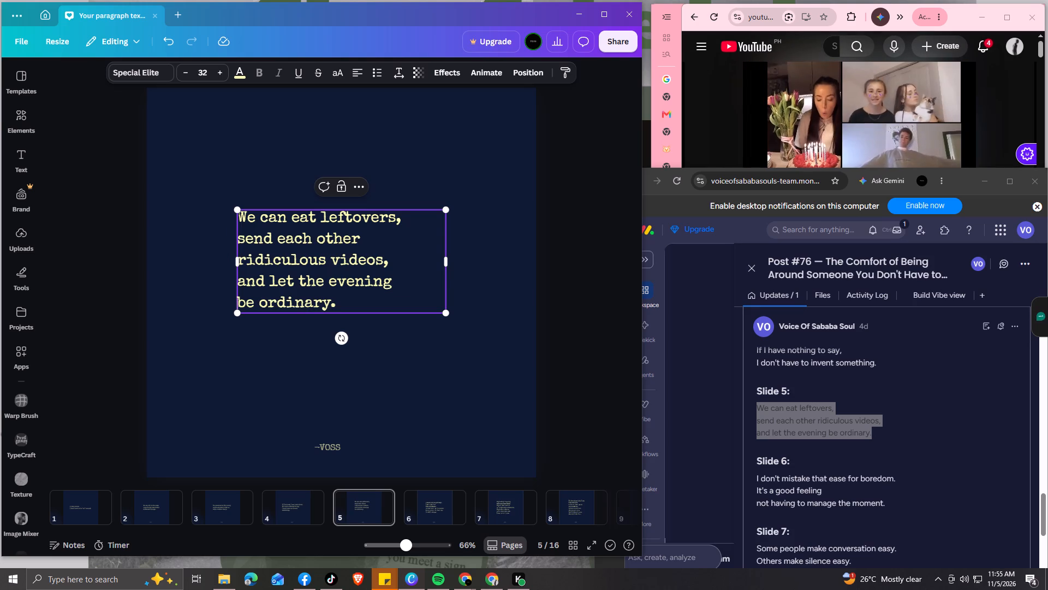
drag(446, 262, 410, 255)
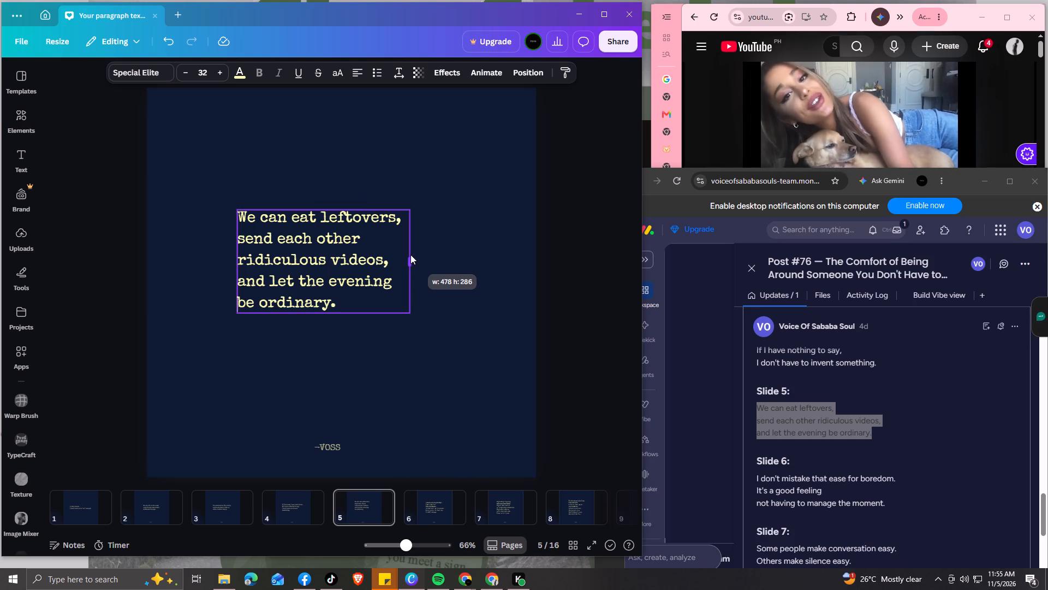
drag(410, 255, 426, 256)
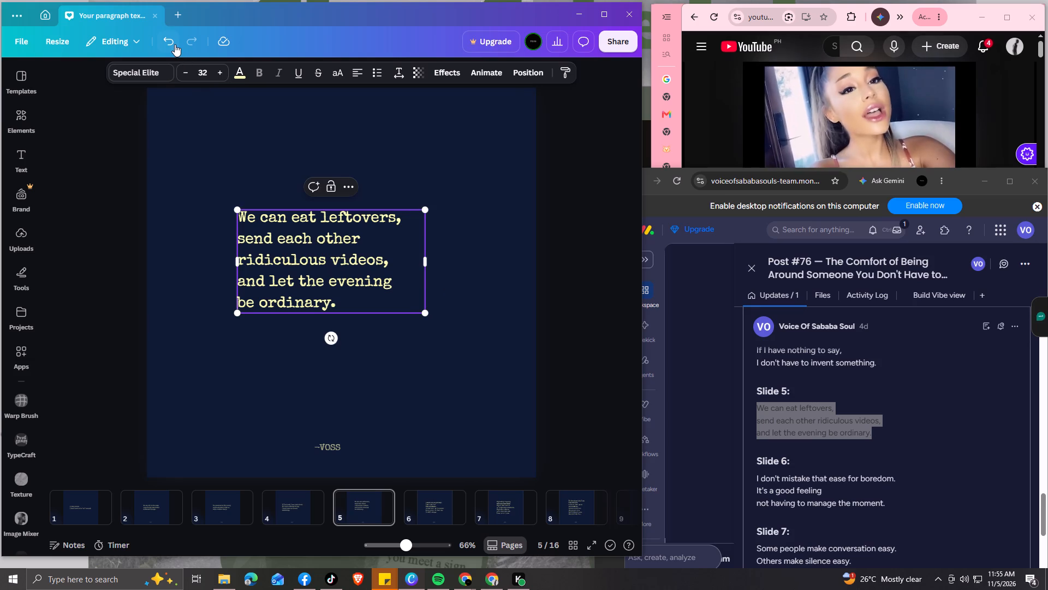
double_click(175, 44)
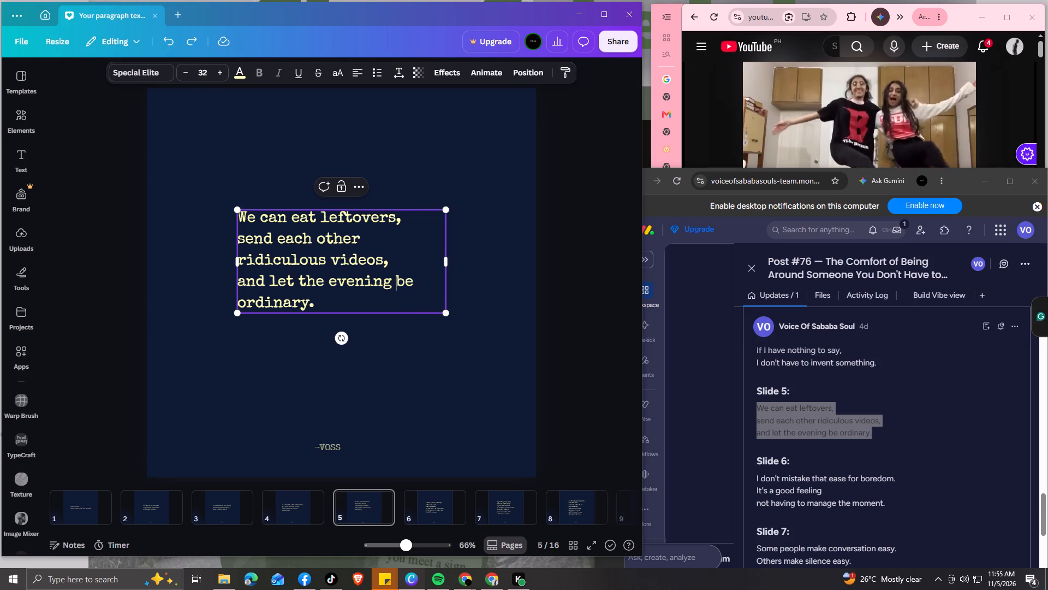
Join page 5's three lines into one continuous sentence, with a space after "leftovers," and after "videos,".
click(242, 280)
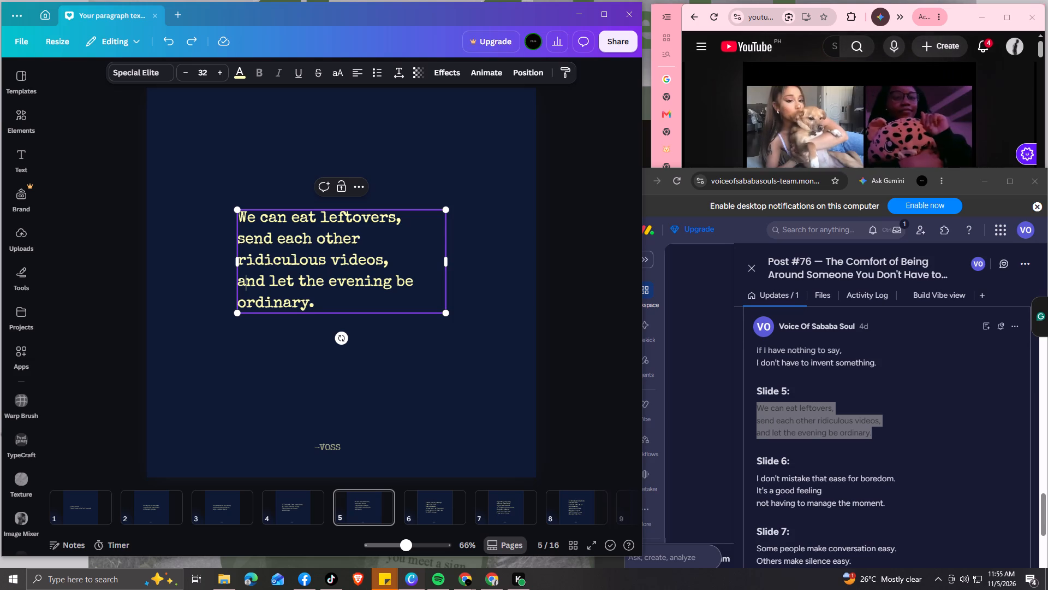
click(241, 241)
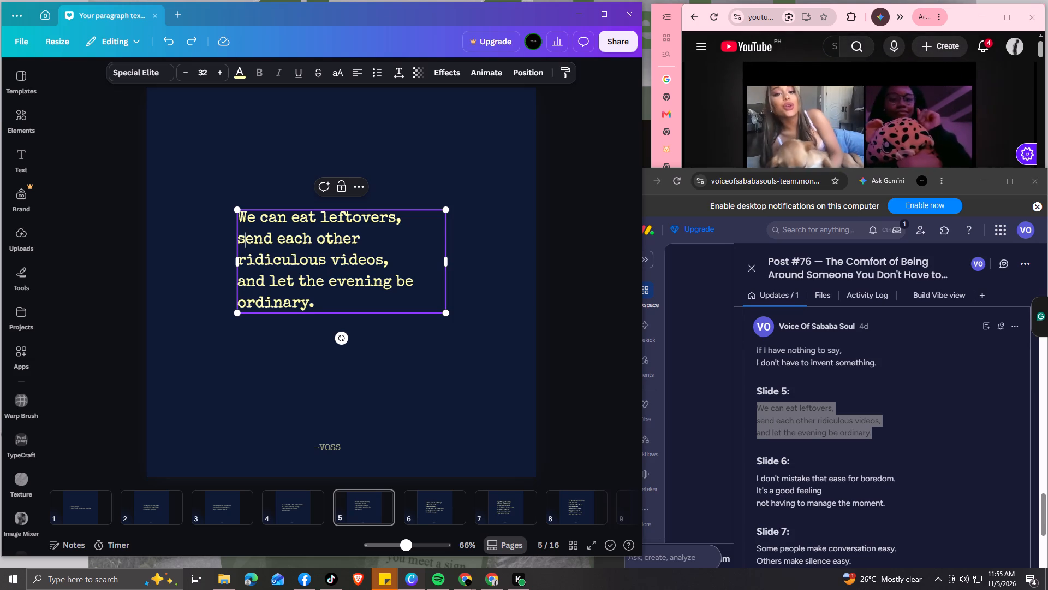
click(239, 240)
key(BackSpace)
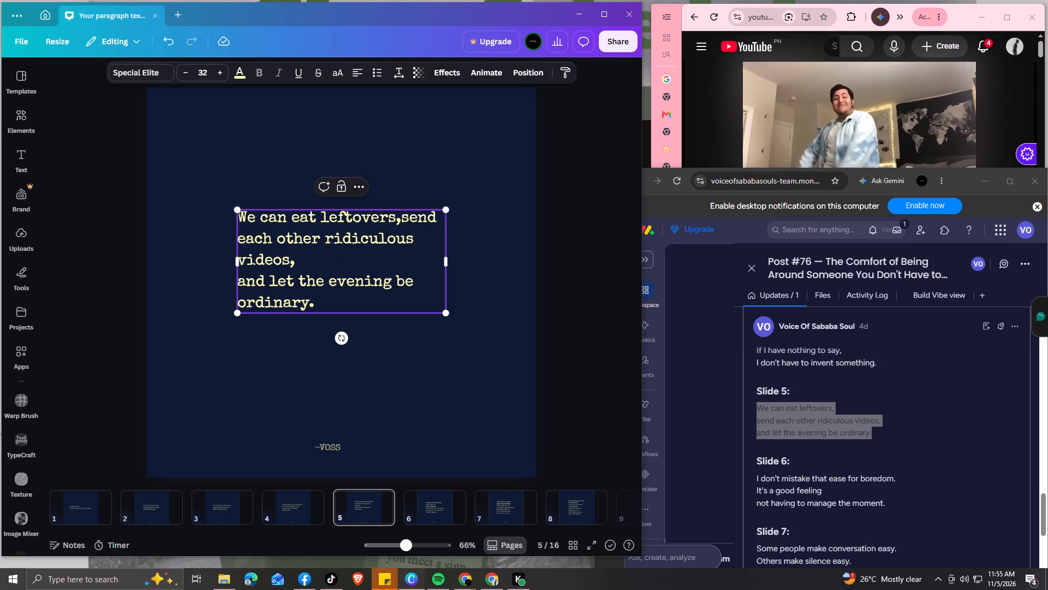
key(space)
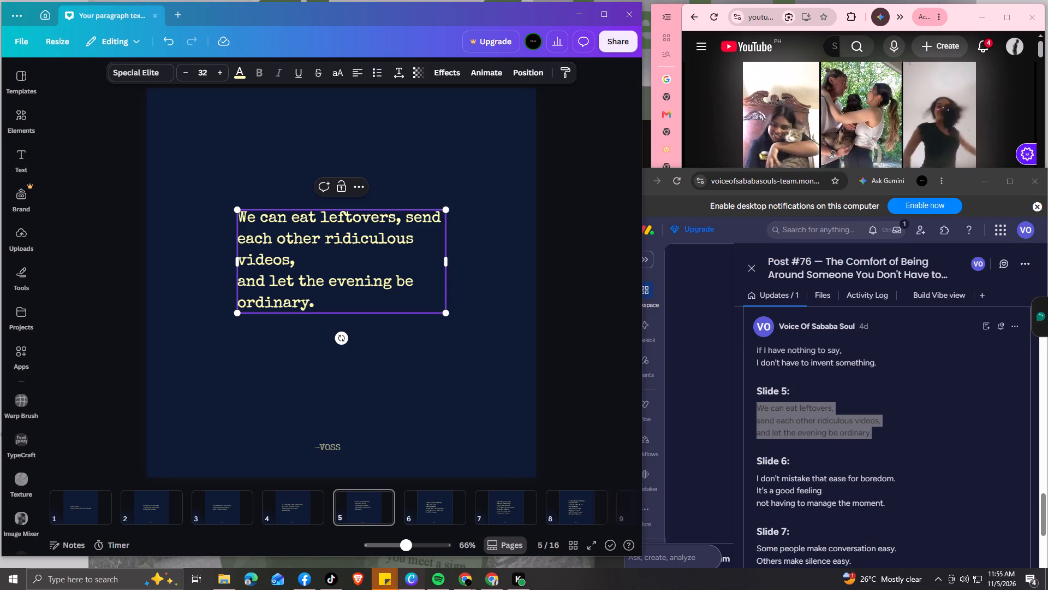
click(239, 283)
key(BackSpace)
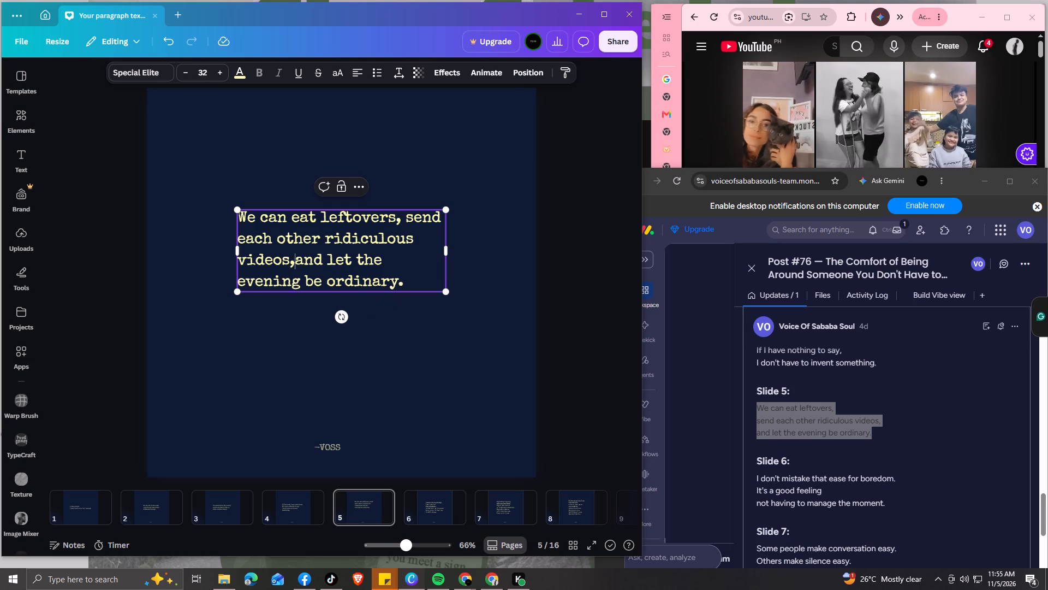
key(space)
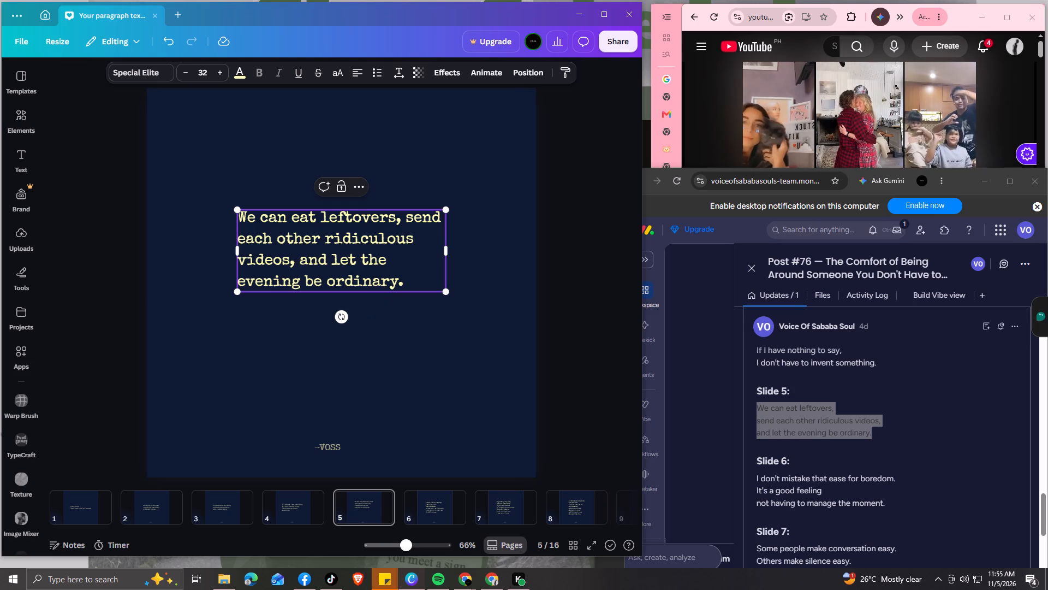
Move page 5's text box down to the centre of the page.
drag(374, 293, 374, 312)
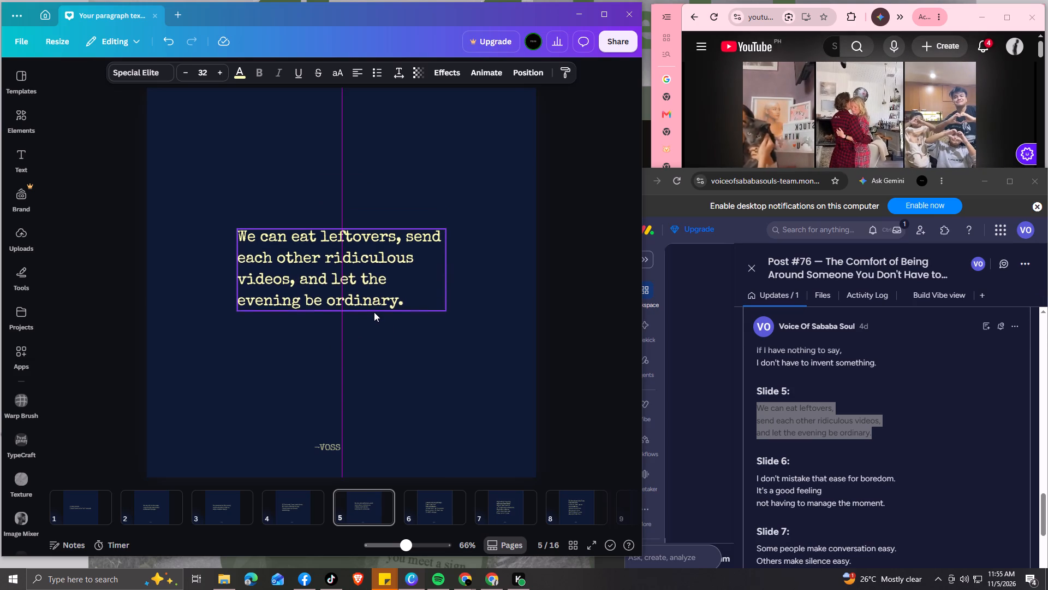
drag(374, 312, 377, 322)
click(395, 389)
Replace page 6's main text with Slide 6's copy, "I don't mistake that ease for boredom. It's a good feeling not having to manage the moment.".
key(Right)
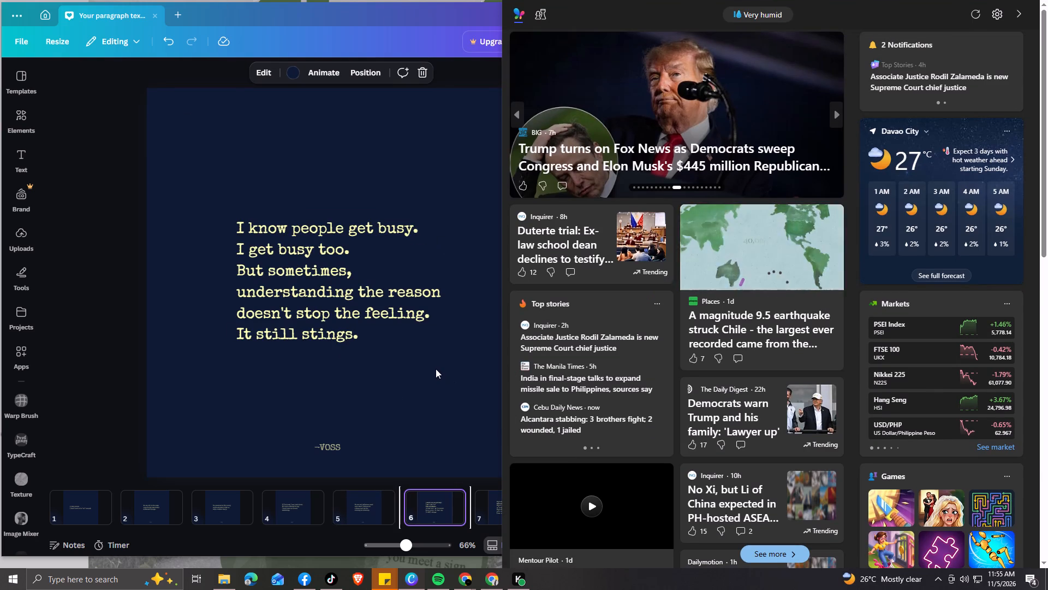
scroll(784, 461, down, 1)
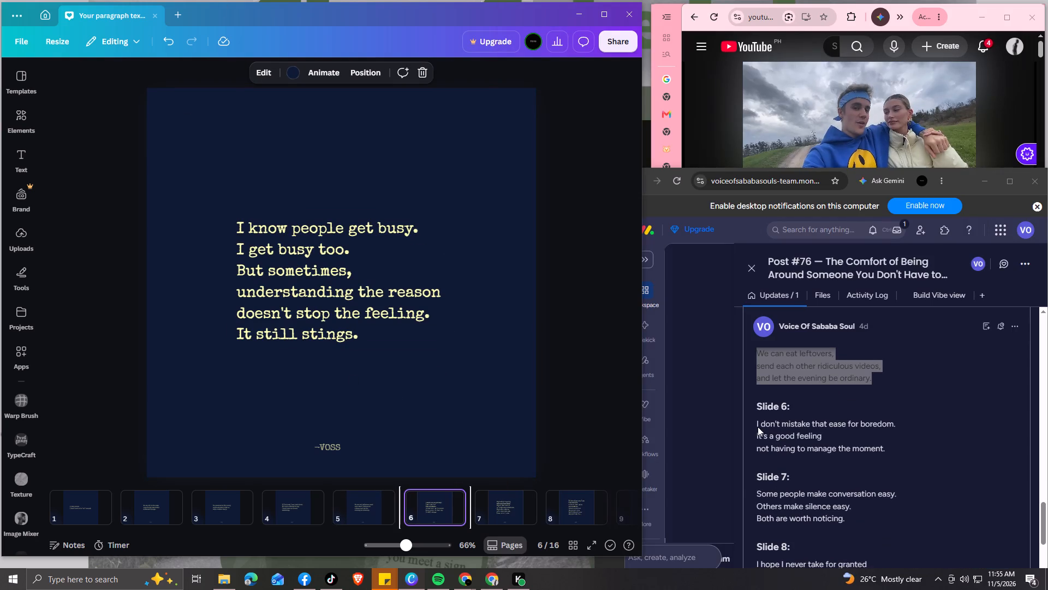
drag(755, 422, 894, 445)
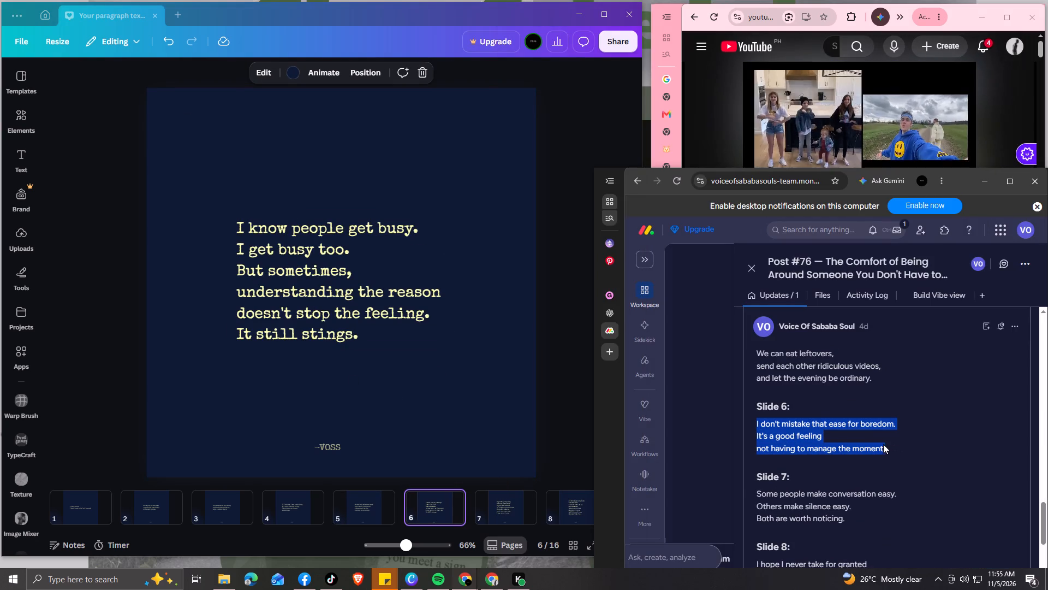
key(ctrl+c)
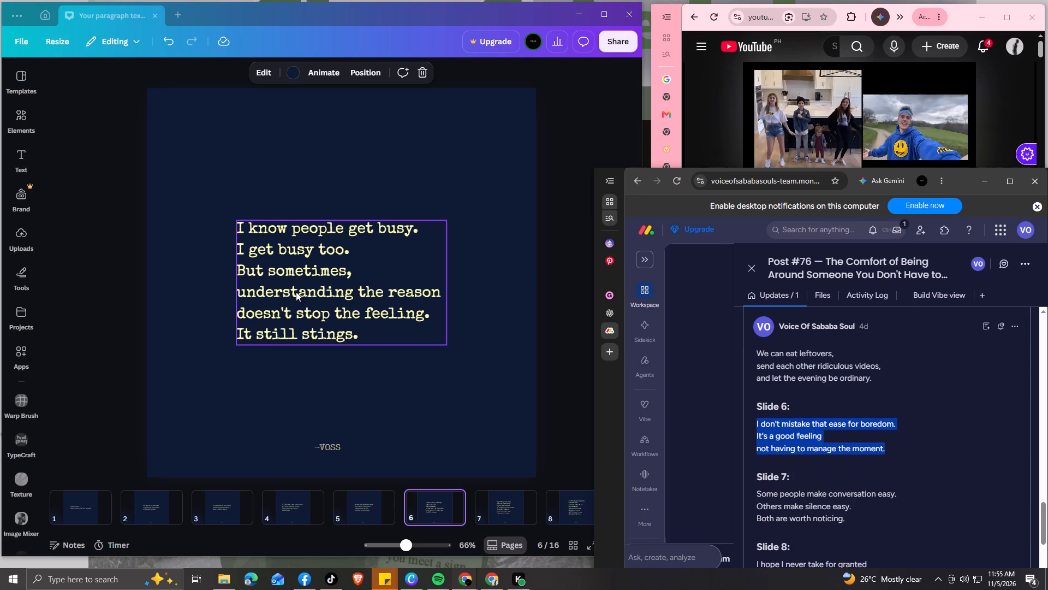
click(296, 292)
click(239, 228)
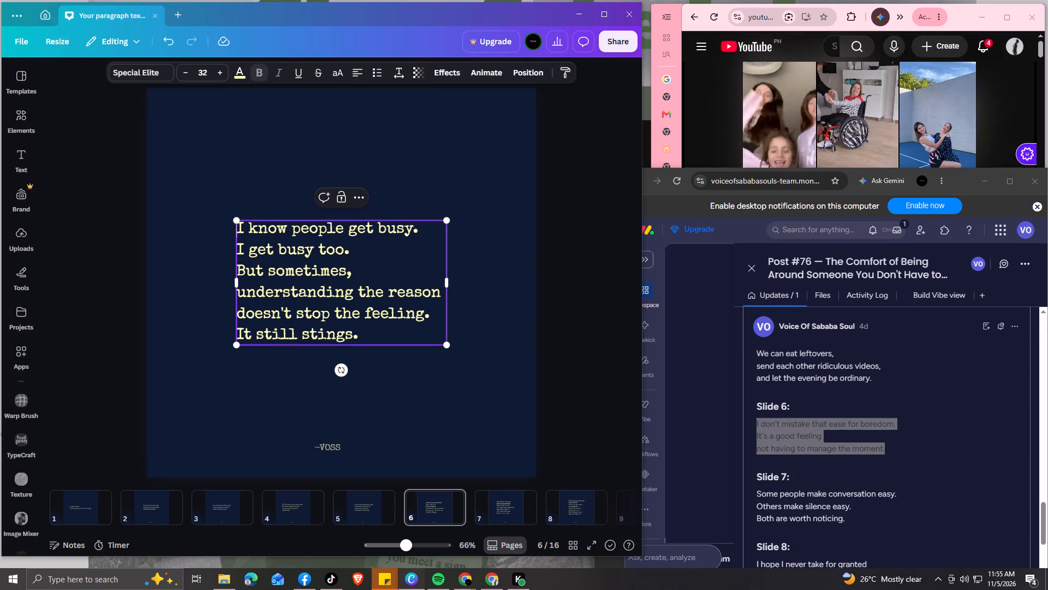
drag(237, 227, 361, 331)
key(ctrl+v)
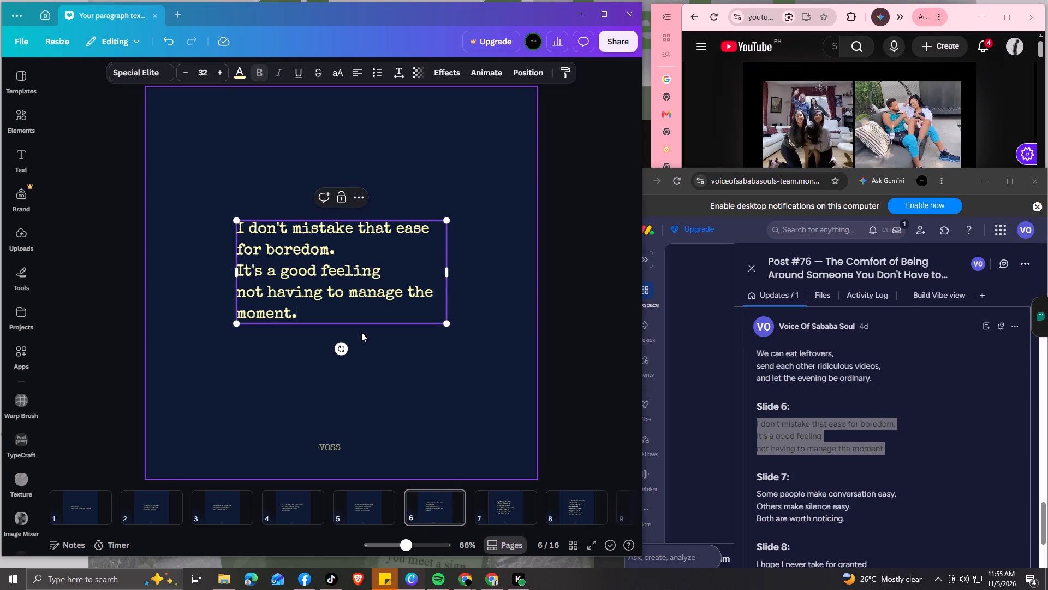
Join page 6's lines "It's a good feeling" and "not having to manage the moment." into one sentence separated by a space.
click(241, 290)
key(BackSpace)
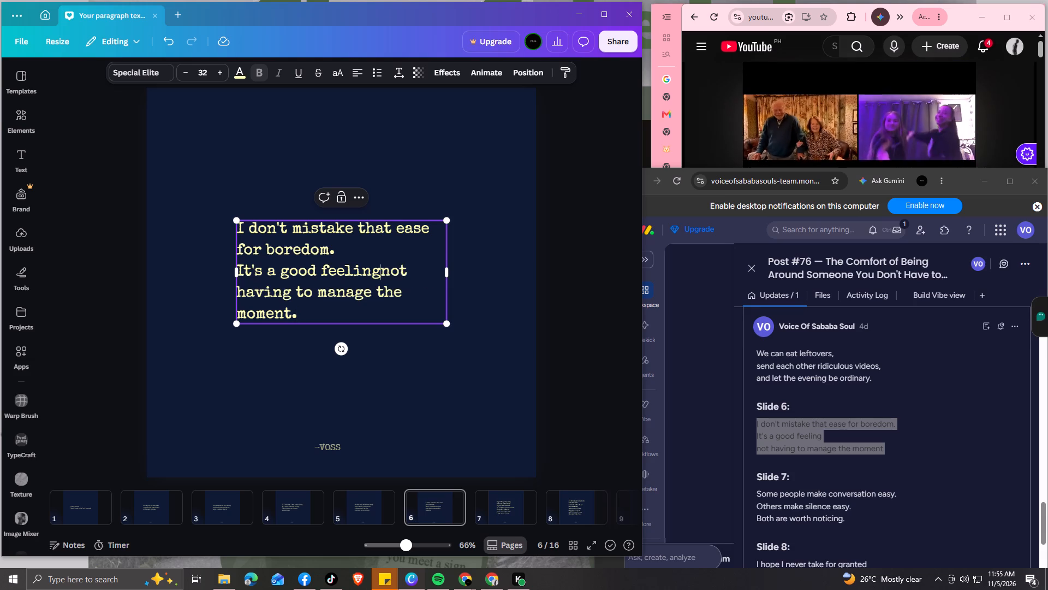
key(space)
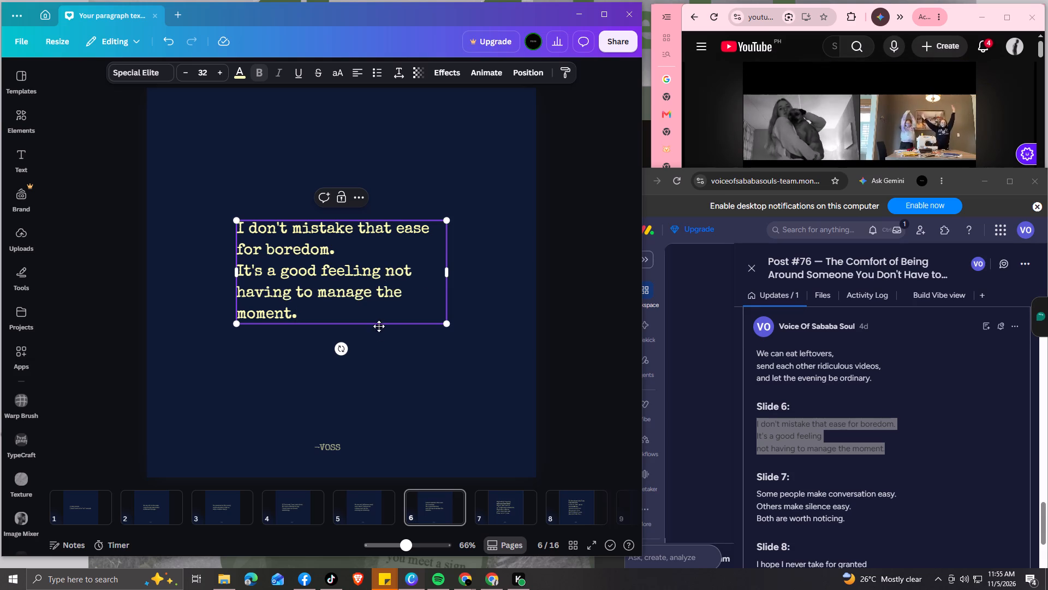
Move page 6's text box down to the centre of the page.
drag(378, 325, 379, 324)
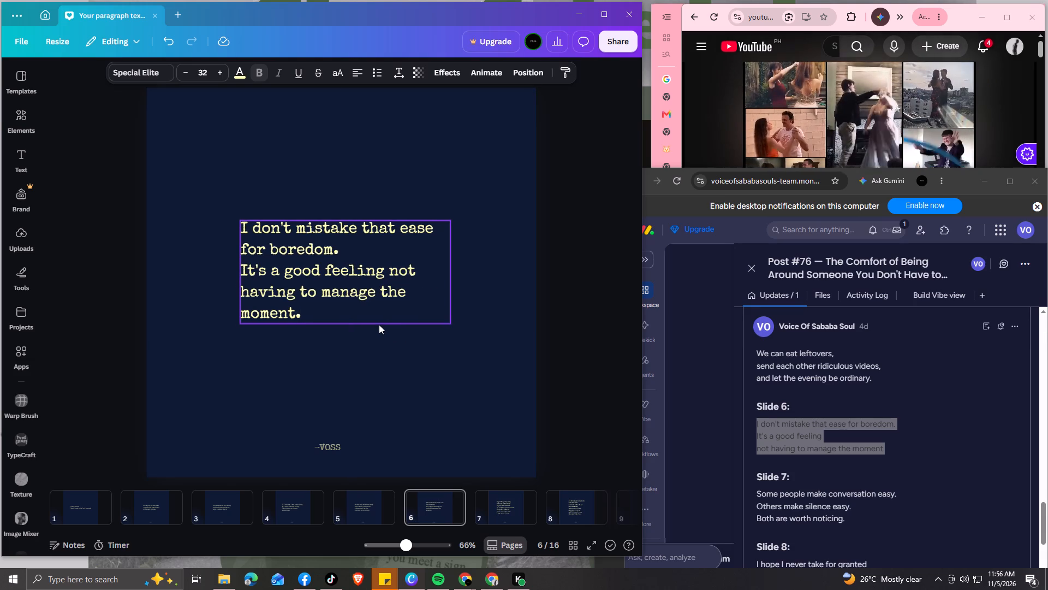
drag(379, 324, 378, 334)
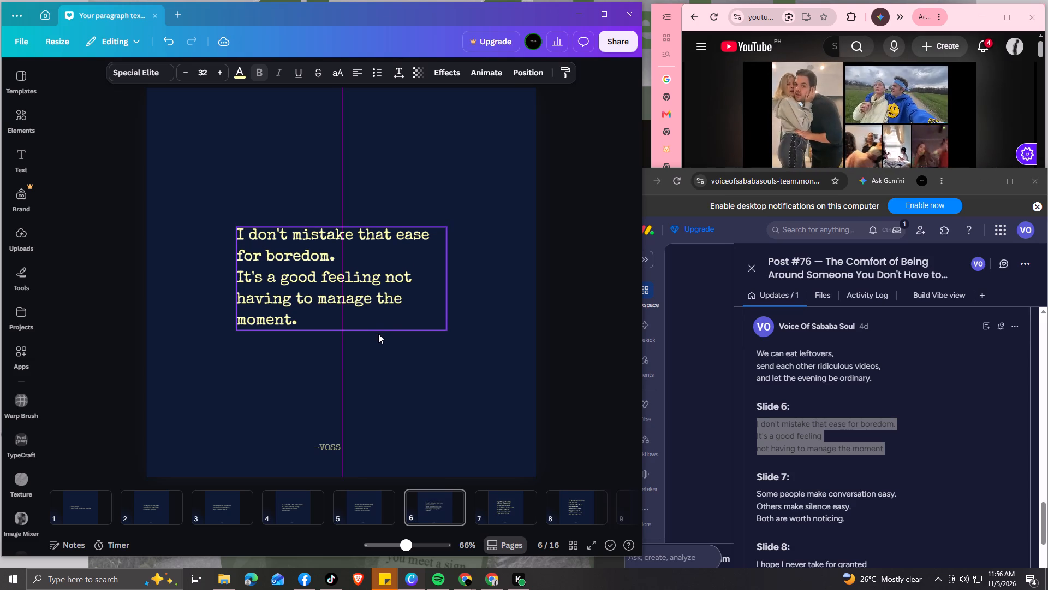
drag(378, 334, 378, 337)
click(409, 388)
Replace page 7's main text with Slide 7's copy, "Some people make conversation easy. Others make silence easy. Both are worth noticing.".
key(Right)
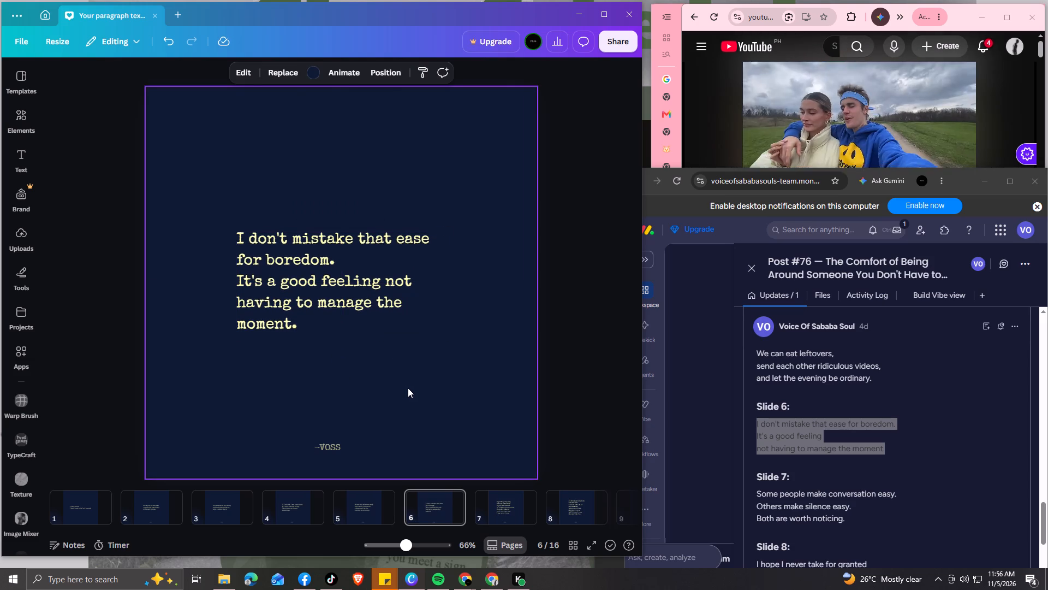
scroll(868, 462, down, 2)
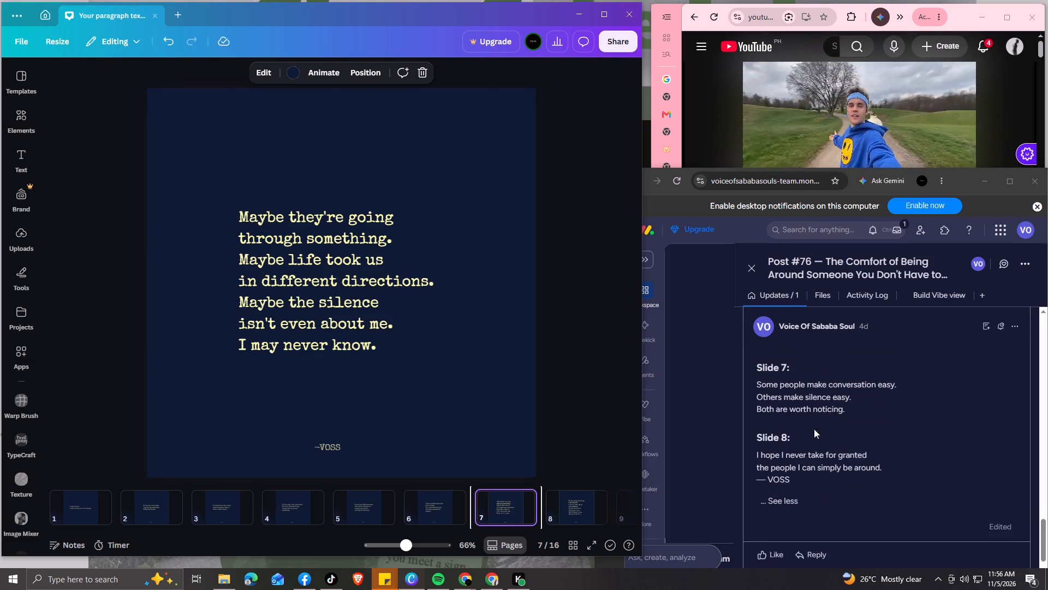
drag(758, 384, 856, 414)
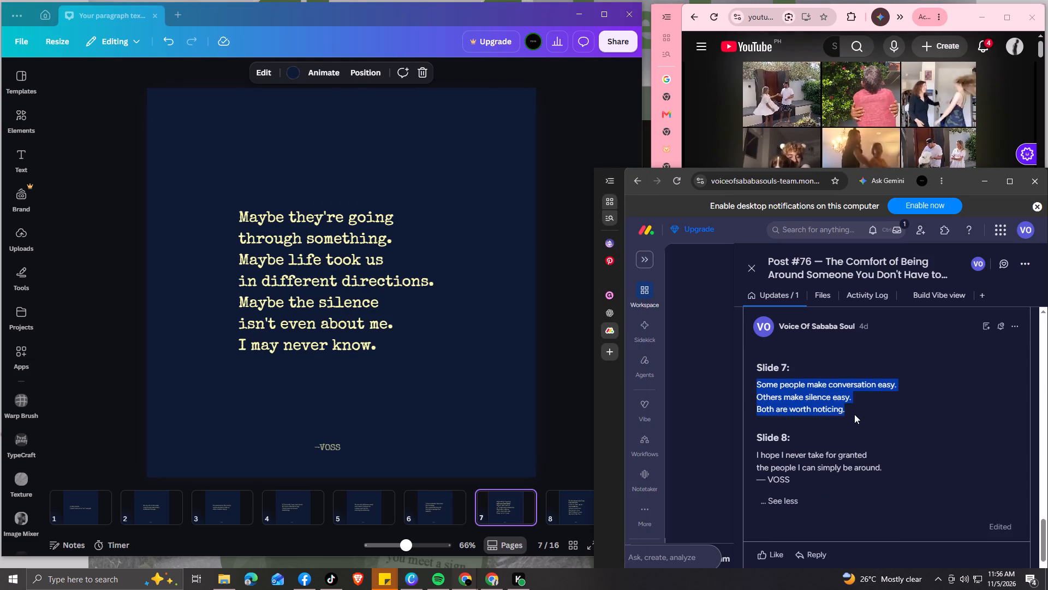
key(ctrl+c)
click(366, 306)
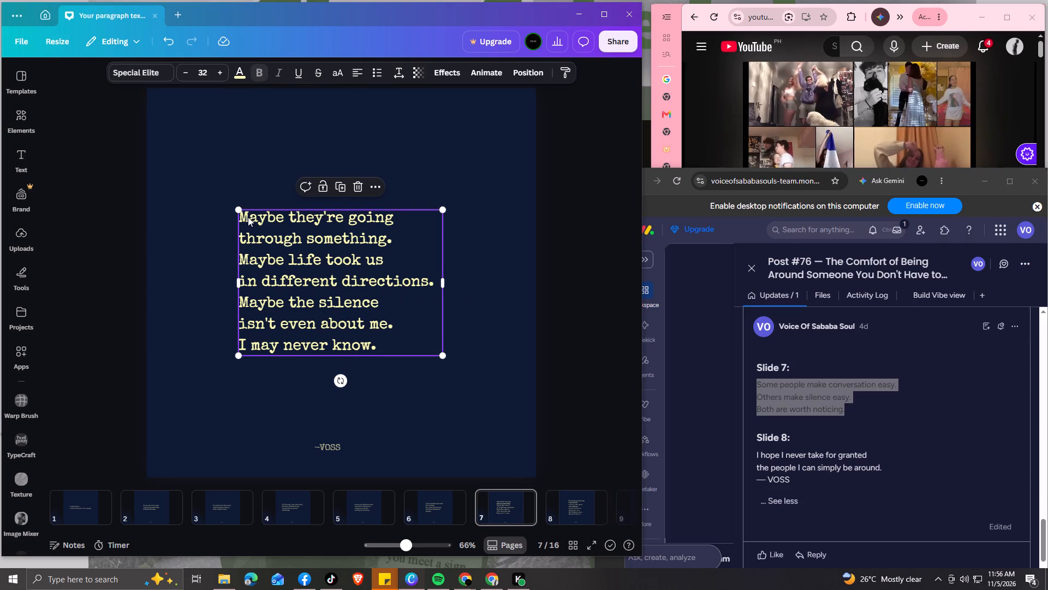
click(246, 217)
click(242, 215)
drag(242, 215, 382, 333)
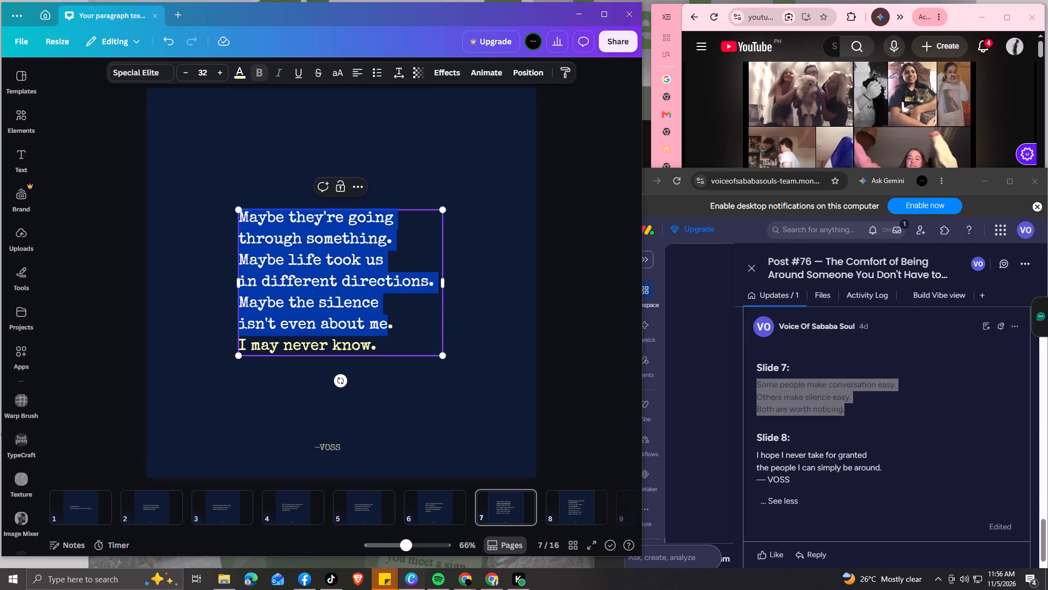
drag(382, 333, 384, 339)
key(ctrl+v)
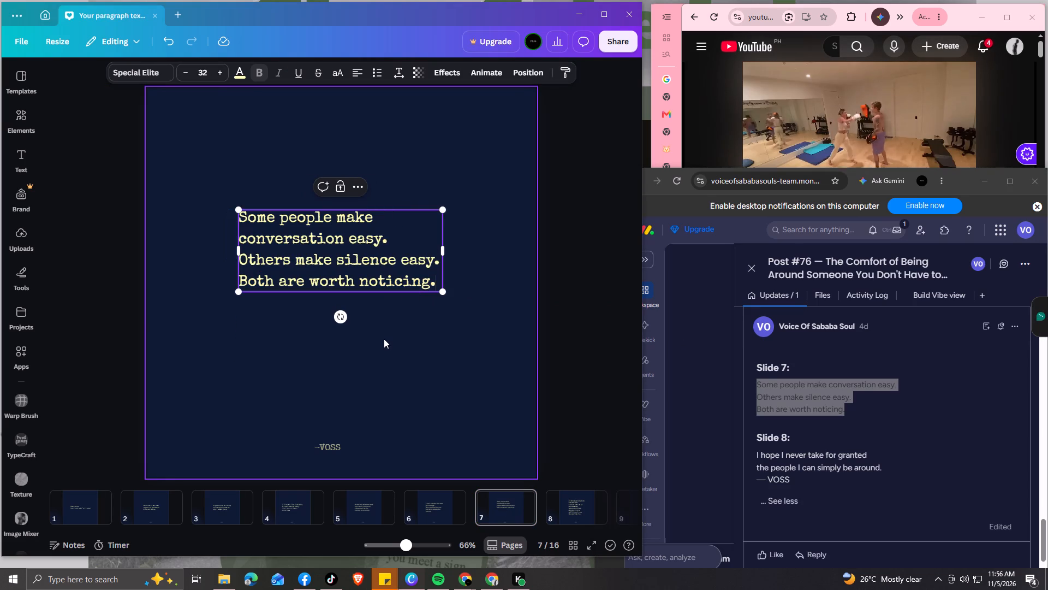
Move page 7's text box down to the centre of the page.
drag(382, 294, 383, 306)
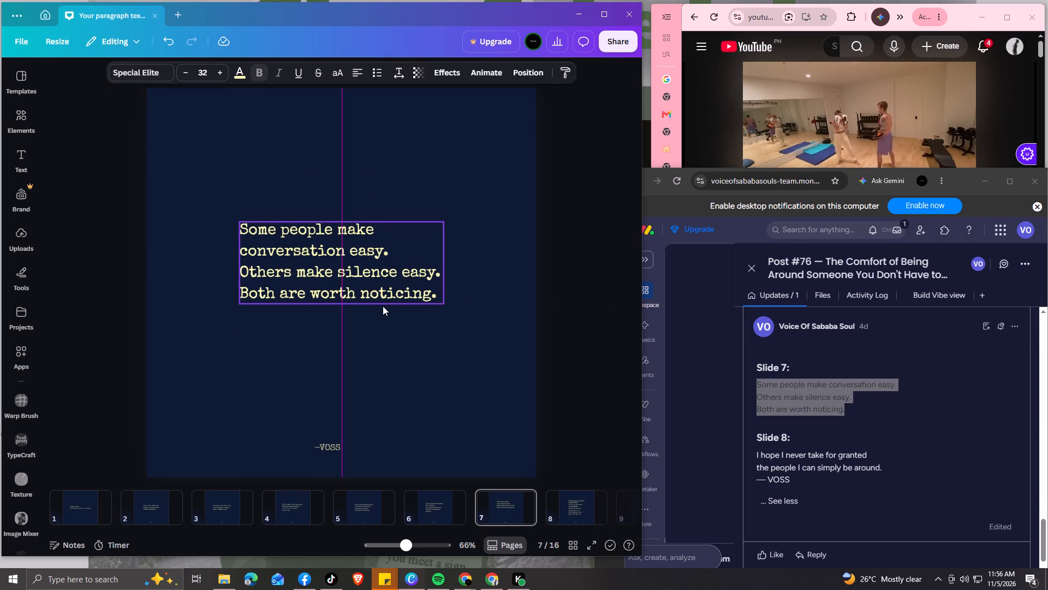
drag(383, 306, 387, 322)
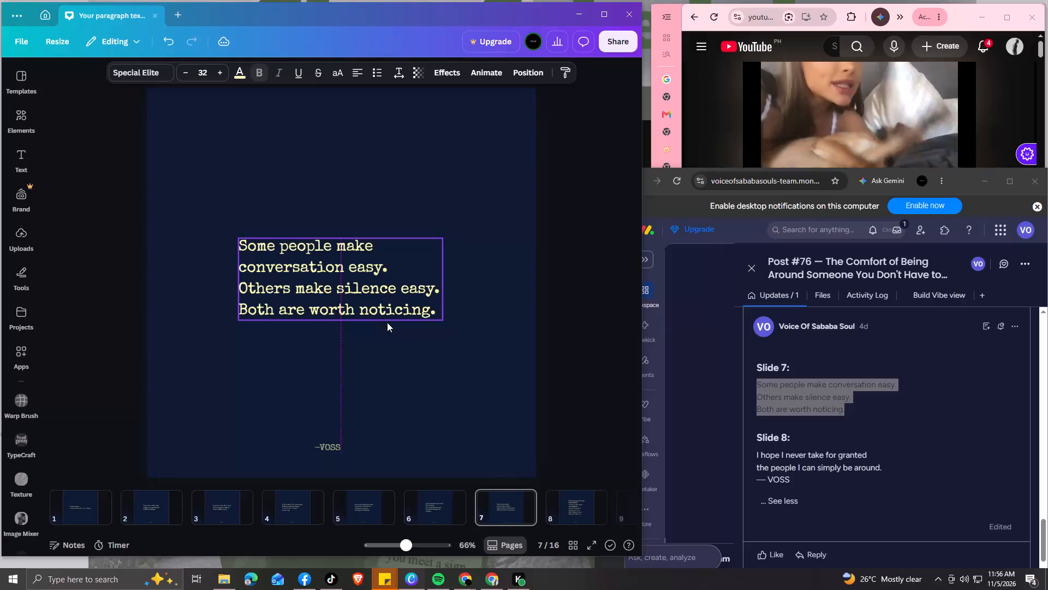
drag(387, 322, 385, 329)
click(409, 359)
Replace page 8's main text with Slide 8's copy, "I hope I never take for granted the people I can simply be around.".
key(Right)
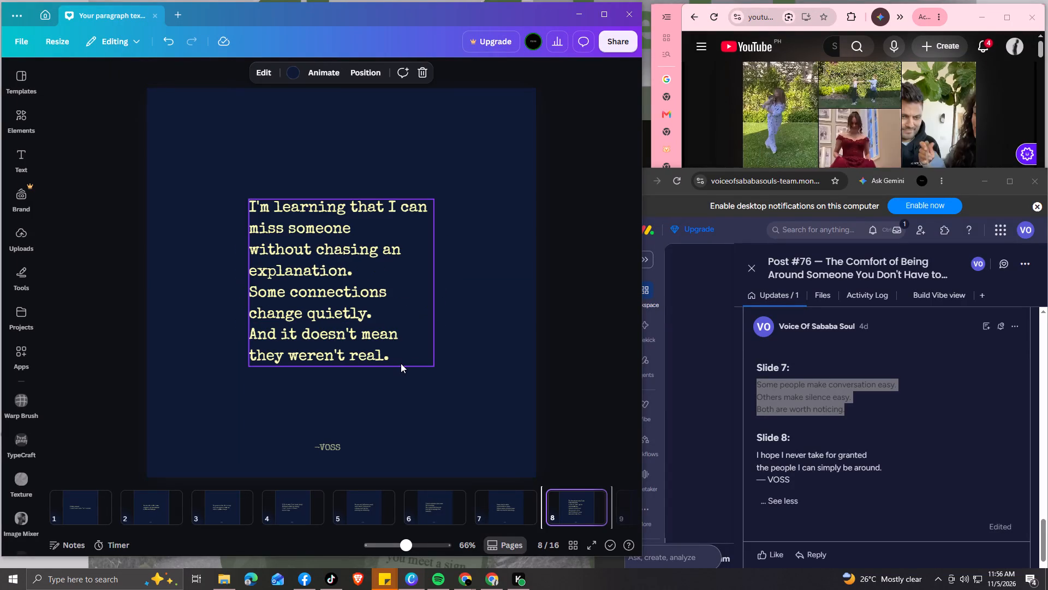
drag(756, 453, 757, 453)
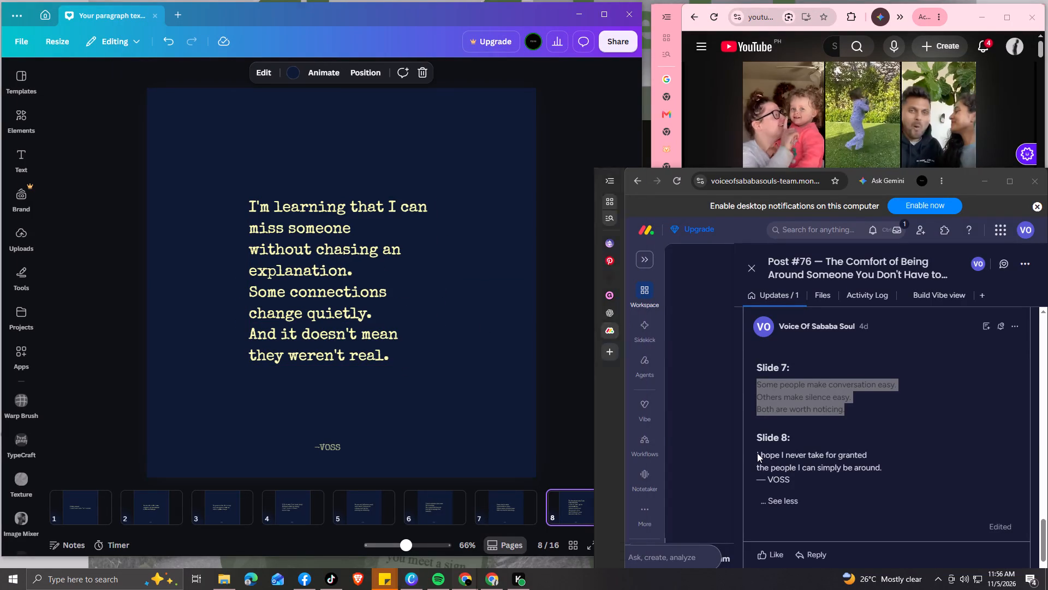
drag(757, 453, 882, 468)
key(ctrl+c)
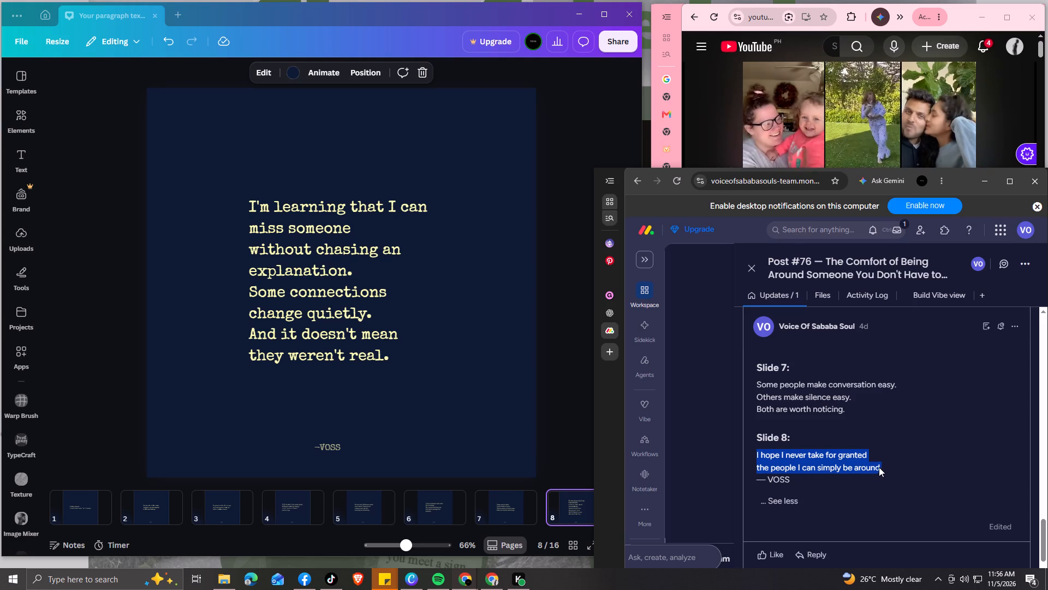
click(270, 256)
click(252, 206)
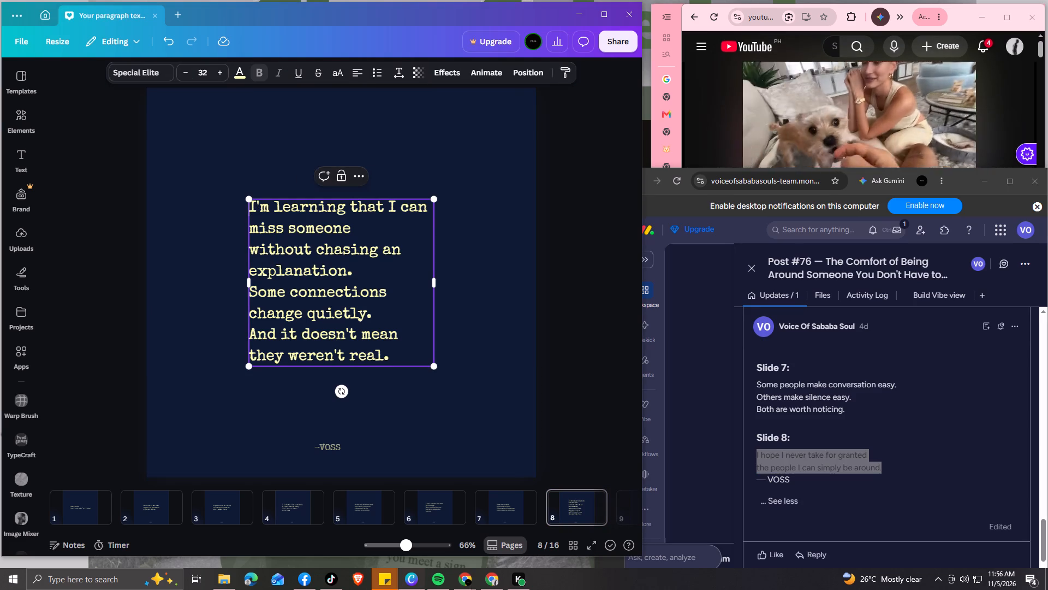
drag(252, 206, 394, 349)
key(ctrl+v)
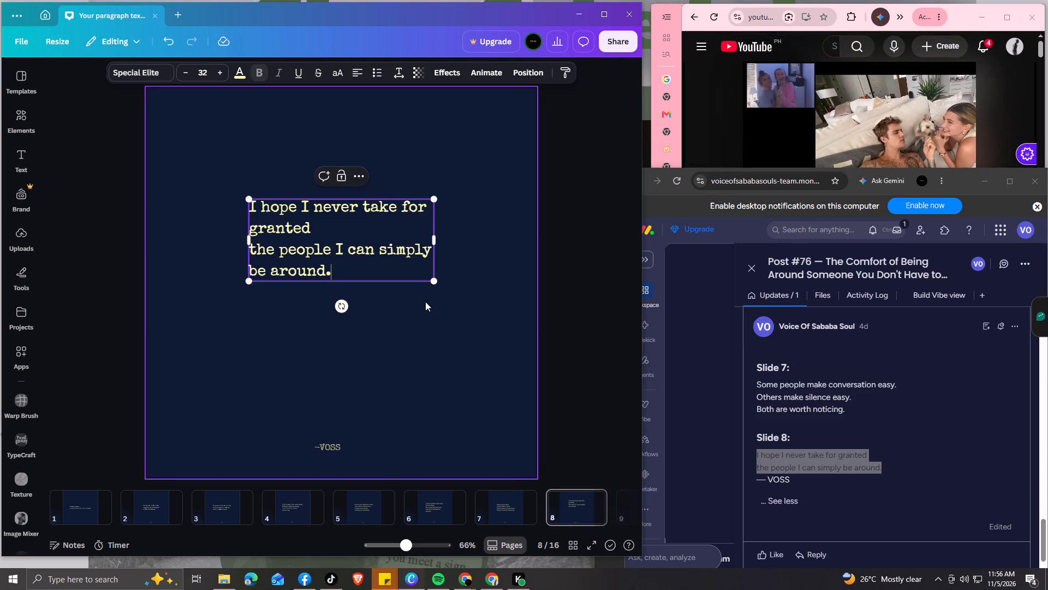
Rewrap page 8's main text so "the people" follows "granted" and the last line starts at "I can simply be around.".
click(253, 251)
click(250, 248)
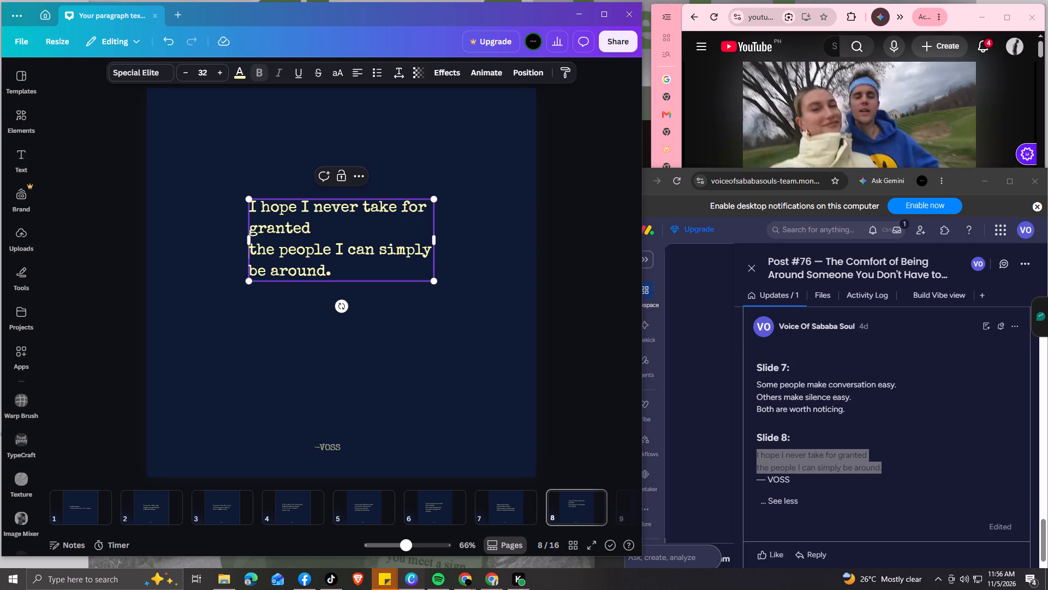
key(BackSpace)
key(space)
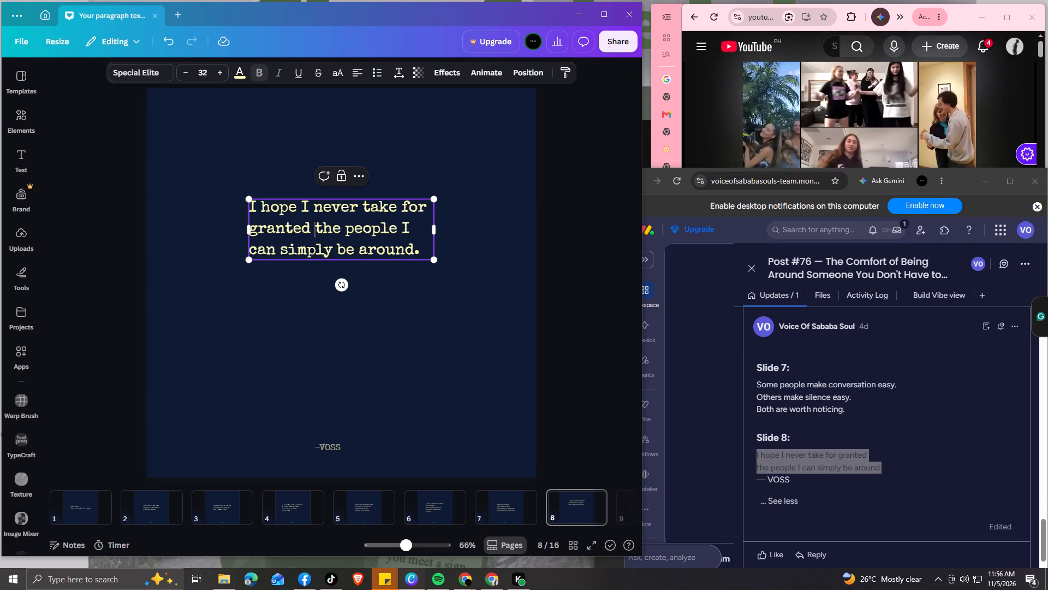
click(402, 228)
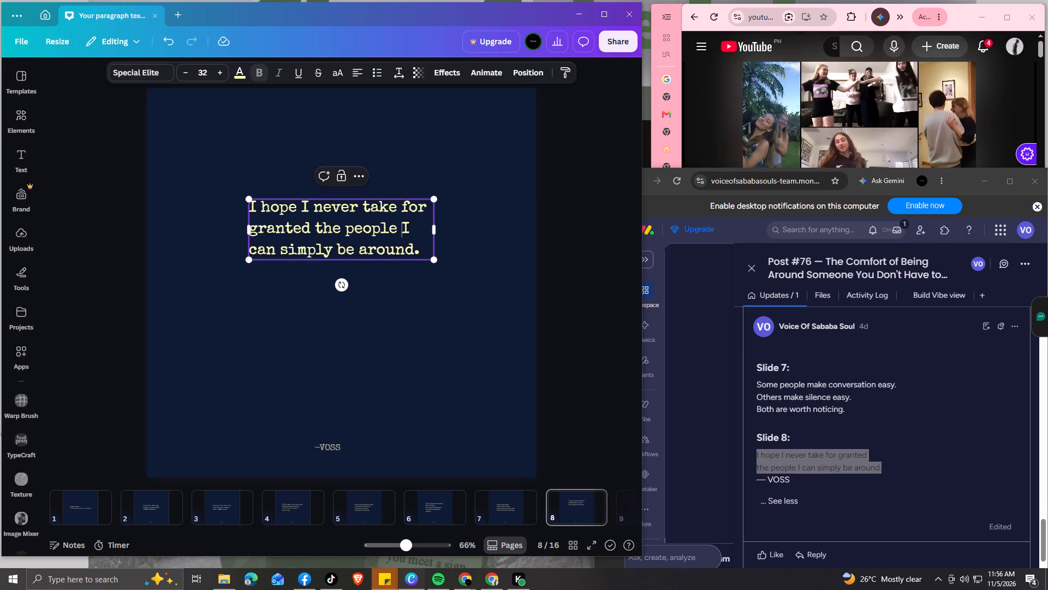
key(Return)
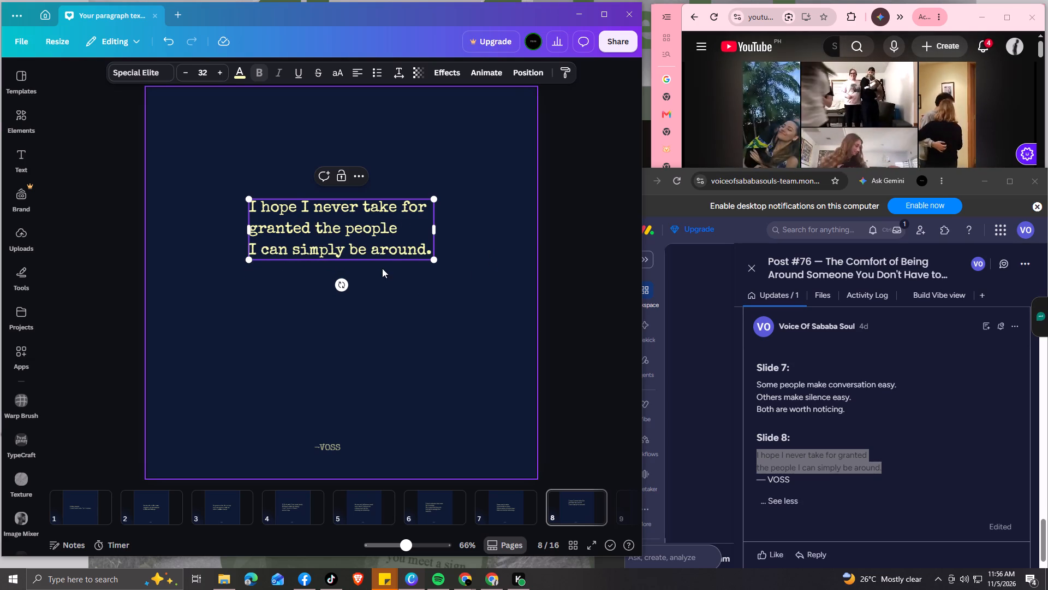
Move page 8's text box down to the centre of the page.
drag(388, 261, 388, 269)
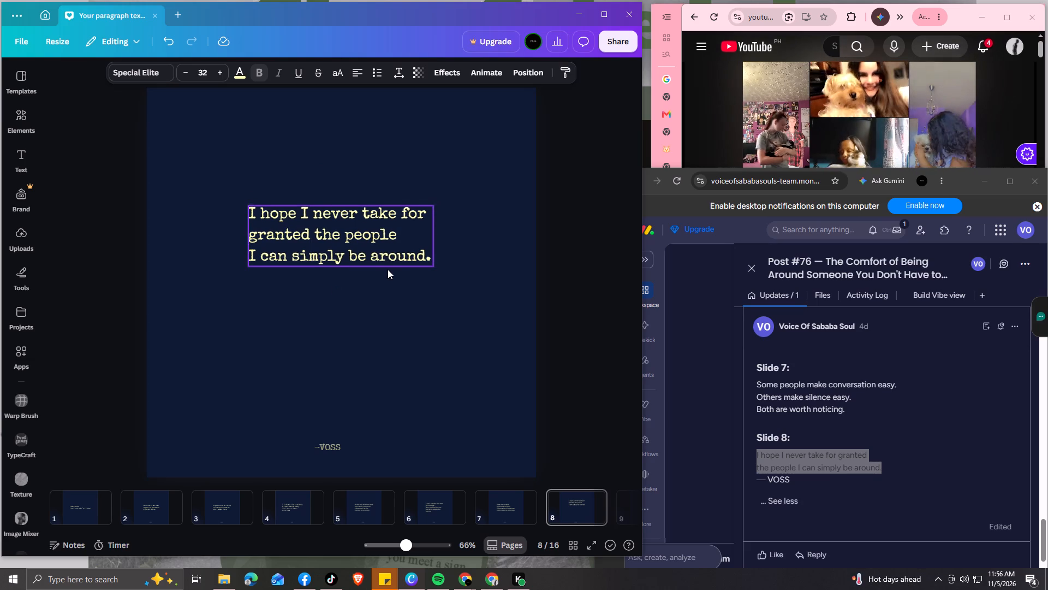
drag(388, 269, 389, 304)
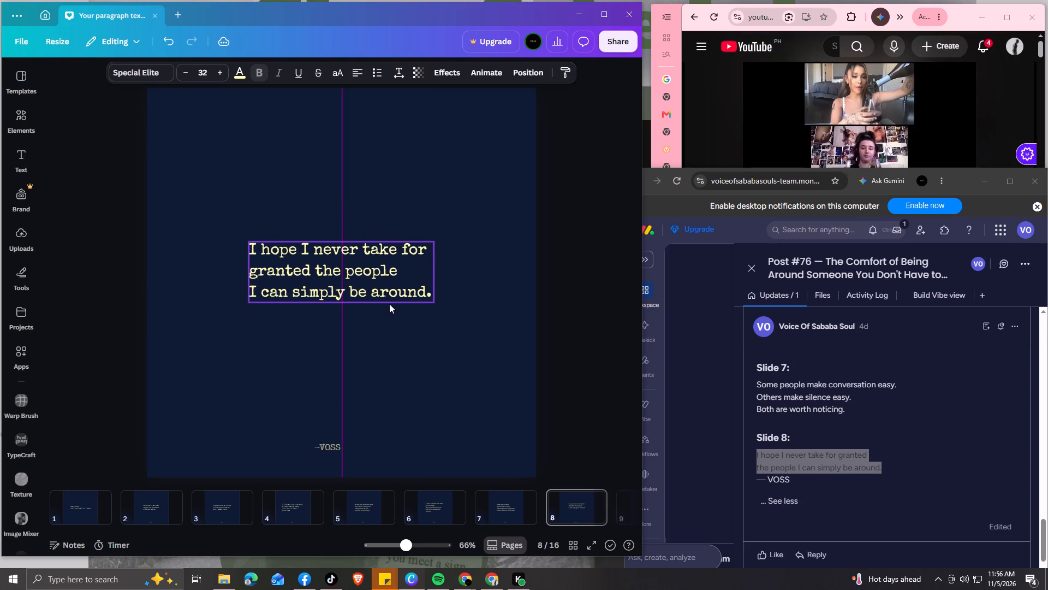
drag(389, 304, 389, 287)
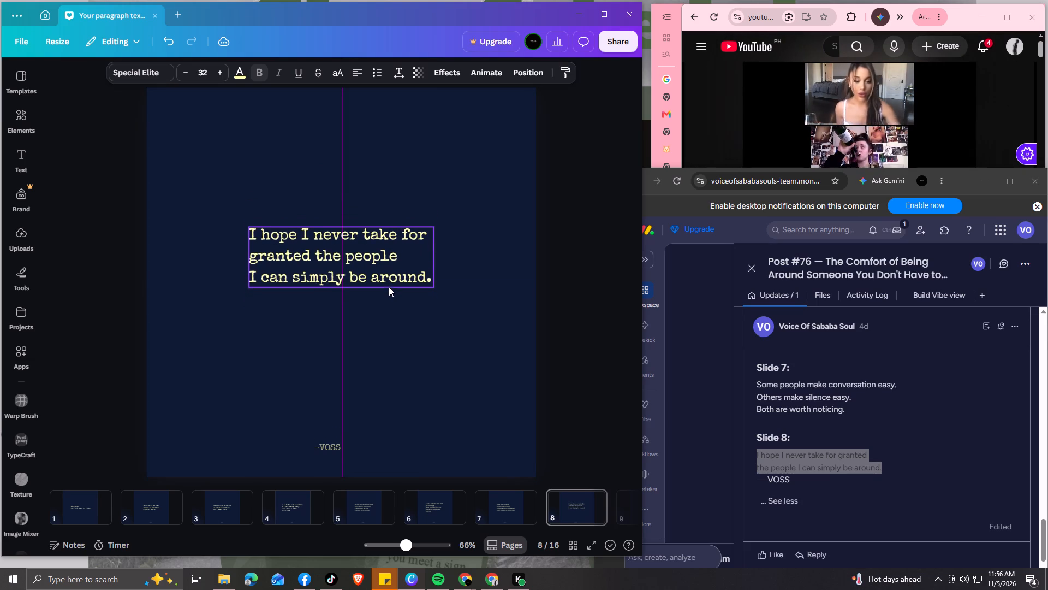
drag(389, 287, 390, 309)
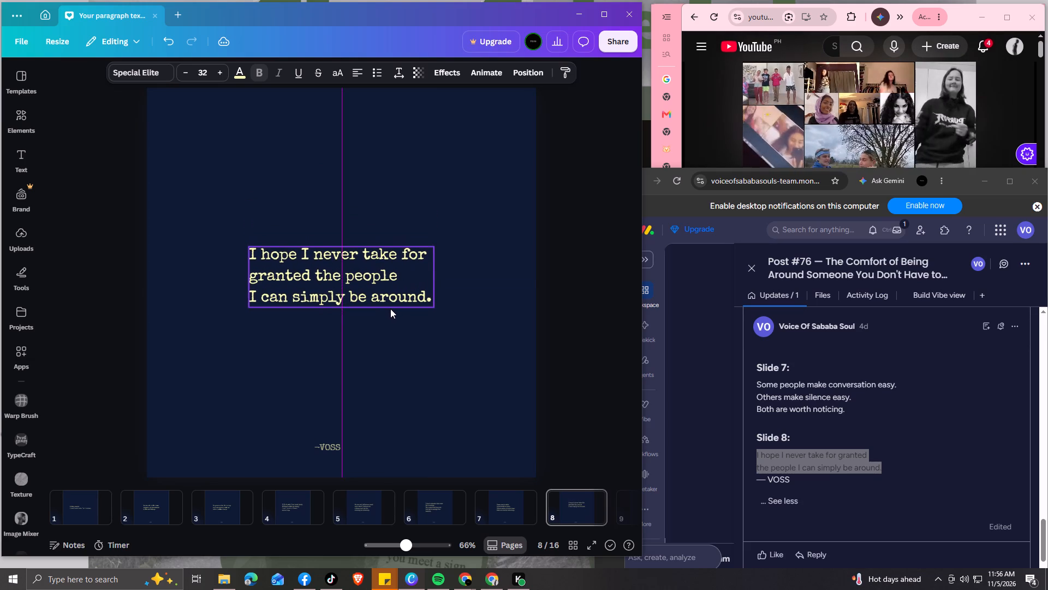
drag(390, 309, 389, 314)
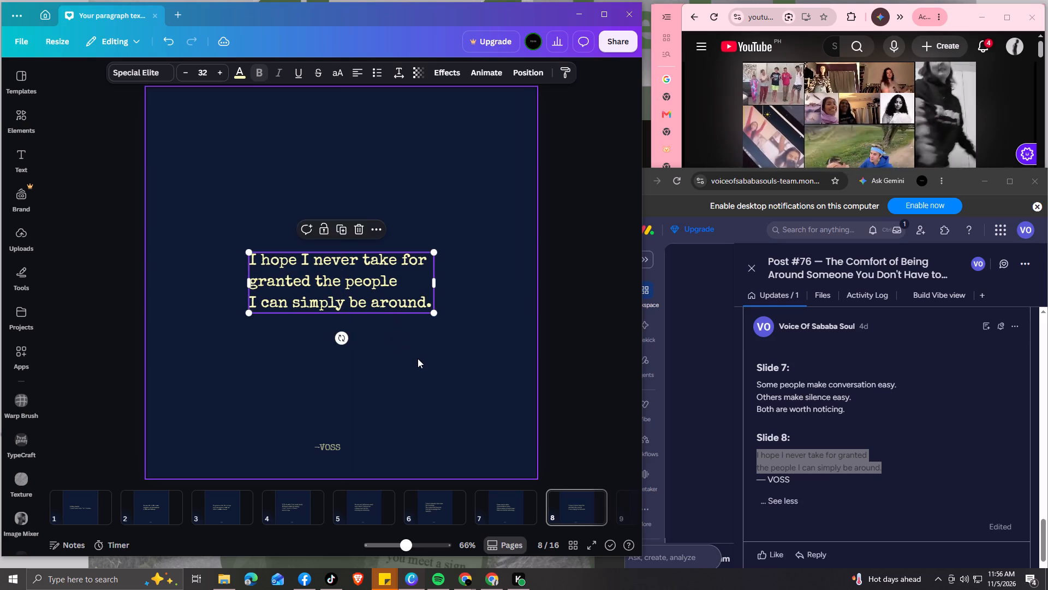
click(418, 358)
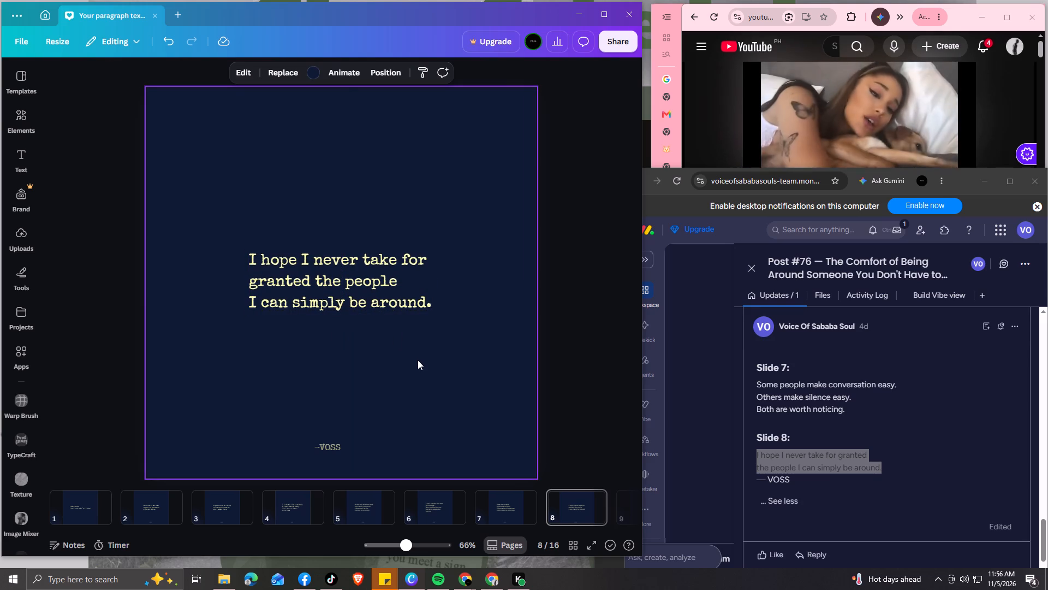
Copy the background colour code #310c0c from Post #76's creative brief in monday.com.
scroll(855, 553, up, 5)
scroll(854, 500, up, 7)
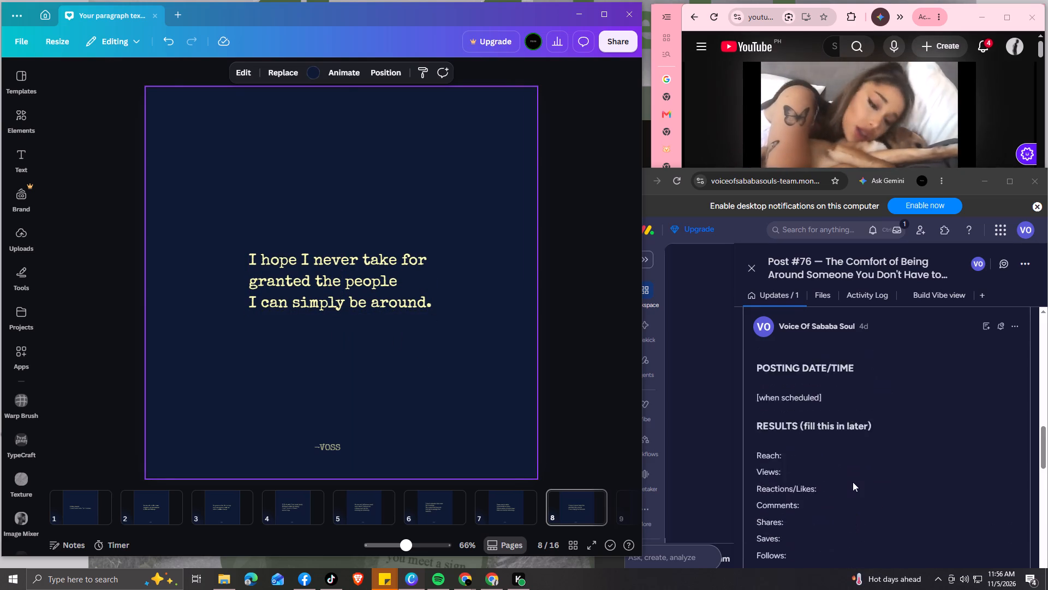
scroll(853, 482, up, 14)
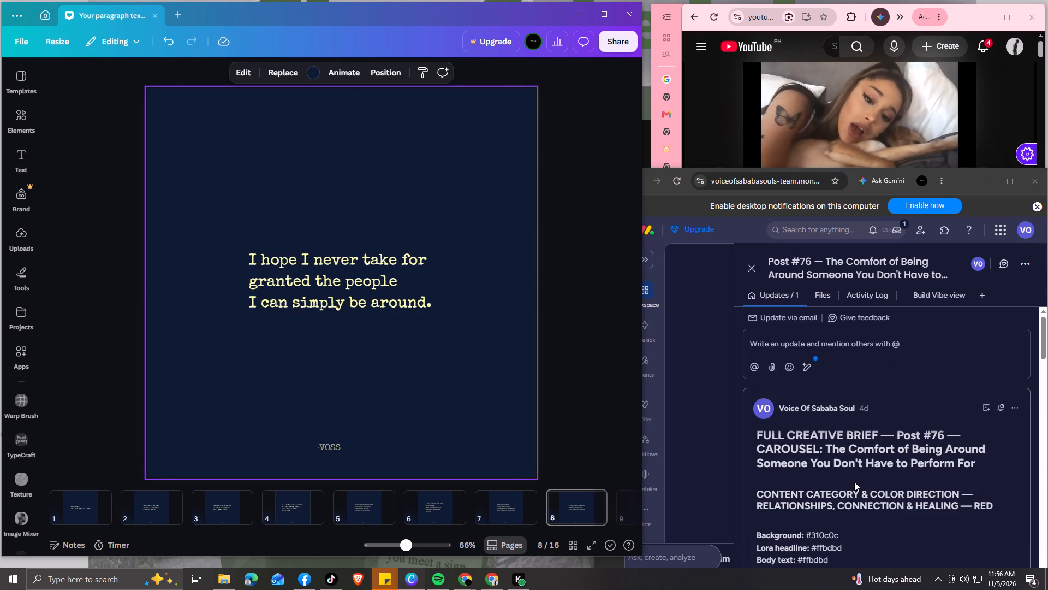
scroll(854, 482, down, 1)
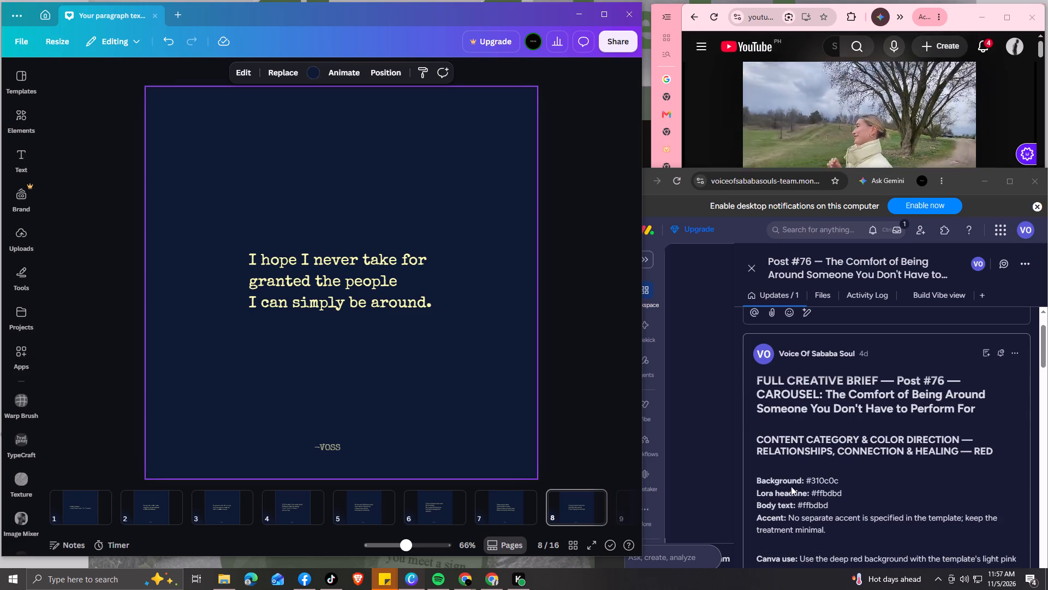
drag(809, 480, 838, 482)
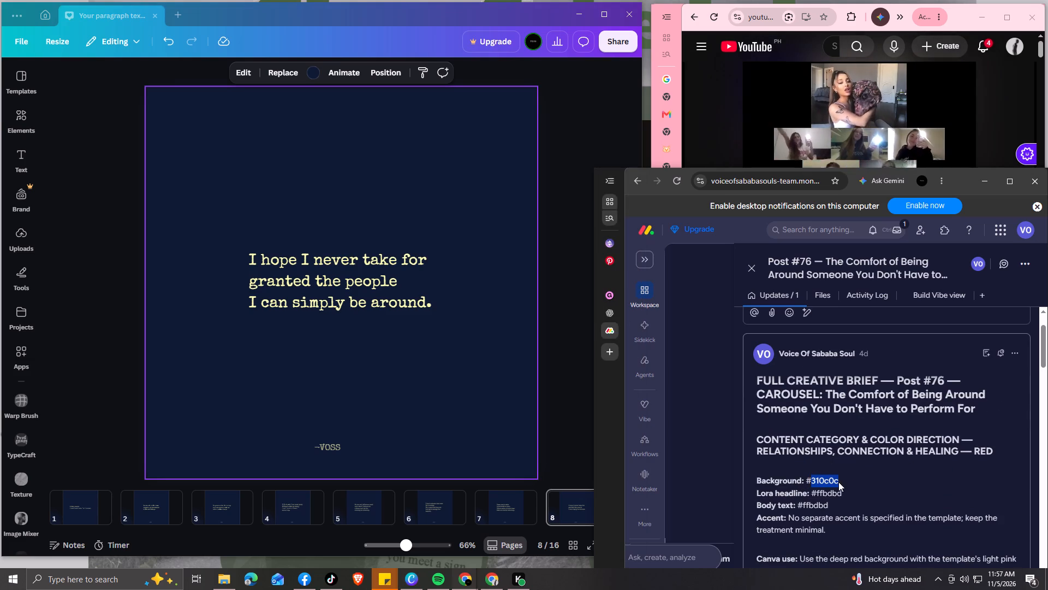
drag(838, 482, 839, 482)
click(808, 481)
drag(807, 481, 843, 482)
key(ctrl+c)
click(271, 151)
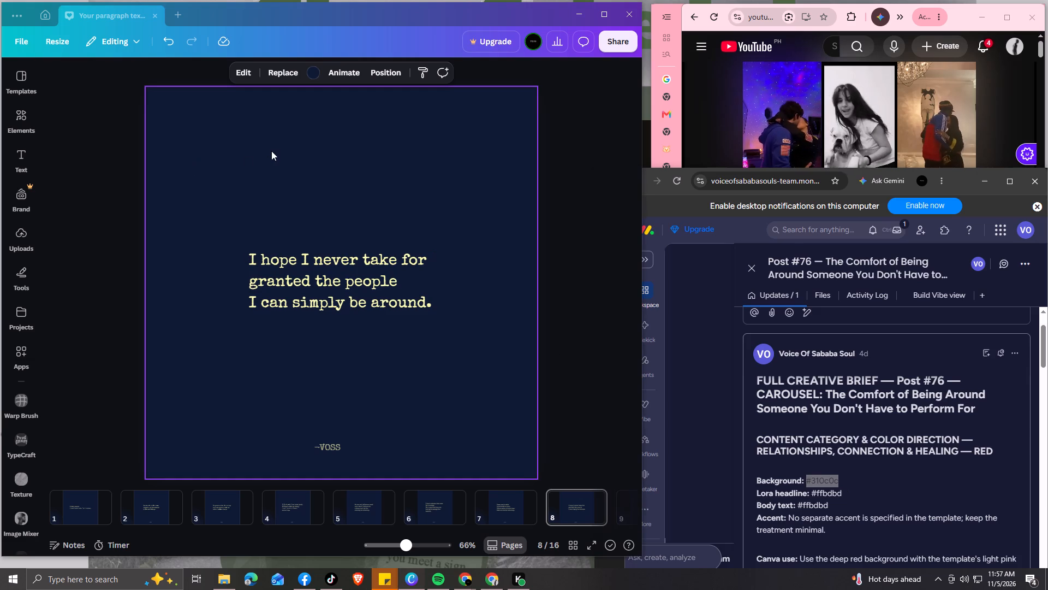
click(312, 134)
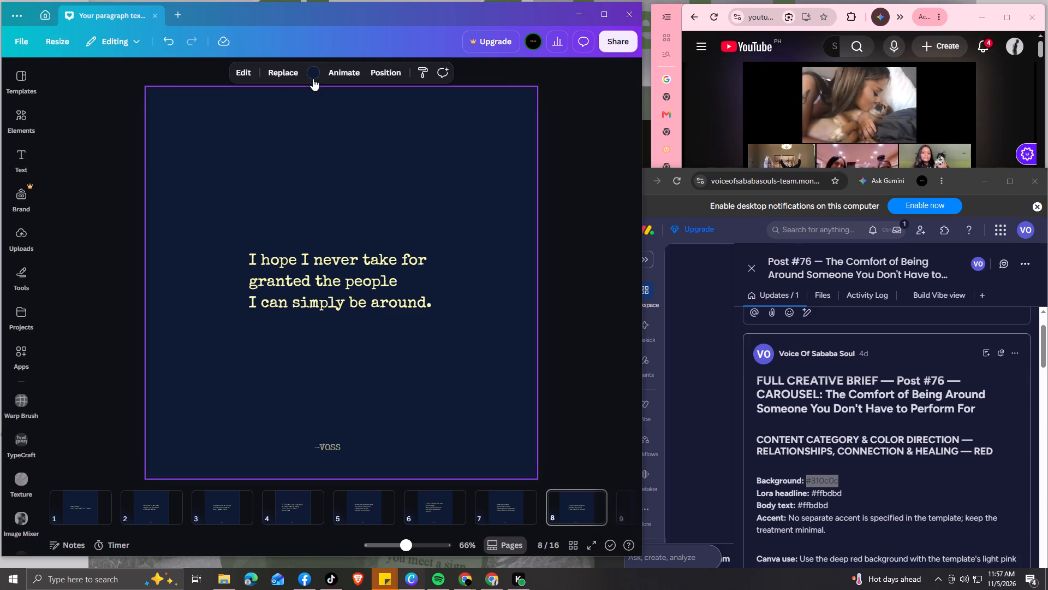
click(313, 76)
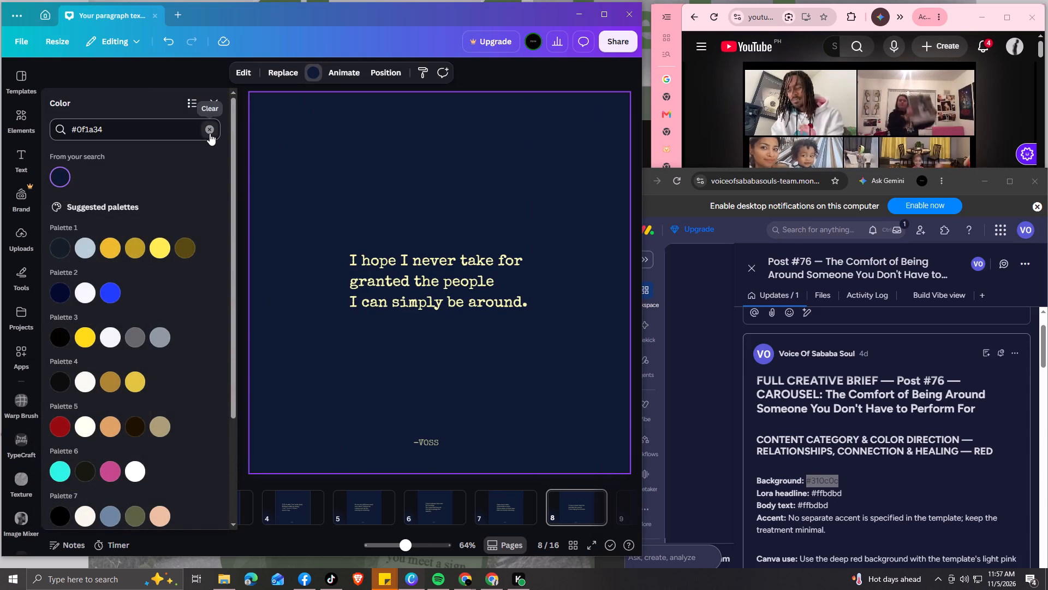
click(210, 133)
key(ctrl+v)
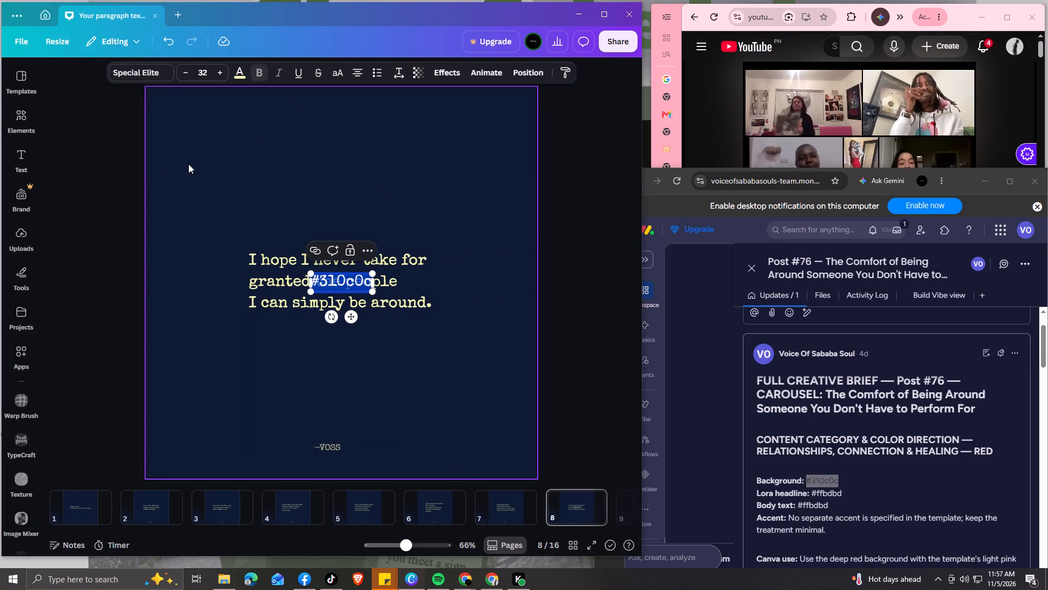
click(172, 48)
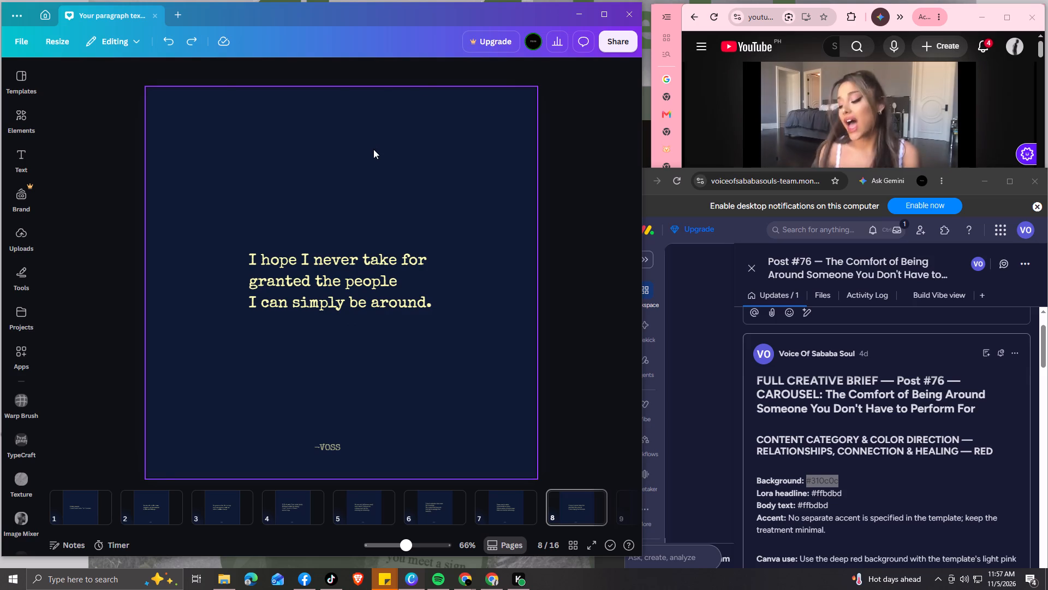
Change the page background colour to #310c0c and apply it across all pages of the Canva design.
click(373, 149)
click(311, 74)
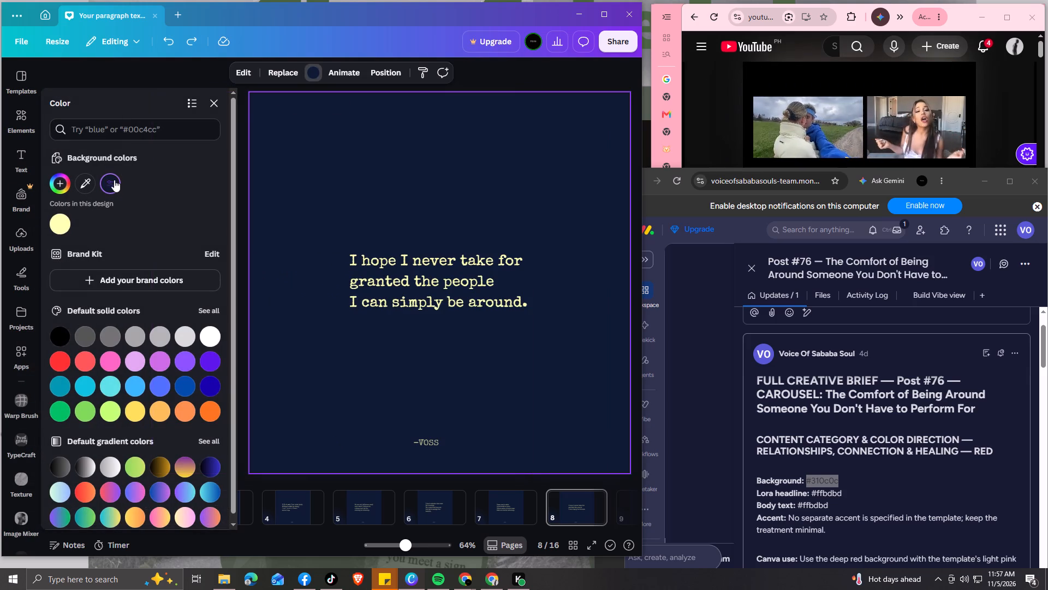
click(123, 122)
key(ctrl+v)
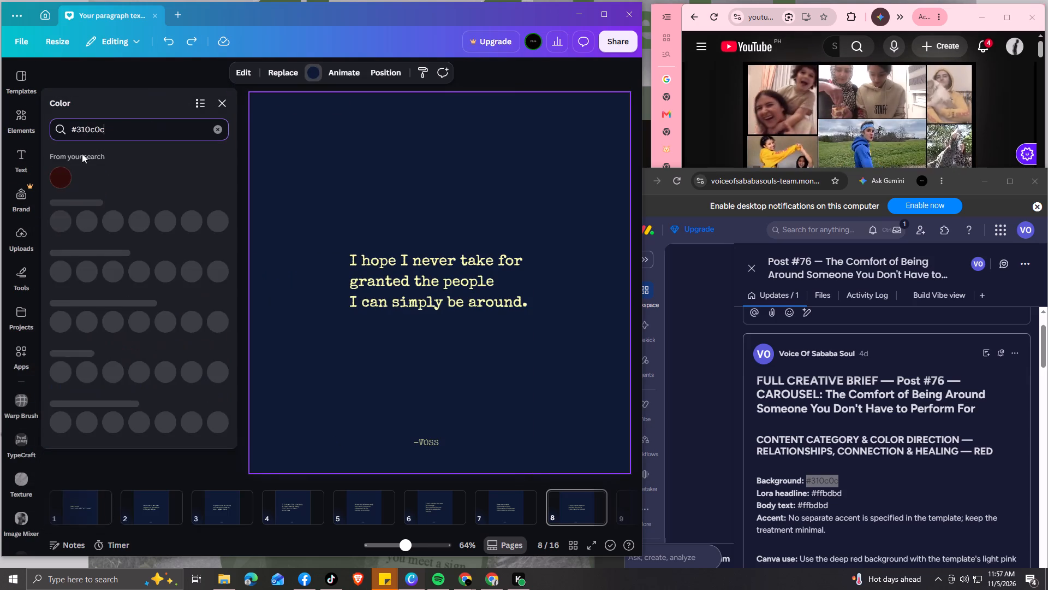
click(57, 176)
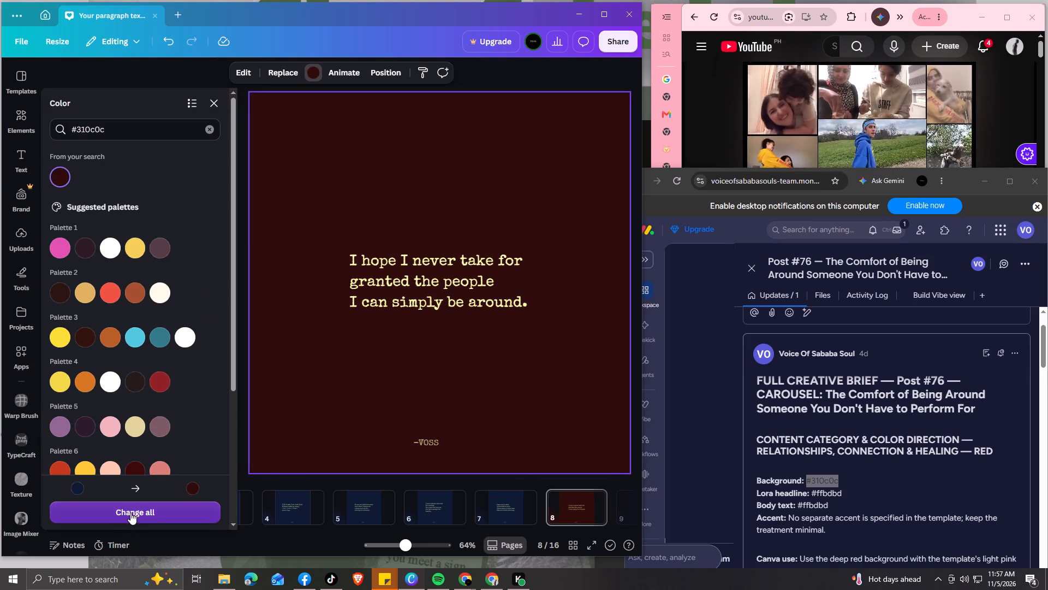
click(130, 512)
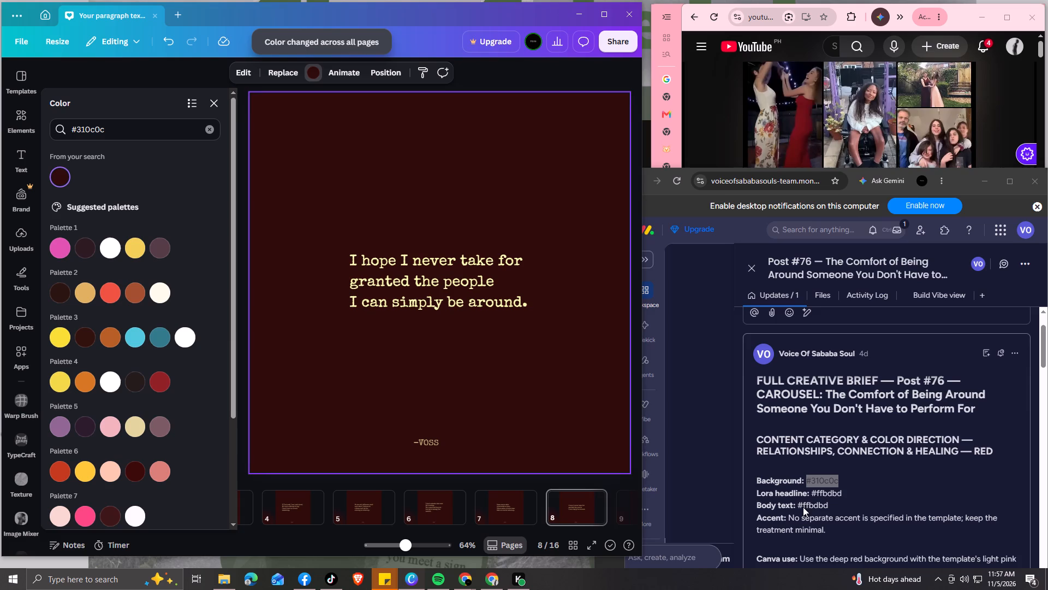
Change the text colour to the brief's body text colour, #ffbdbd, and apply it across all pages.
drag(799, 505, 827, 506)
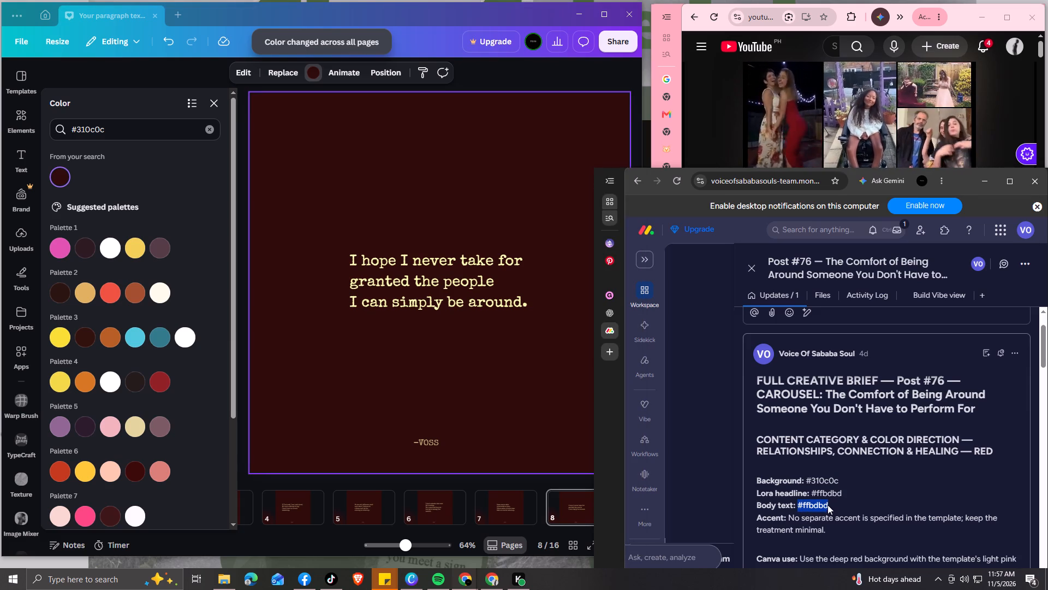
key(ctrl+c)
click(469, 287)
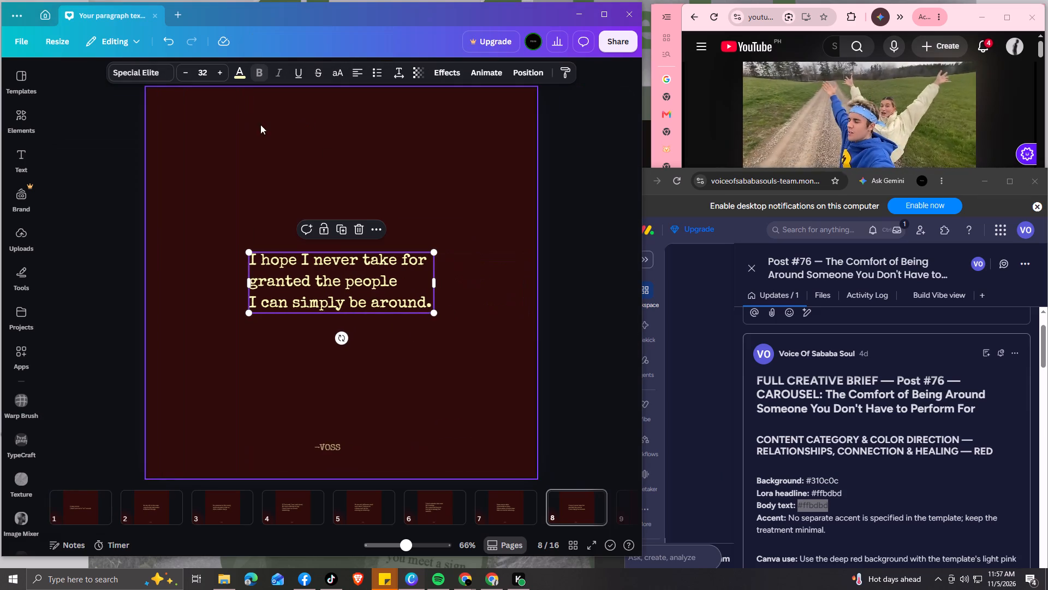
click(235, 73)
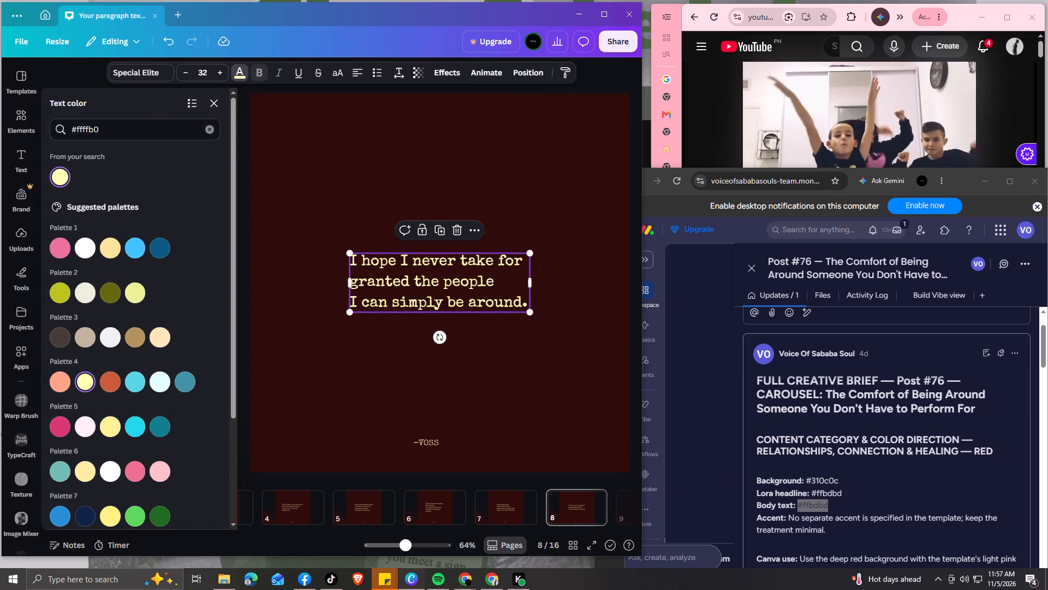
click(210, 131)
click(148, 127)
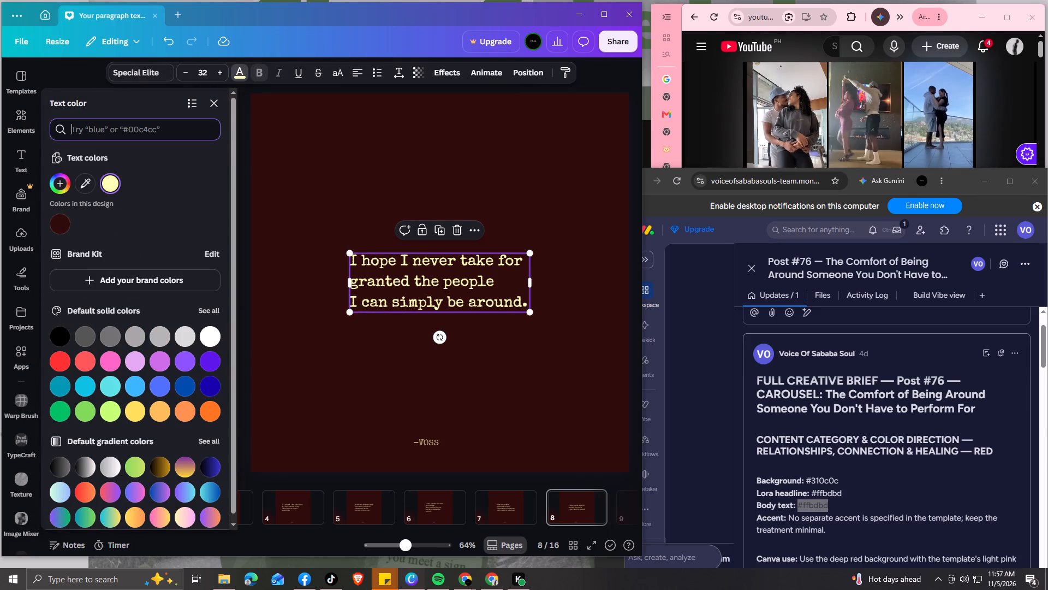
key(ctrl+v)
click(56, 174)
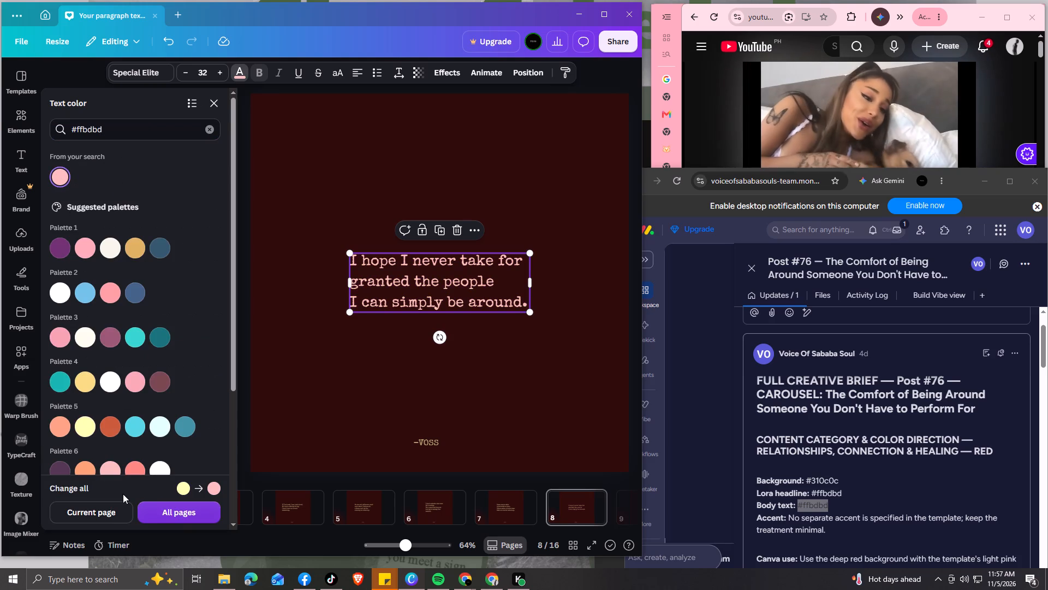
click(168, 510)
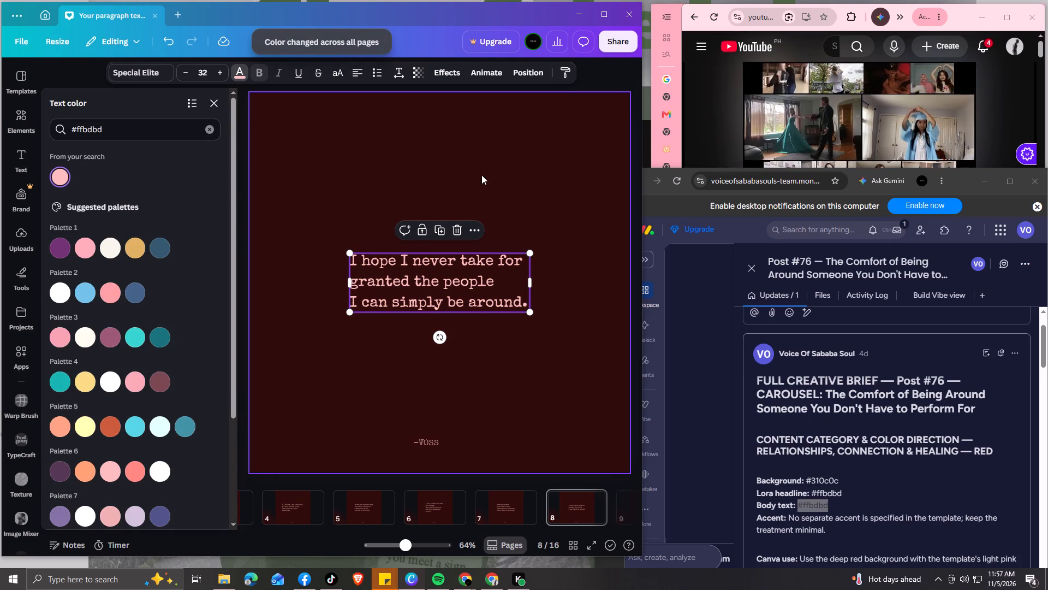
Download pages 1–8 of the design as PNG images.
click(621, 46)
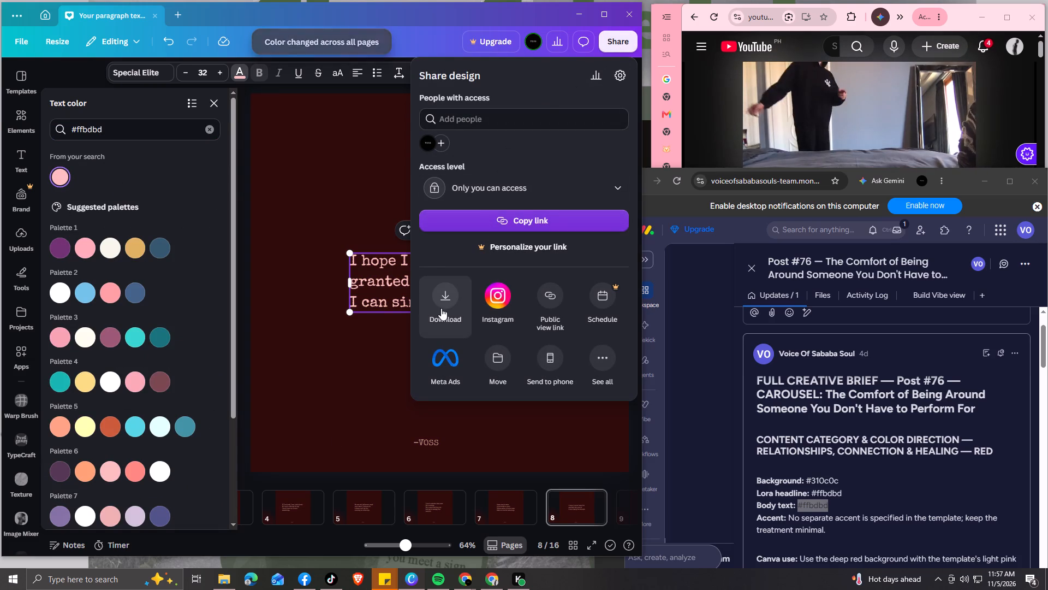
click(442, 304)
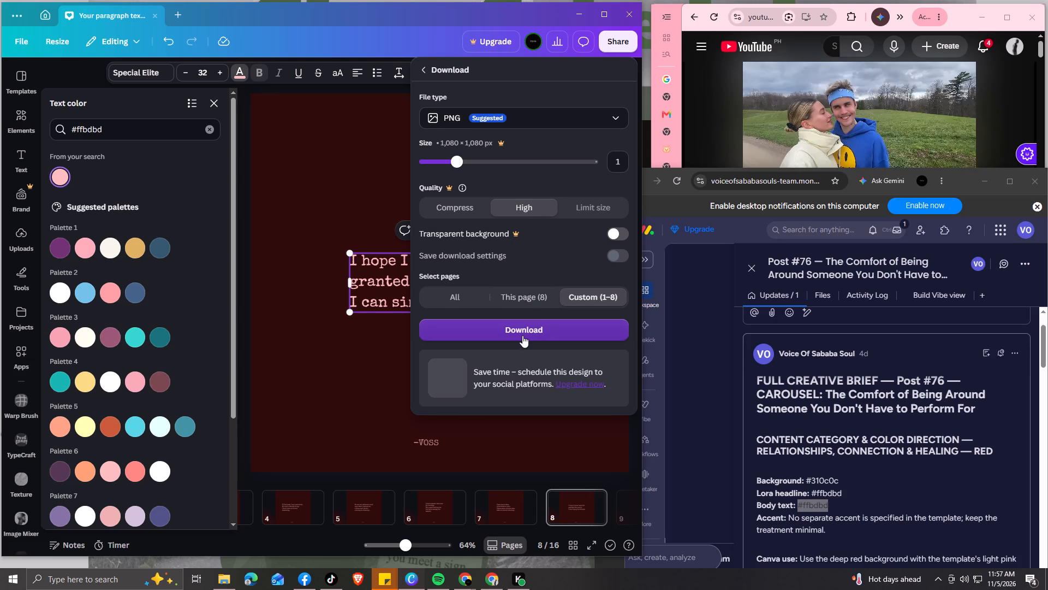
click(525, 332)
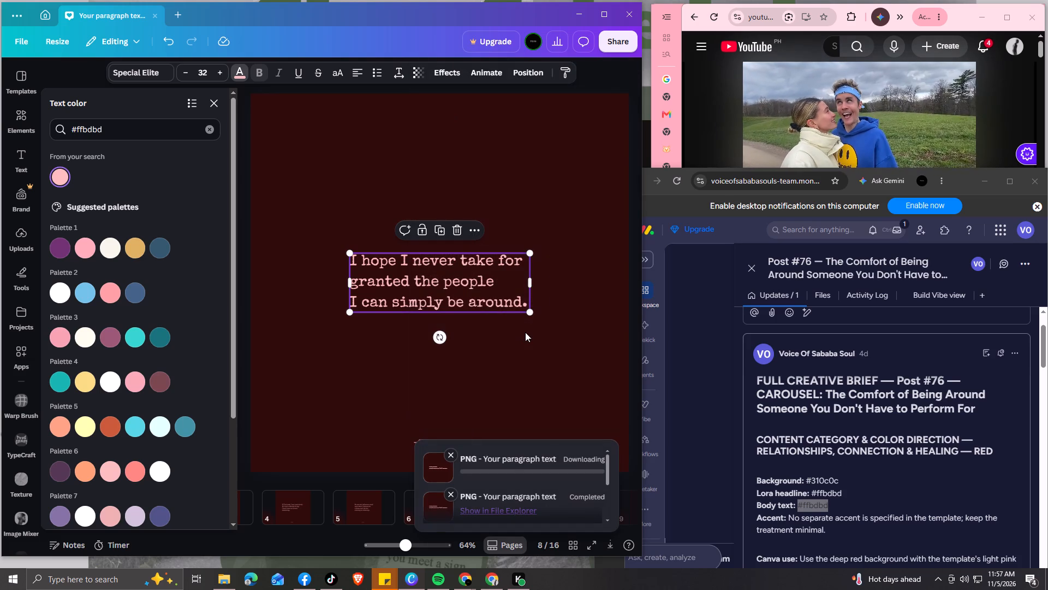
Save the downloaded ZIP as "Post #76 — The Comfort of Being Around Someone You Don't Have to Perform For", using the monday.com task title.
click(769, 259)
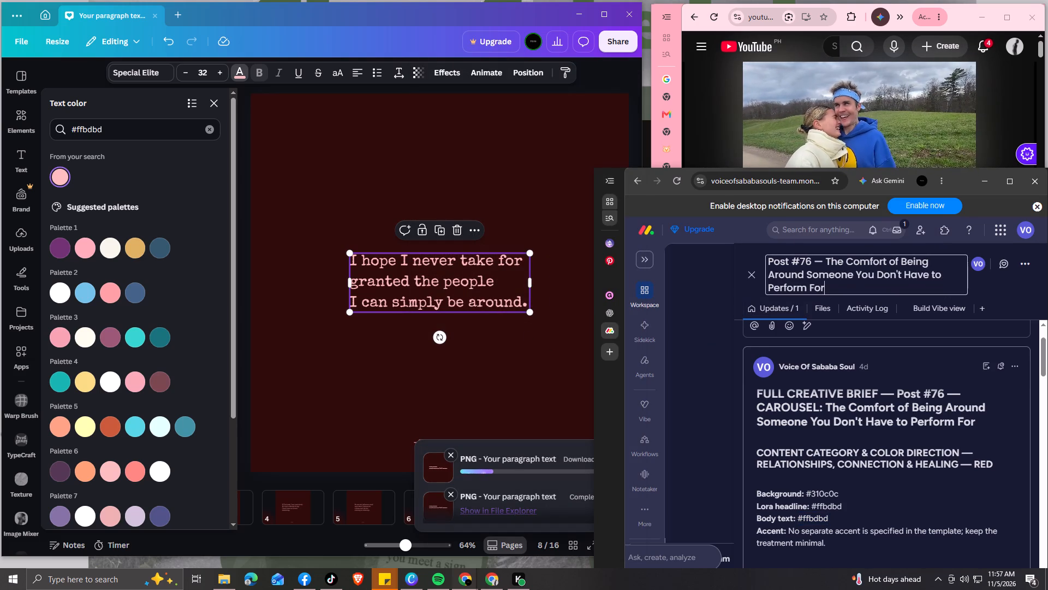
drag(769, 260, 833, 282)
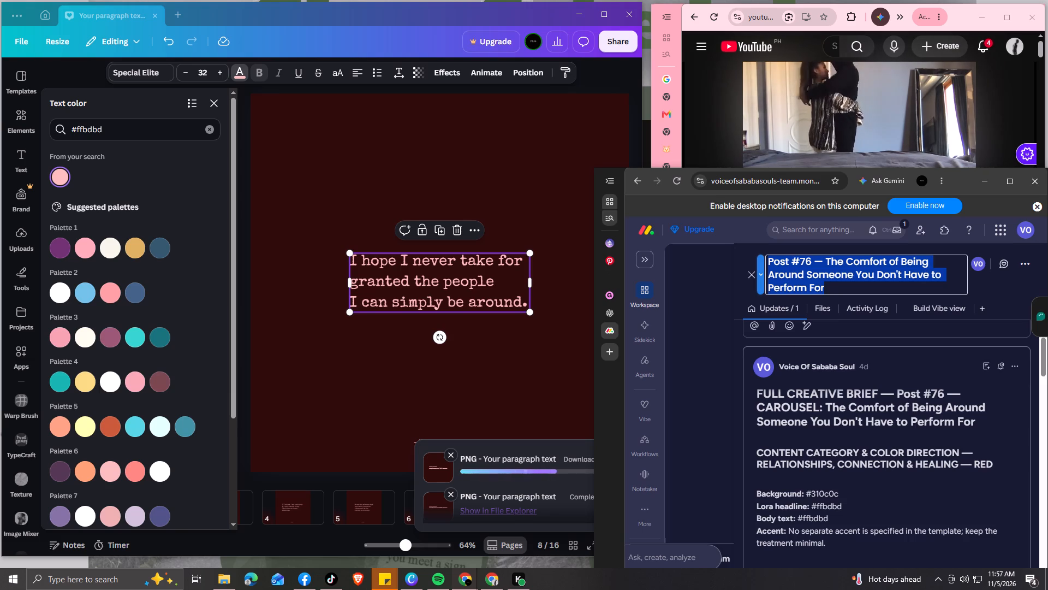
key(ctrl+c)
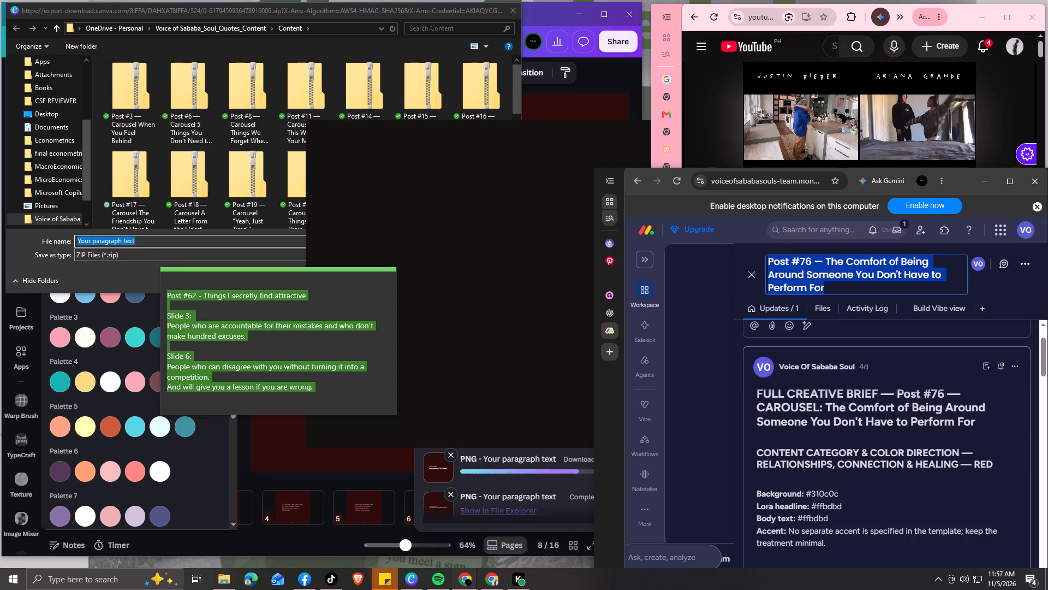
click(356, 17)
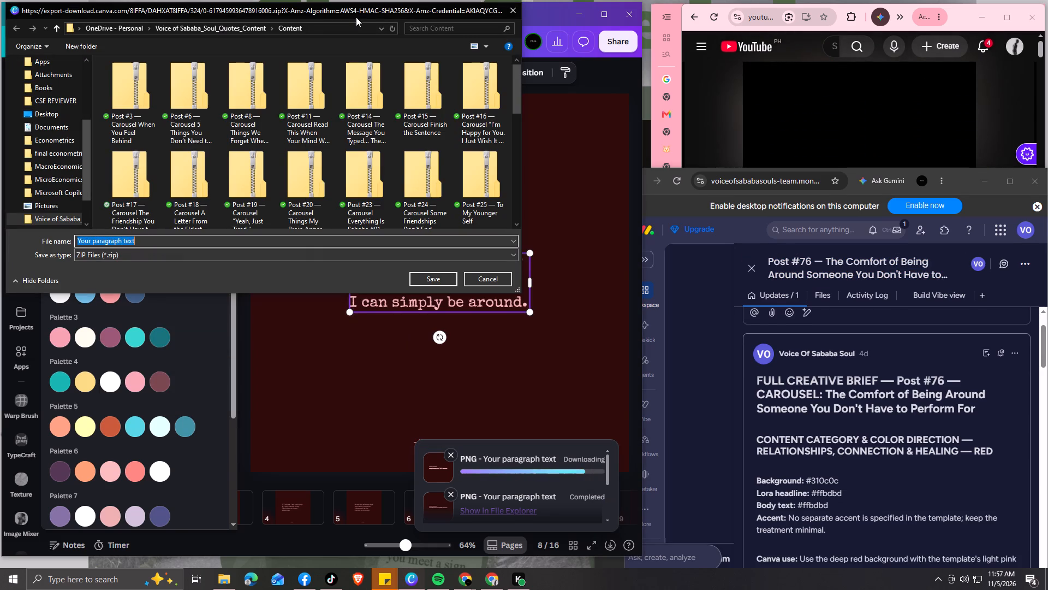
key(ctrl+v)
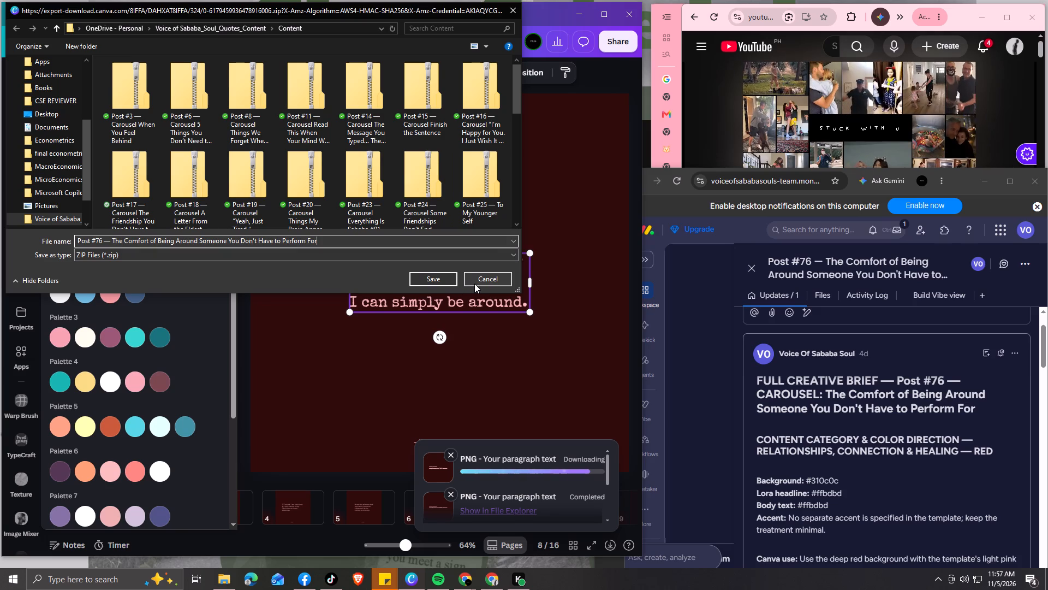
key(Return)
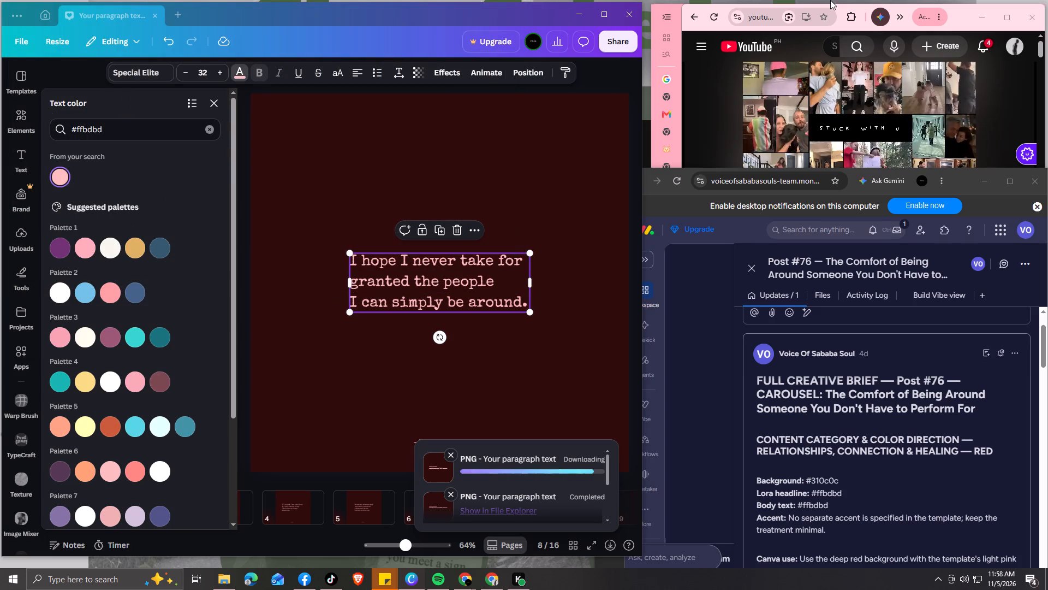
Close the Post #76 task in monday.com and set its status to Ready.
click(747, 278)
click(752, 272)
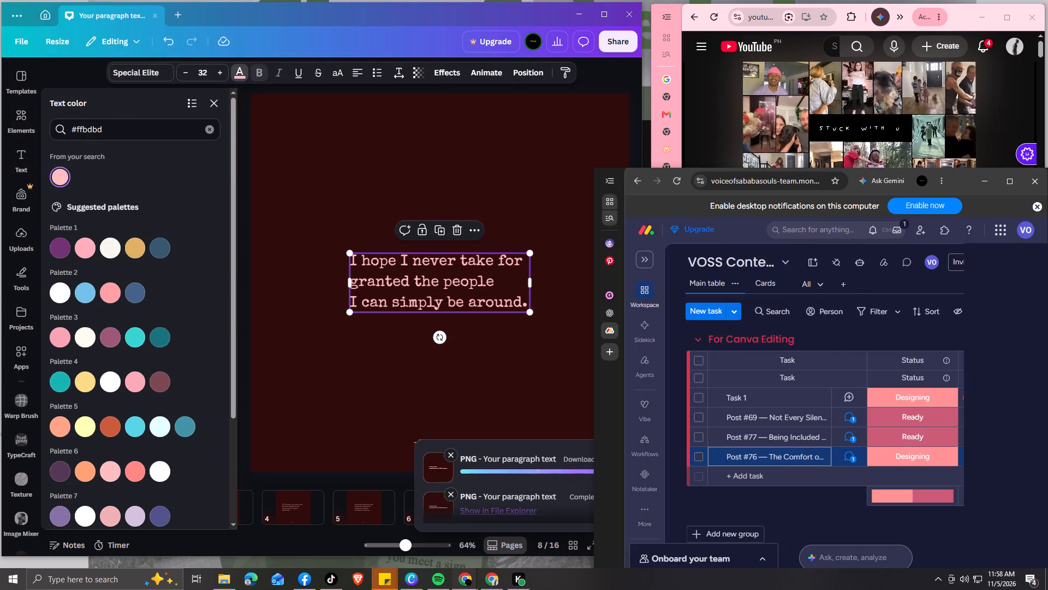
click(902, 456)
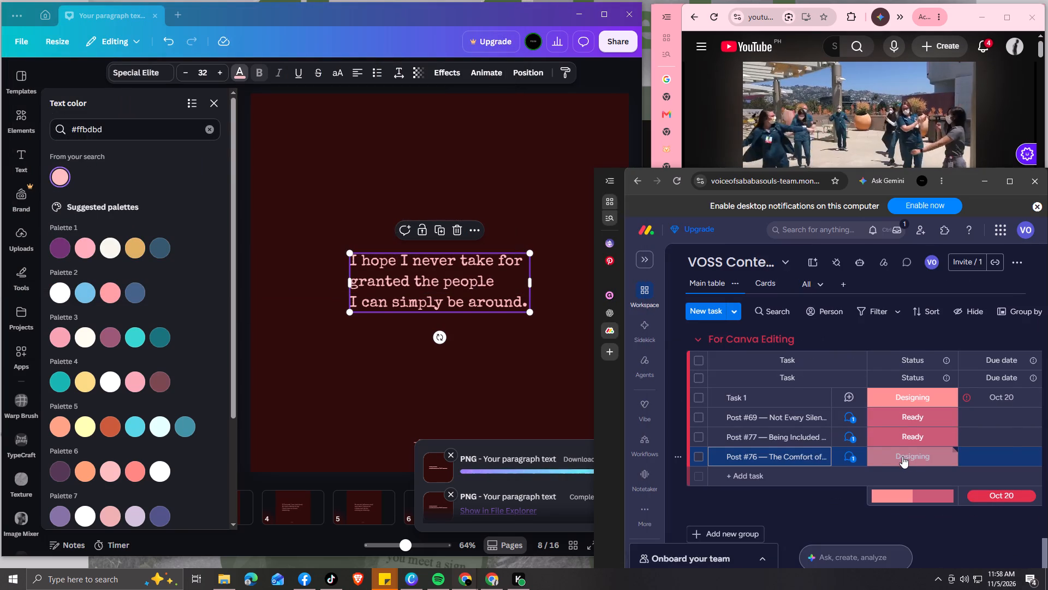
click(882, 341)
Move Posts #69, #77 and #76 from the For Canva Editing group to the Carousel Content group.
click(699, 416)
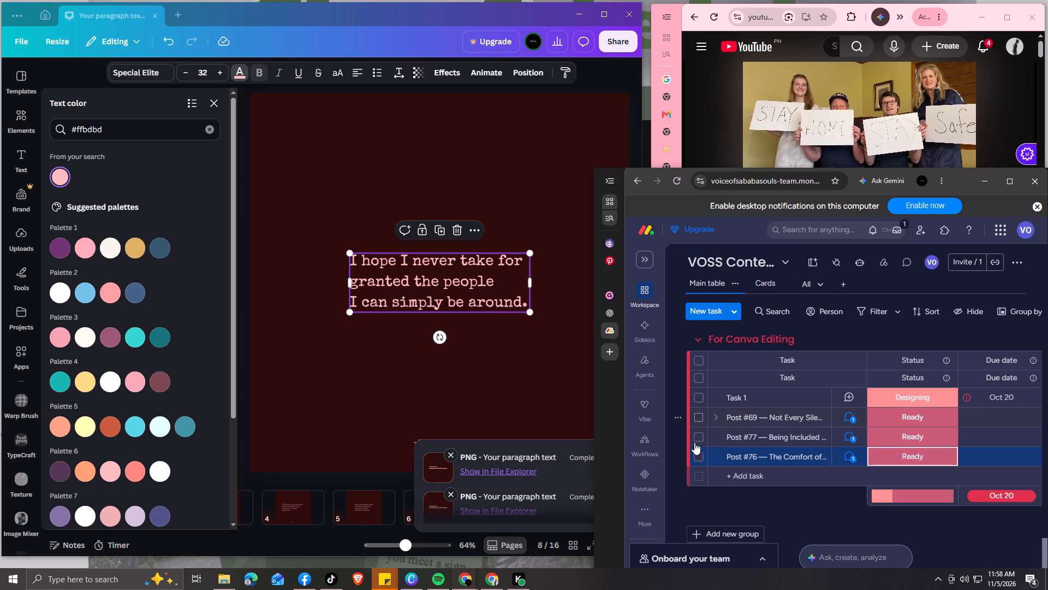
click(695, 436)
click(700, 457)
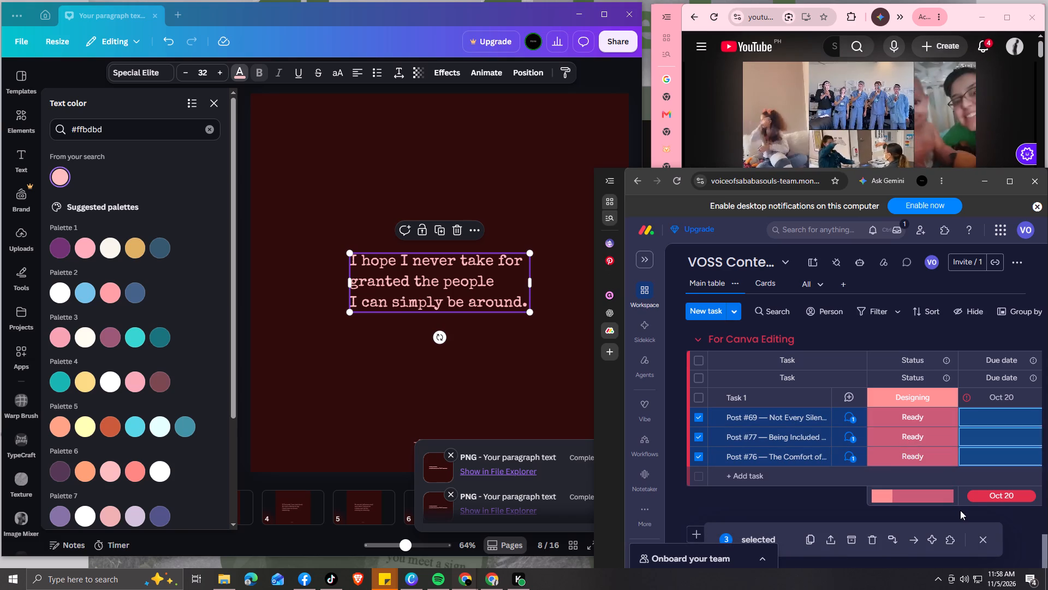
click(919, 537)
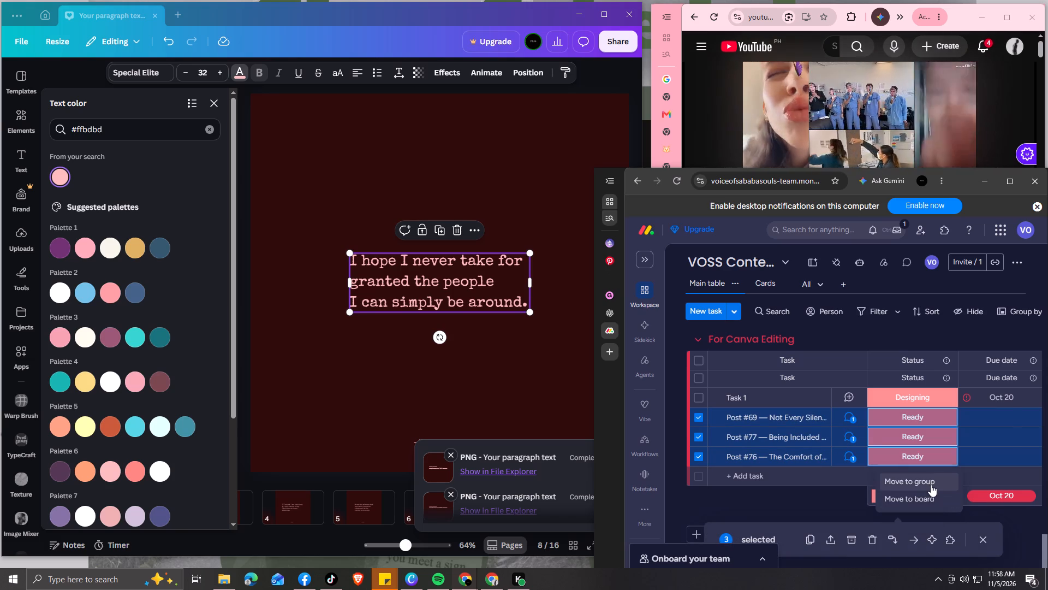
click(931, 485)
scroll(927, 469, down, 1)
click(924, 473)
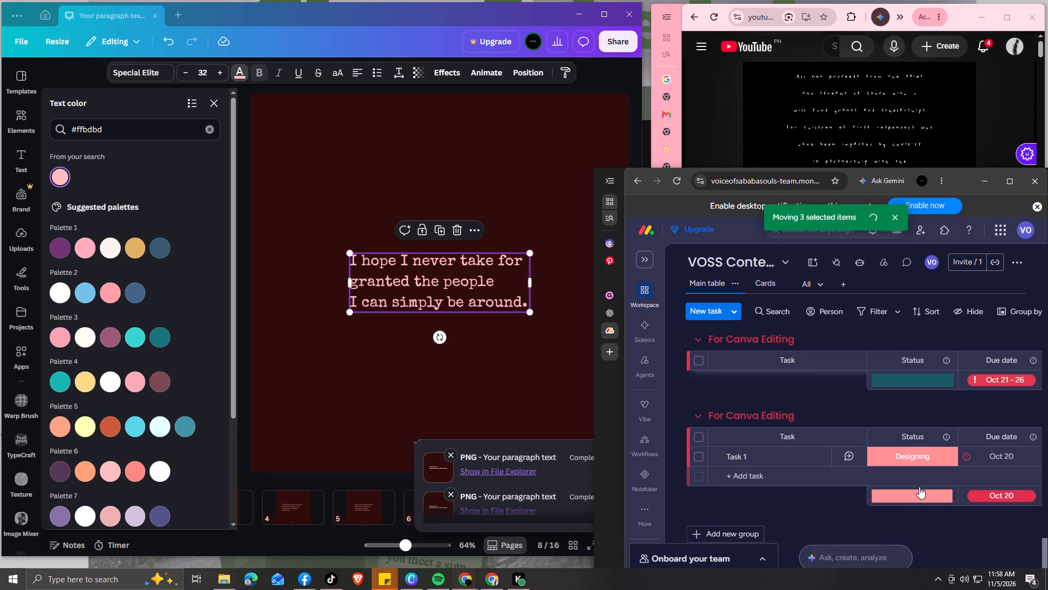
Look through the Carousel Content group for the carousel posts whose status is Editing.
scroll(912, 491, up, 13)
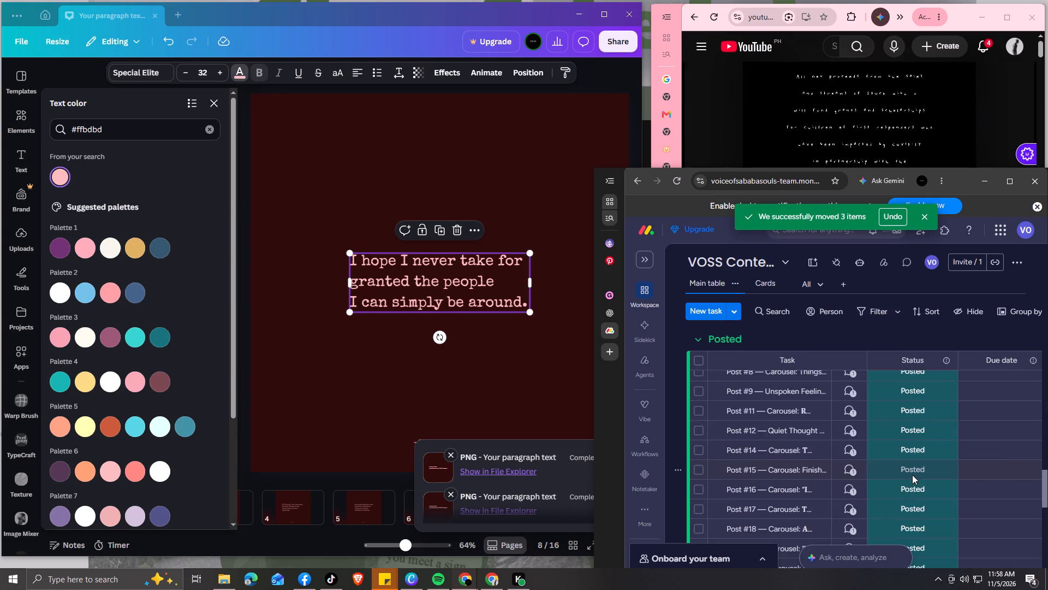
scroll(912, 475, up, 8)
scroll(918, 469, down, 3)
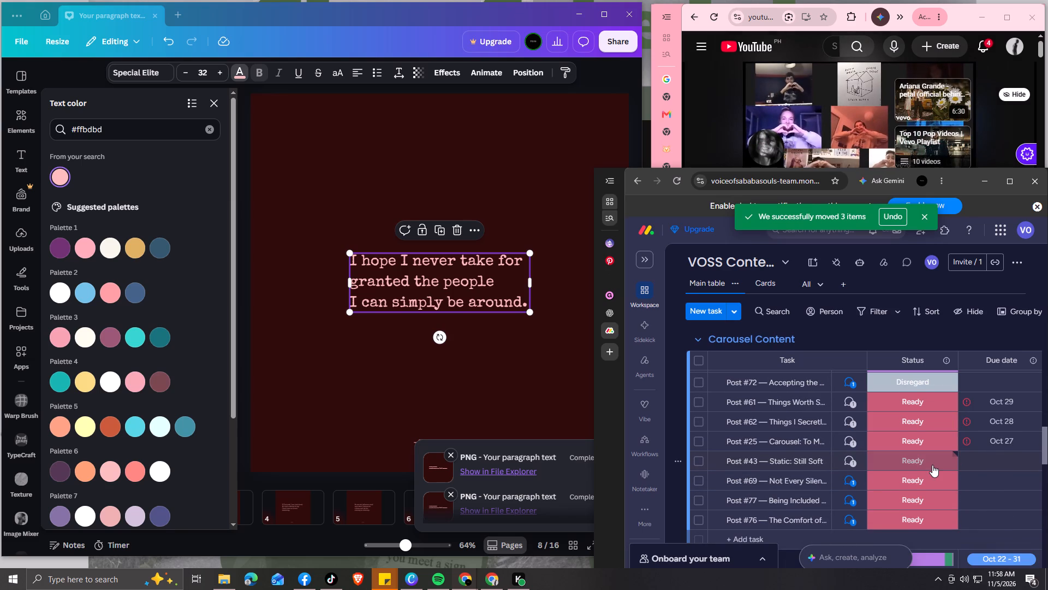
scroll(906, 476, down, 3)
scroll(915, 465, up, 4)
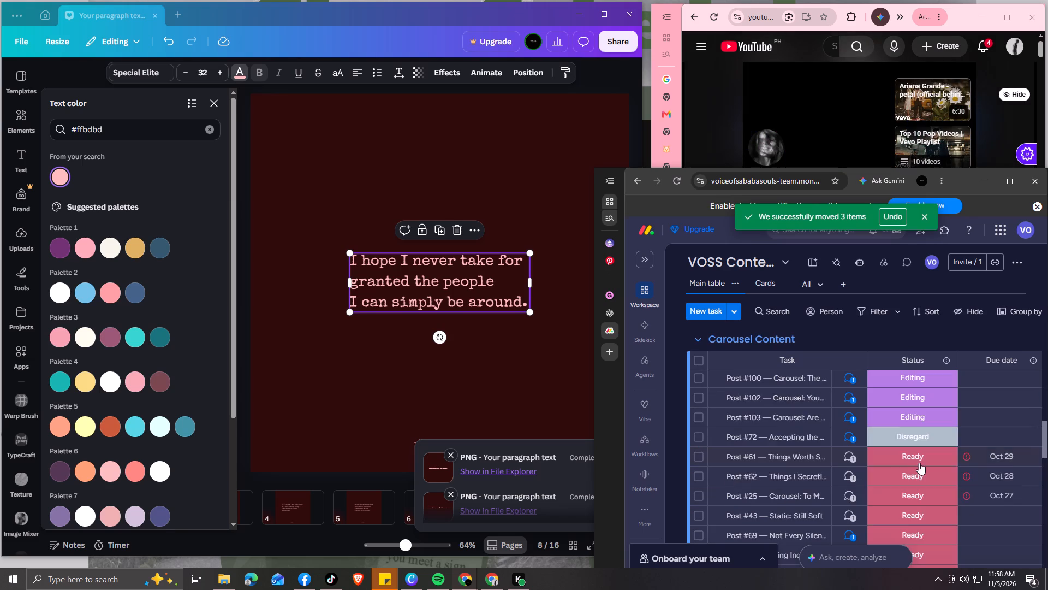
scroll(920, 461, up, 11)
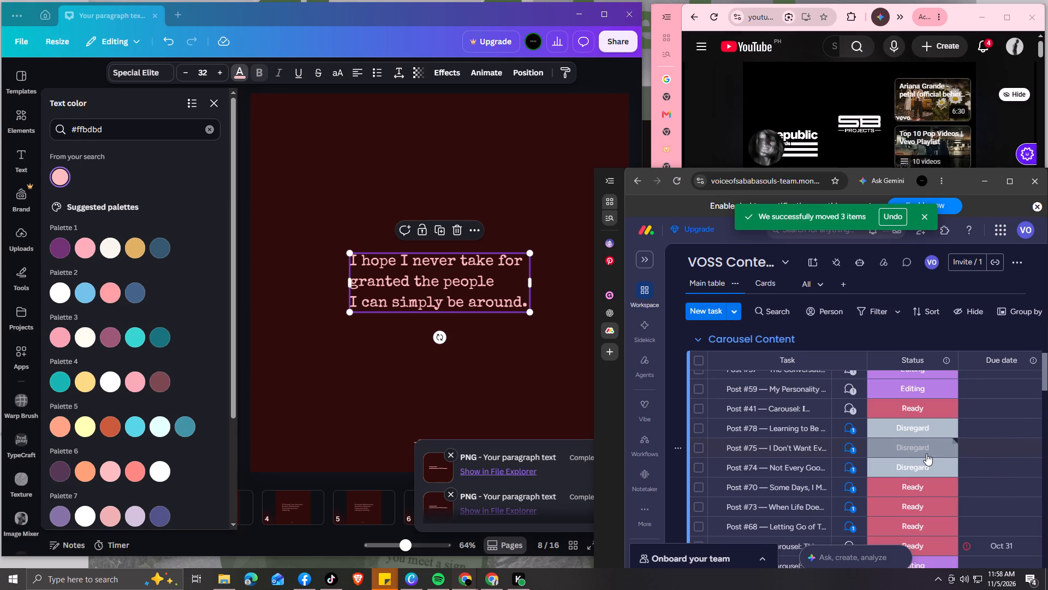
scroll(926, 453, down, 3)
scroll(921, 452, up, 1)
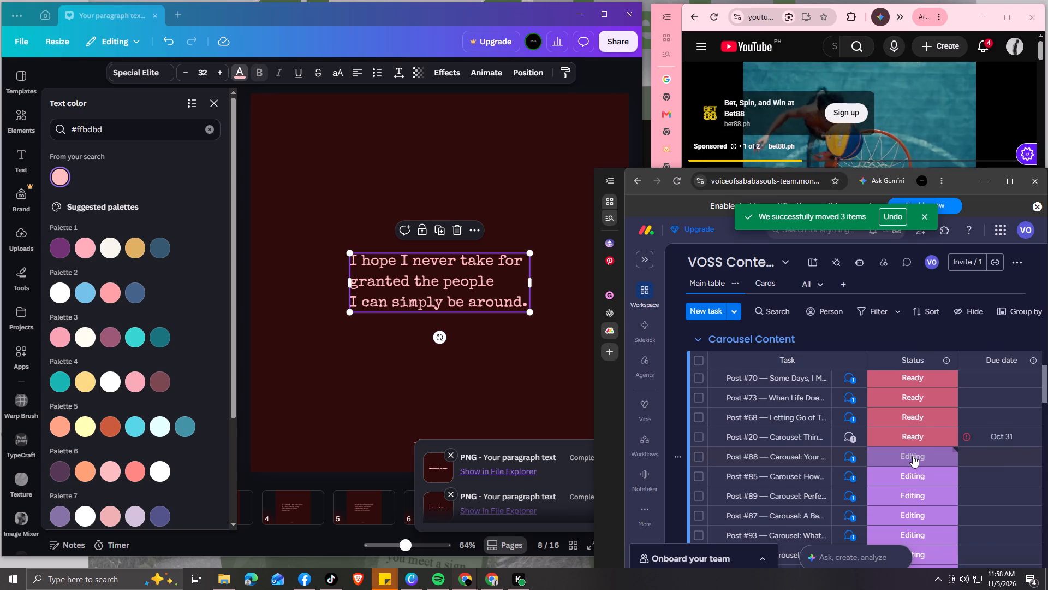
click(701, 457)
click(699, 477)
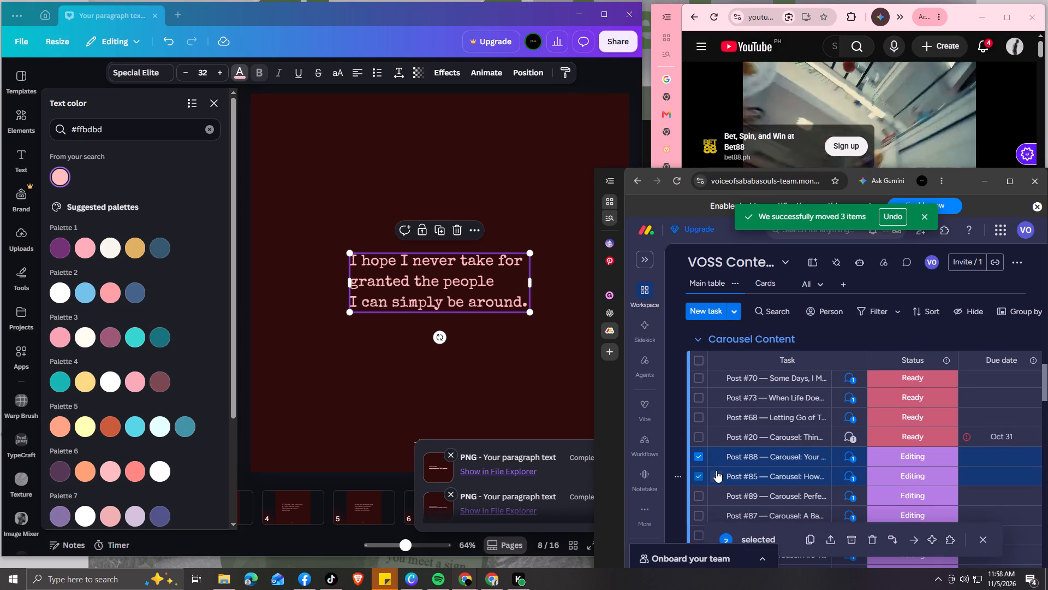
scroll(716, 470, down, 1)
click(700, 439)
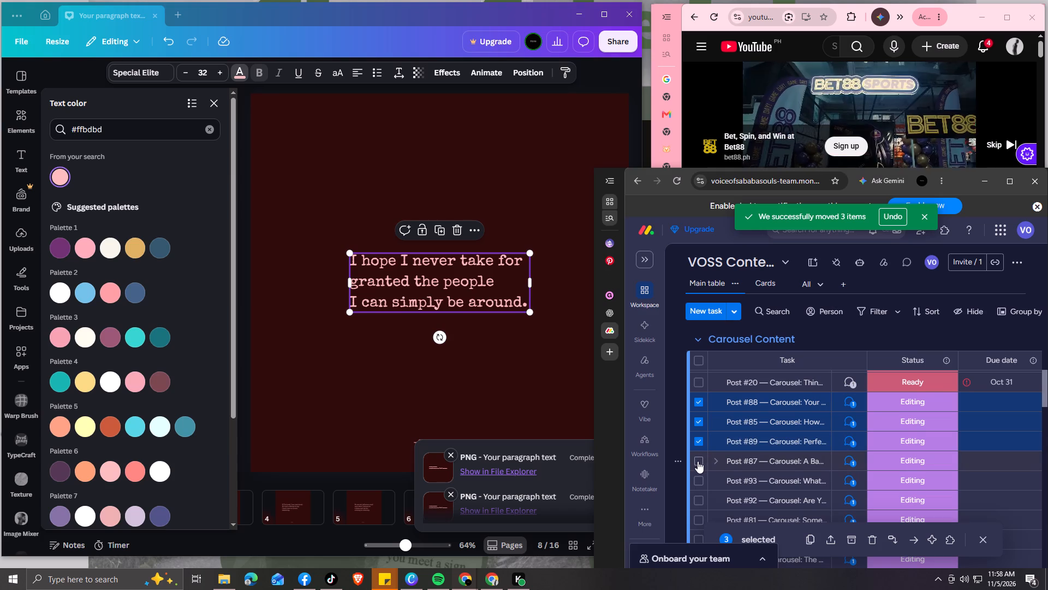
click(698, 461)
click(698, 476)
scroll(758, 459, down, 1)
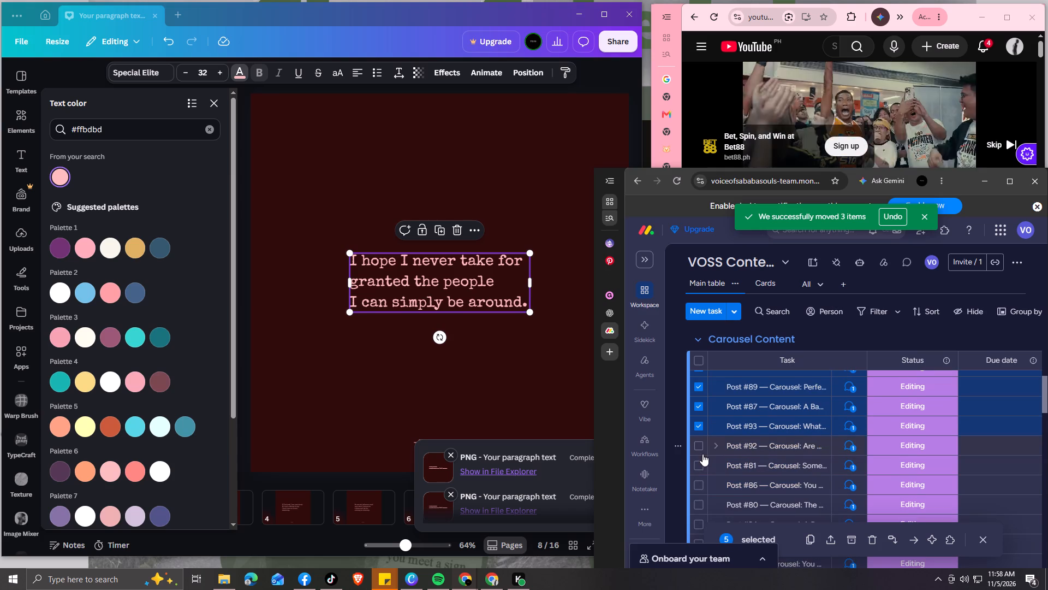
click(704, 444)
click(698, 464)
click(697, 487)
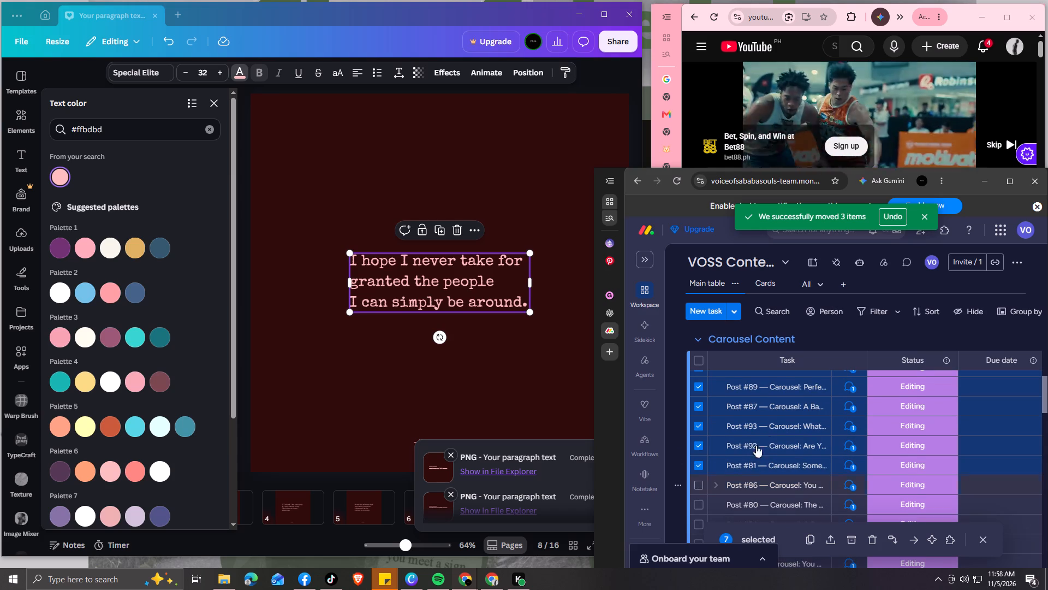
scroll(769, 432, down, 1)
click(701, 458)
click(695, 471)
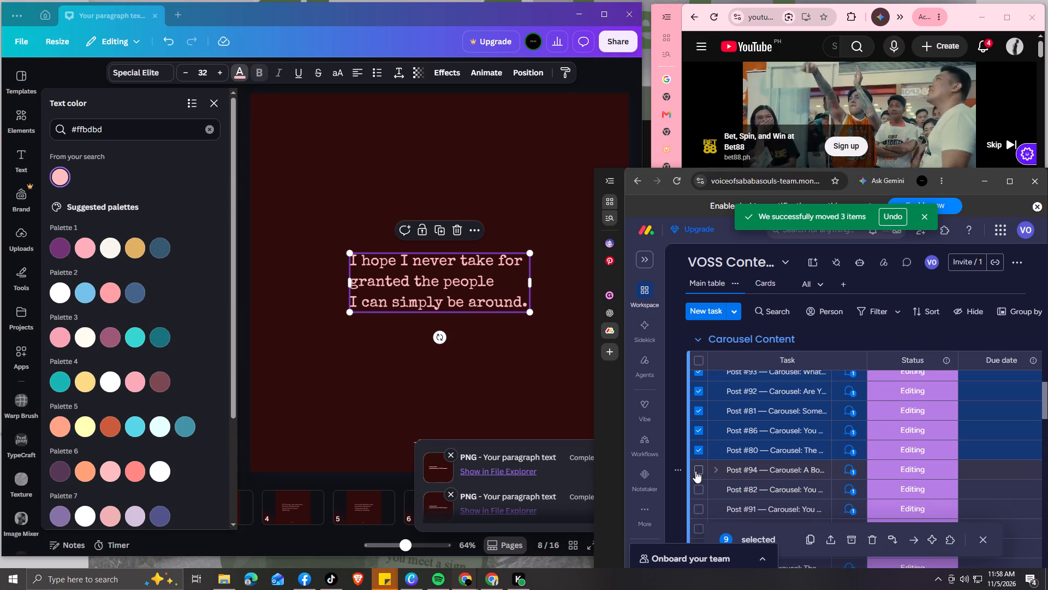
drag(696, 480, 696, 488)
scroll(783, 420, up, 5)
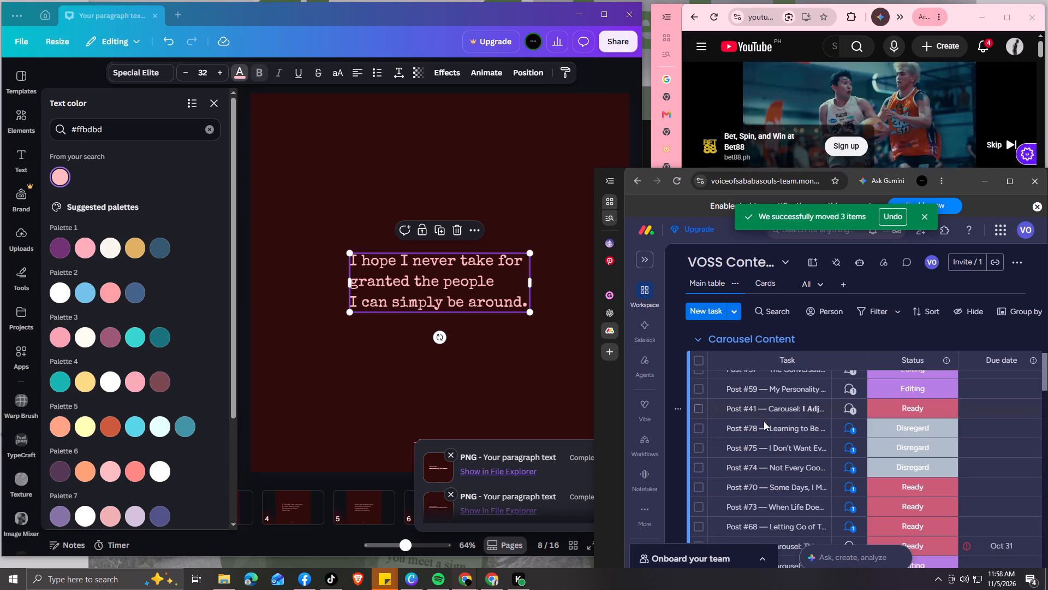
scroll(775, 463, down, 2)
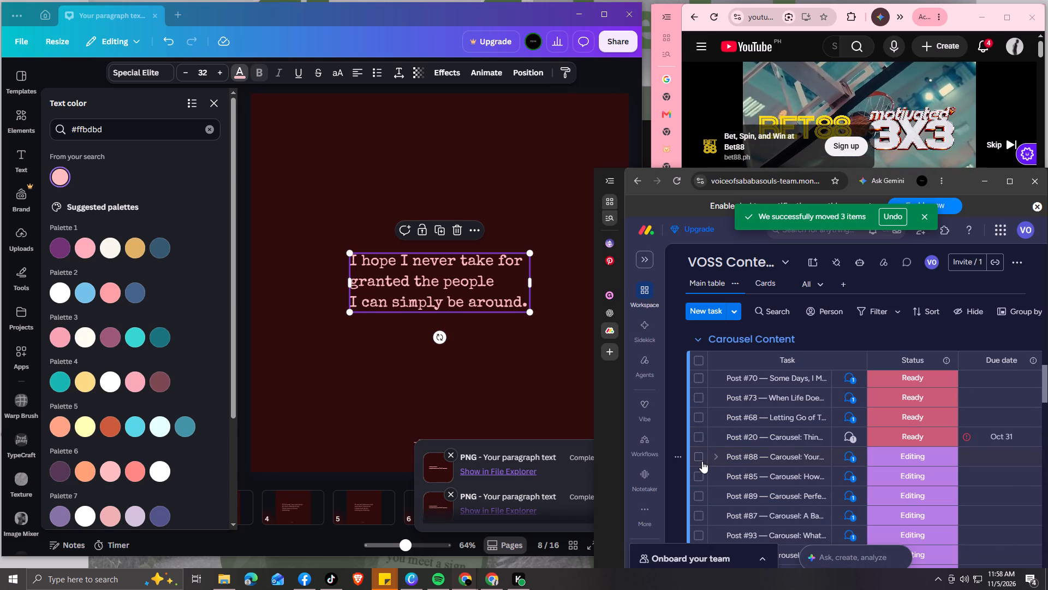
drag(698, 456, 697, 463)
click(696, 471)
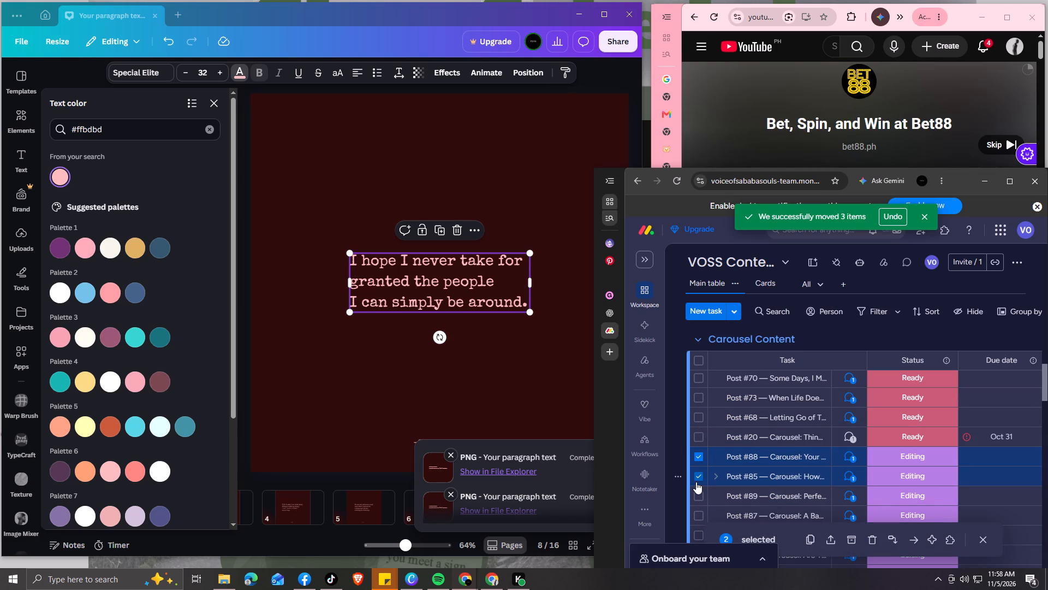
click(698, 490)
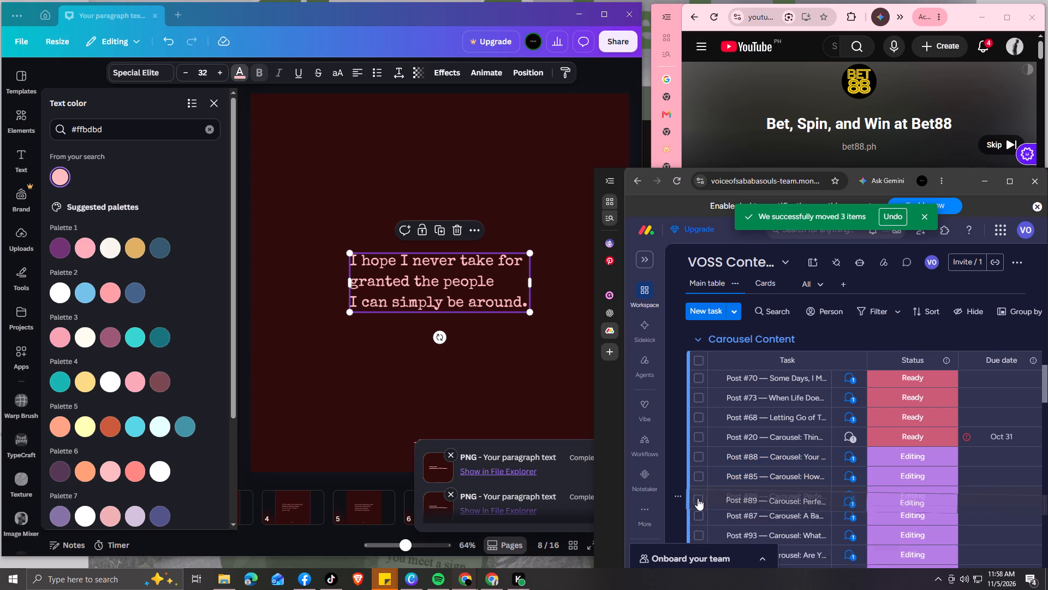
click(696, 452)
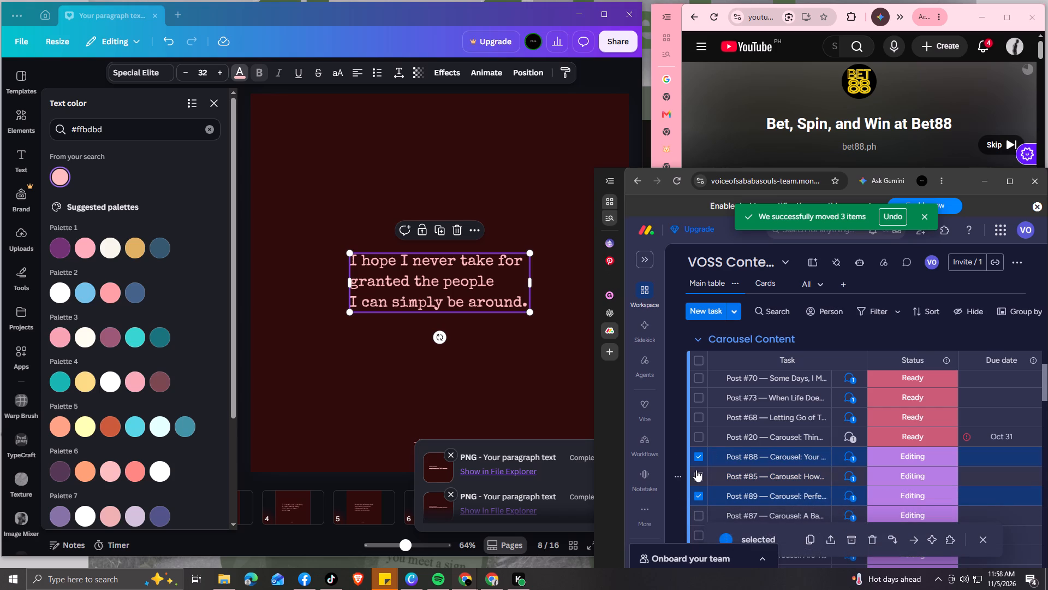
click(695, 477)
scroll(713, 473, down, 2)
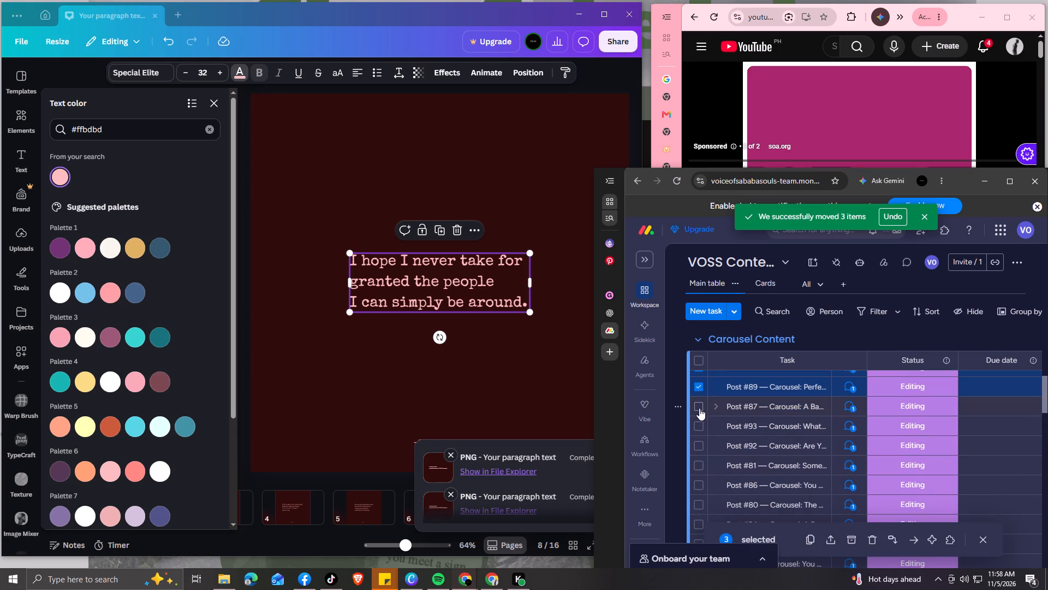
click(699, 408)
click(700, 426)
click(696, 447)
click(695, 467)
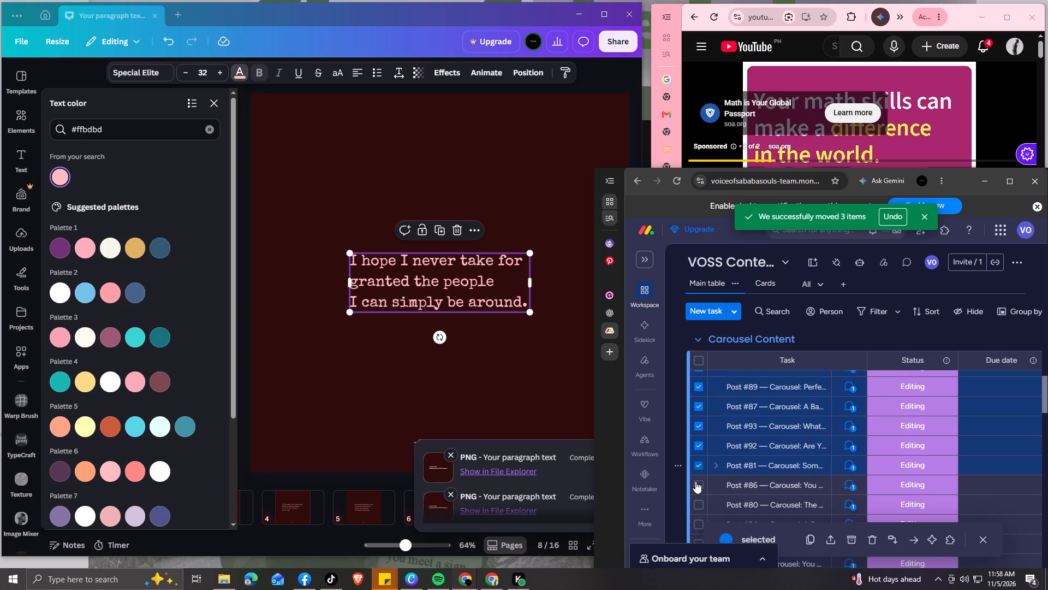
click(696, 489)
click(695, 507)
Move Posts #88, #85, #89, #87, #93, #92 and #94 from the Carousel Content group to the For Canva Editing group.
click(692, 522)
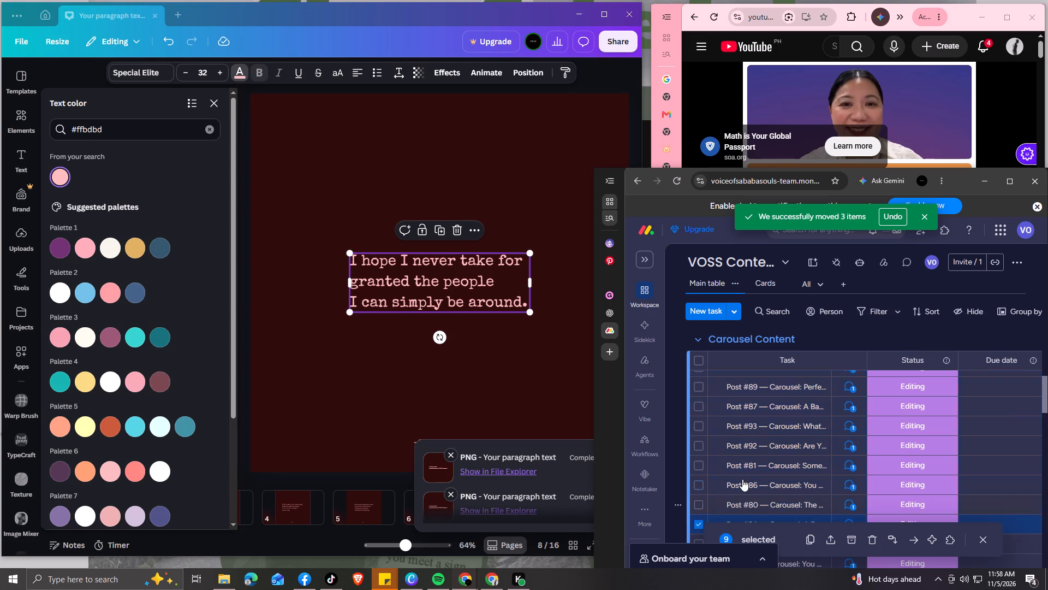
scroll(746, 472, down, 1)
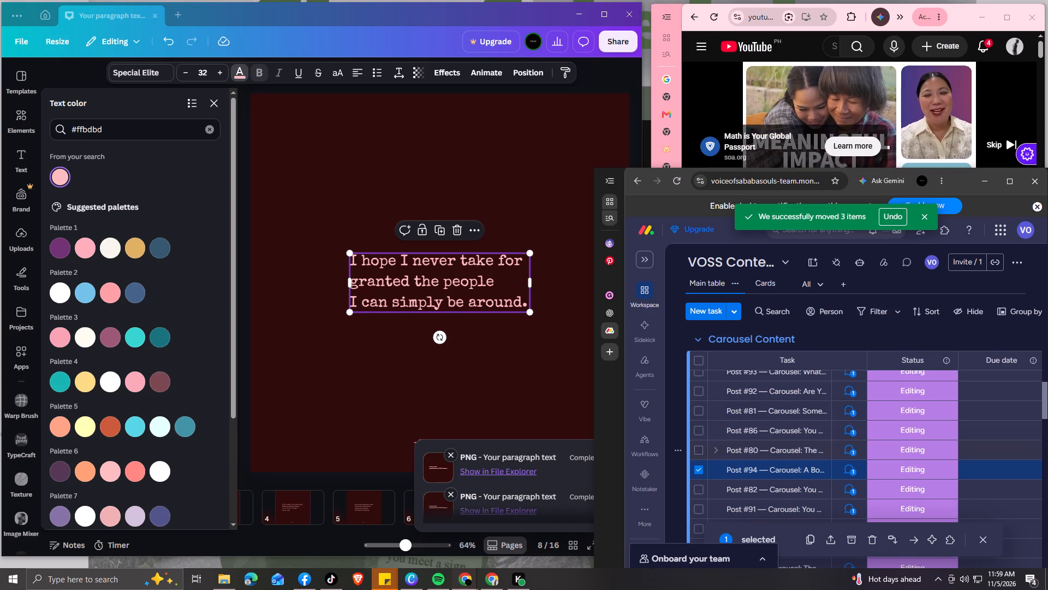
scroll(779, 429, up, 4)
scroll(695, 473, down, 2)
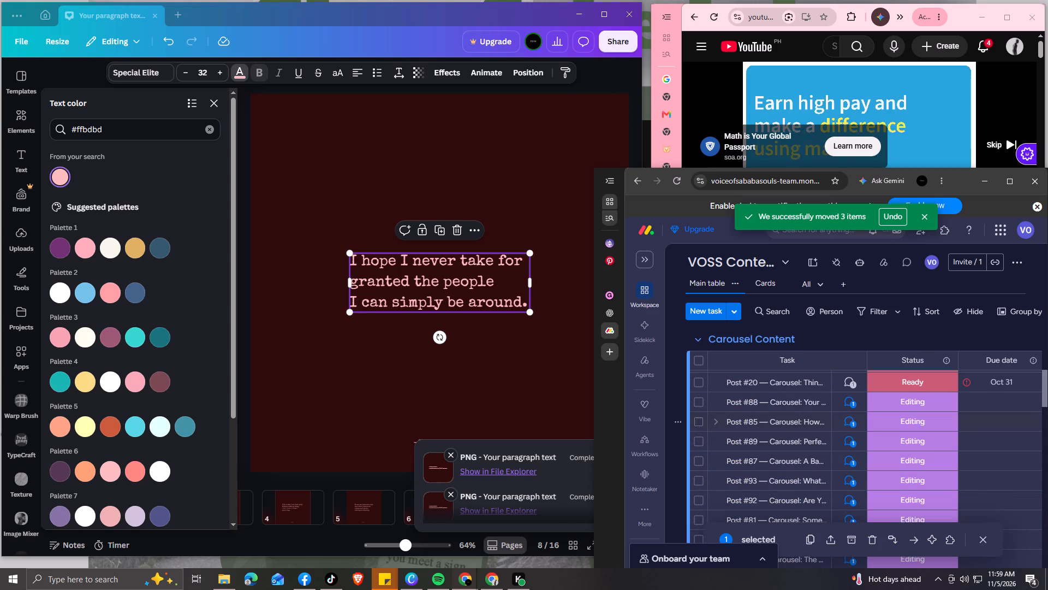
click(700, 400)
click(699, 424)
click(699, 439)
click(698, 462)
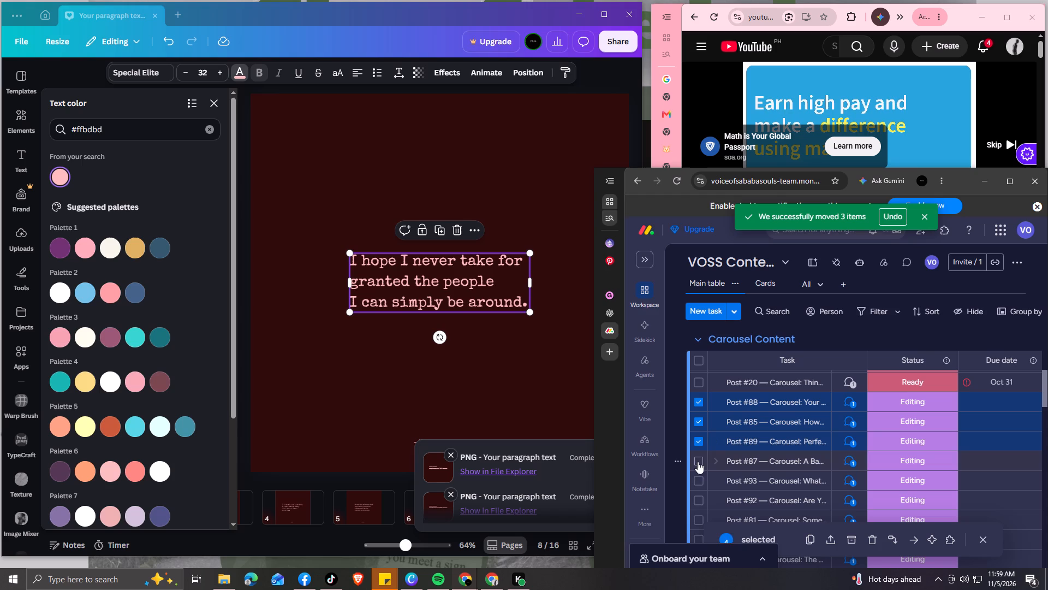
click(697, 484)
click(701, 499)
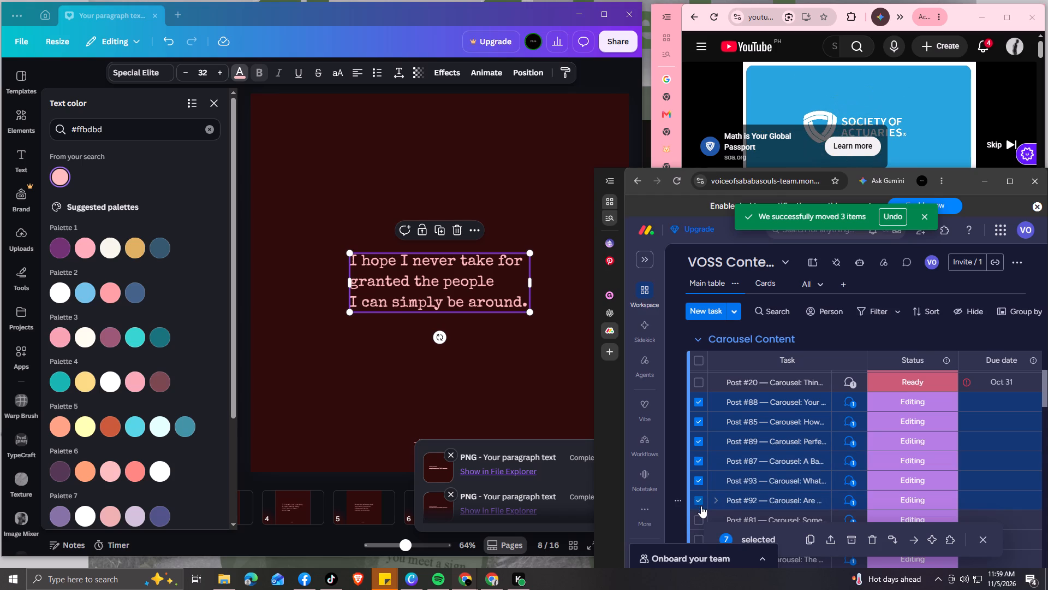
click(920, 544)
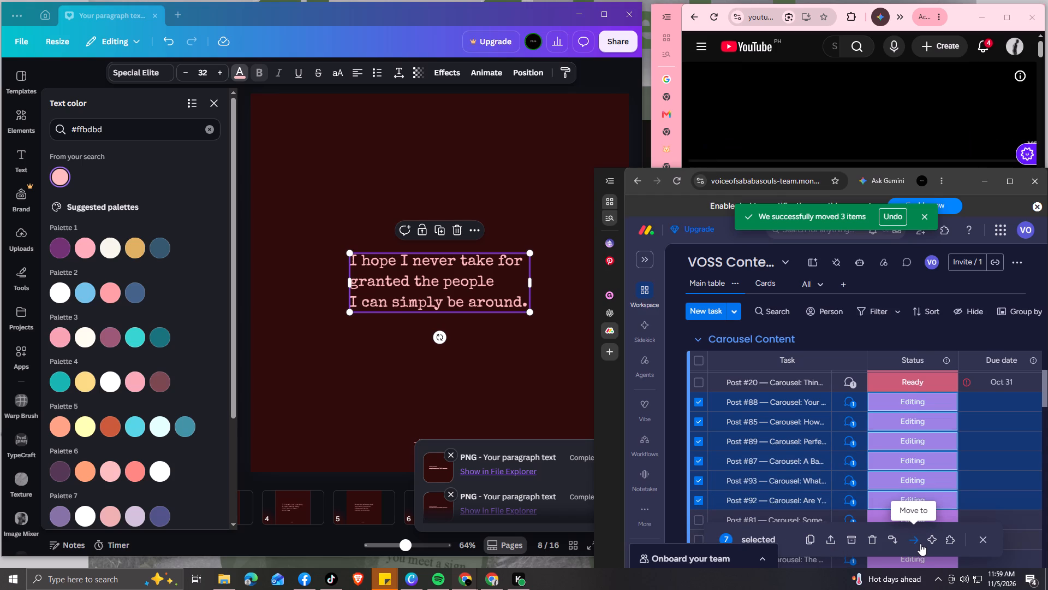
click(932, 482)
scroll(894, 458, down, 6)
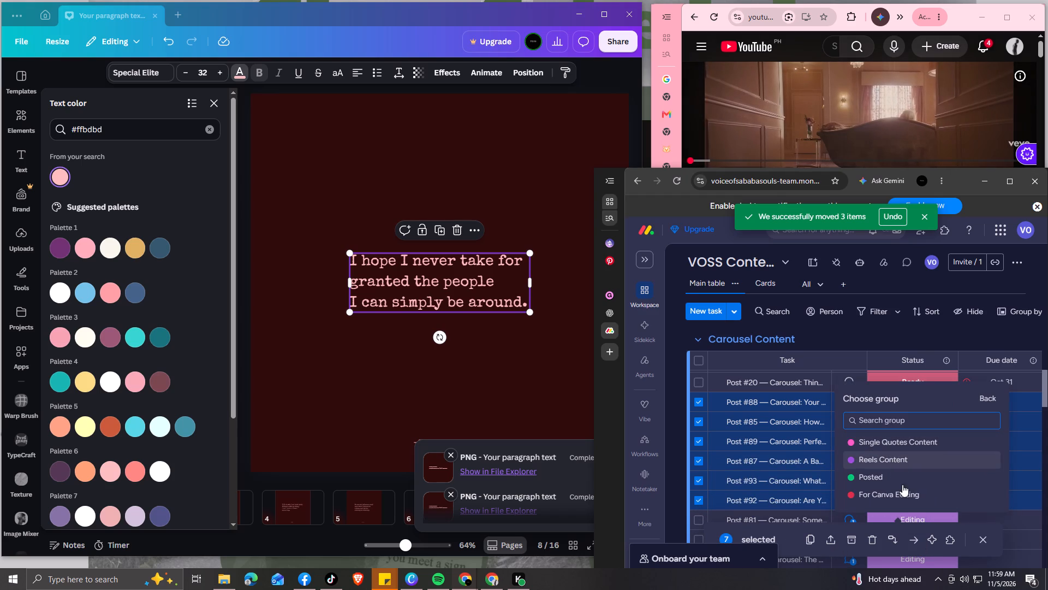
click(905, 495)
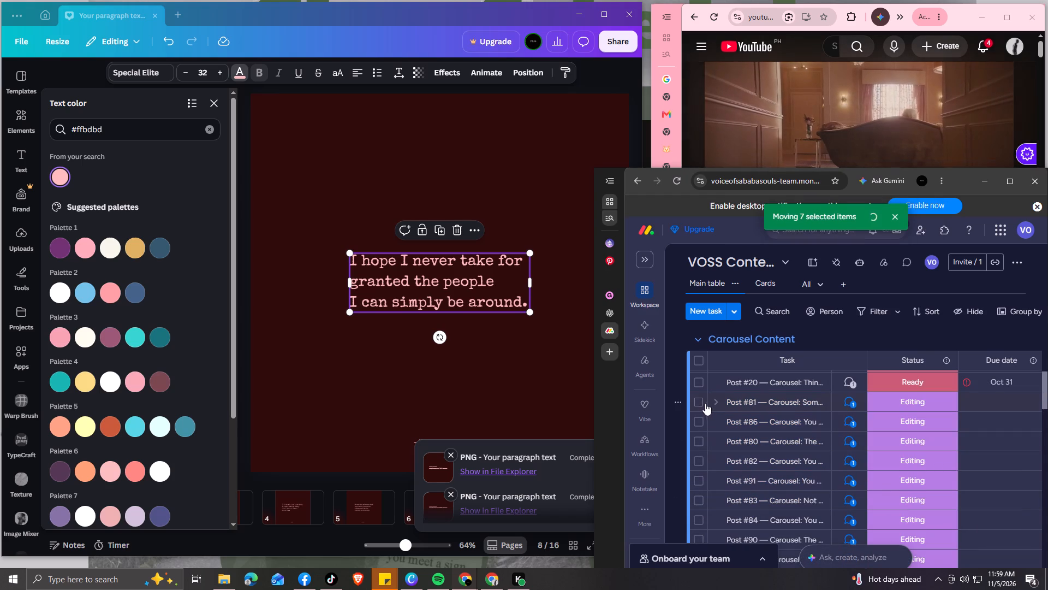
Move Posts #81, #86, #80, #82, #91, #83 and #84 from the Carousel Content group to the For Canva Editing group.
click(695, 399)
click(695, 418)
click(700, 446)
click(696, 460)
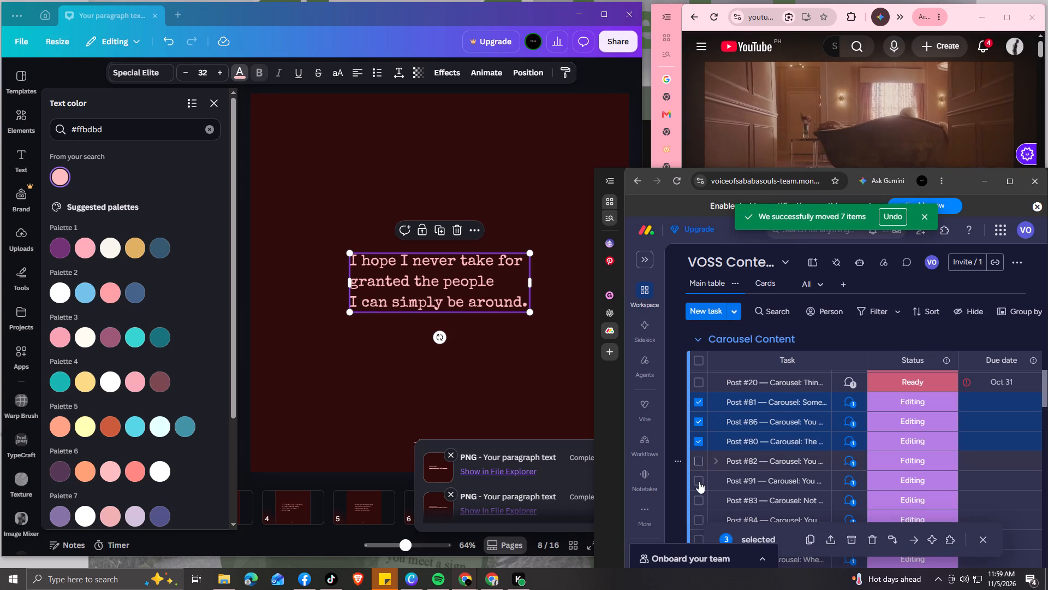
click(699, 482)
click(697, 499)
click(696, 512)
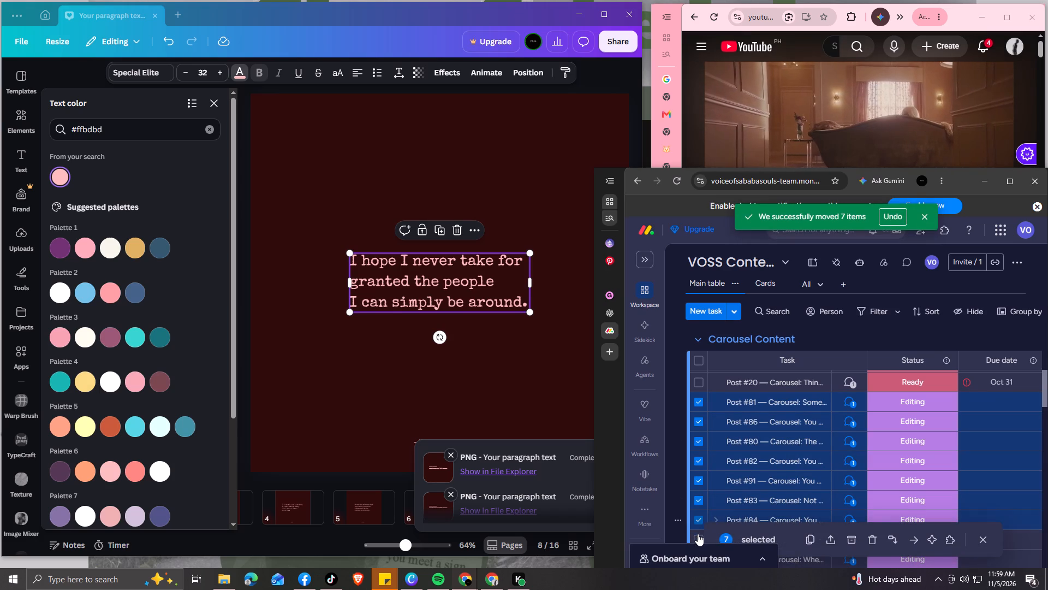
click(919, 543)
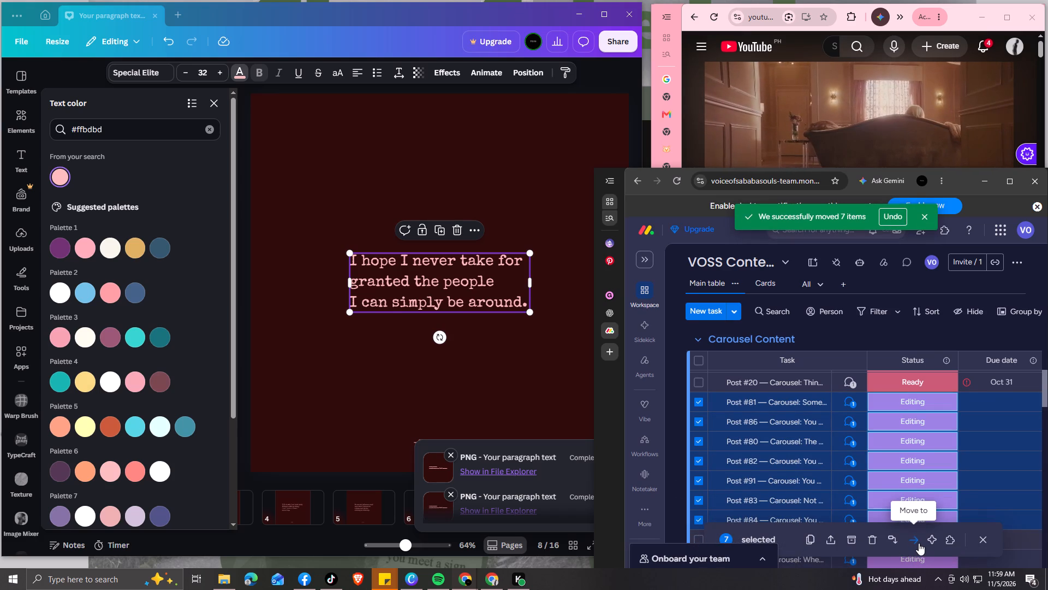
click(908, 476)
scroll(908, 476, down, 3)
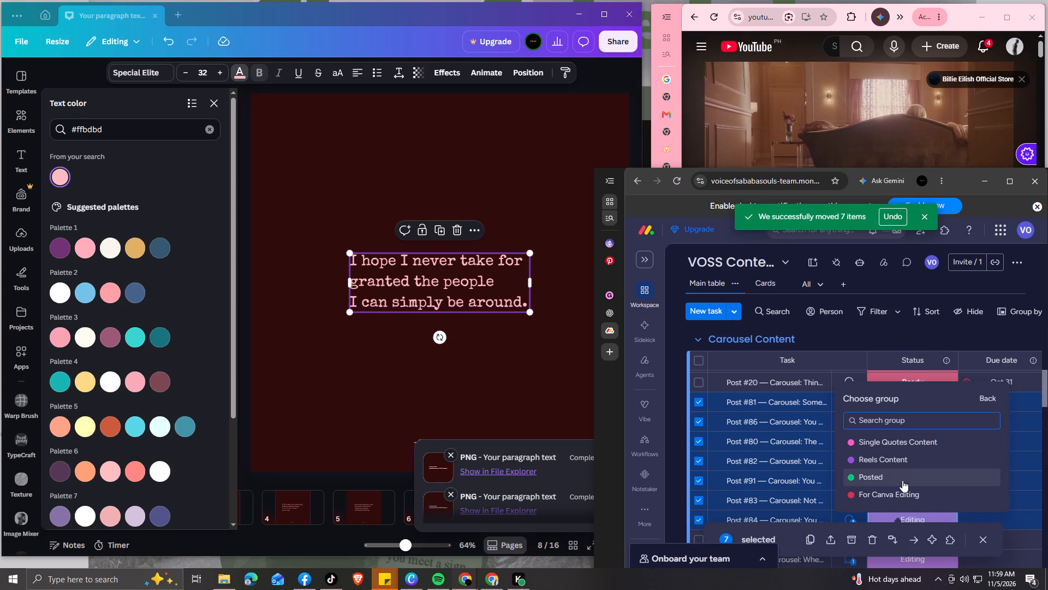
click(901, 495)
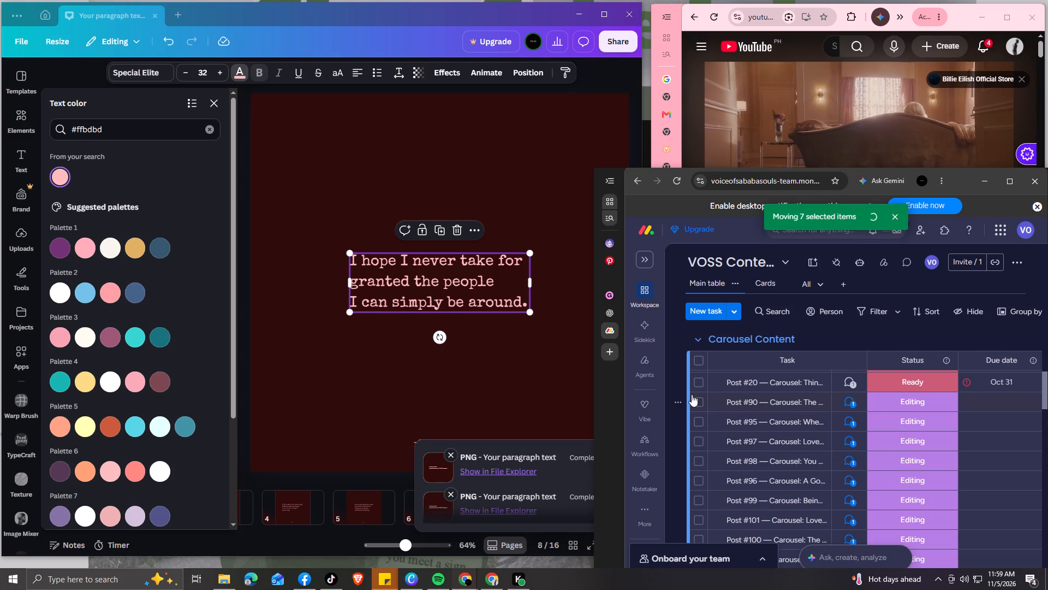
Move Posts #90, #95, #97, #98, #96, #99 and #101 from the Carousel Content group to the For Canva Editing group.
click(699, 400)
click(696, 423)
click(698, 439)
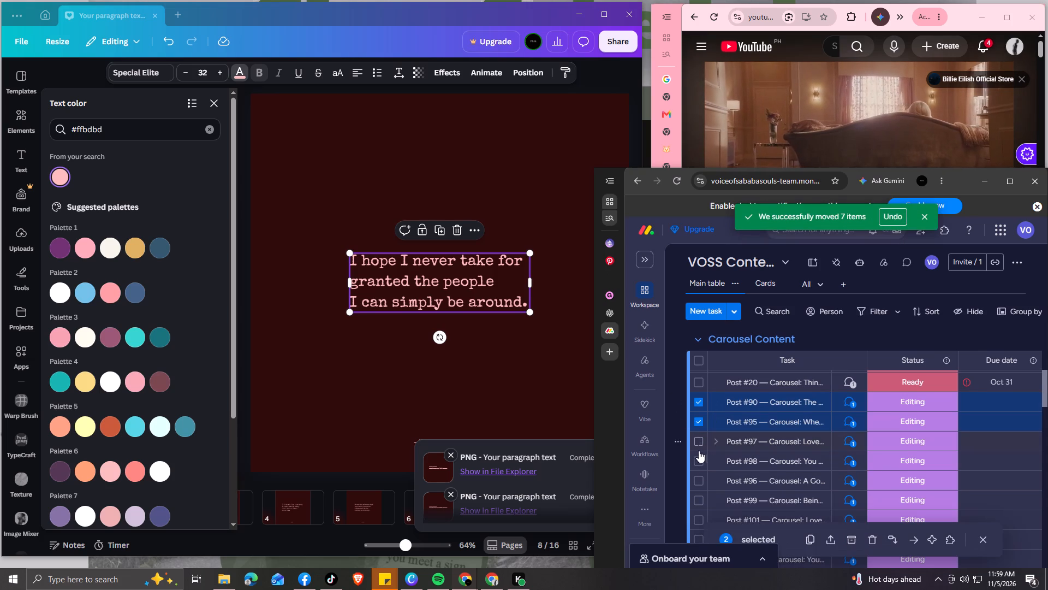
click(702, 462)
click(700, 476)
click(699, 505)
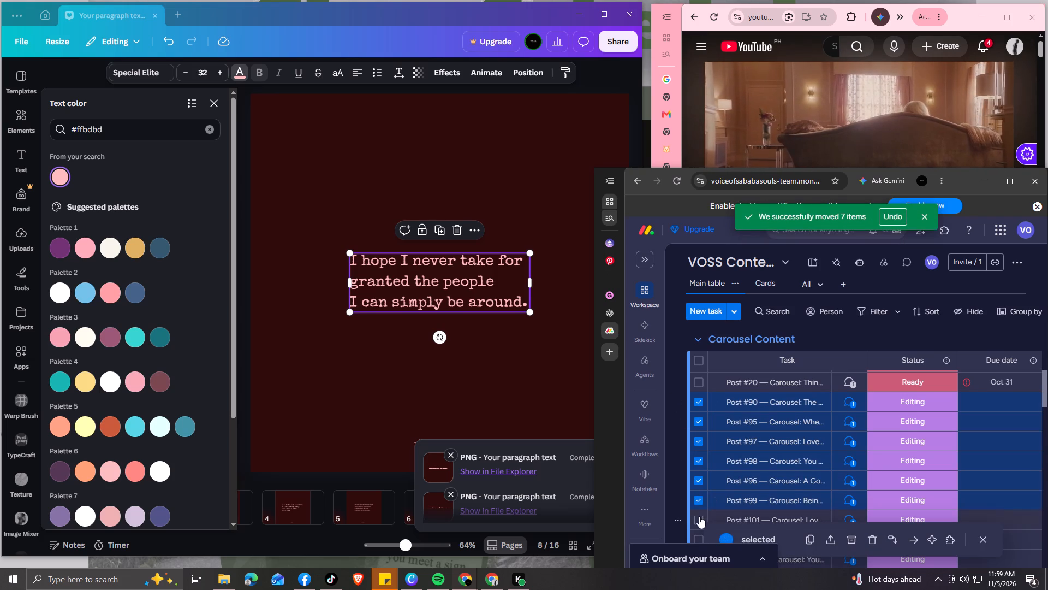
click(699, 516)
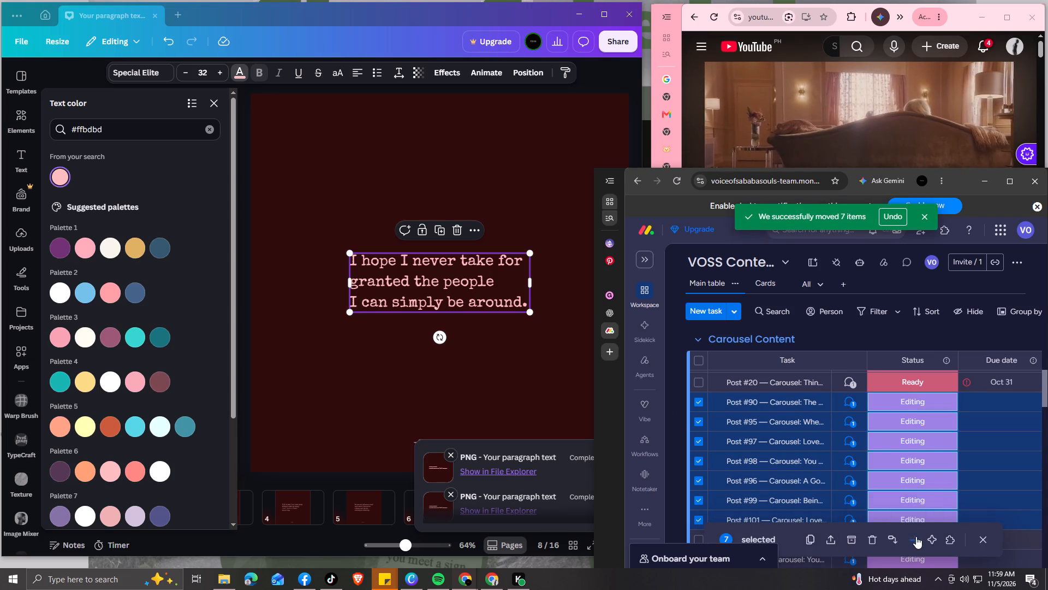
click(916, 538)
click(914, 482)
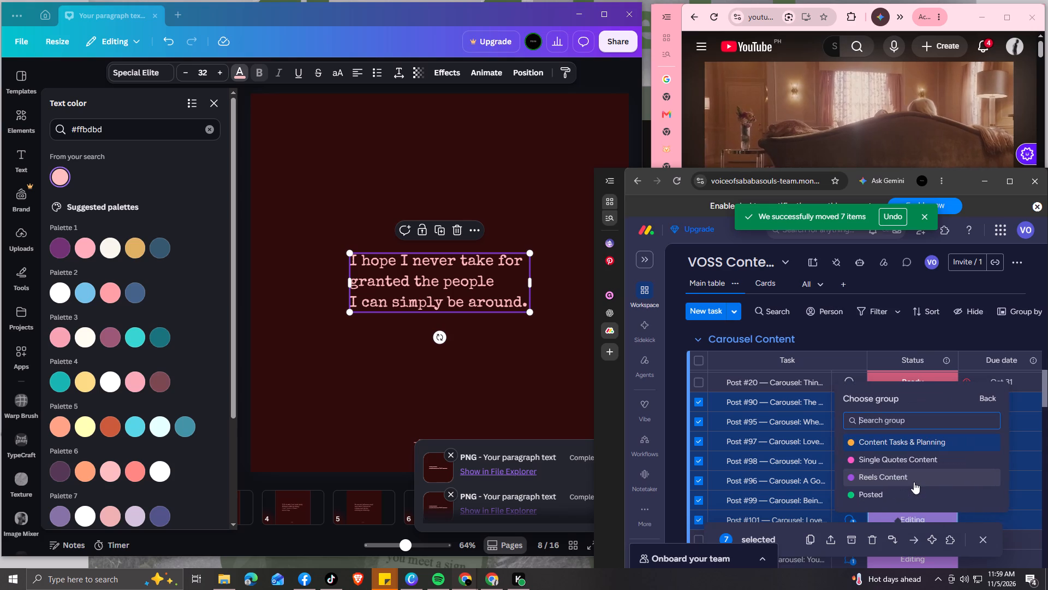
scroll(911, 474, down, 5)
click(901, 491)
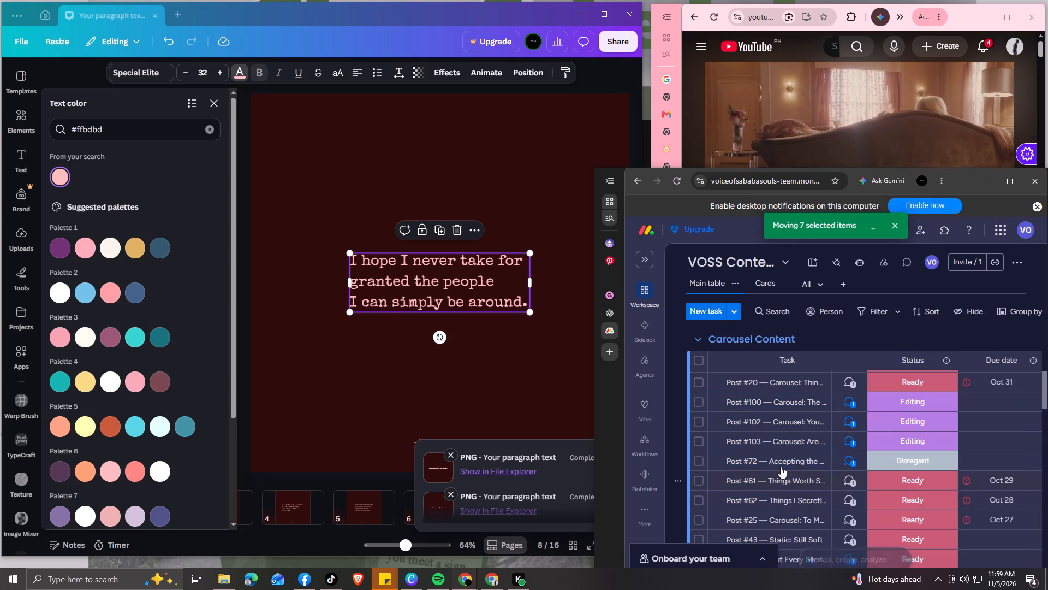
Move Posts #100, #102 and #103 from the Carousel Content group to the For Canva Editing group.
click(699, 402)
click(694, 420)
click(700, 442)
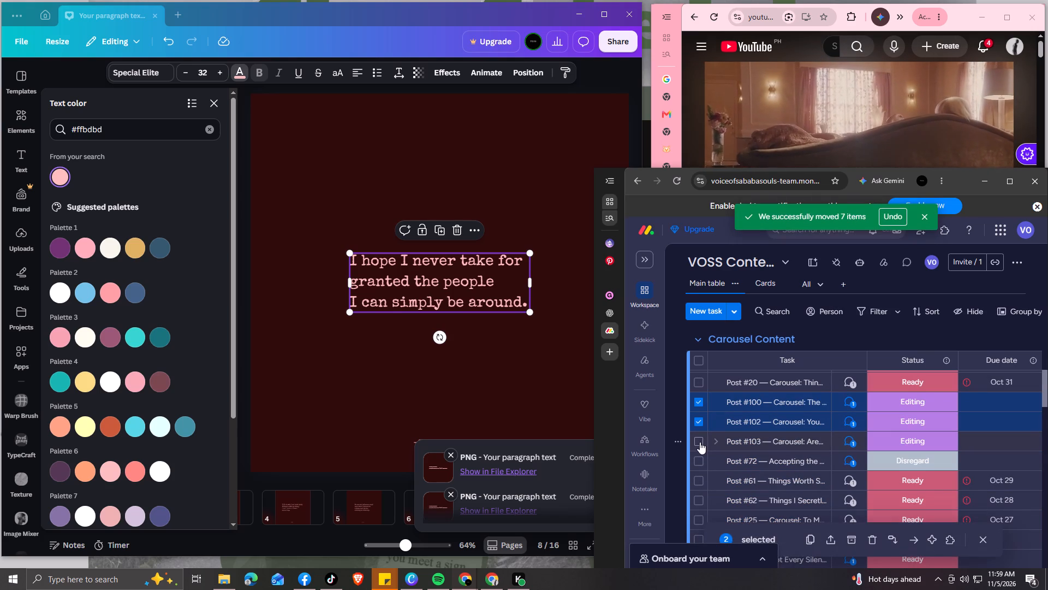
click(914, 541)
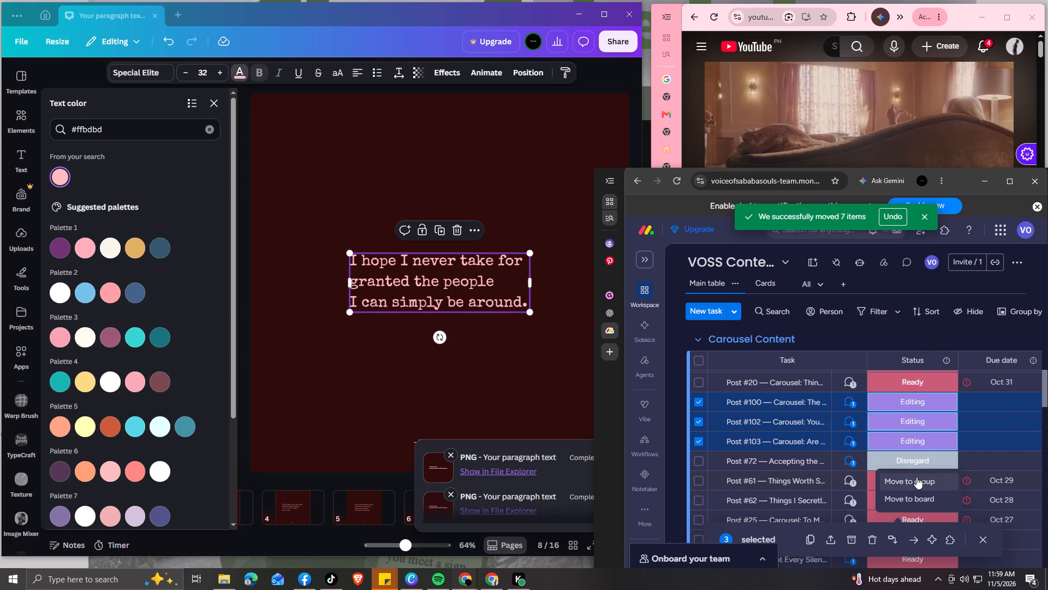
click(916, 476)
scroll(900, 469, down, 4)
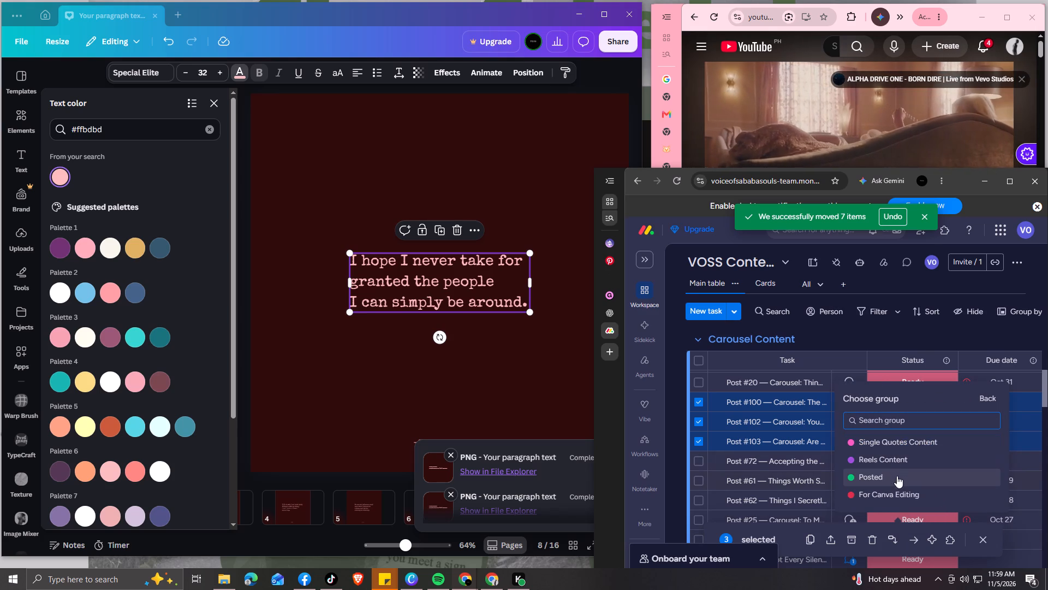
click(896, 491)
Look through the For Canva Editing, Posted, Carousel Content and Reels Content groups to review their tasks and statuses.
scroll(888, 461, down, 11)
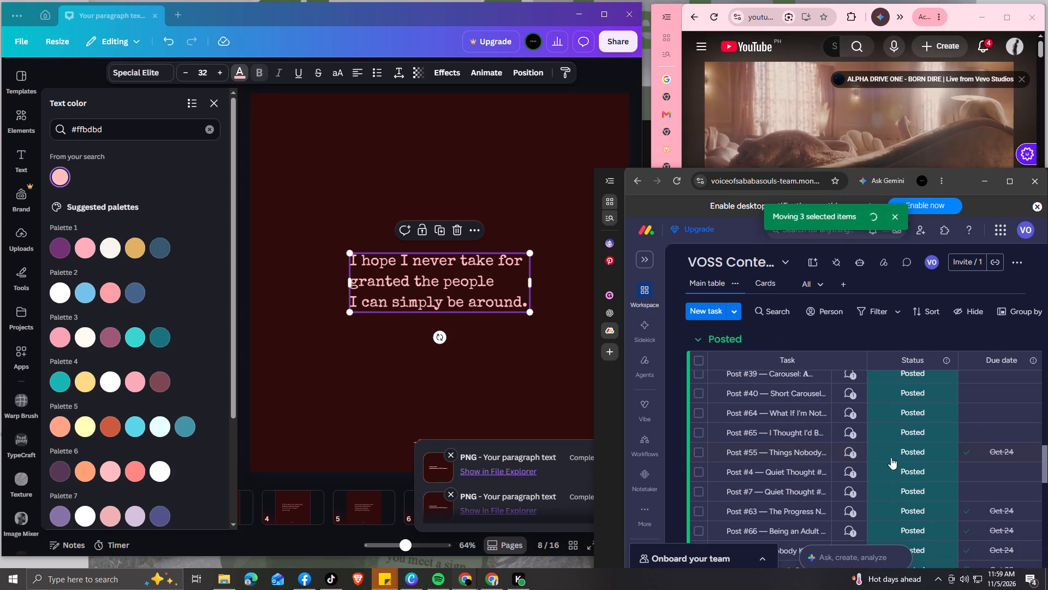
scroll(891, 457, down, 17)
scroll(895, 449, down, 5)
scroll(899, 451, up, 5)
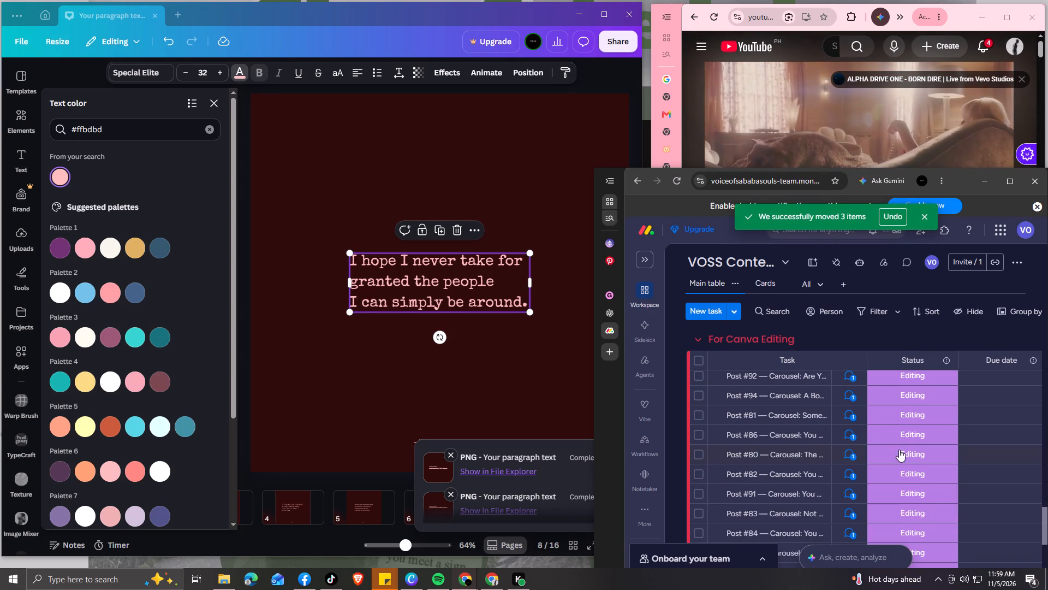
scroll(899, 450, down, 1)
scroll(898, 441, up, 19)
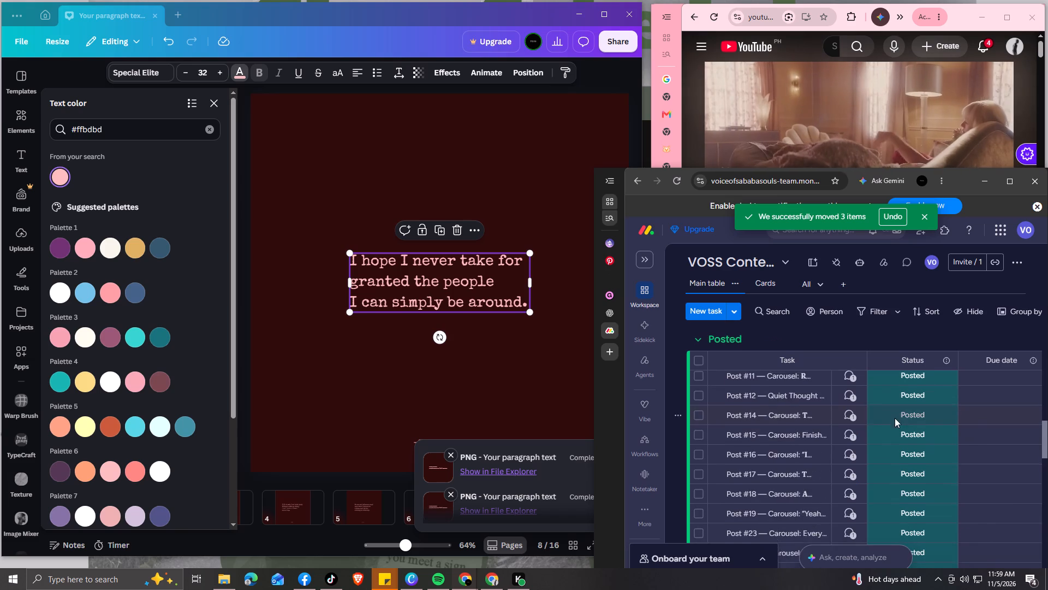
scroll(895, 418, up, 2)
scroll(893, 414, down, 2)
scroll(891, 406, up, 14)
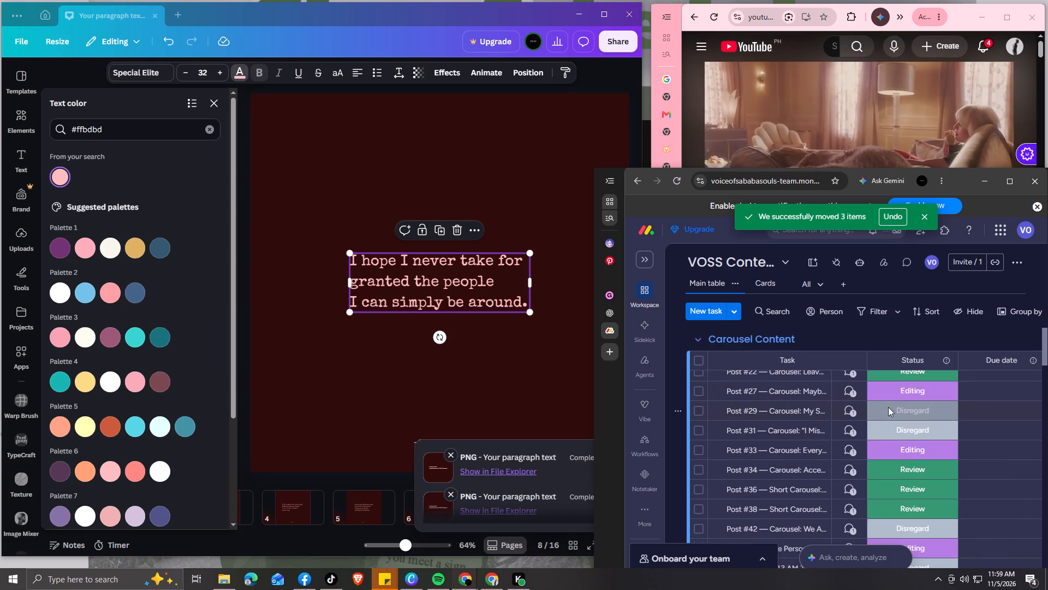
scroll(888, 407, up, 1)
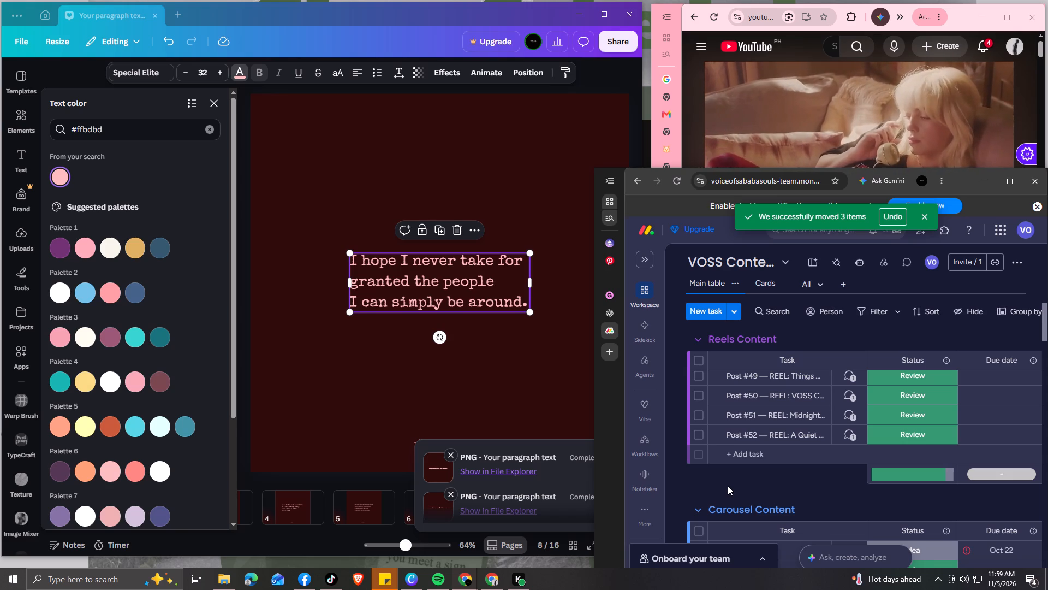
scroll(842, 452, up, 4)
Open the updates of Post #88 in the For Canva Editing group and expand its full slide-by-slide copy.
scroll(844, 452, down, 12)
scroll(851, 455, down, 14)
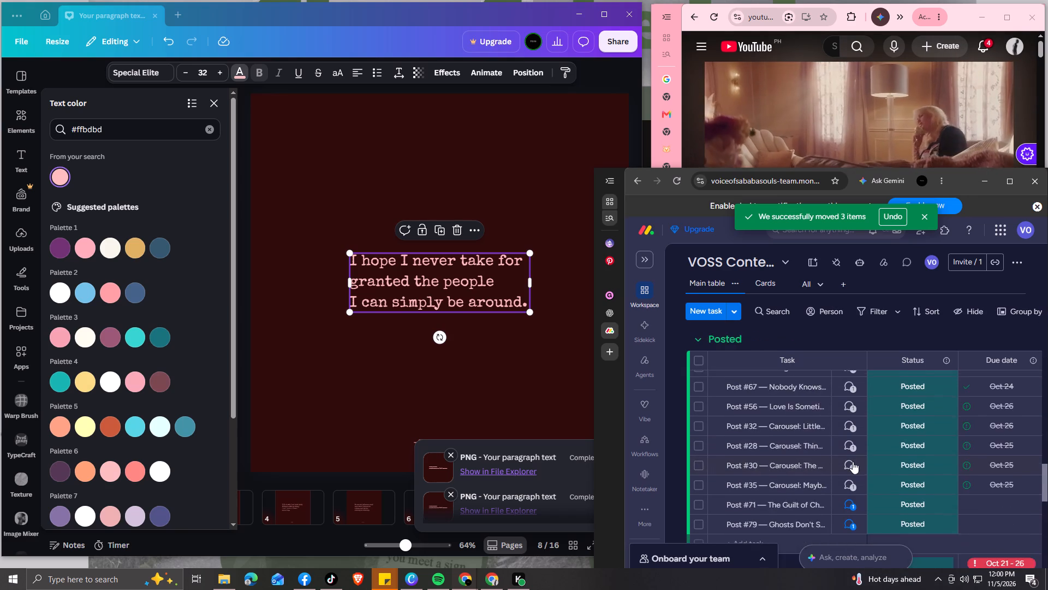
scroll(853, 462, down, 11)
scroll(861, 454, up, 8)
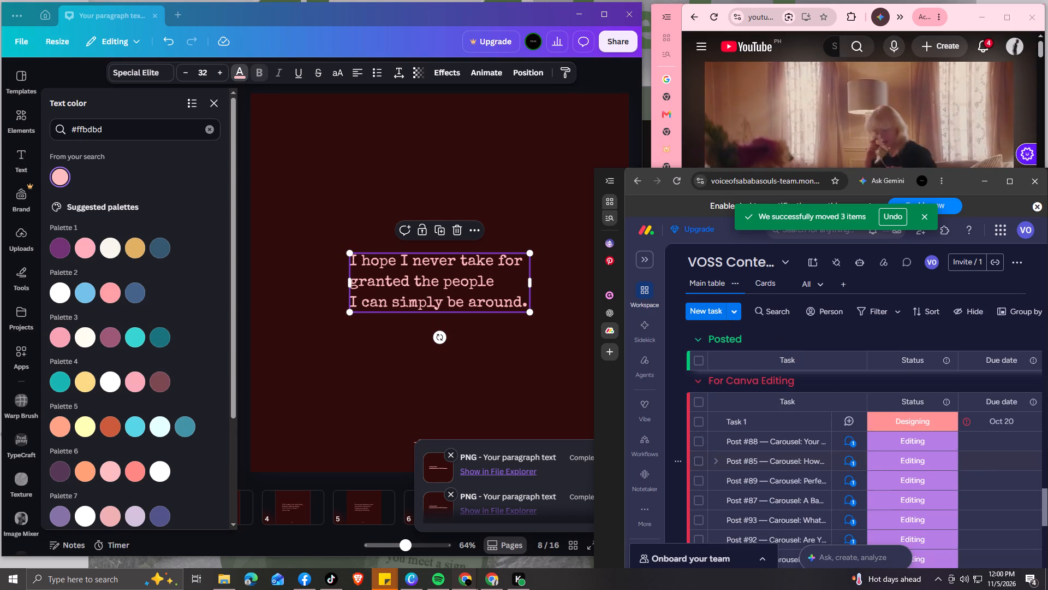
click(850, 438)
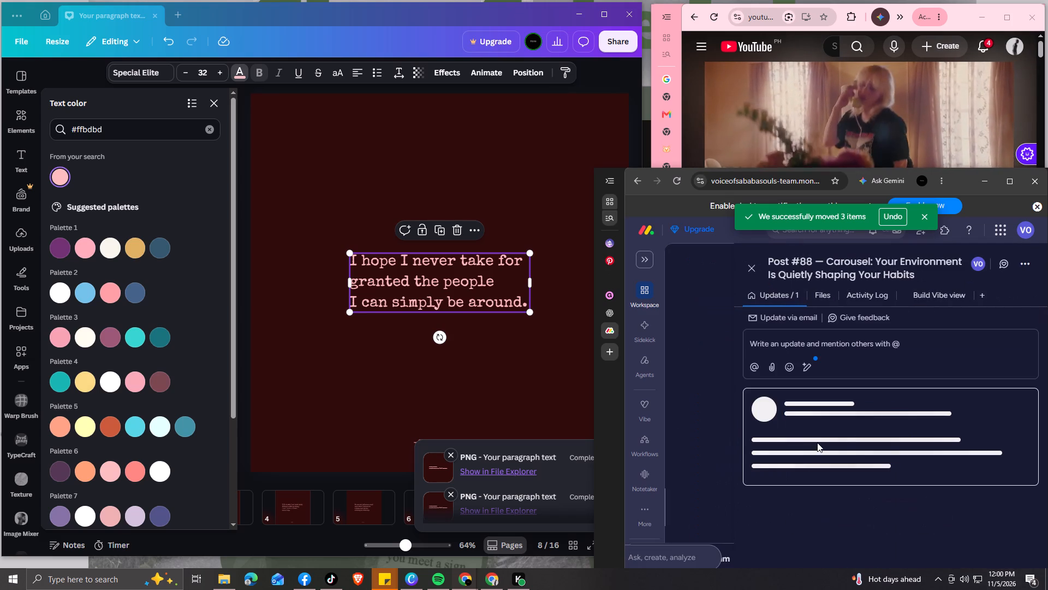
scroll(824, 474, down, 2)
click(797, 471)
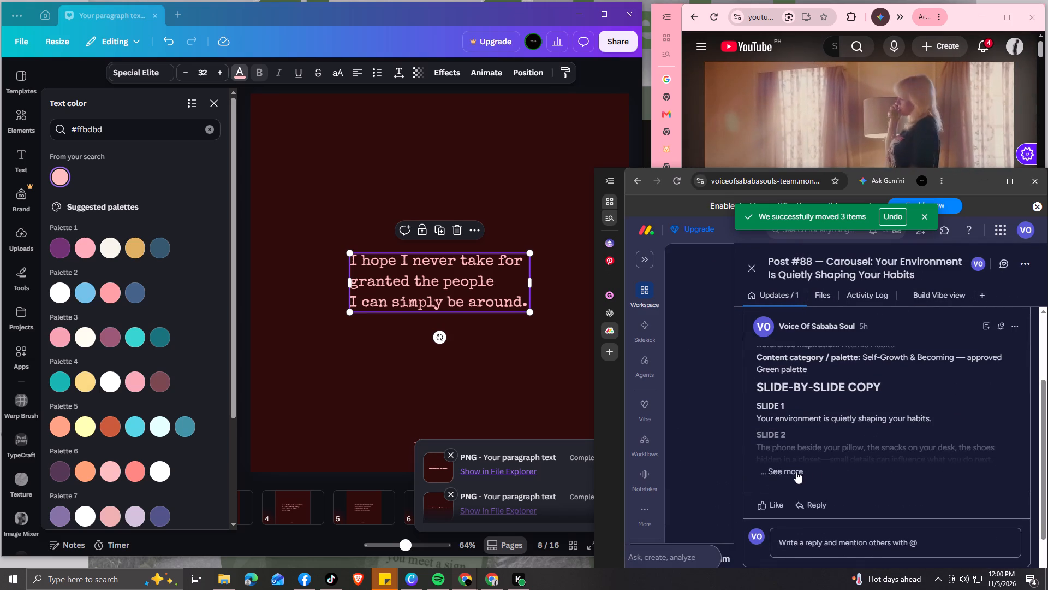
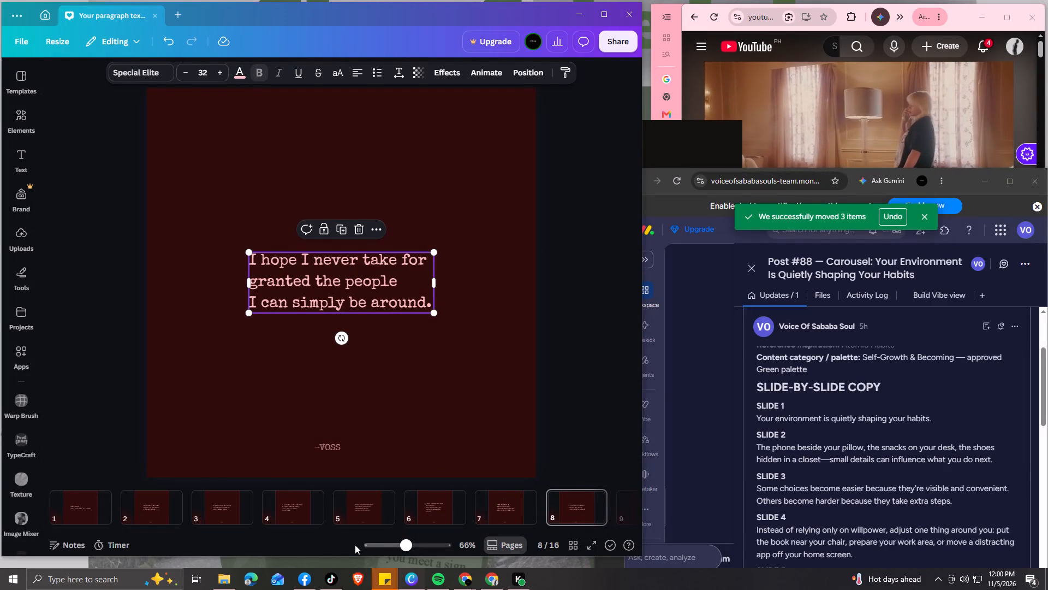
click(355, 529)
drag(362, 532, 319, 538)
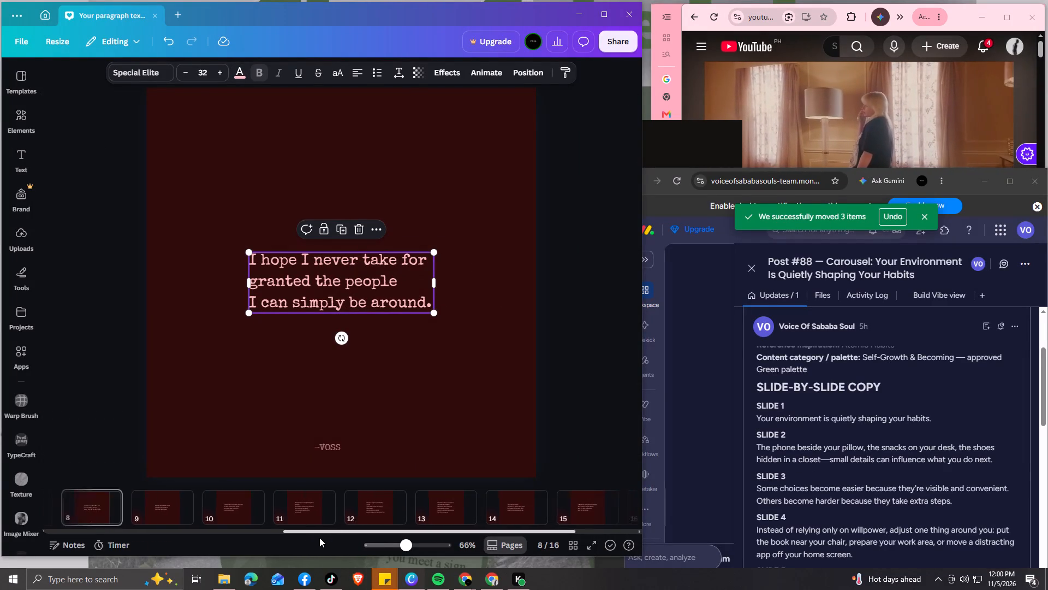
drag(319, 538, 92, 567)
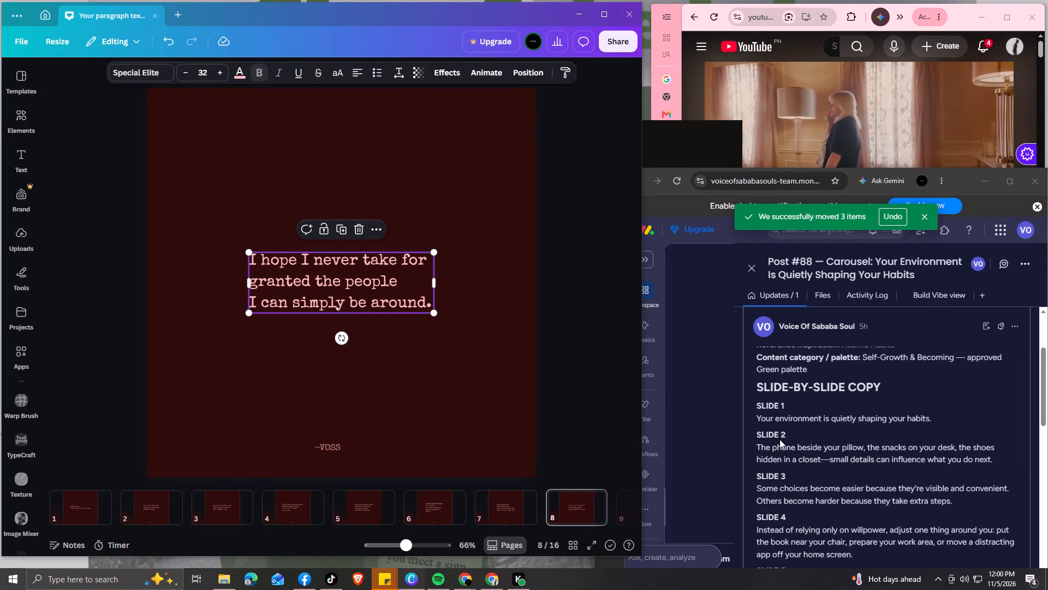
Replace page 1's quote with the Slide 1 copy from Post #88: "Your environment is quietly shaping your habits.".
drag(757, 418, 943, 420)
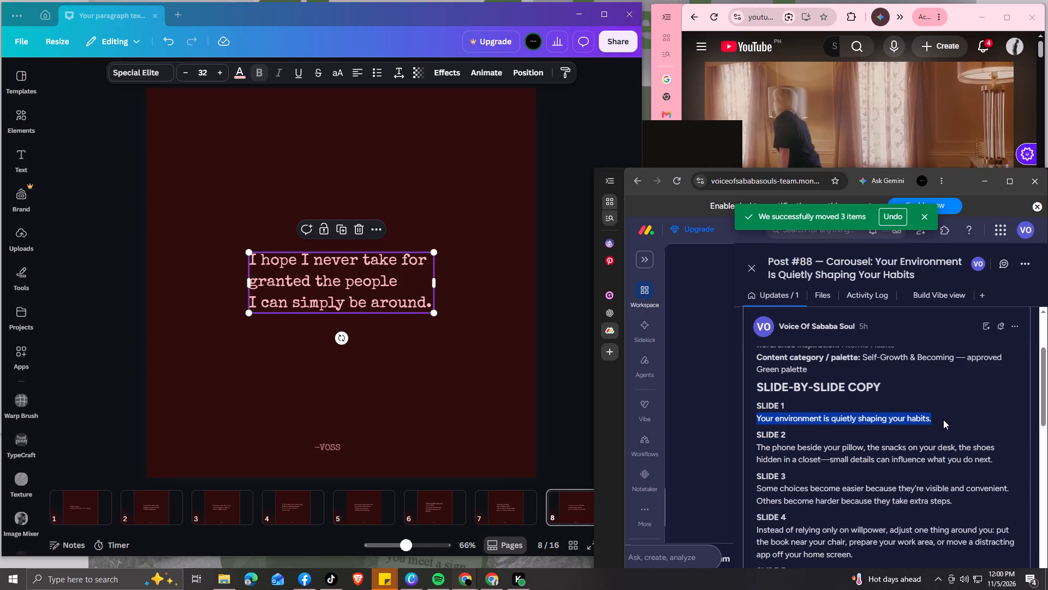
drag(943, 420, 944, 419)
key(ctrl+c)
click(303, 284)
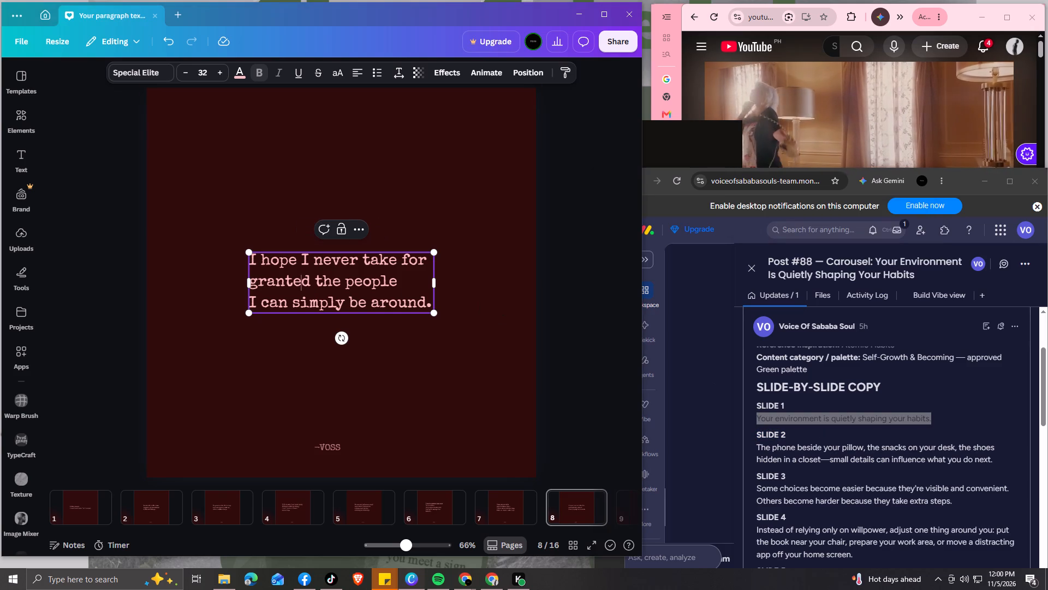
click(256, 266)
click(251, 262)
click(90, 504)
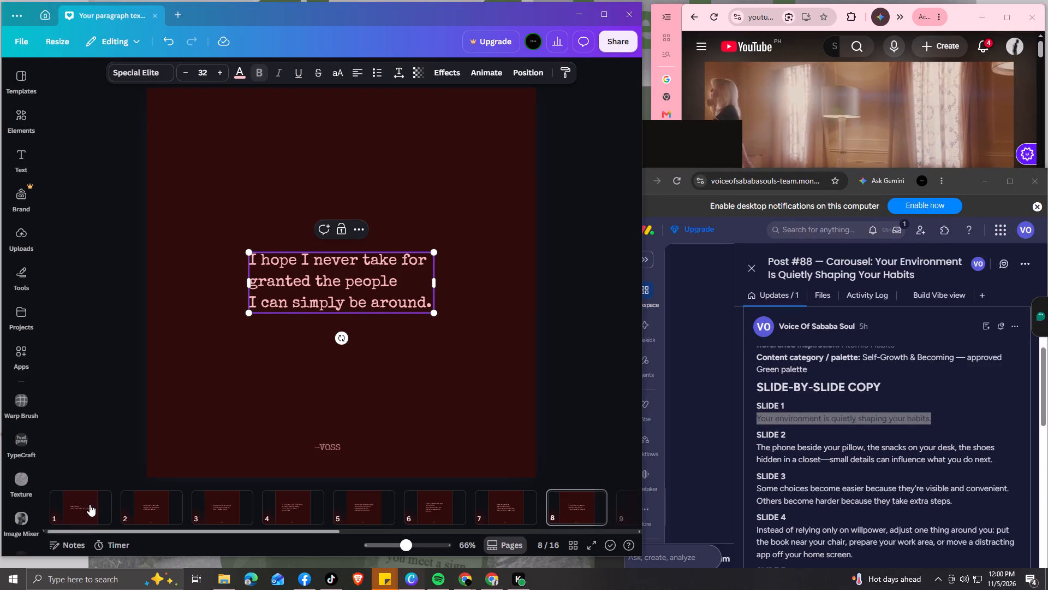
click(219, 273)
click(225, 272)
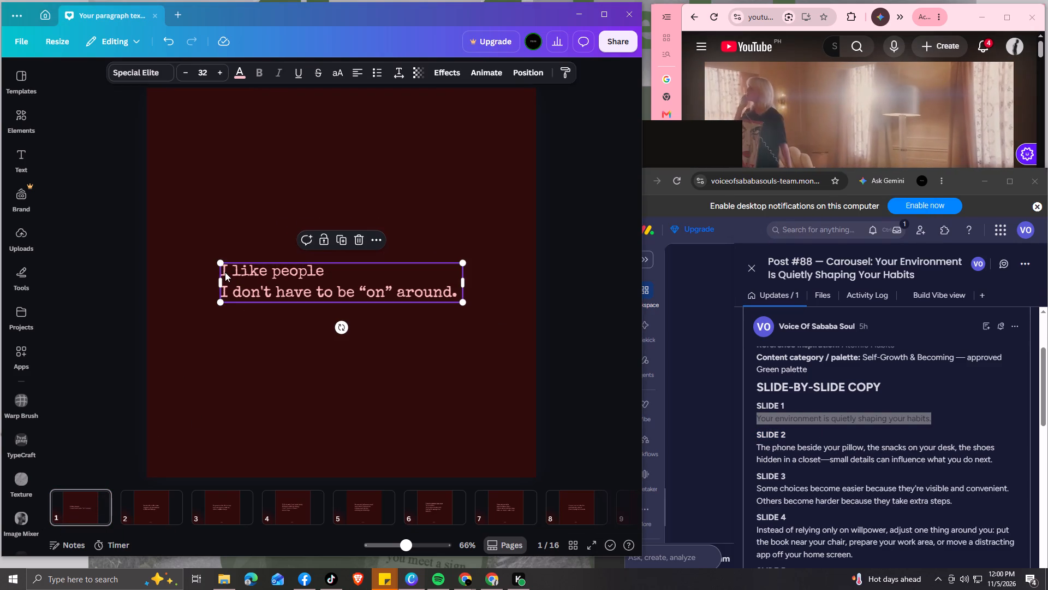
click(224, 270)
drag(222, 269, 463, 294)
click(238, 279)
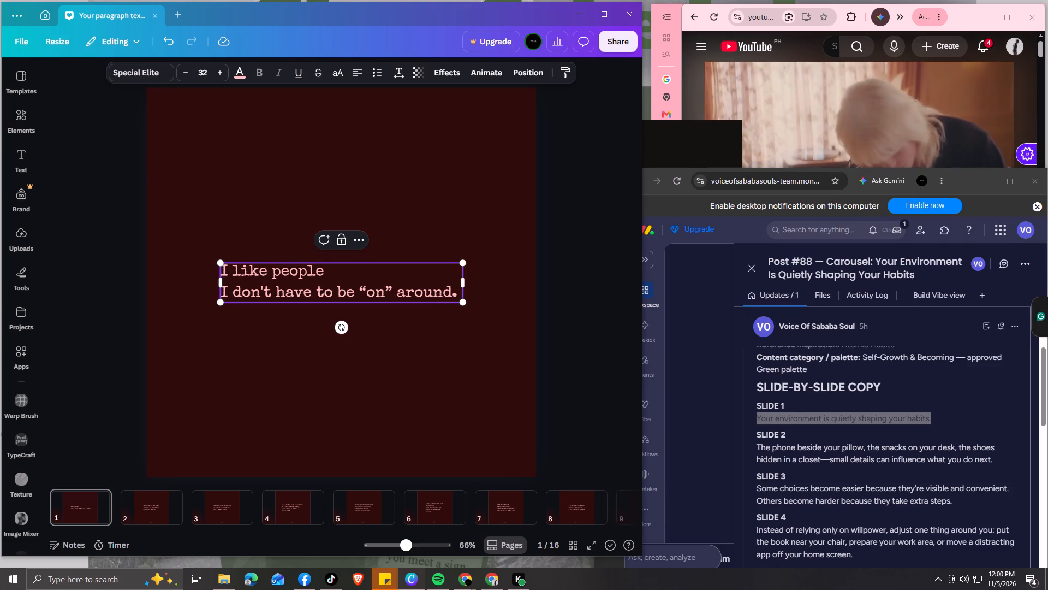
drag(222, 270, 456, 292)
key(ctrl+v)
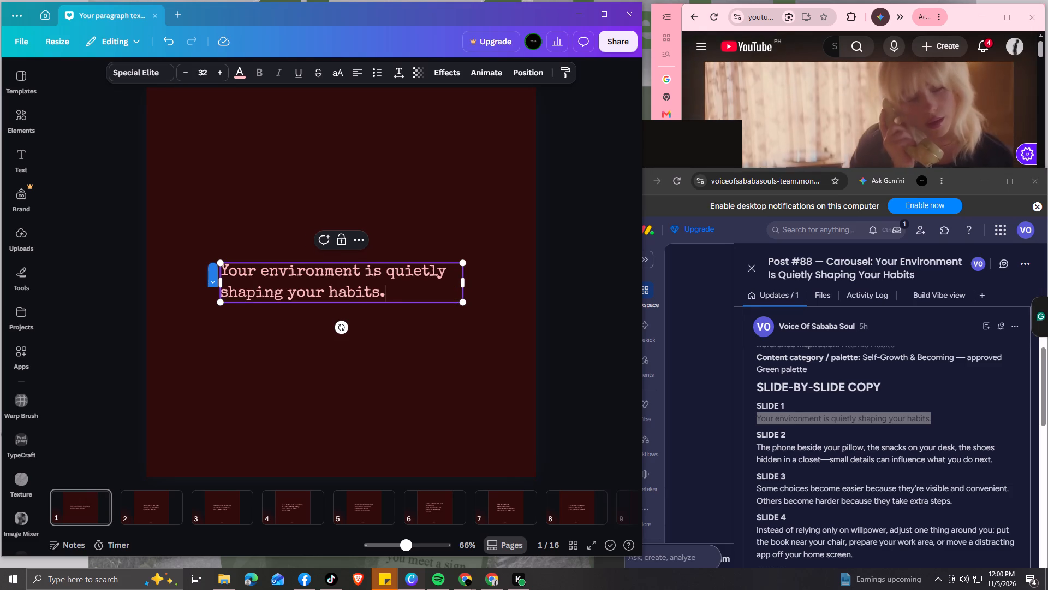
Narrow page 1's text box to fit its wording and centre it horizontally on the page.
drag(463, 286, 452, 283)
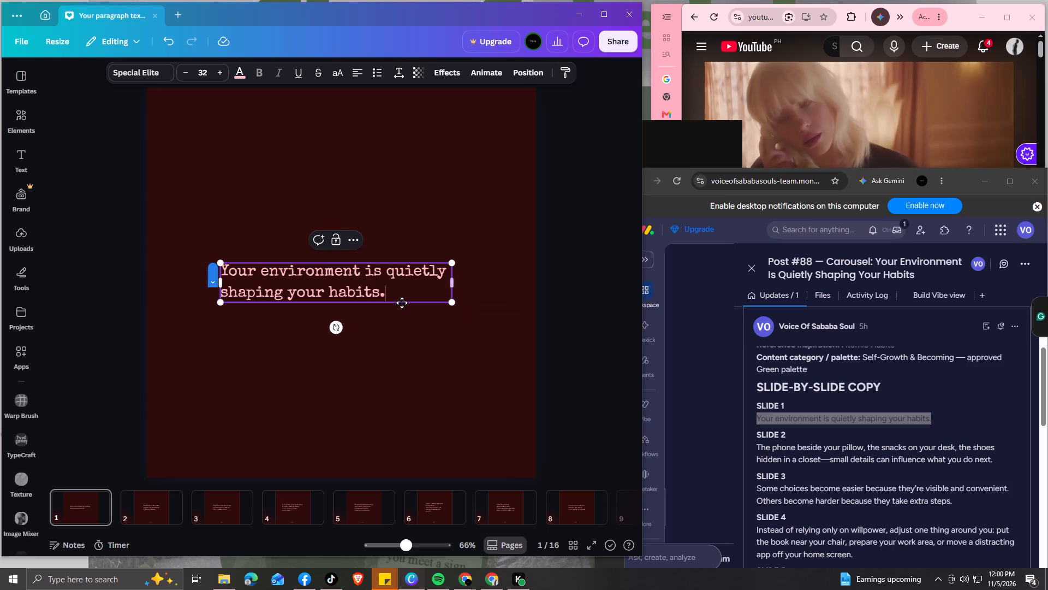
drag(400, 303, 407, 303)
click(415, 338)
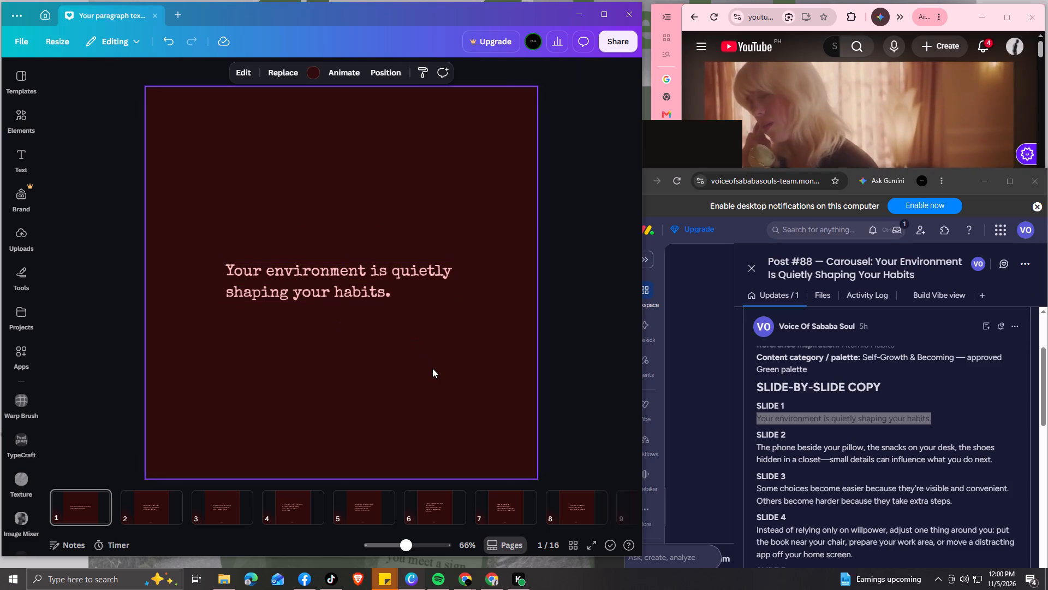
Replace page 2's quote with the Slide 2 copy from Post #88, starting "The phone beside your pillow".
key(Right)
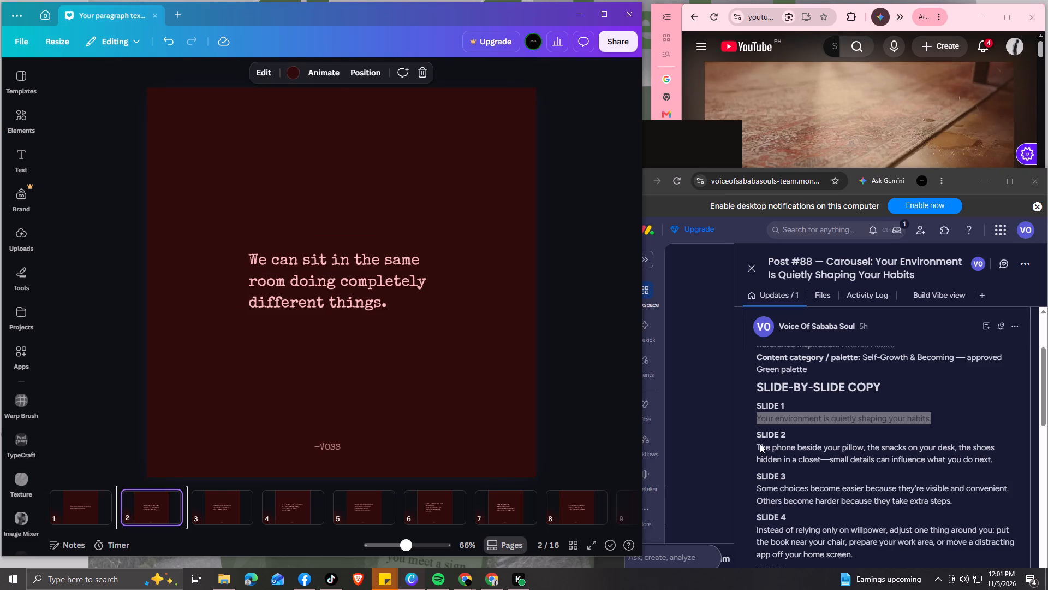
drag(757, 444, 993, 463)
key(ctrl+c)
click(297, 268)
click(255, 258)
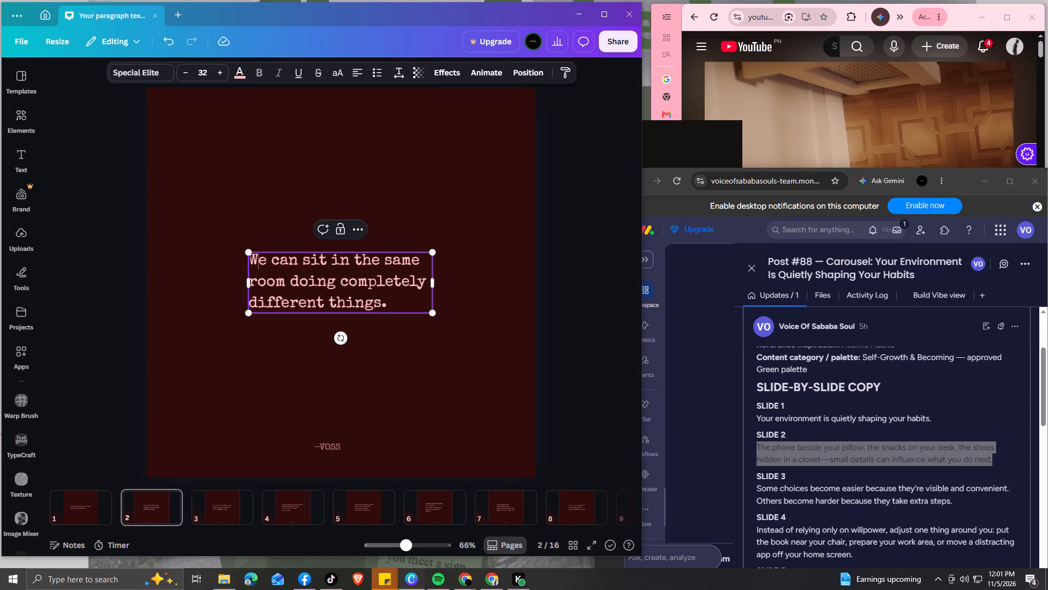
click(254, 258)
click(249, 259)
drag(250, 259, 387, 285)
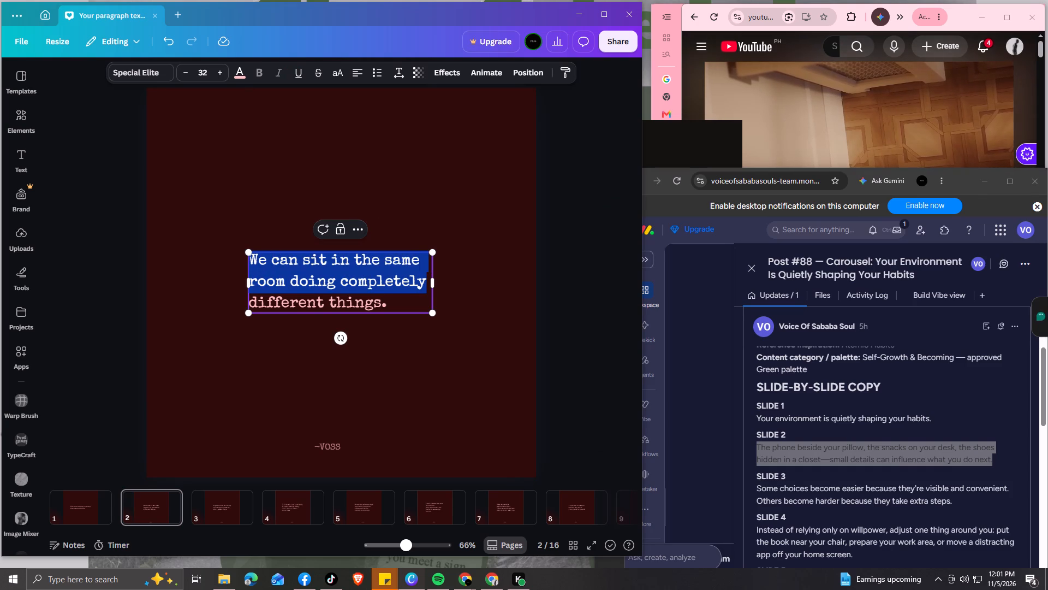
drag(387, 285, 389, 299)
key(ctrl+v)
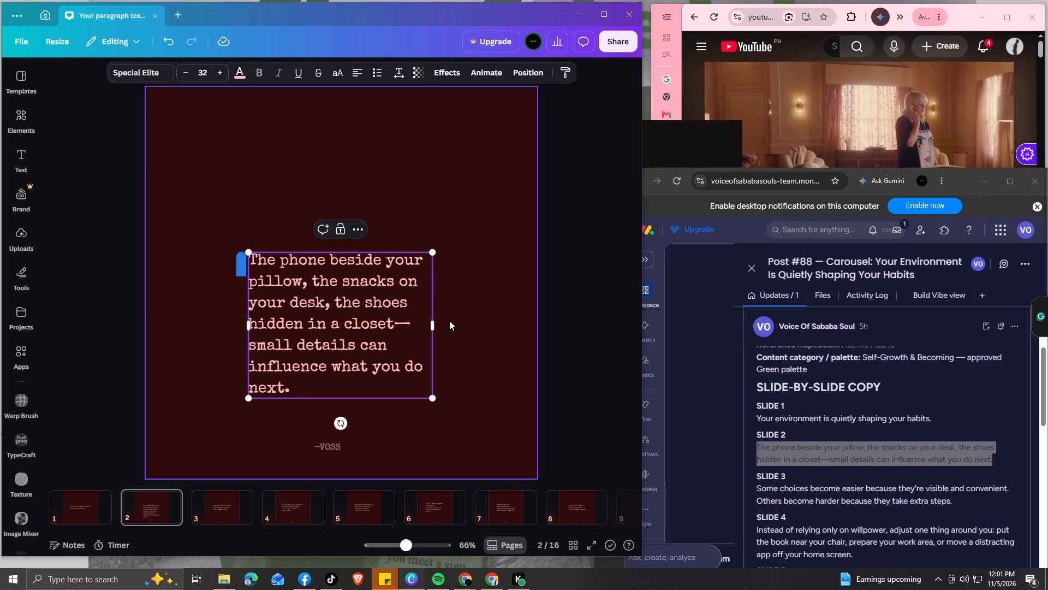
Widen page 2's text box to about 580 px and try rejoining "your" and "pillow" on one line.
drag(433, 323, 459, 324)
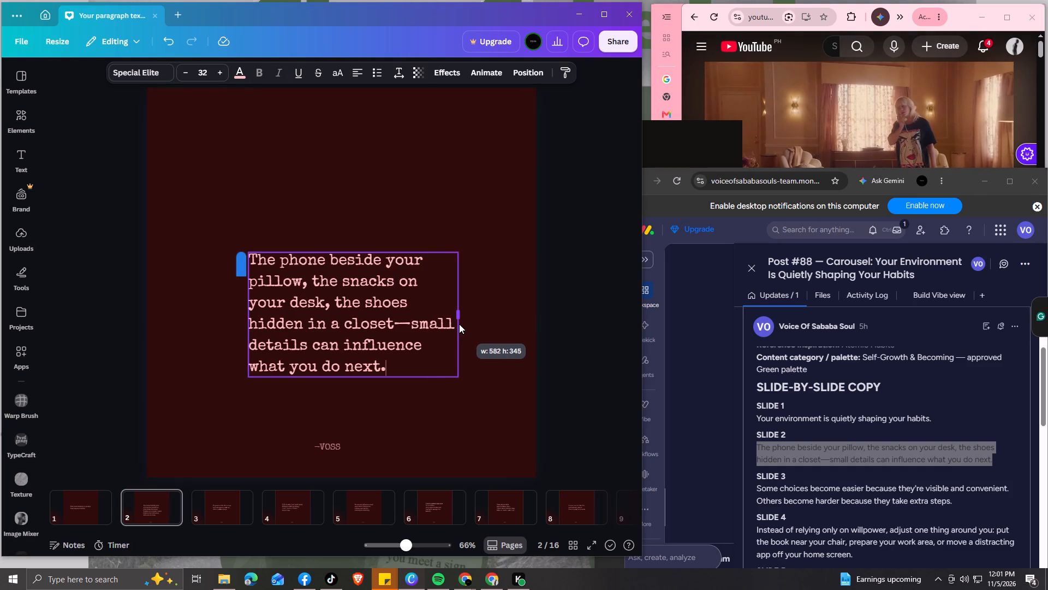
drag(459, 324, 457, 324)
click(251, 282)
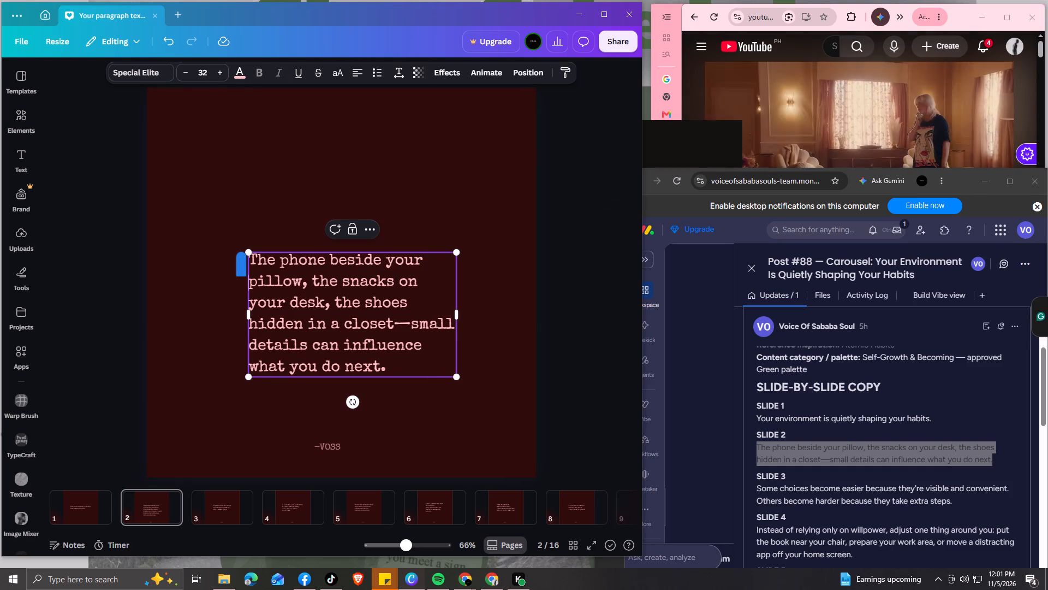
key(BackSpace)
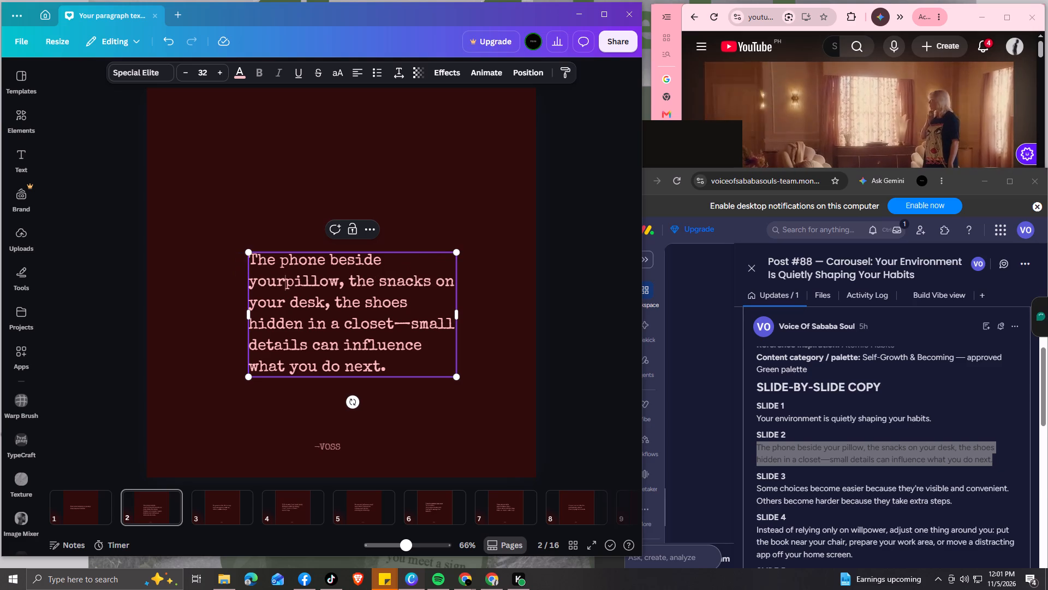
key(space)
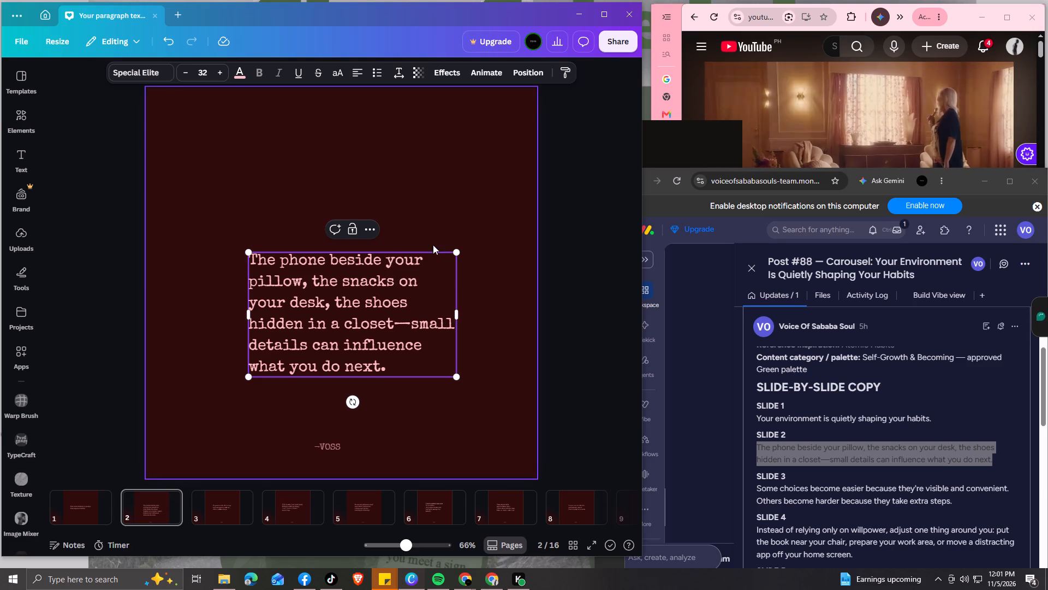
Change "pillow," to "pillows," in page 2's text, widening the text box so the word fits on the first line.
click(450, 257)
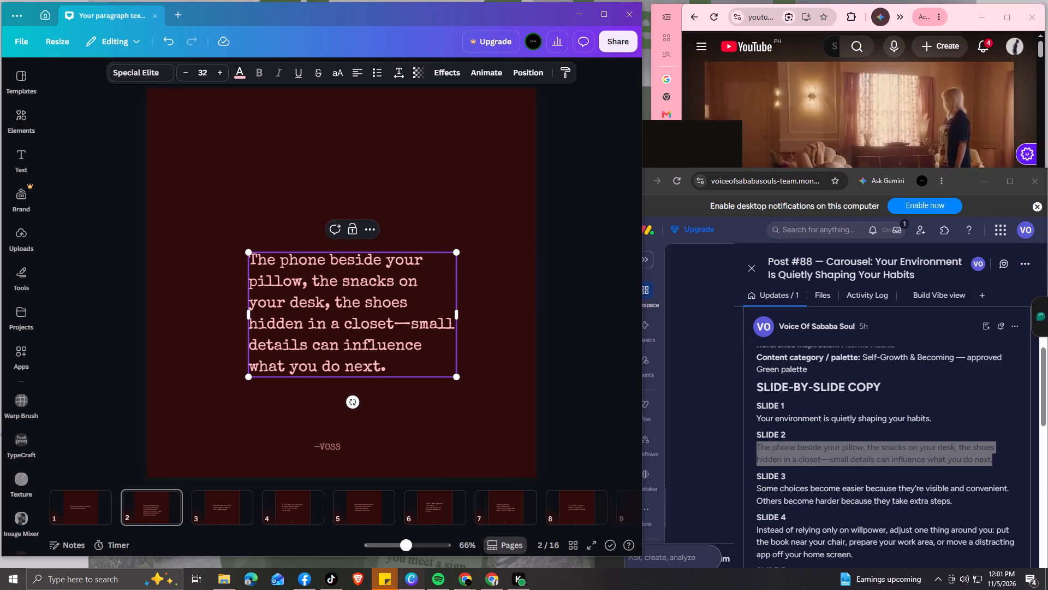
key(space)
text(pillow)
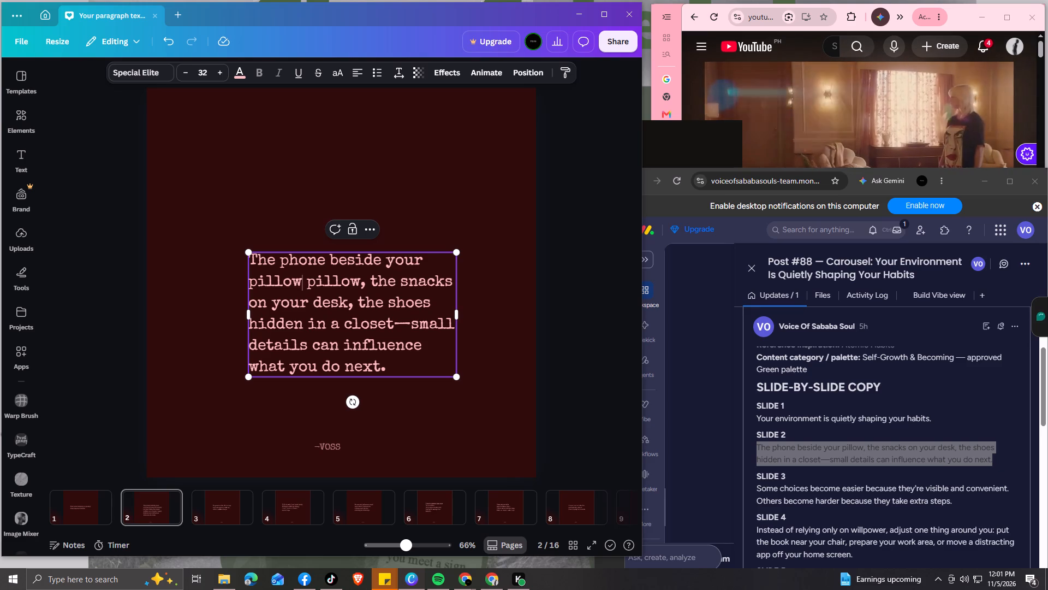
key(s)
key(comma)
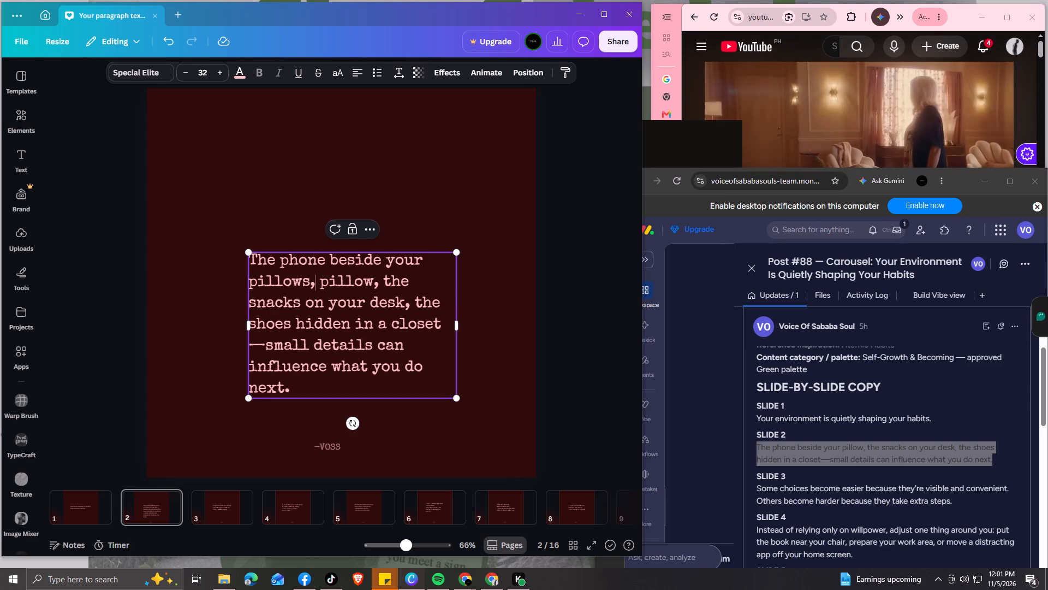
drag(458, 328, 477, 328)
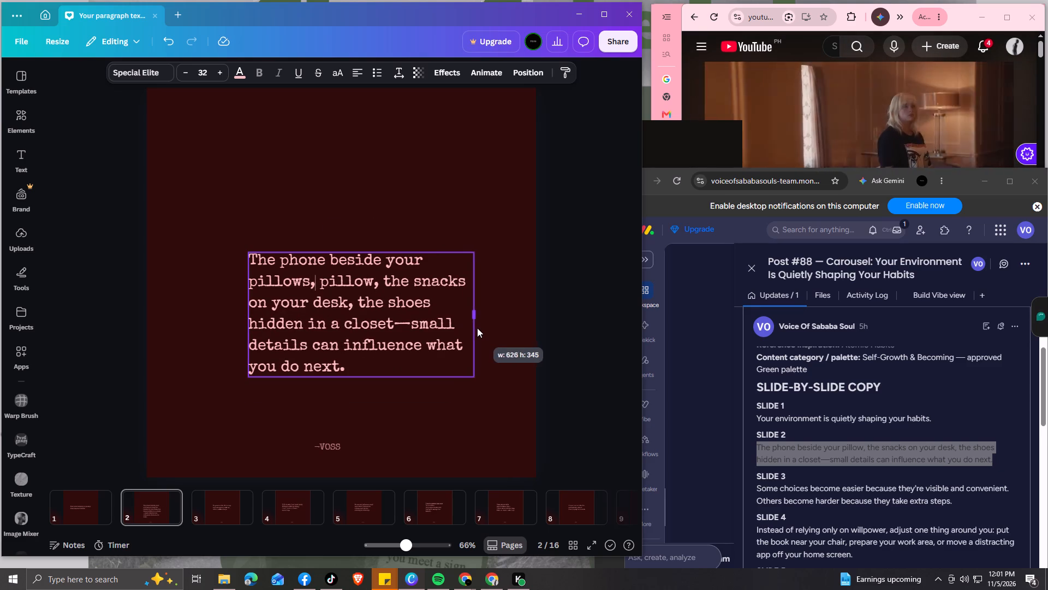
drag(477, 328, 505, 328)
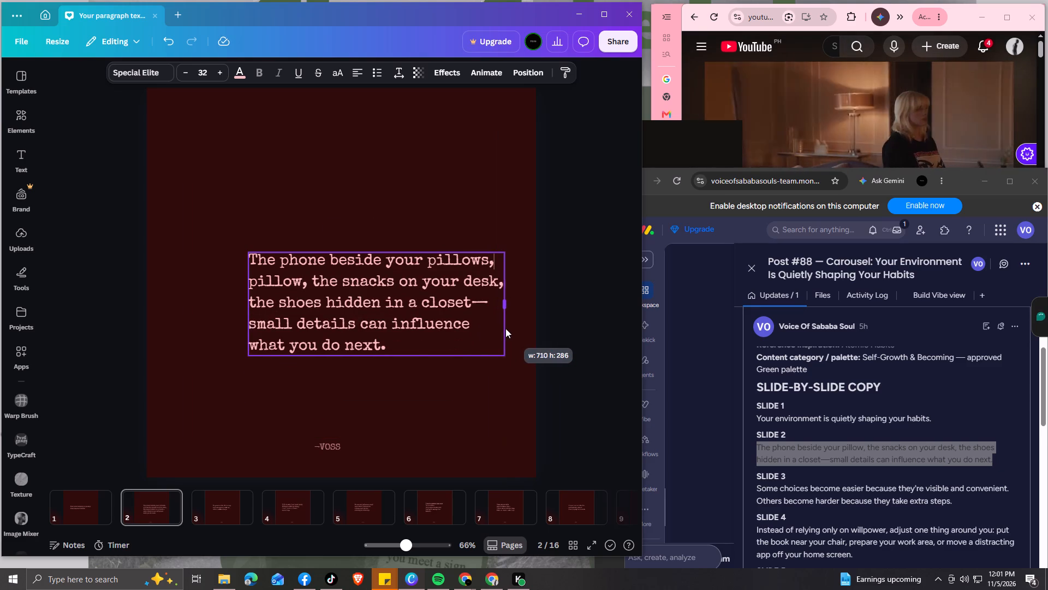
drag(505, 328, 502, 327)
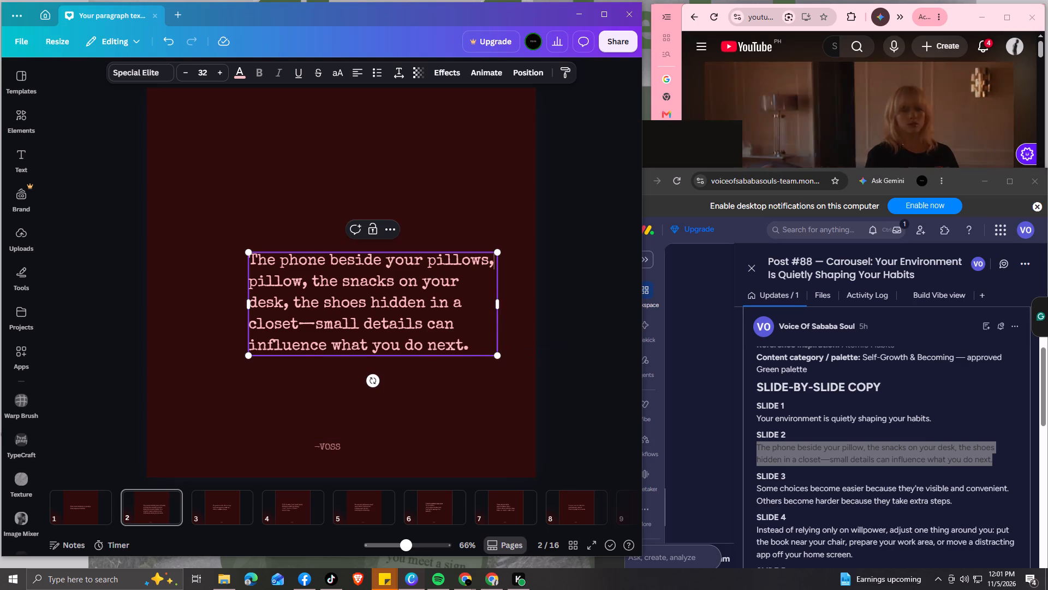
drag(313, 286, 253, 285)
key(BackSpace)
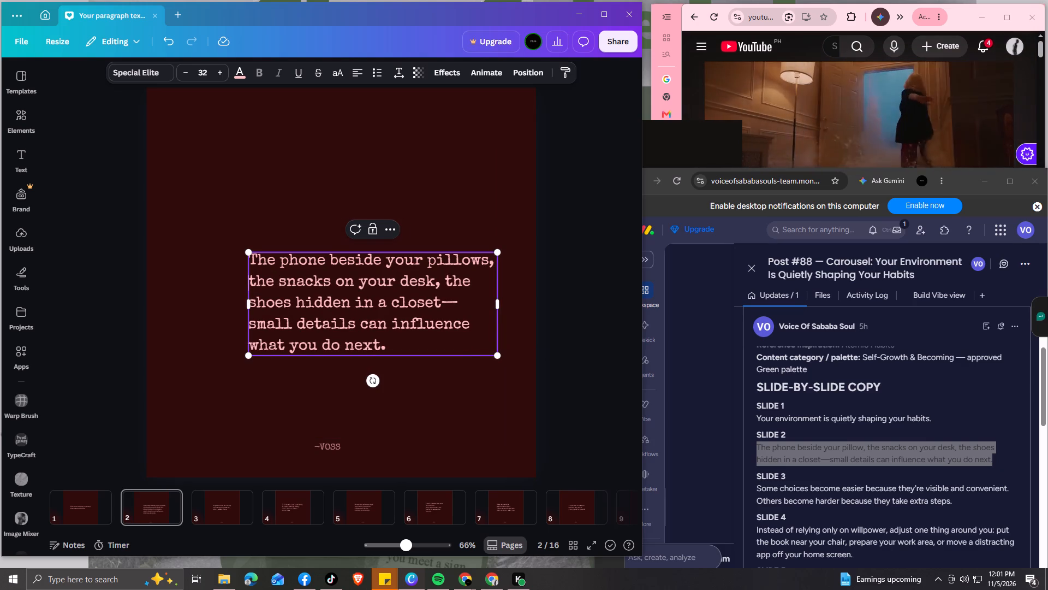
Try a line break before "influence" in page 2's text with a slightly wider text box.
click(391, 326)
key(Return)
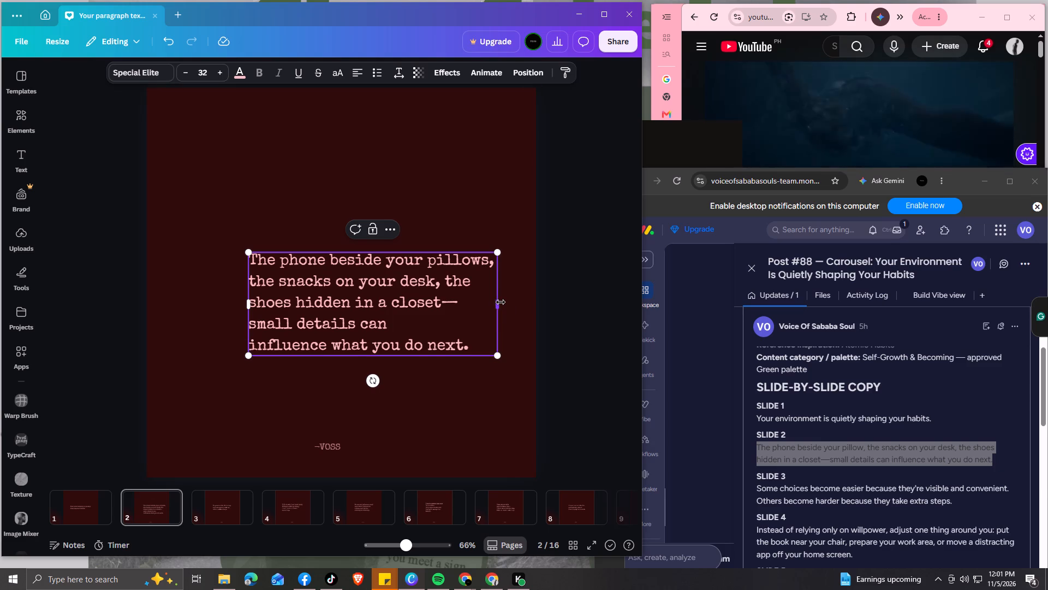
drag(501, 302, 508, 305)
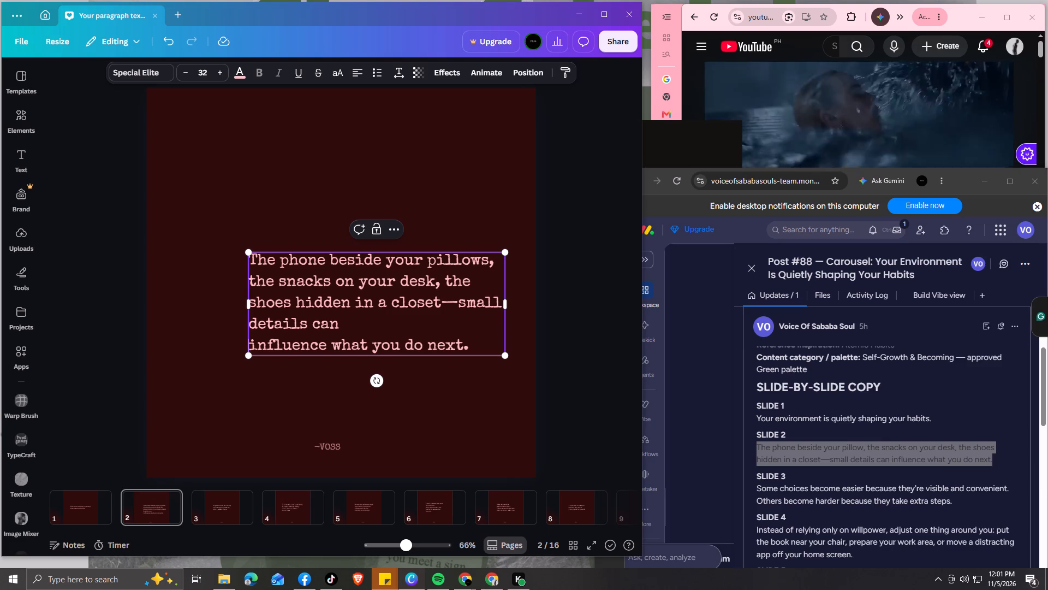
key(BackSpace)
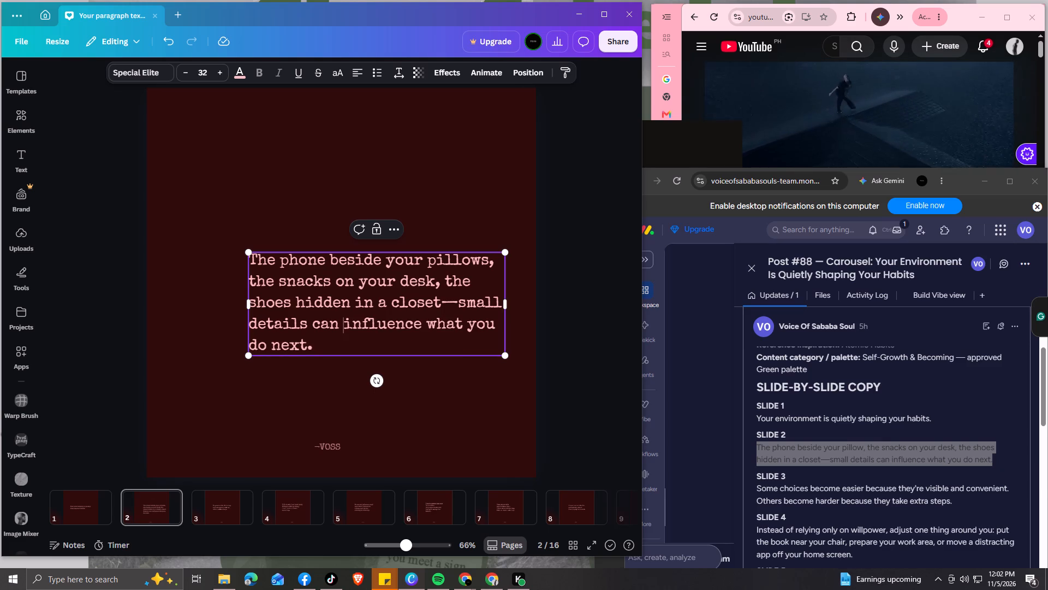
Add line breaks in page 2's text before "pillows,", "your desk,", "hidden" and "you do next.".
click(428, 258)
key(Return)
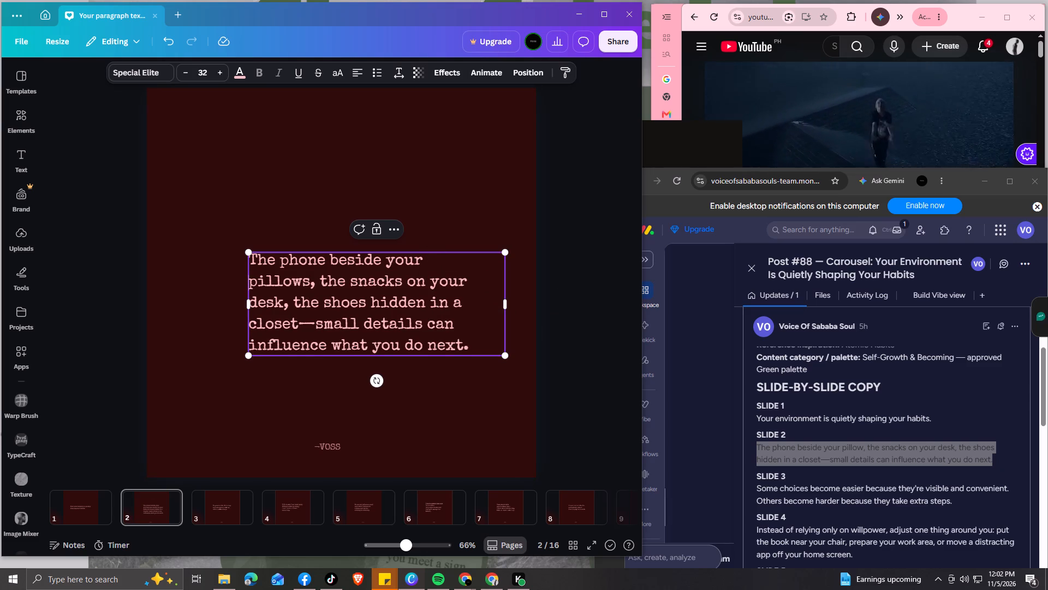
click(428, 284)
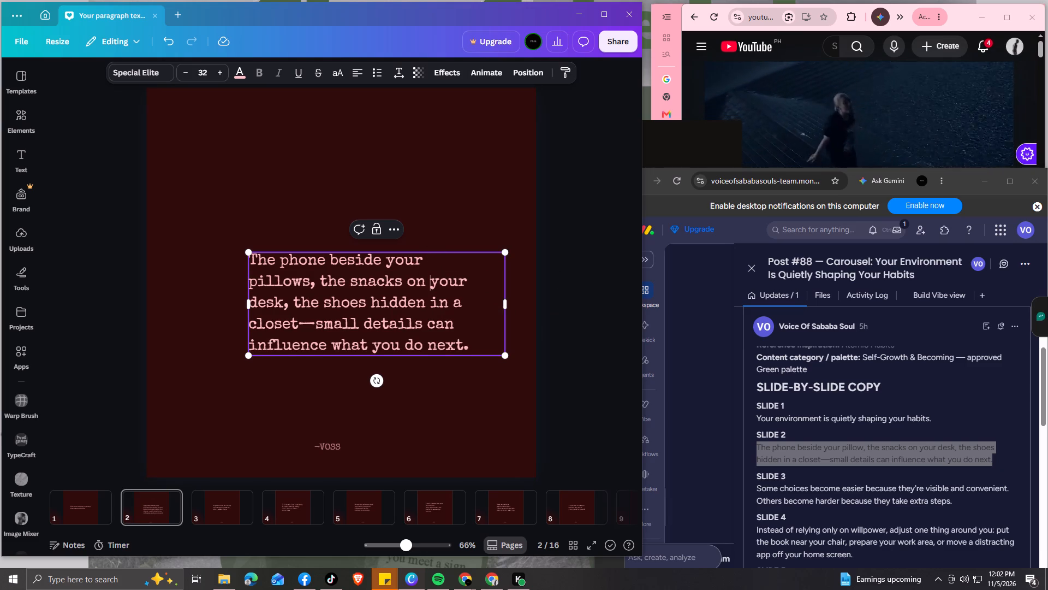
key(Return)
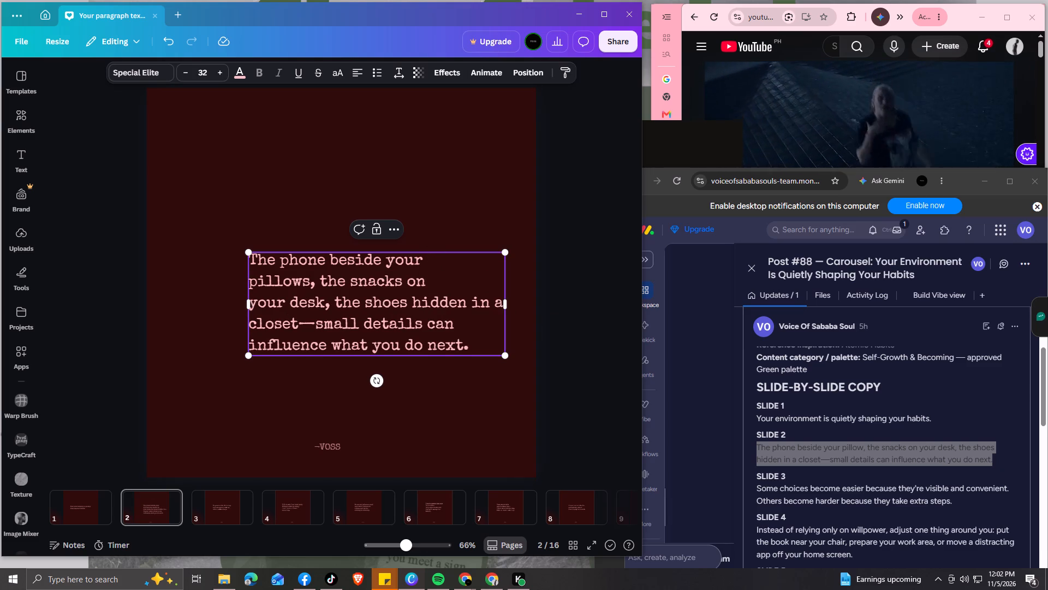
click(413, 304)
key(Return)
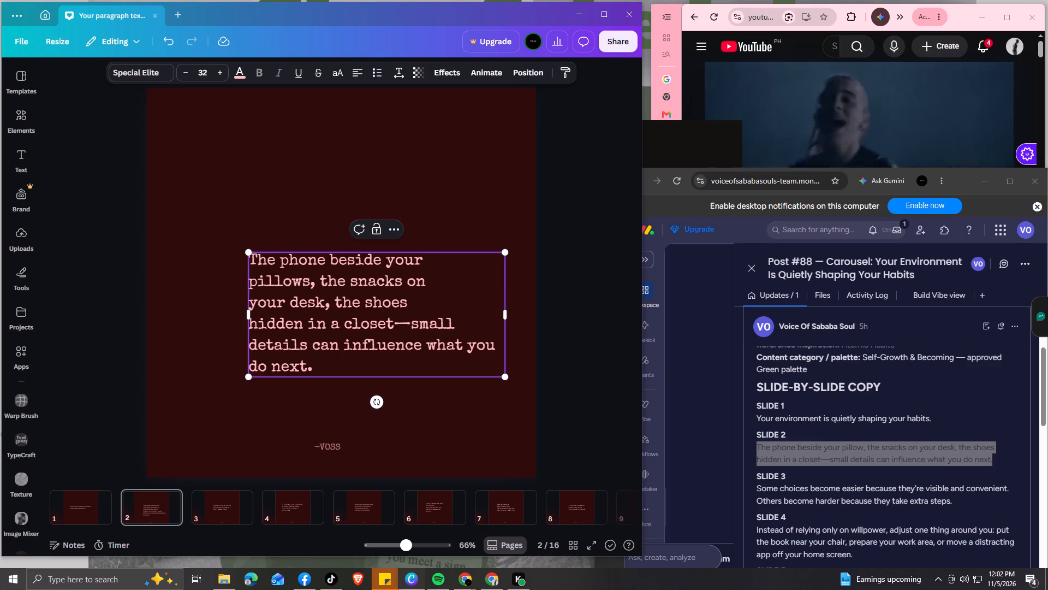
click(466, 349)
key(Return)
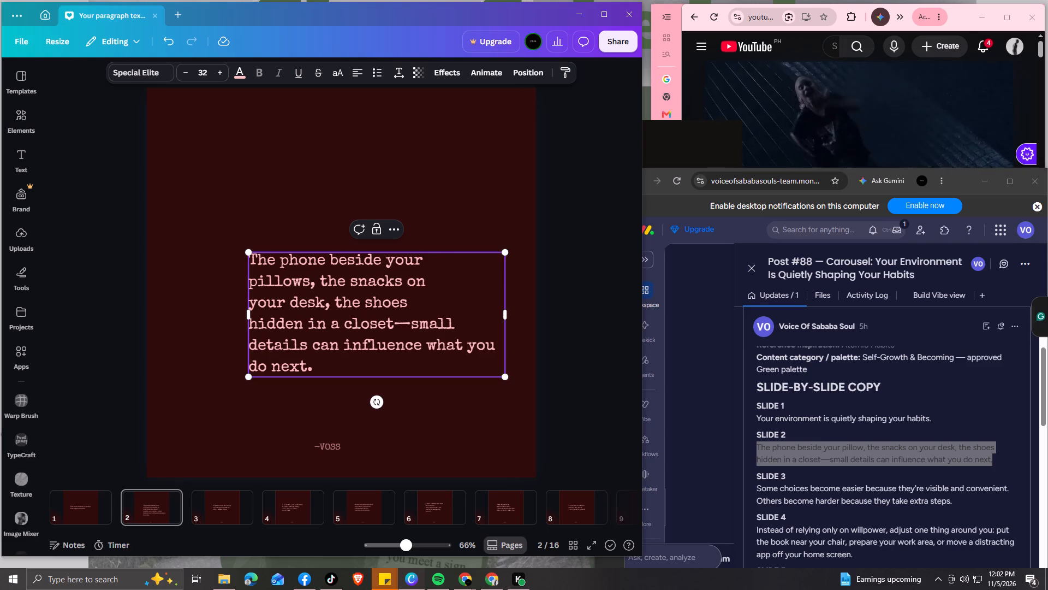
Narrow page 2's text box to fit its lines and centre the text block on the page.
drag(507, 315, 471, 316)
drag(391, 380, 391, 364)
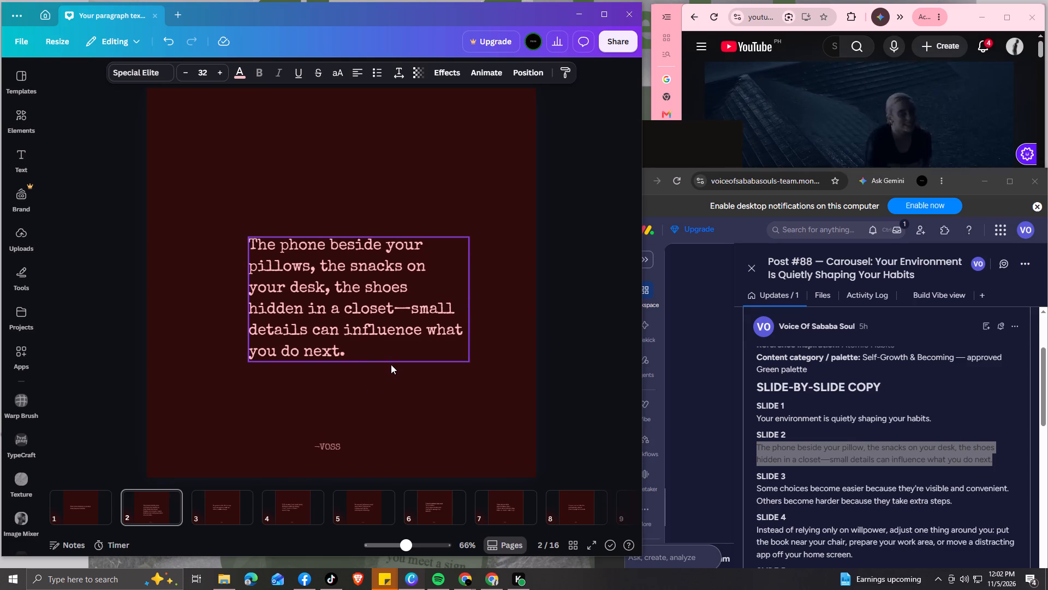
drag(391, 364, 374, 346)
click(412, 383)
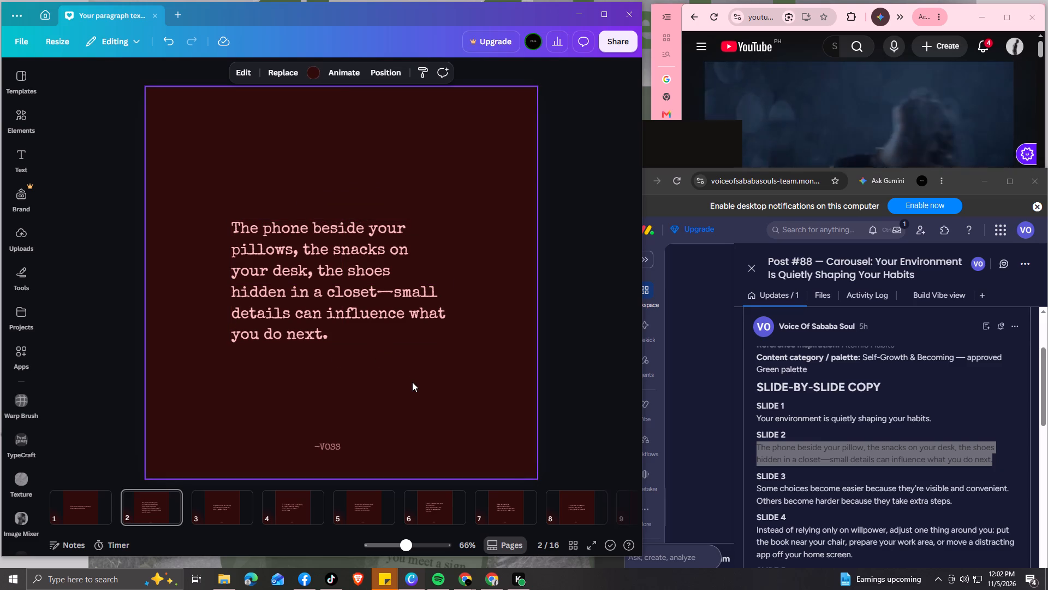
Replace page 3's quote with the Slide 3 copy from monday.com, "Some choices become easier…" through "…take extra steps.".
key(Right)
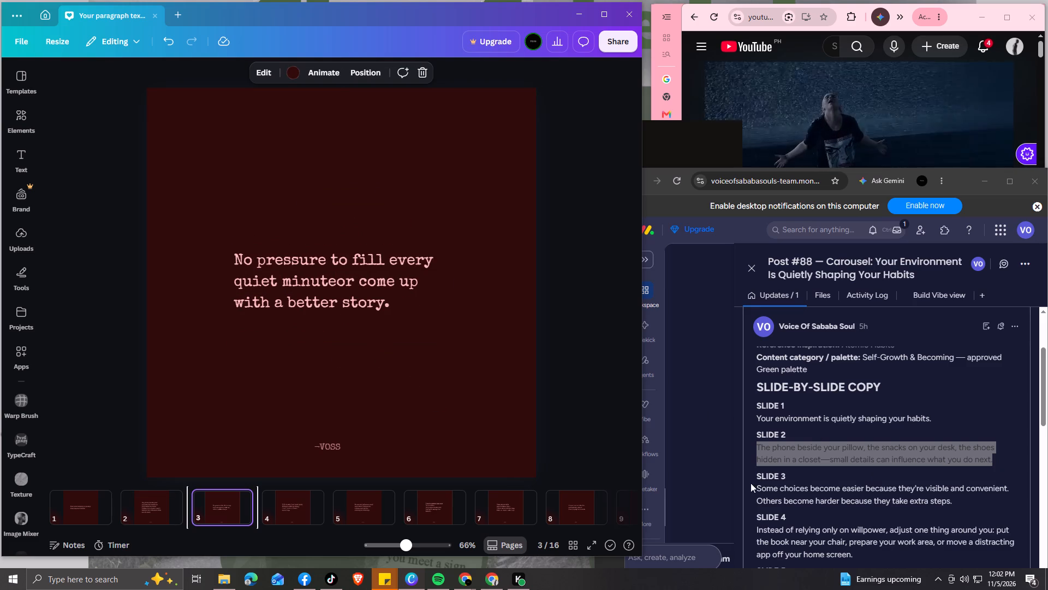
drag(755, 482, 923, 506)
drag(843, 491, 837, 490)
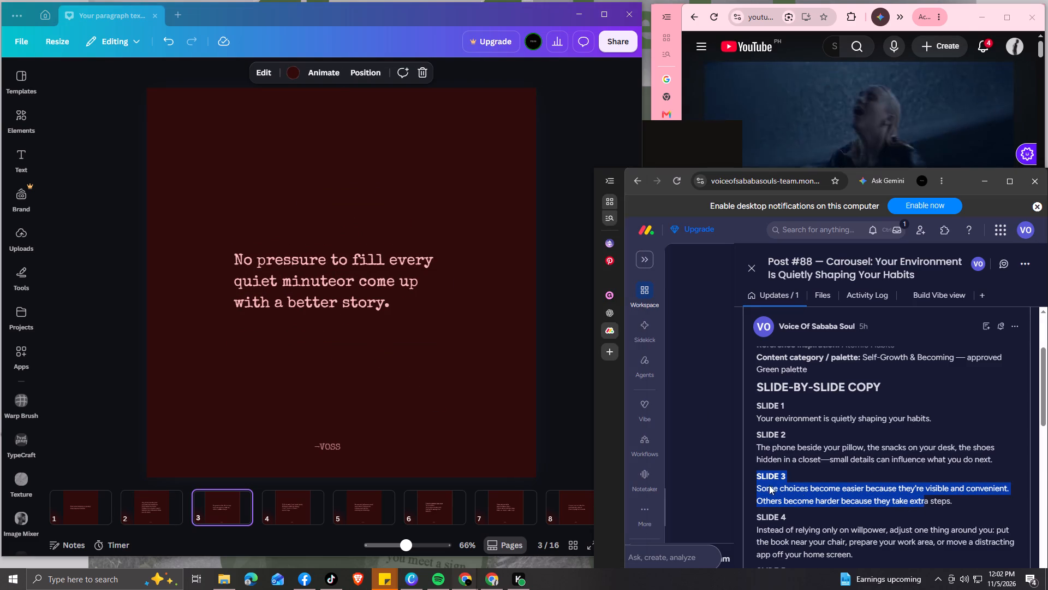
click(758, 483)
click(755, 488)
click(758, 494)
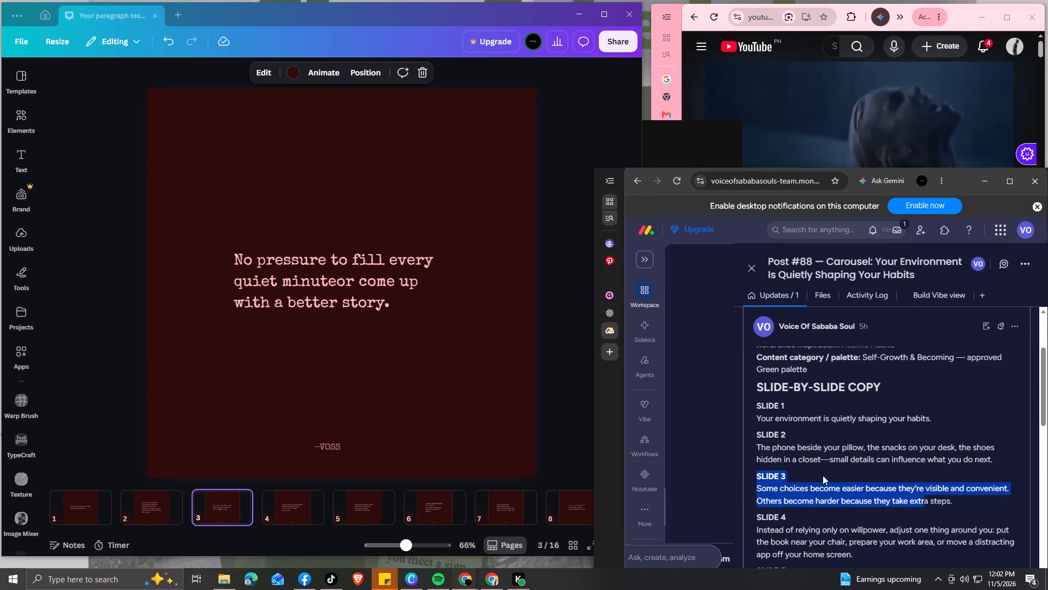
click(823, 475)
drag(758, 489, 934, 511)
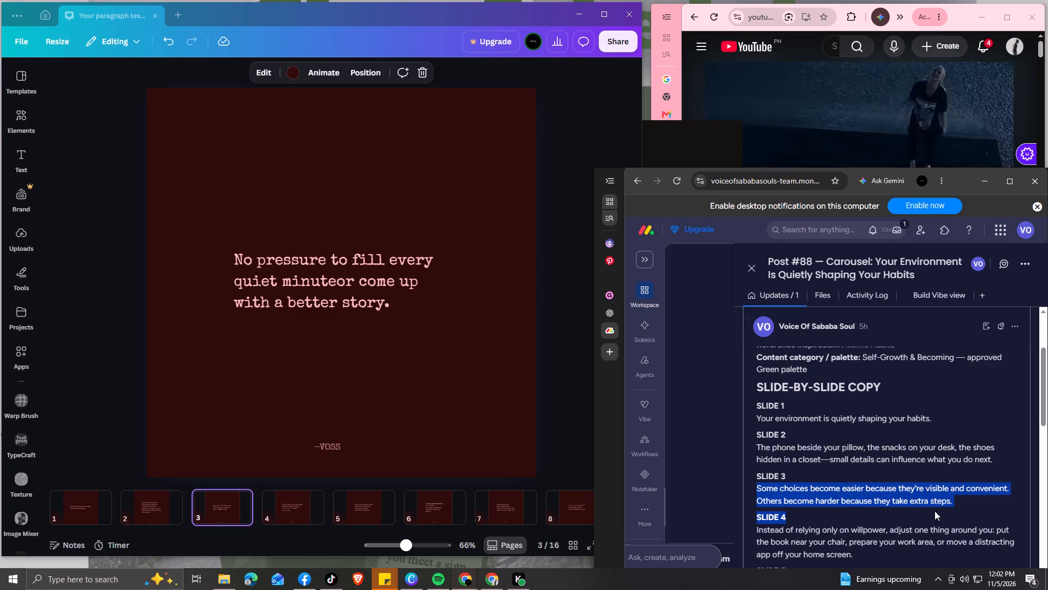
drag(934, 511, 954, 504)
key(ctrl+c)
click(286, 285)
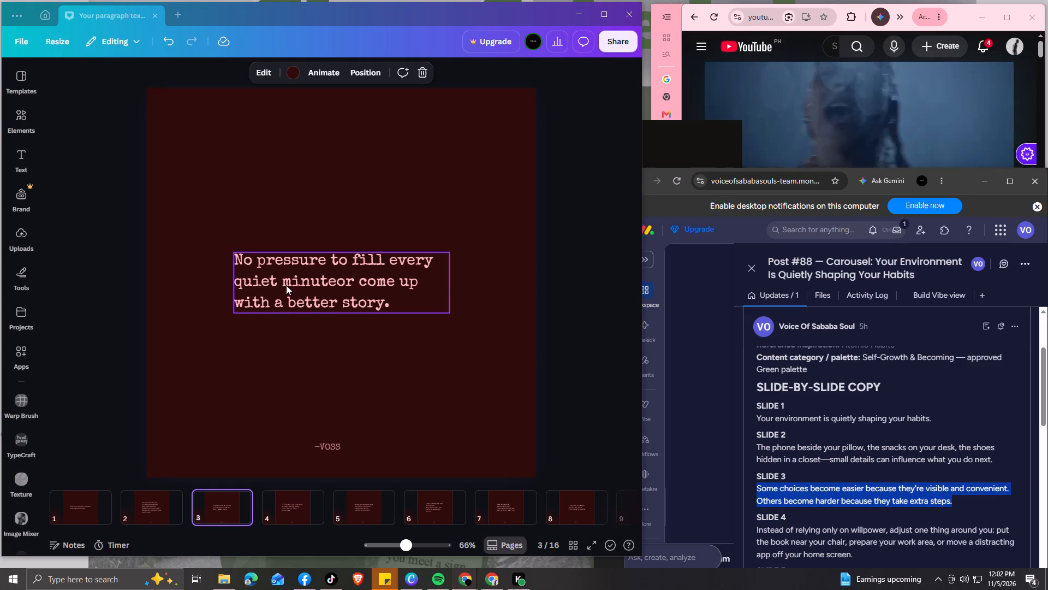
click(237, 258)
drag(237, 258, 295, 270)
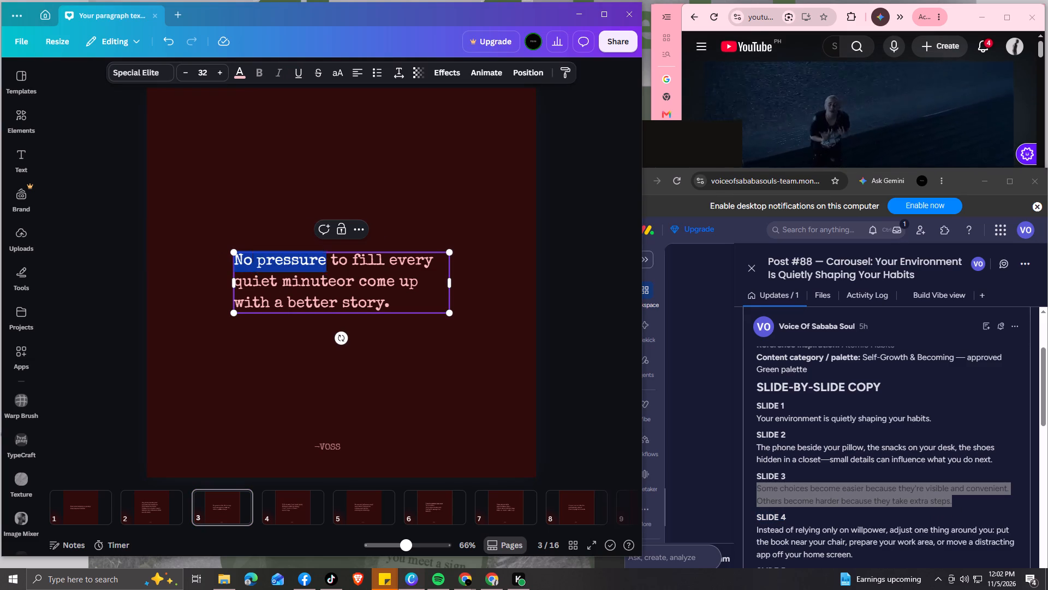
drag(295, 270, 395, 298)
key(ctrl+v)
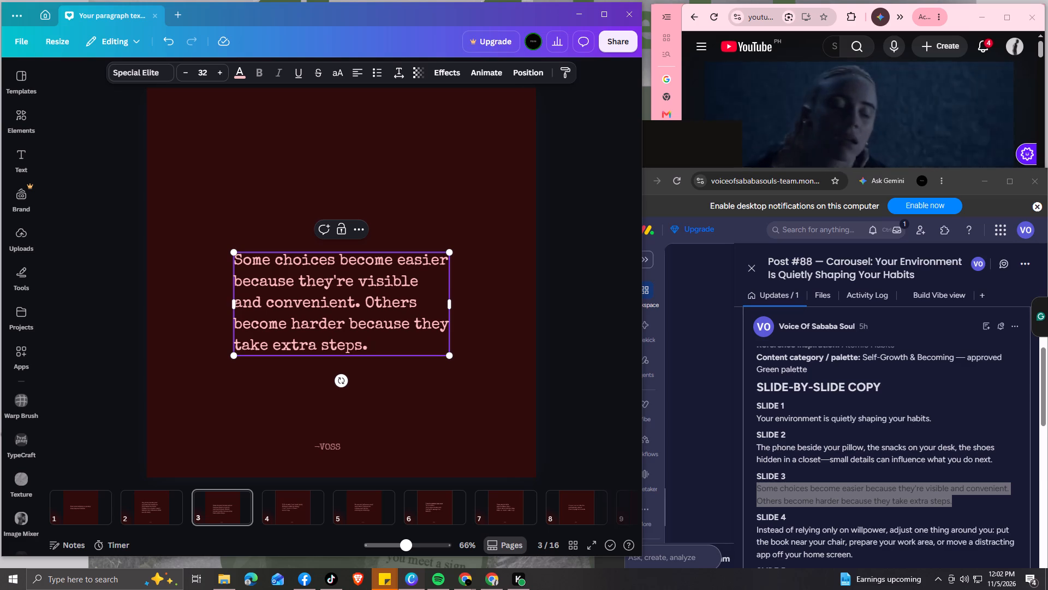
Add a line break before "they take extra steps" in page 3's text and centre the text block on the page.
click(416, 326)
key(Return)
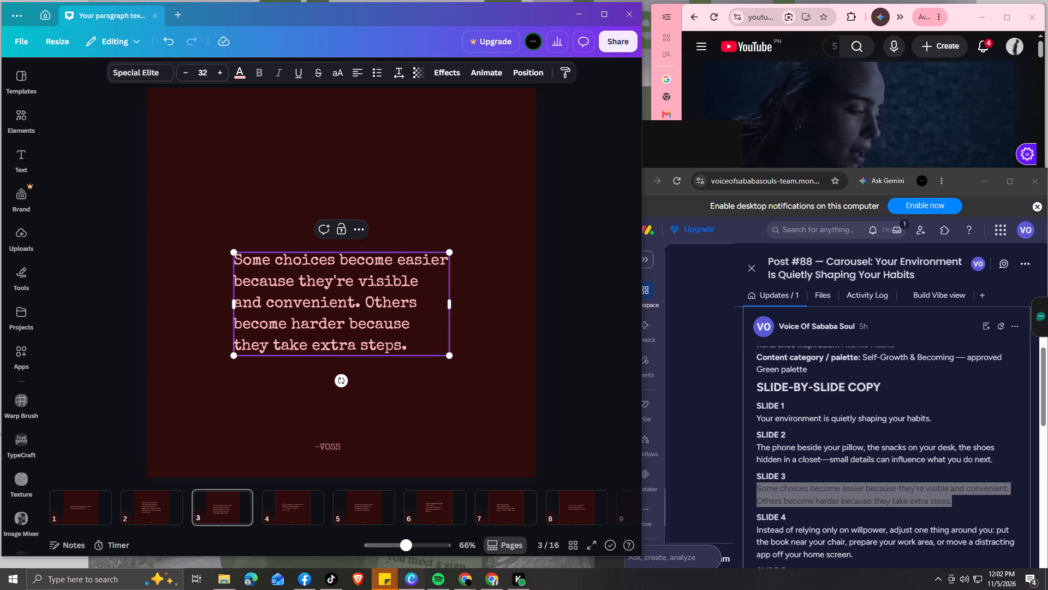
drag(416, 356, 416, 350)
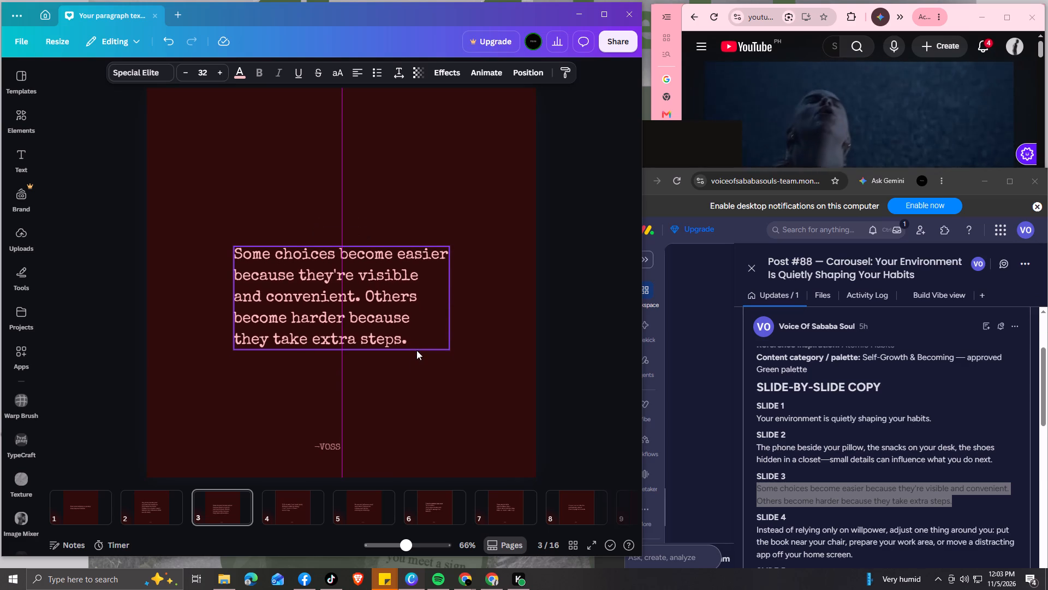
drag(416, 350, 416, 337)
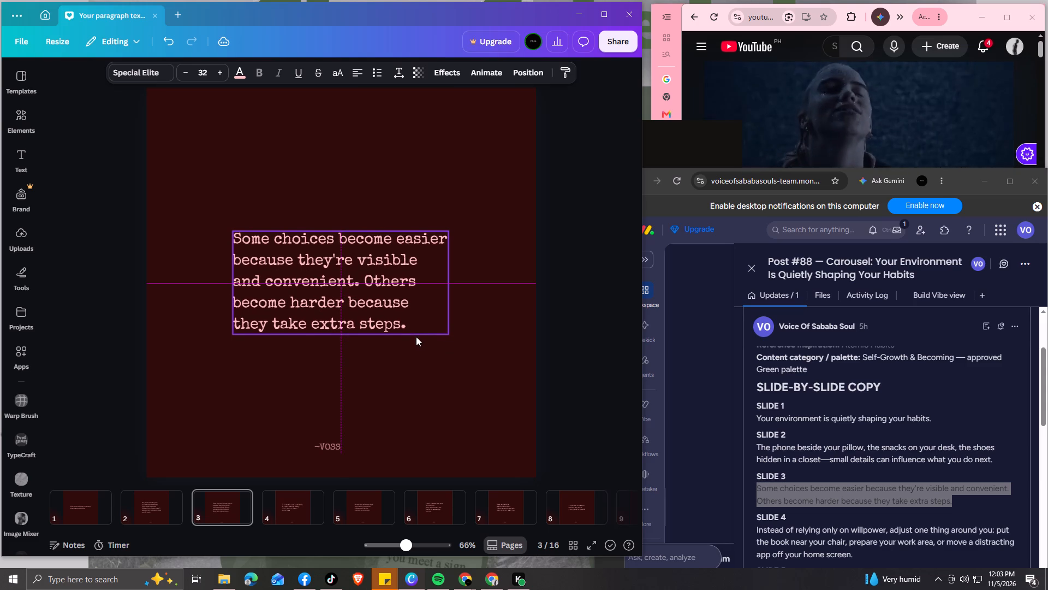
drag(416, 337, 417, 337)
click(434, 371)
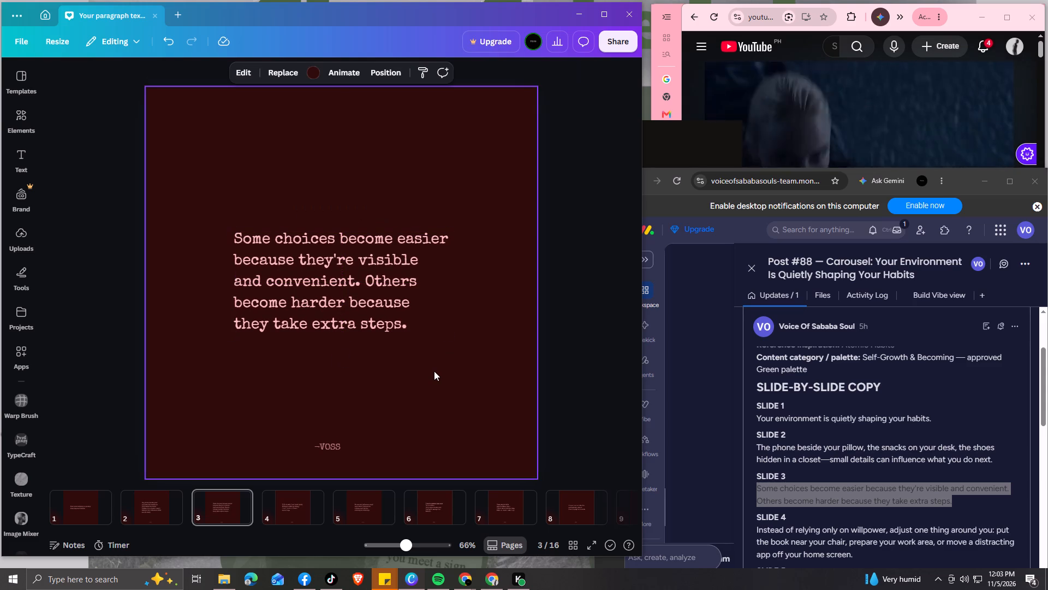
Replace page 4's quote with the Slide 4 copy from monday.com, "Instead of relying only on willpower…" through "…your home screen.".
key(Right)
scroll(836, 462, down, 2)
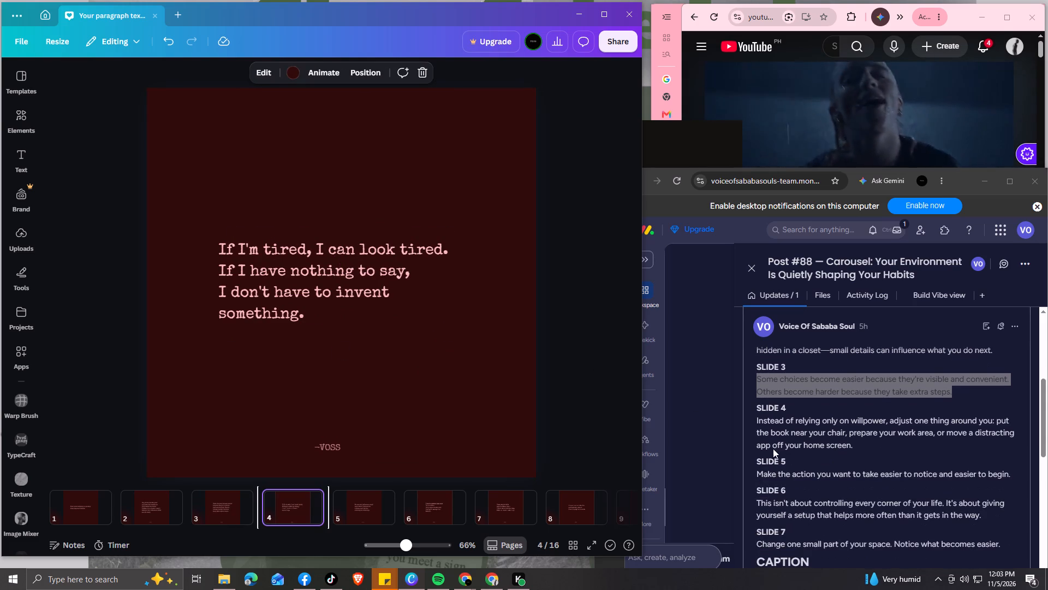
drag(757, 419, 856, 445)
key(ctrl+c)
click(315, 270)
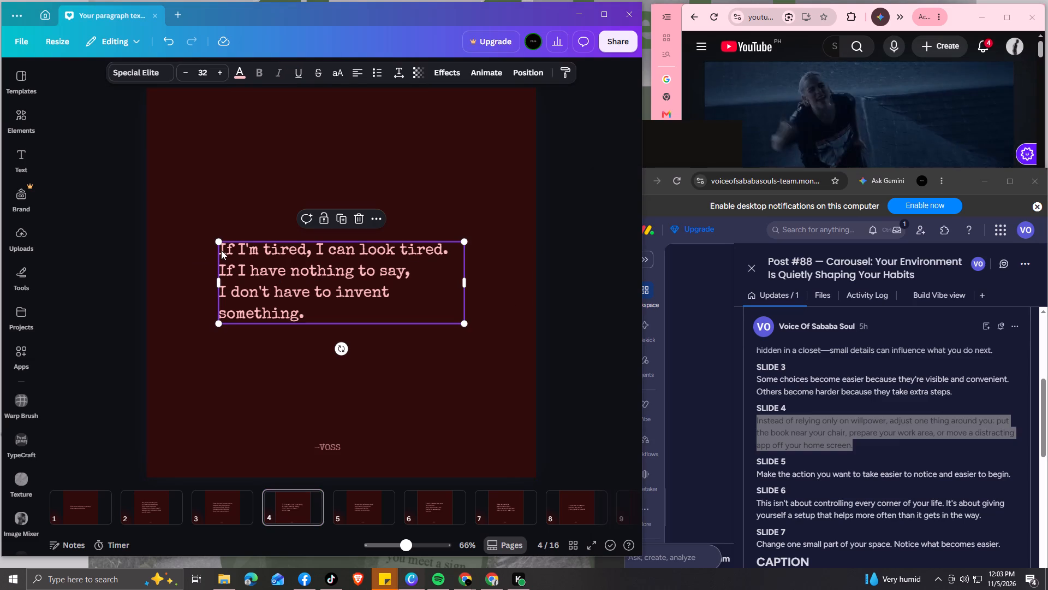
drag(220, 250, 265, 272)
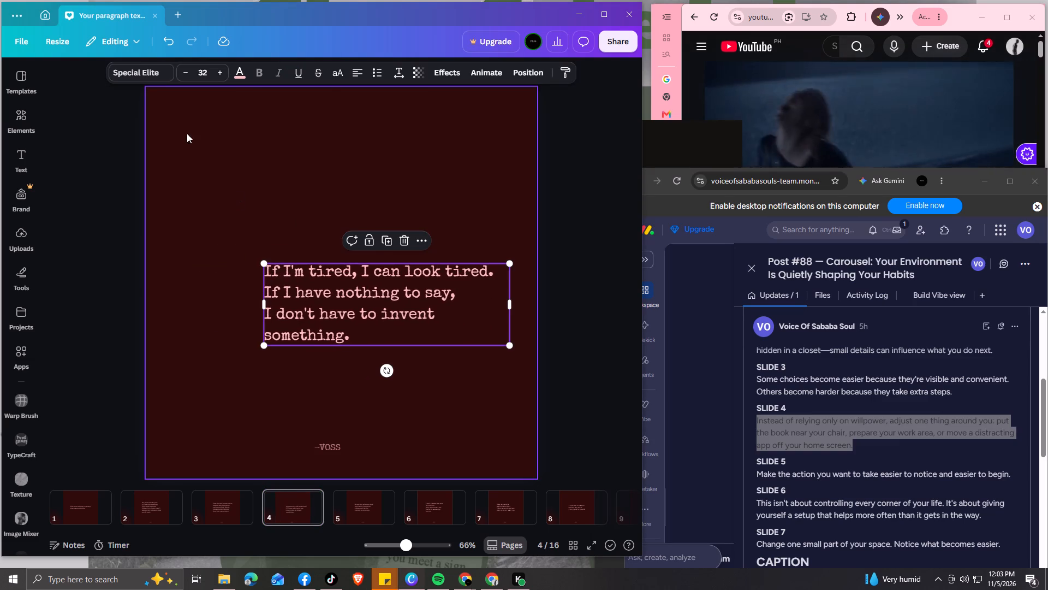
click(162, 49)
click(221, 251)
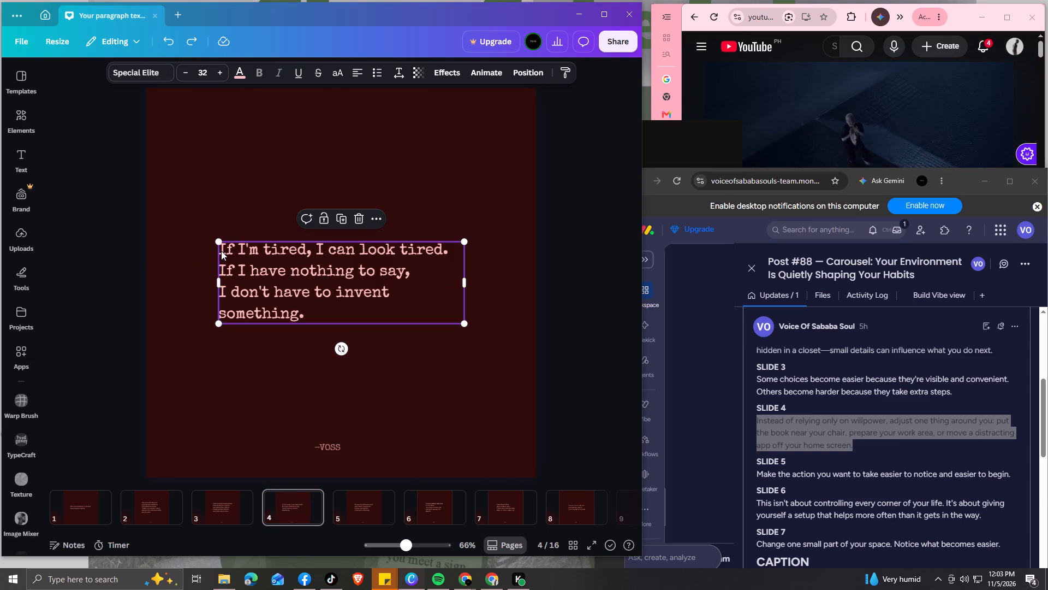
drag(222, 250, 308, 300)
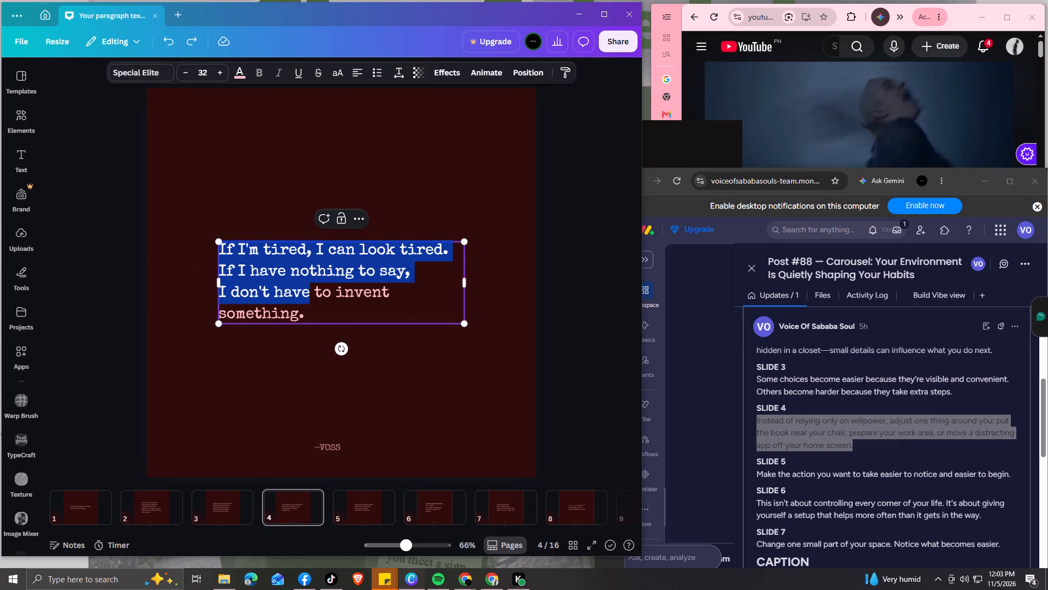
drag(308, 300, 312, 307)
key(ctrl+v)
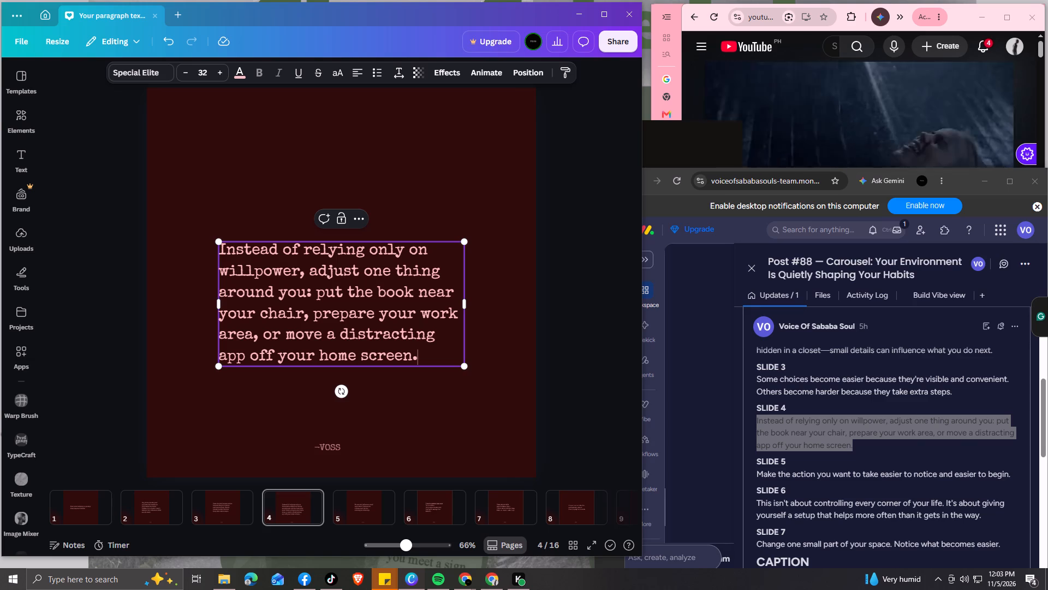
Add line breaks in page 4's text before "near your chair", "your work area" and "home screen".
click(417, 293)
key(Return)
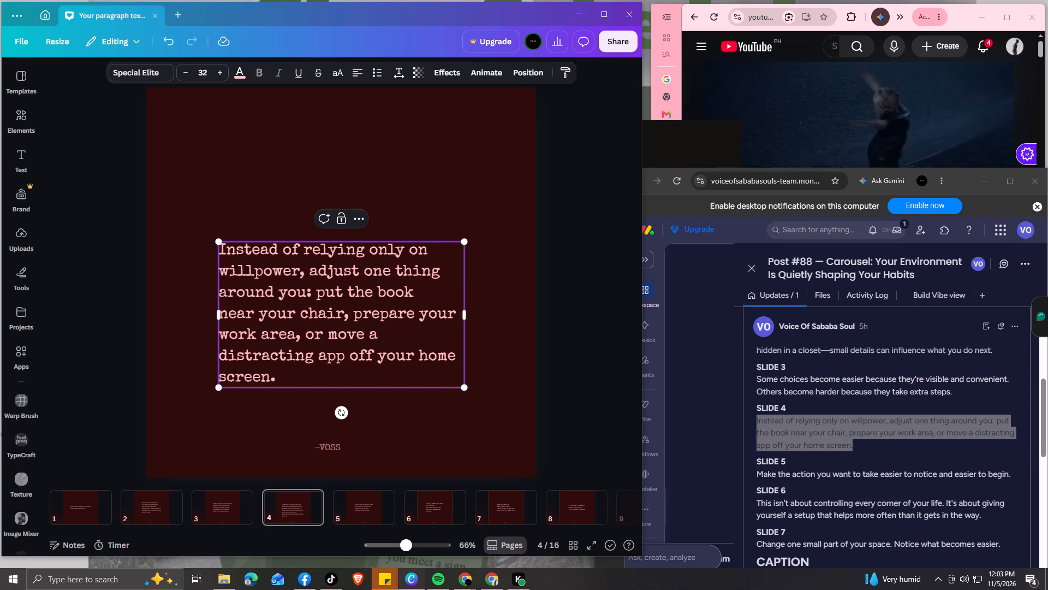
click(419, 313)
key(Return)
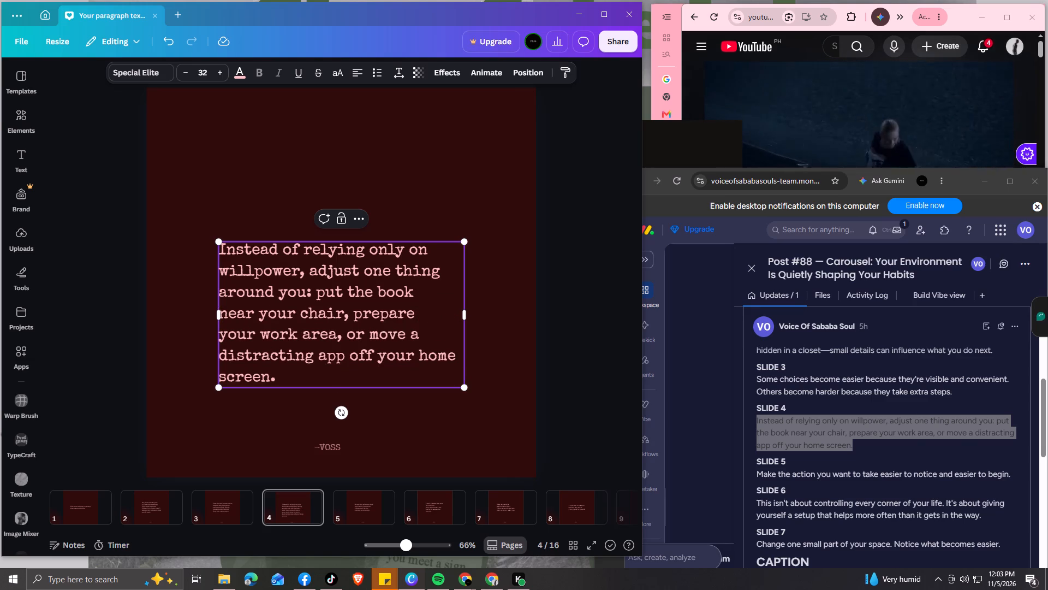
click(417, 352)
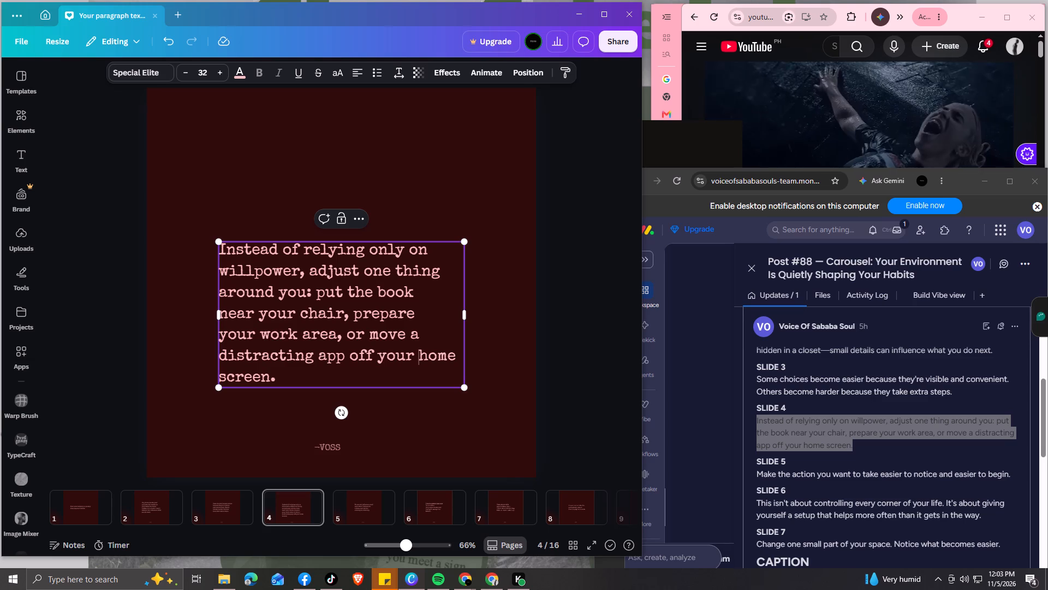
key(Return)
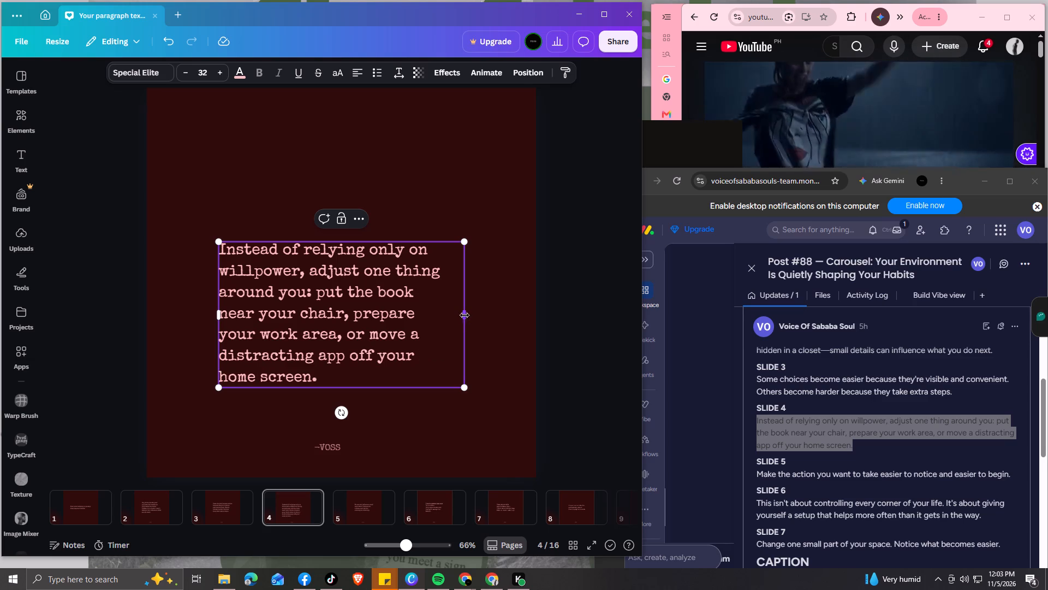
Narrow page 4's text box to about 624 wide and add a line break before "thing around you".
drag(465, 315, 444, 315)
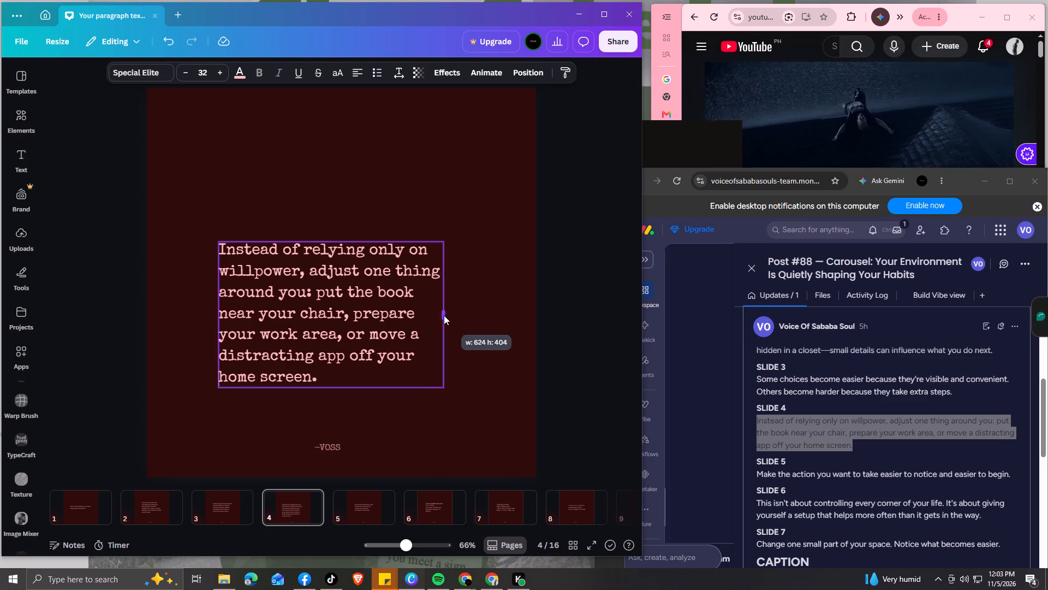
drag(444, 315, 444, 315)
click(396, 273)
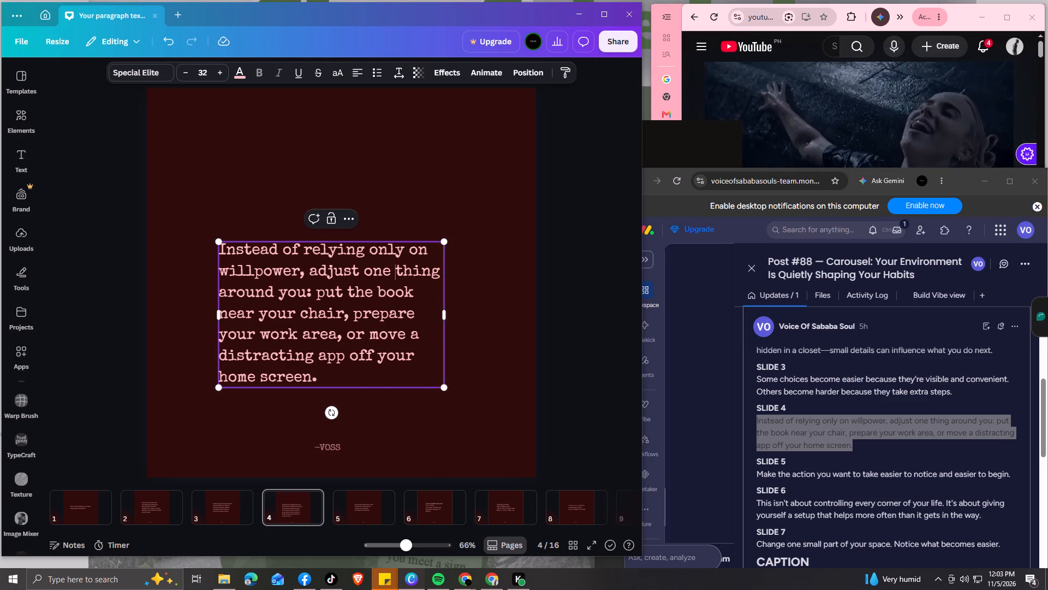
key(Return)
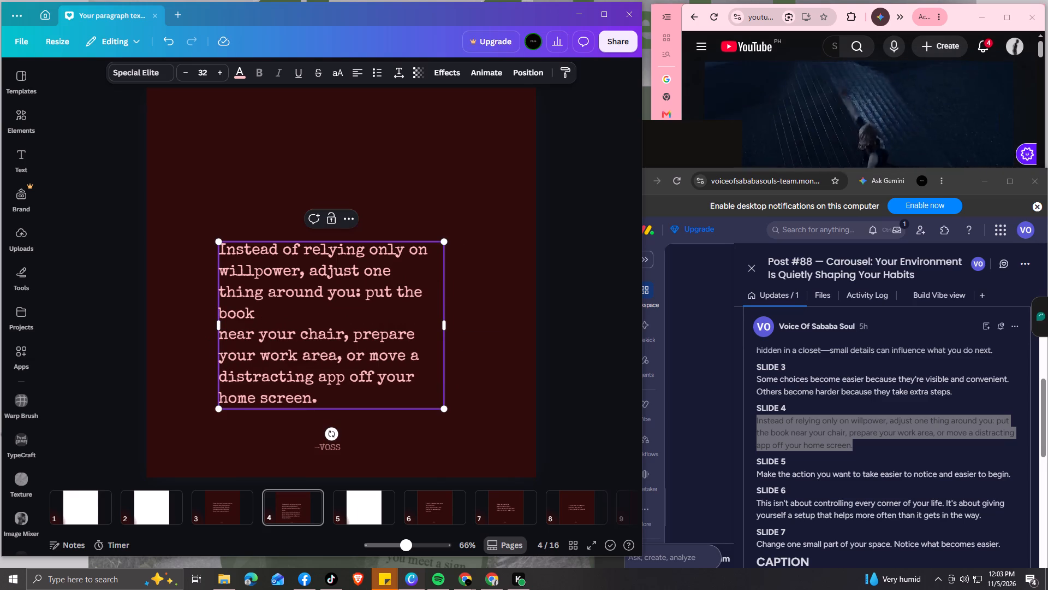
Remove page 4's line breaks before "near", "your work area" and "home screen", and add one before "or move".
click(222, 334)
key(BackSpace)
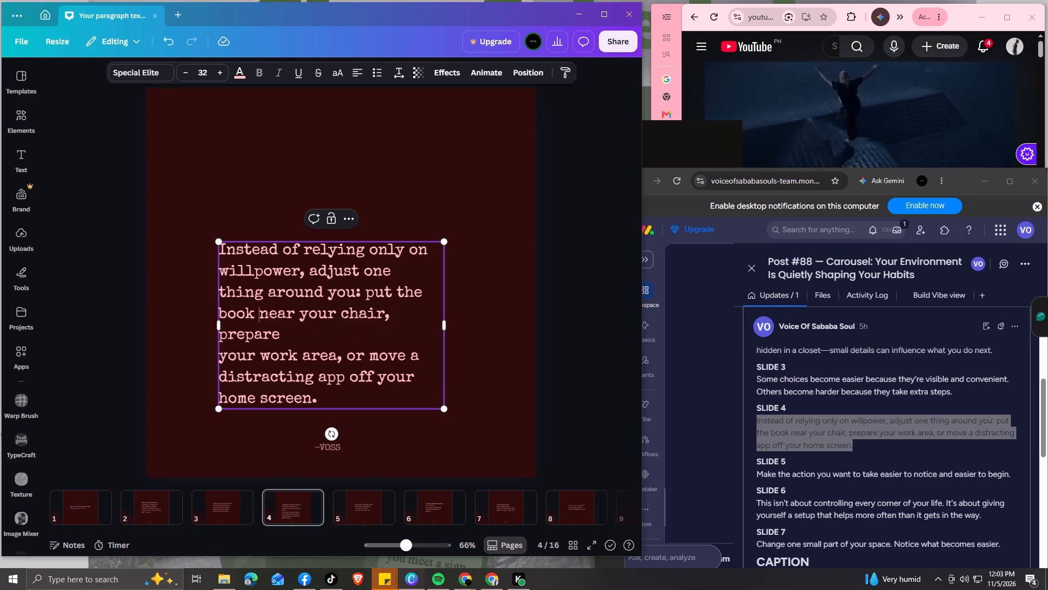
click(218, 358)
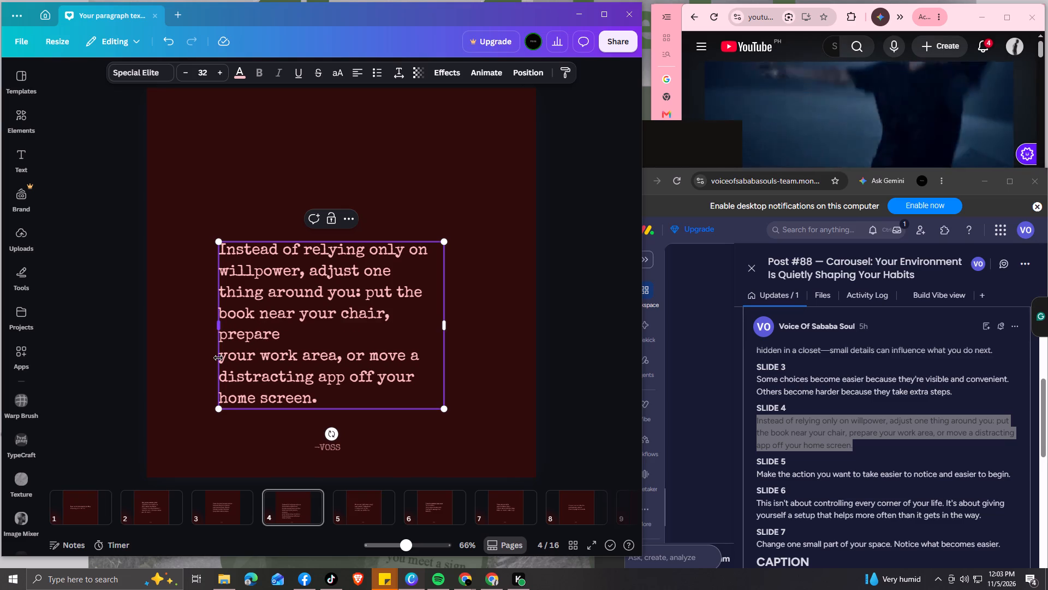
key(BackSpace)
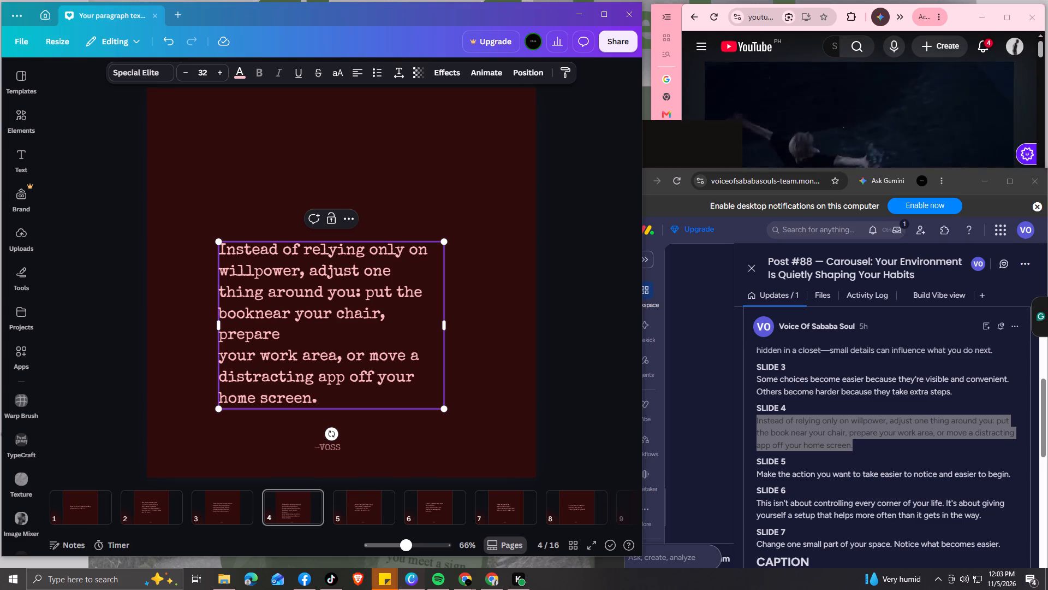
key(space)
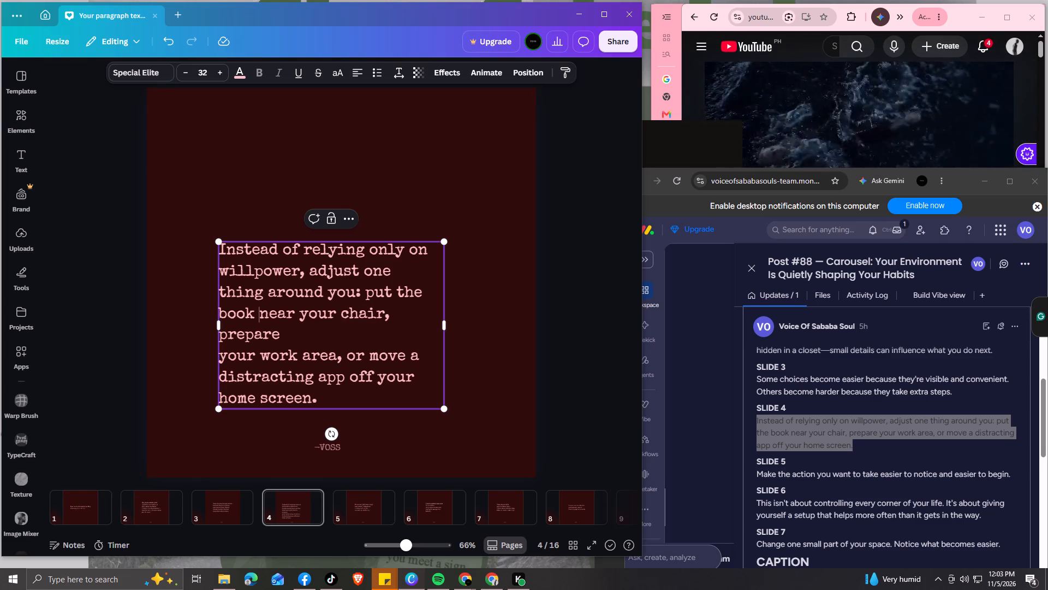
click(219, 355)
key(BackSpace)
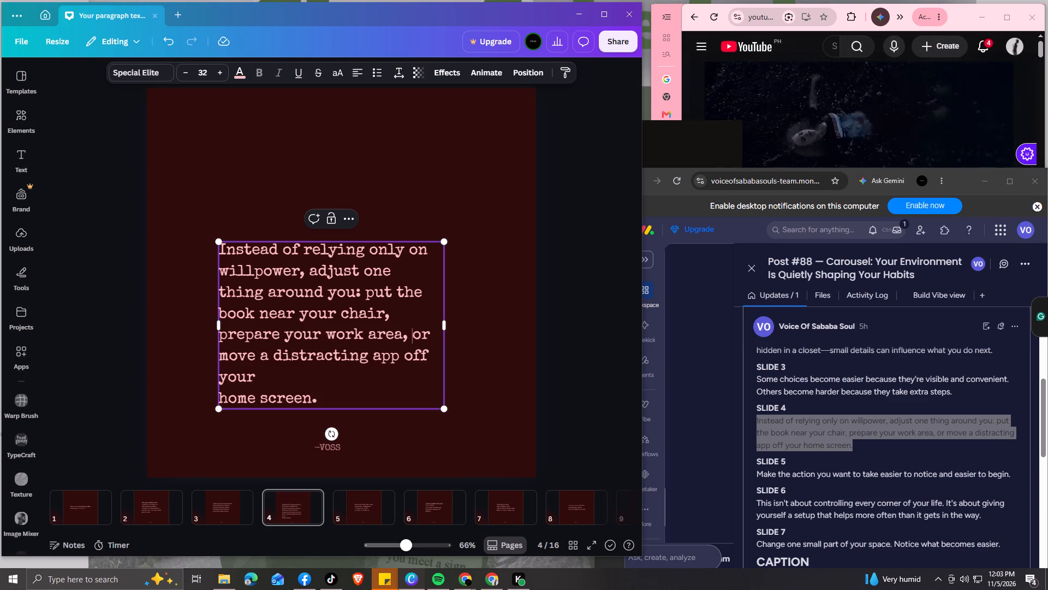
click(414, 335)
key(Return)
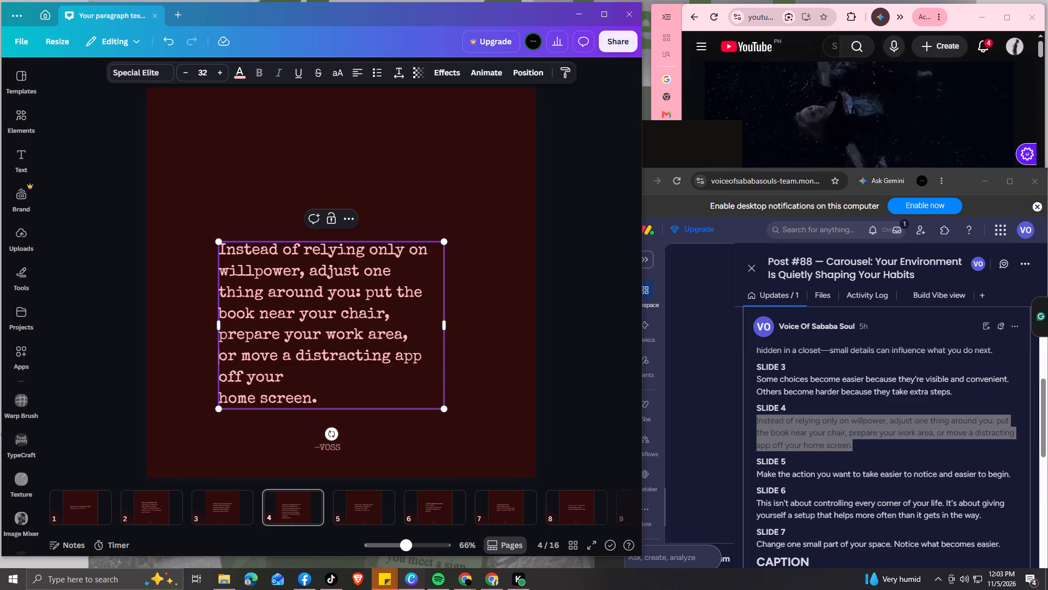
click(219, 396)
key(BackSpace)
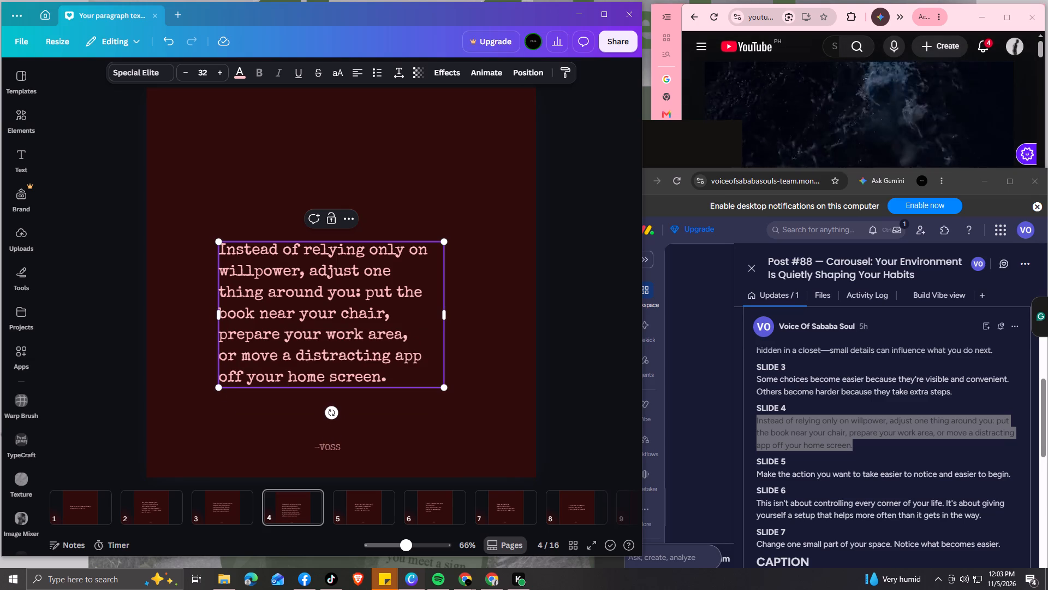
Narrow page 4's text box slightly and centre the text block on the page.
click(445, 316)
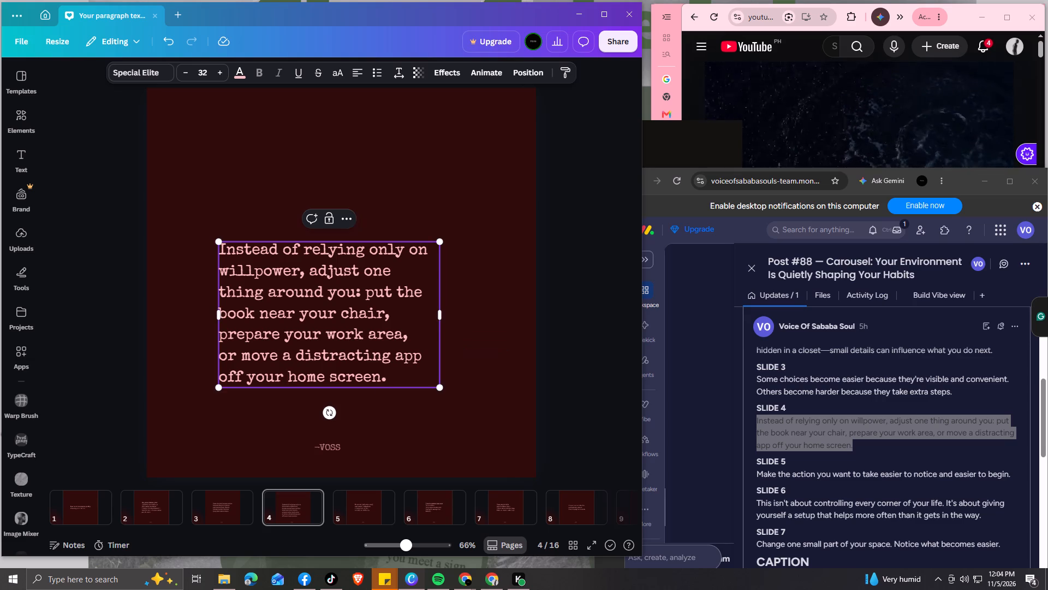
drag(383, 387, 395, 363)
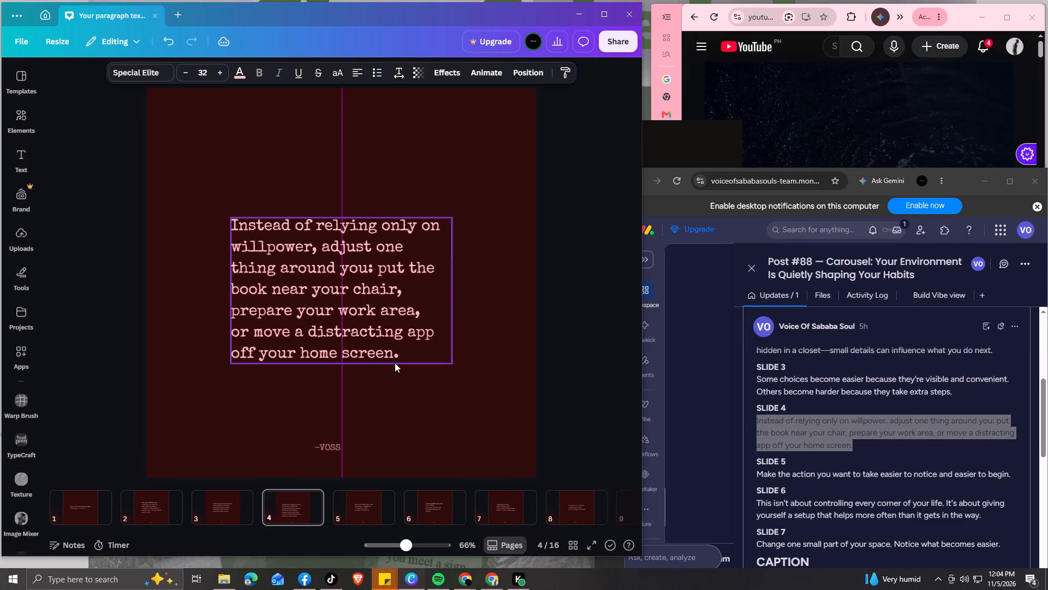
drag(395, 363, 396, 357)
click(405, 387)
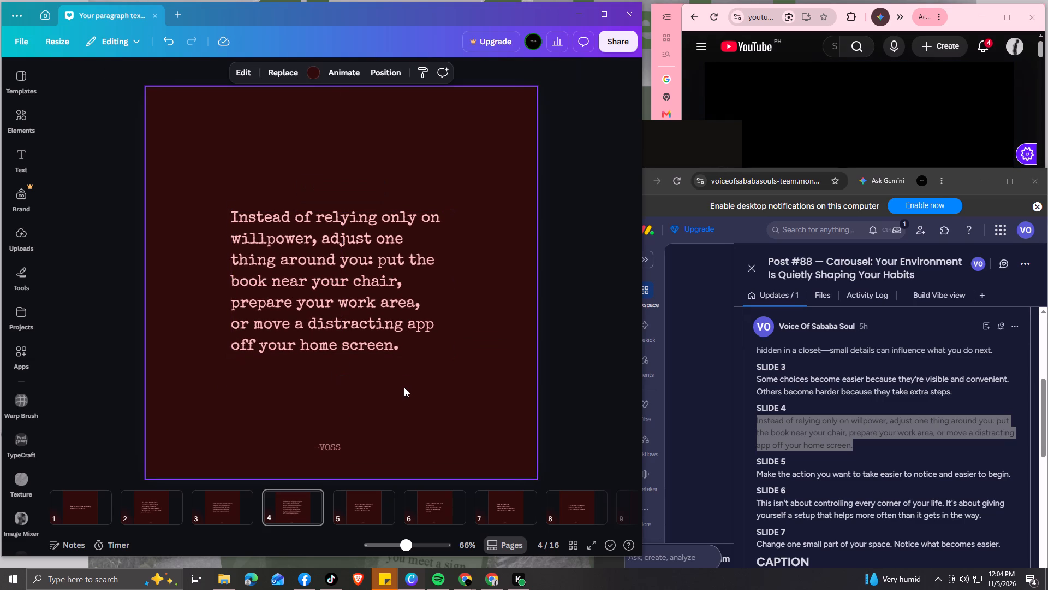
Replace page 5's quote with the Slide 5 copy from monday.com: "Make the action you want to take easier to notice and easier to begin.".
key(Right)
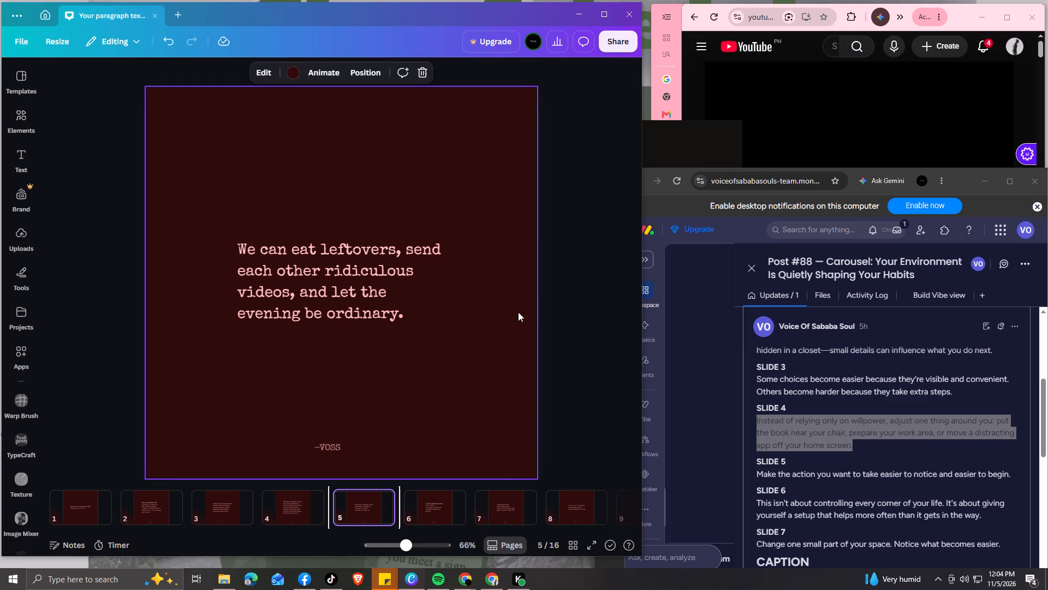
drag(759, 476, 821, 476)
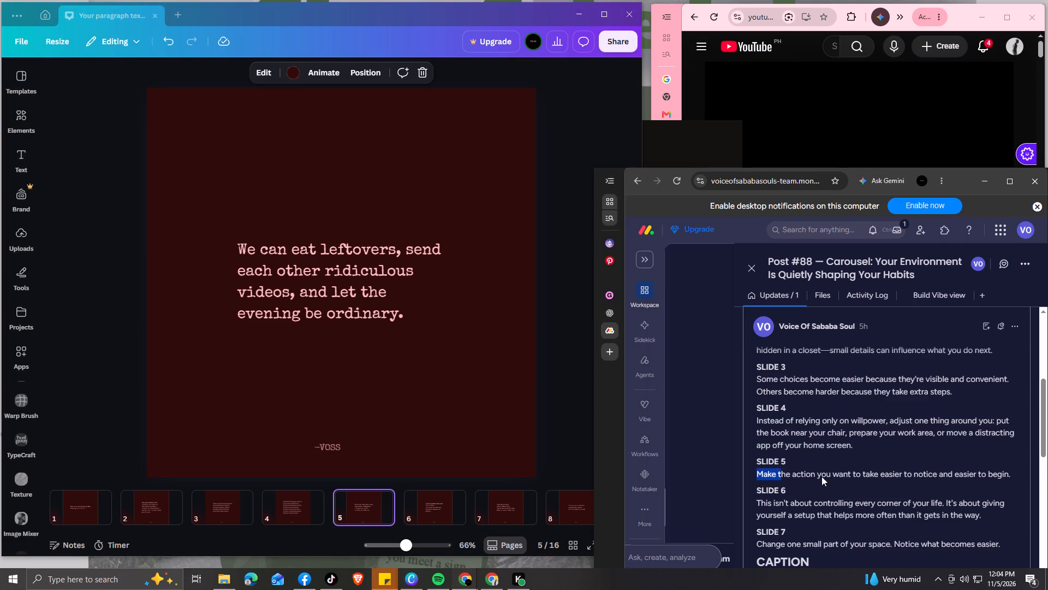
drag(821, 476, 1014, 480)
key(ctrl+c)
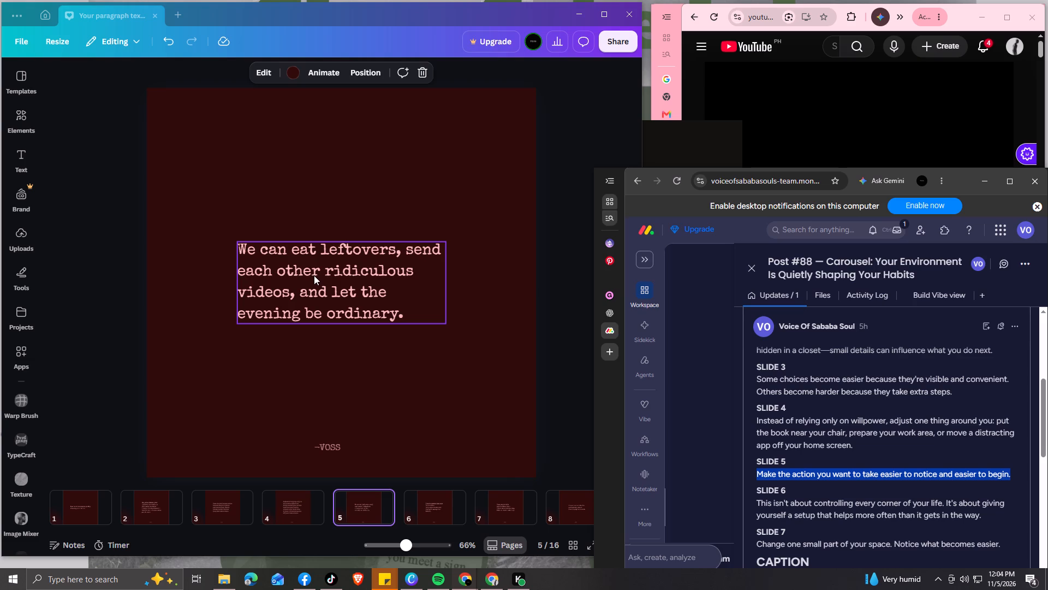
click(284, 279)
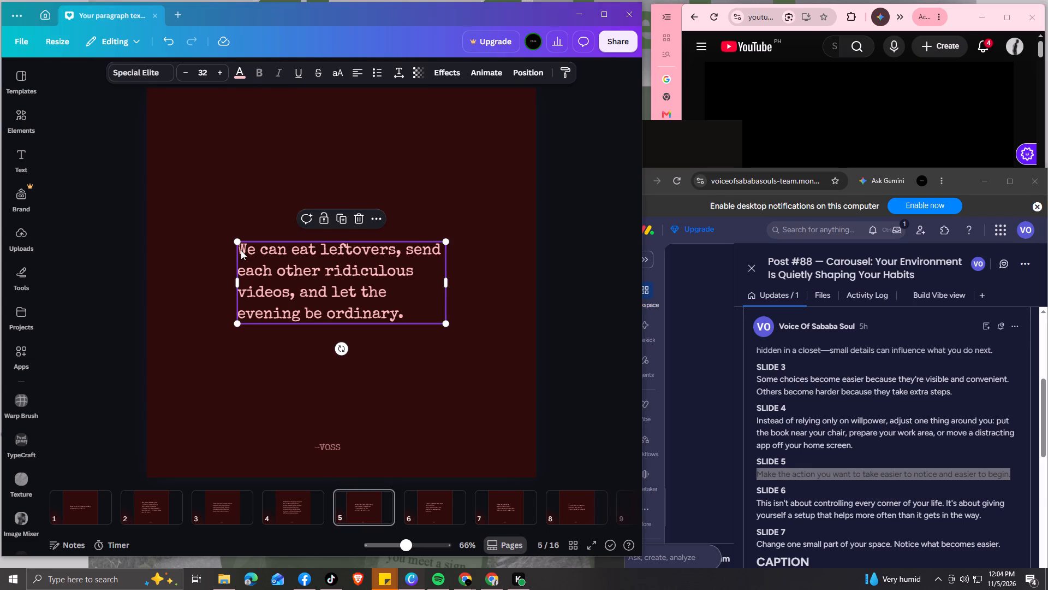
click(241, 250)
drag(241, 249, 408, 309)
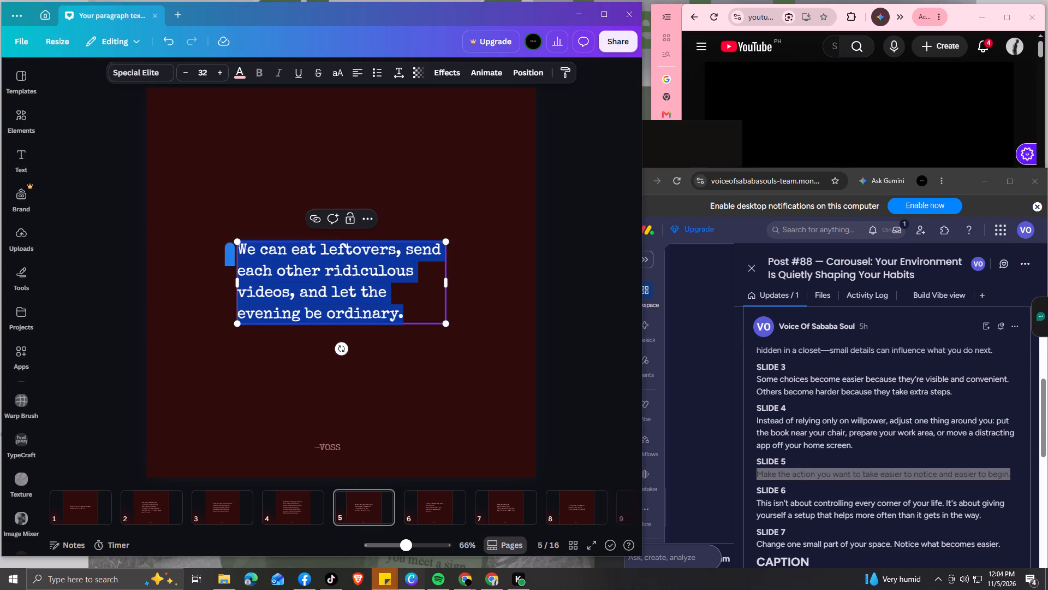
key(ctrl+v)
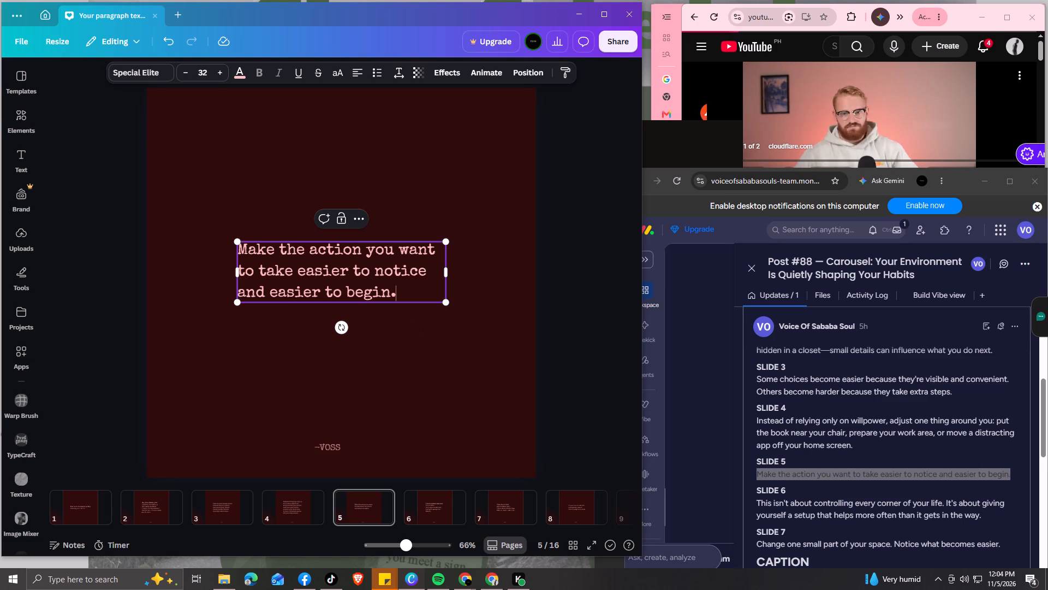
Centre page 5's text block horizontally and vertically on the page.
drag(400, 302, 401, 312)
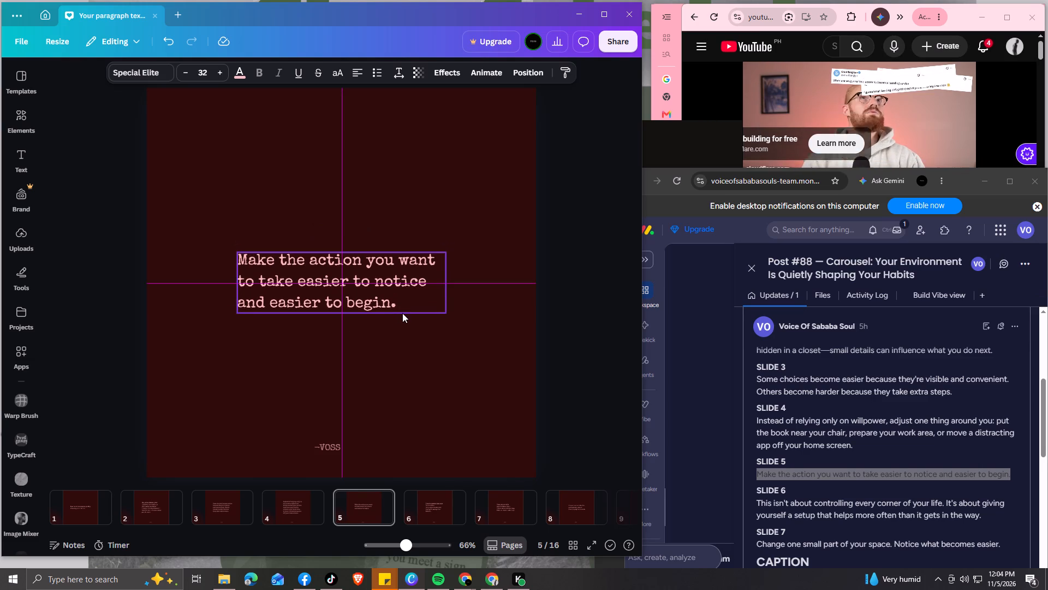
click(413, 351)
Replace page 6's quote with the Slide 6 copy from monday.com, starting "This isn't about controlling every corner of your life.".
key(Right)
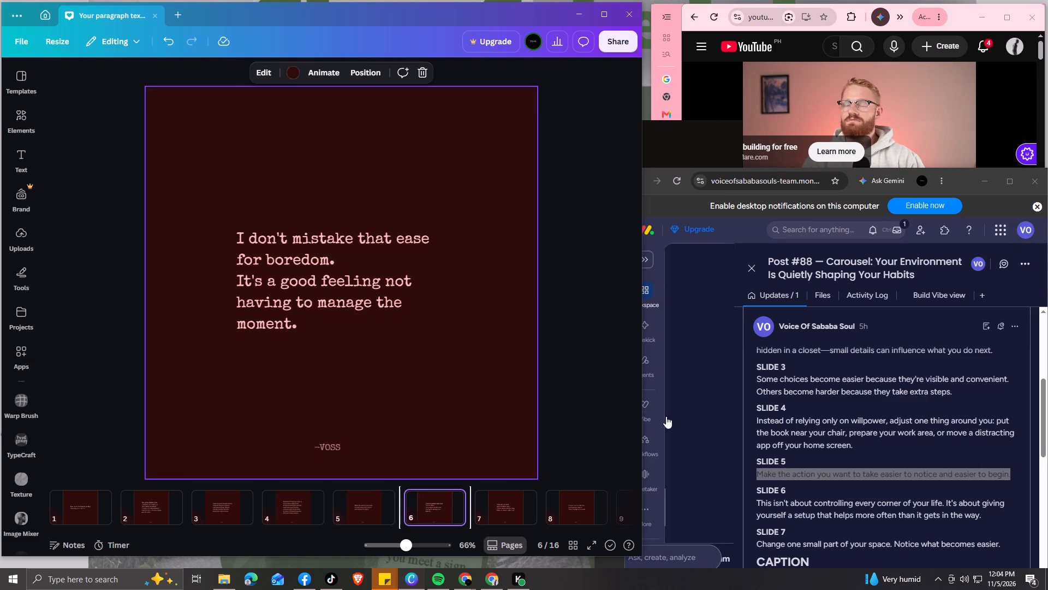
drag(757, 502, 862, 500)
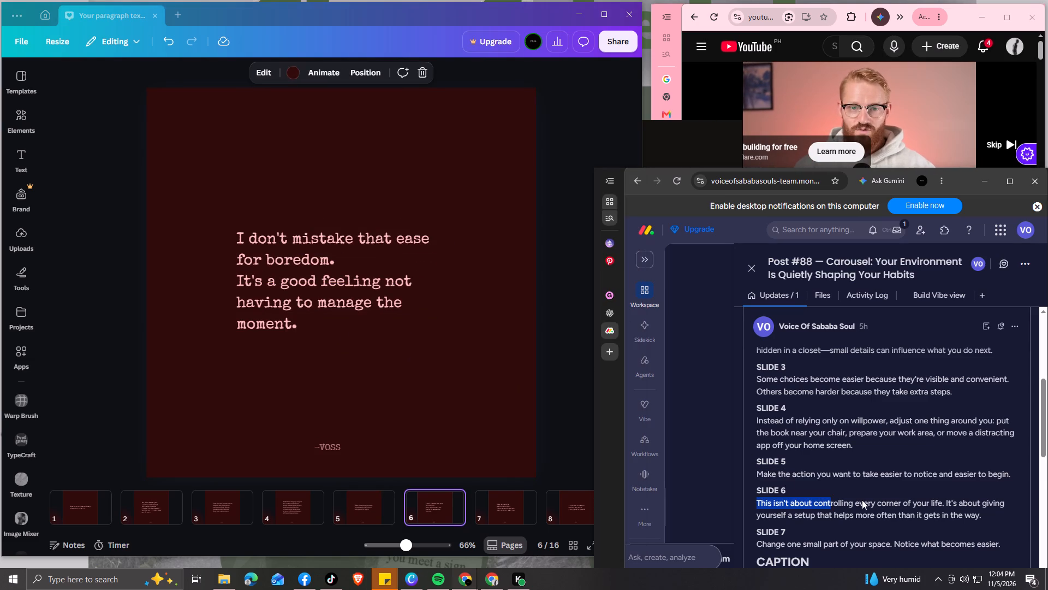
drag(862, 500, 987, 517)
key(ctrl+c)
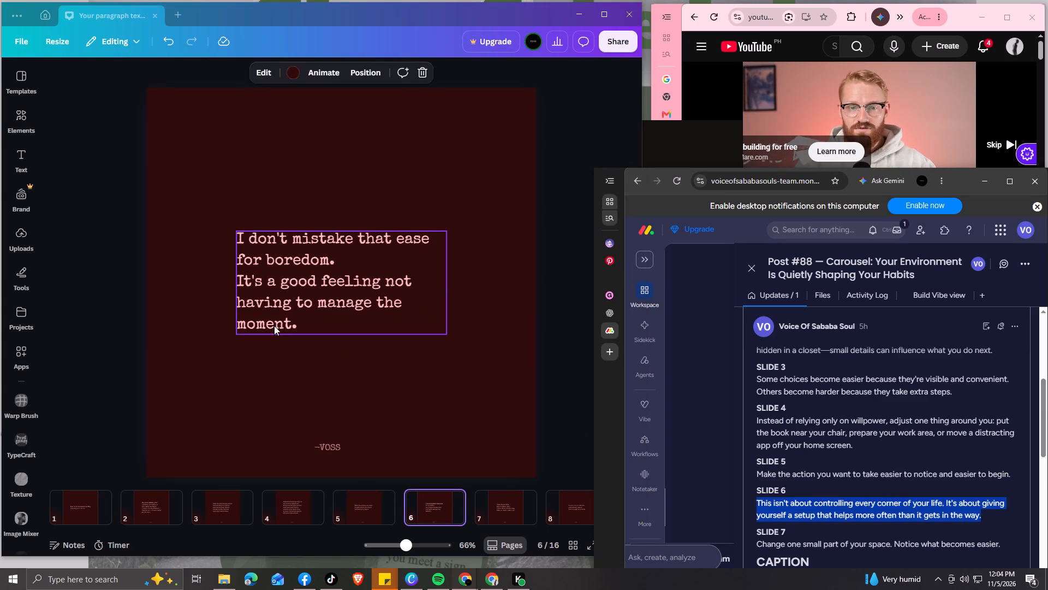
click(282, 305)
click(240, 240)
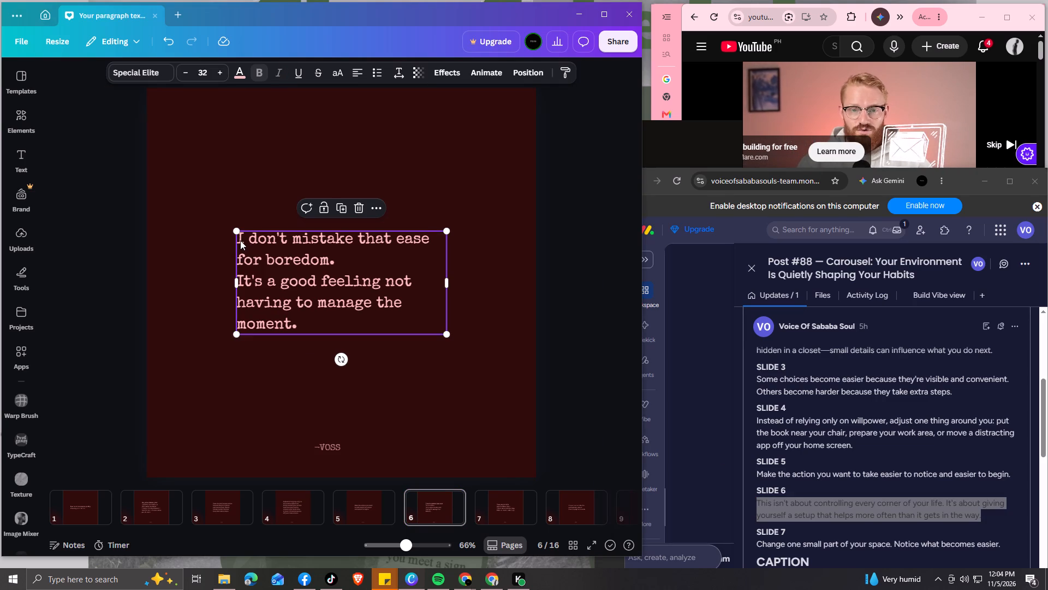
drag(239, 239, 317, 315)
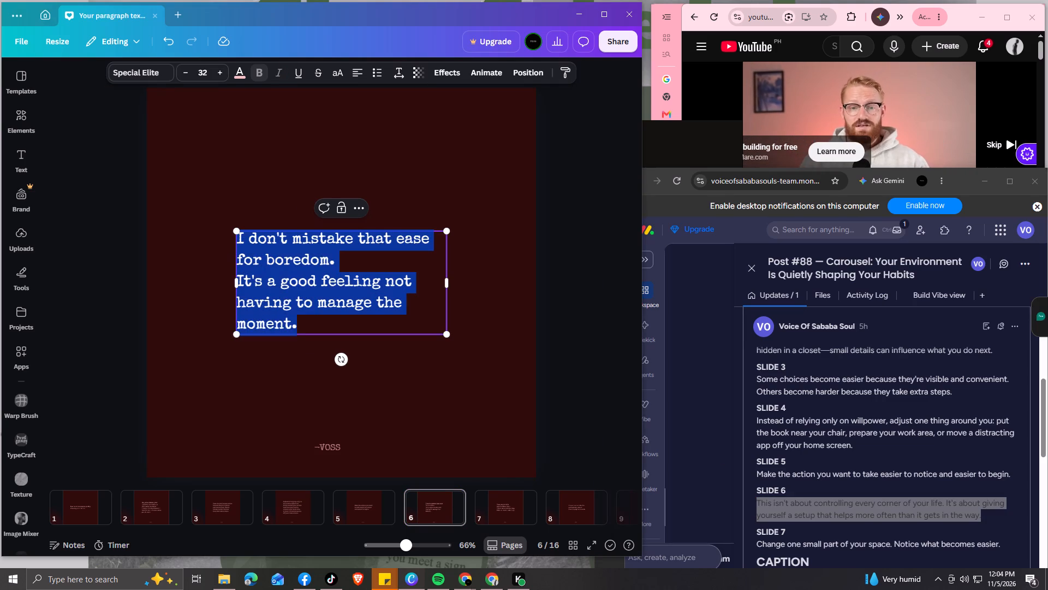
drag(317, 315, 317, 317)
key(ctrl+v)
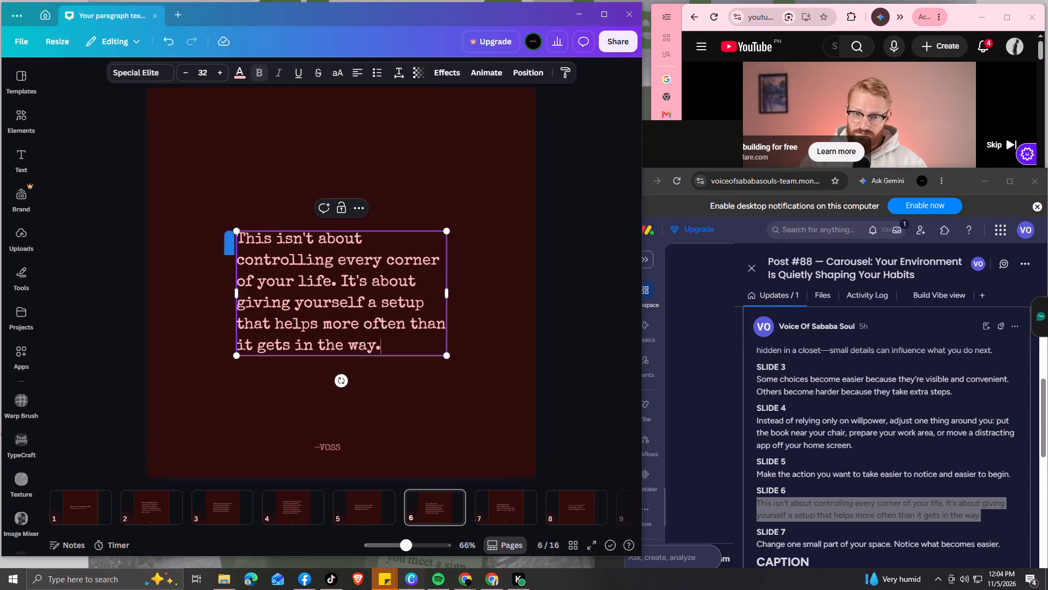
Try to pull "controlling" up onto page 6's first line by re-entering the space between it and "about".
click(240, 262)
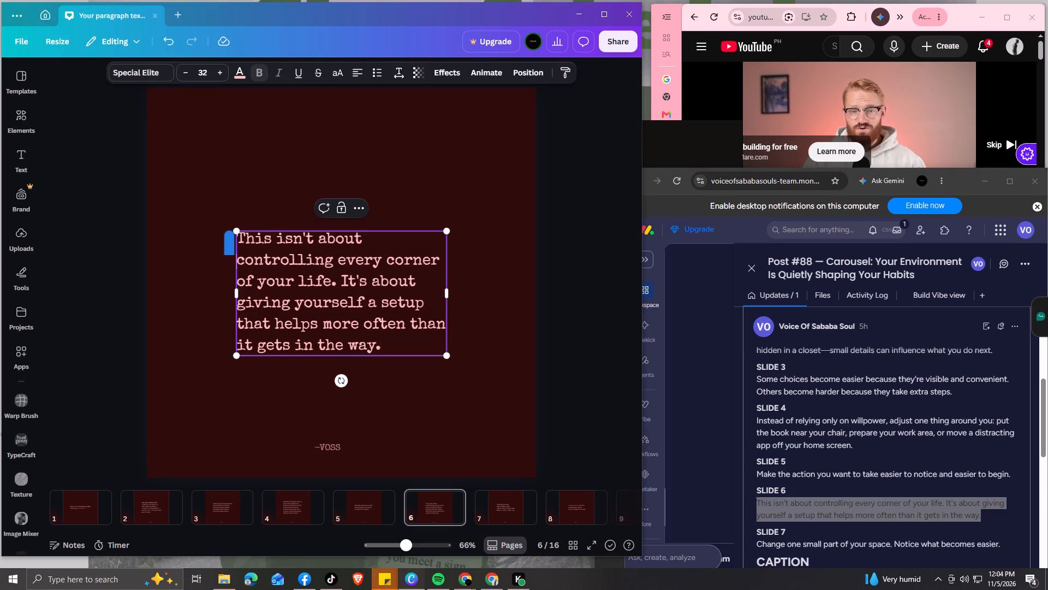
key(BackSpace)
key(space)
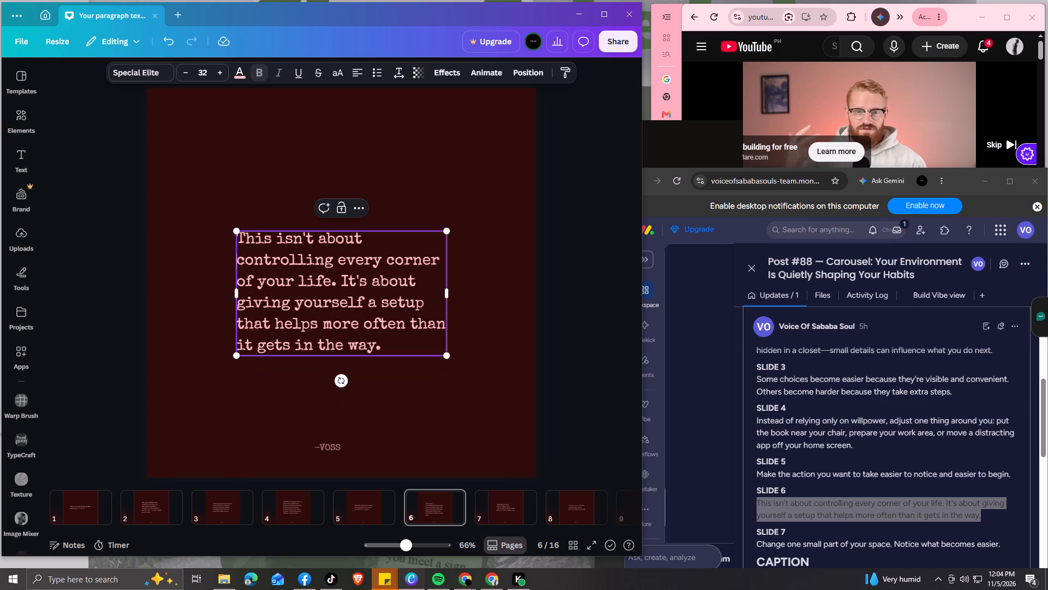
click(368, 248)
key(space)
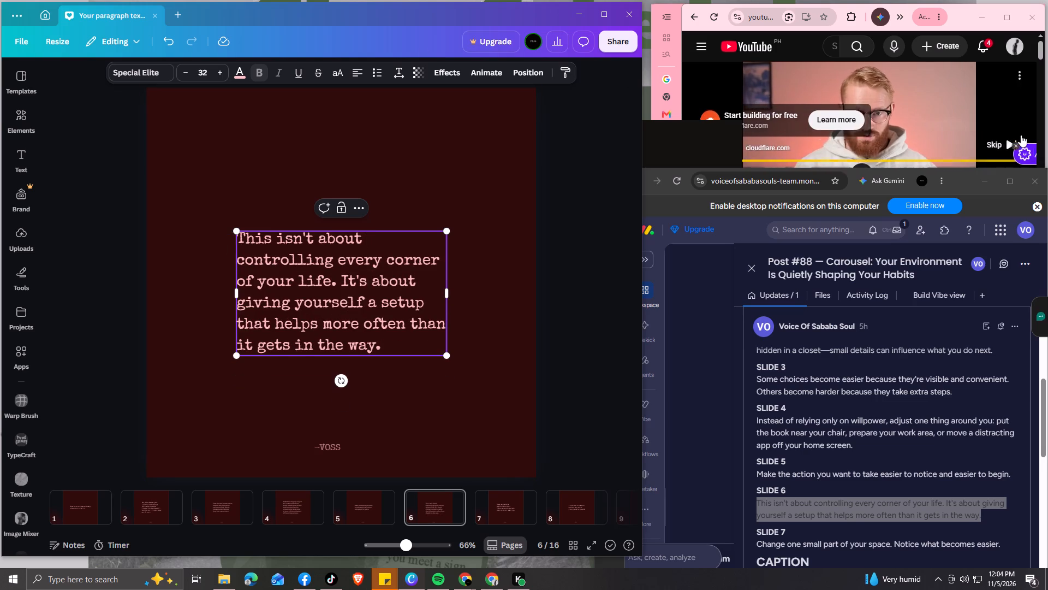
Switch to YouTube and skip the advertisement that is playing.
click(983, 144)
Retype "controlling" after "about" in page 6's text and delete the original word.
click(379, 246)
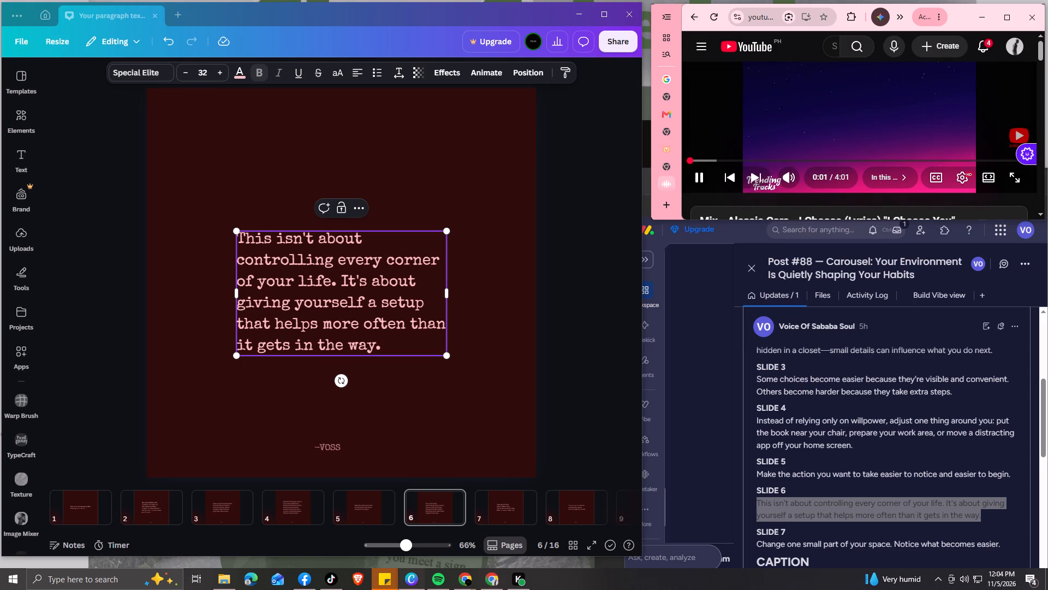
text(cont)
text(rolling)
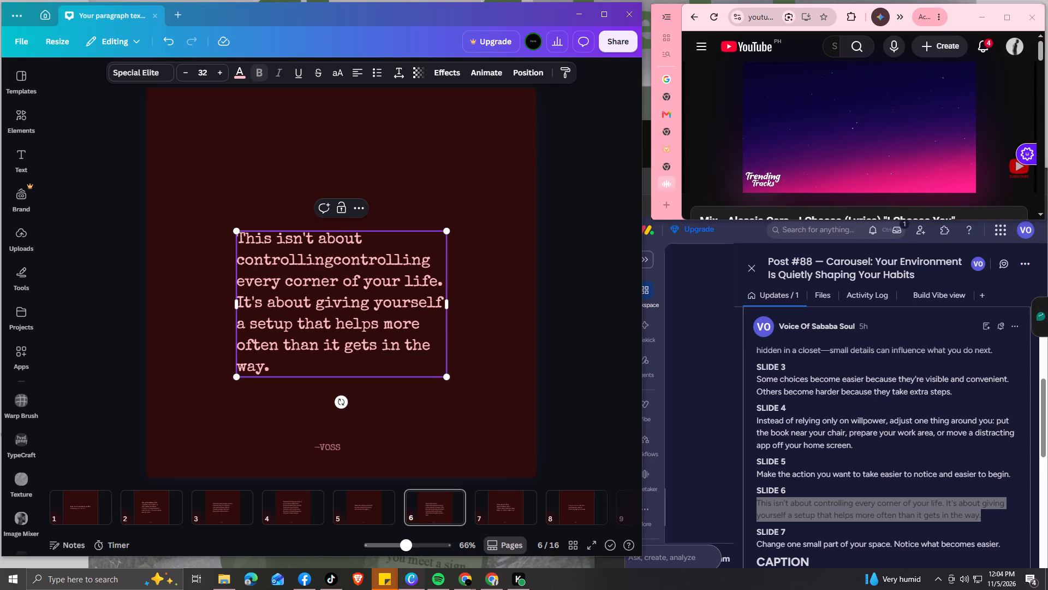
key(ctrl+shift+Right)
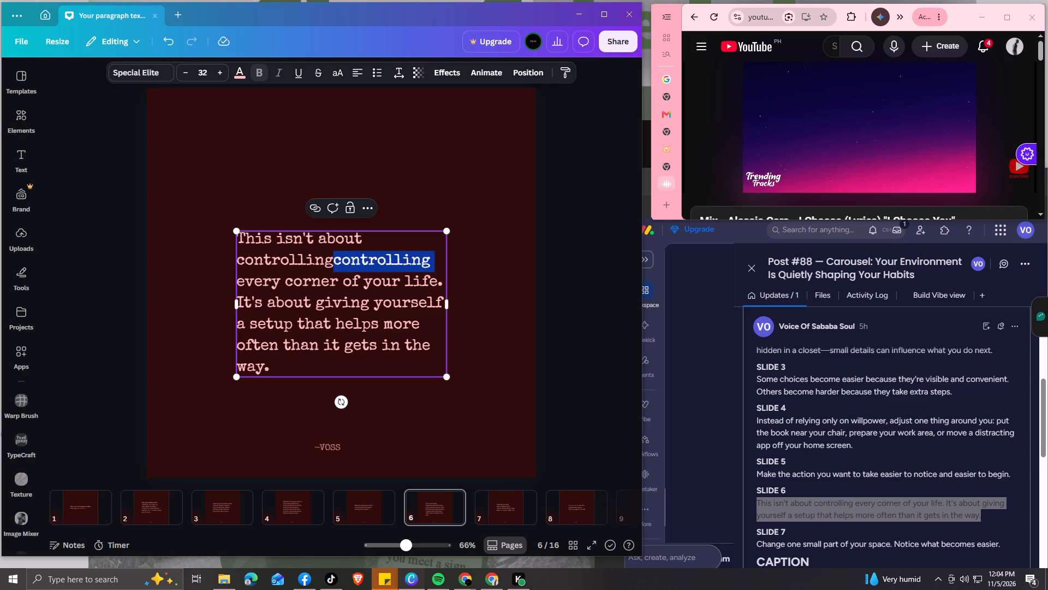
key(BackSpace)
Delete the extra space before "controlling" in page 6's text.
key(Left)
key(Left)
key(Left)
key(Left)
key(Left)
key(Left)
key(Left)
key(Left)
key(Left)
key(Left)
key(Left)
key(Left)
key(Left)
key(Left)
key(Left)
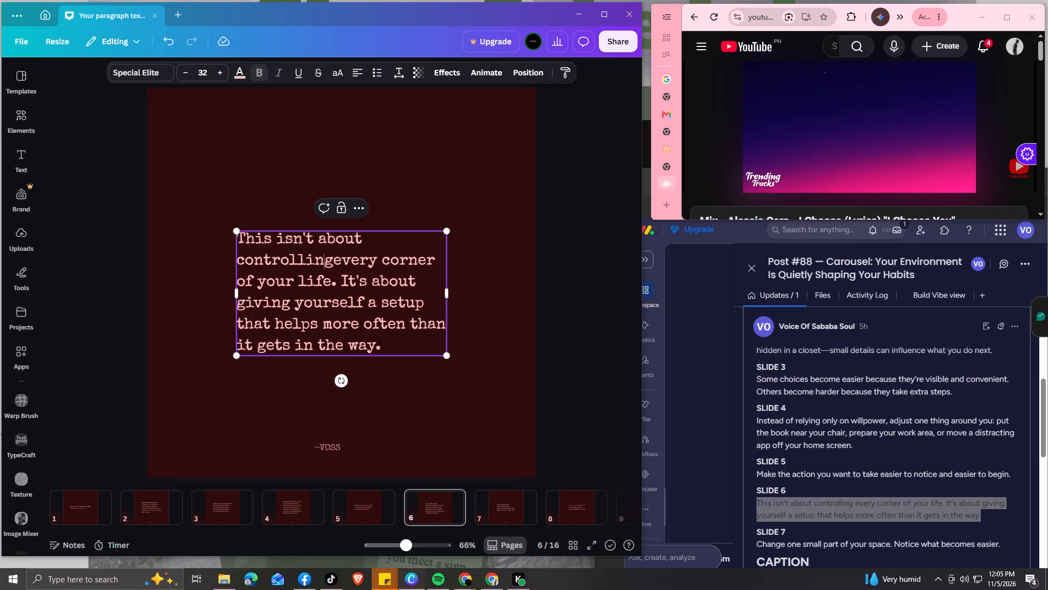
key(Right)
key(Right)
key(Right)
key(Right)
key(Down)
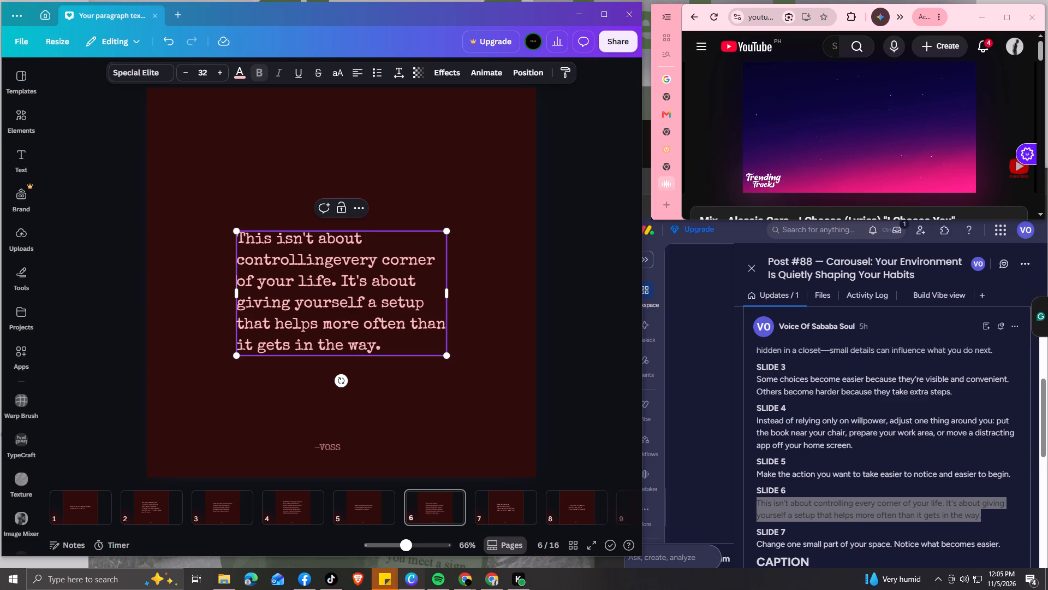
key(Left)
key(Left)
key(Left)
key(Left)
key(Left)
key(Left)
key(Left)
key(Left)
key(Left)
key(Left)
key(Left)
key(Left)
key(Left)
key(Left)
key(Left)
key(Left)
key(Left)
key(Left)
key(Left)
key(Left)
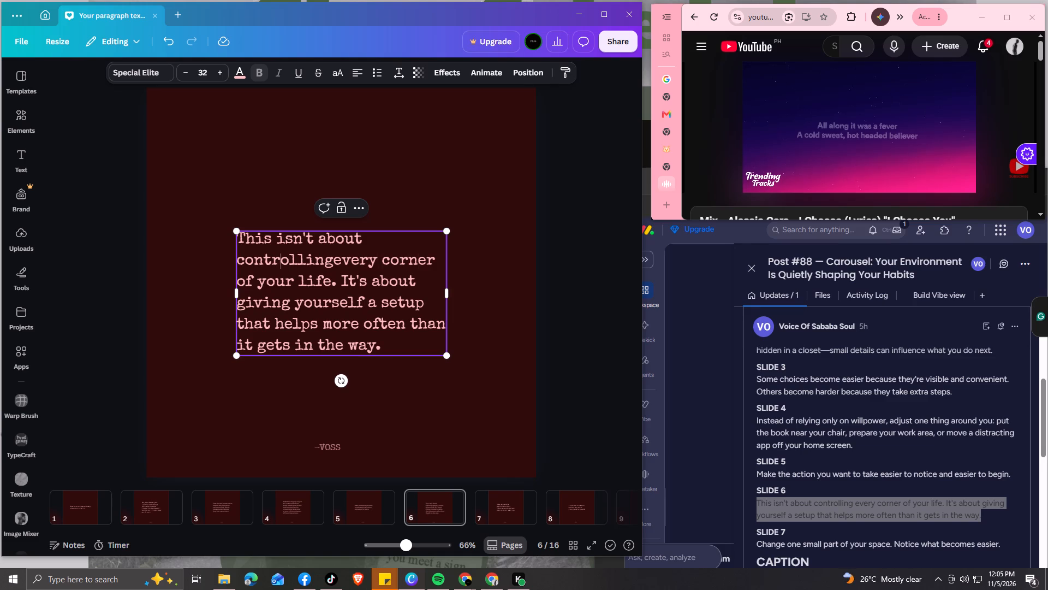
key(Left)
key(Left)
key(Left)
key(Left)
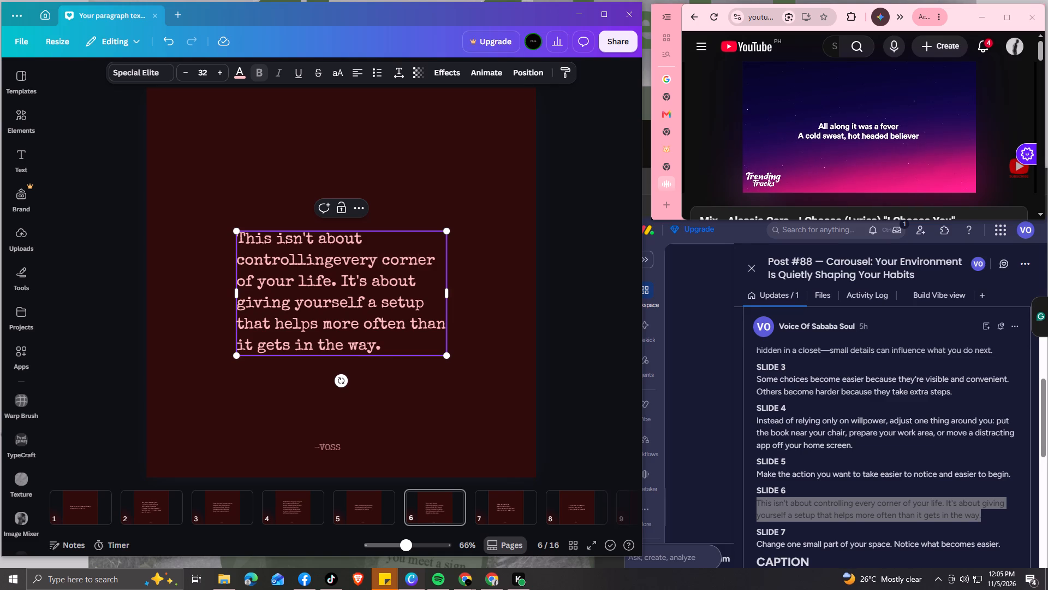
key(BackSpace)
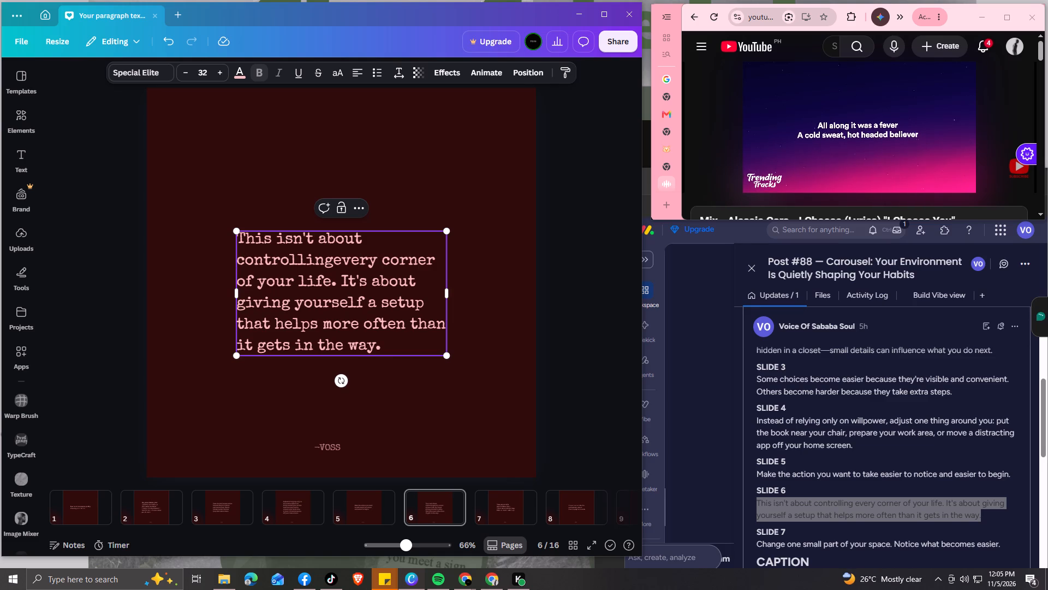
Widen page 6's text box to about 650 and re-enter the space between "about" and "controlling".
drag(447, 294, 470, 295)
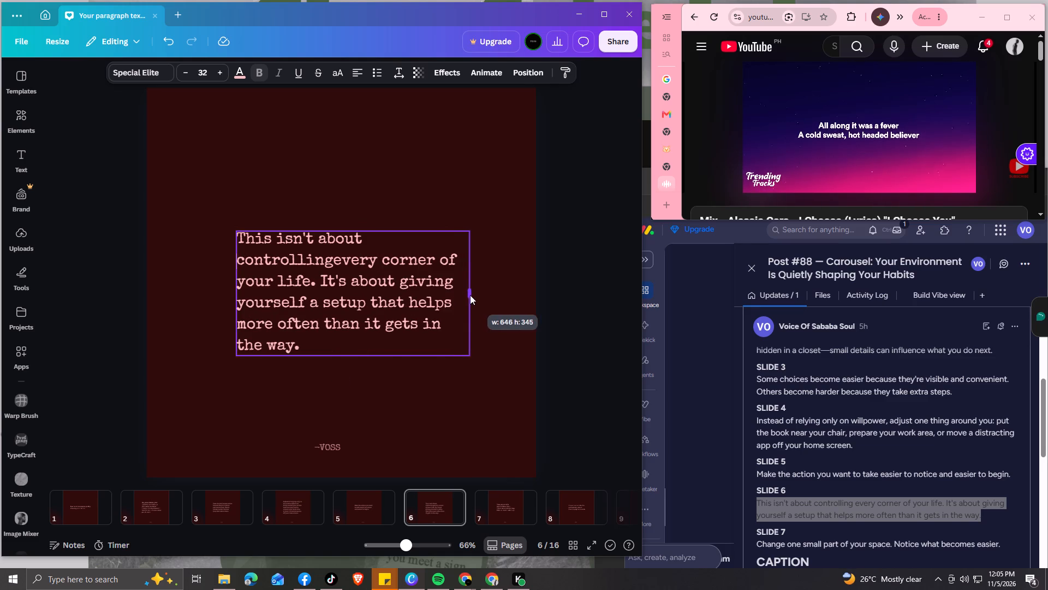
drag(470, 295, 472, 295)
key(BackSpace)
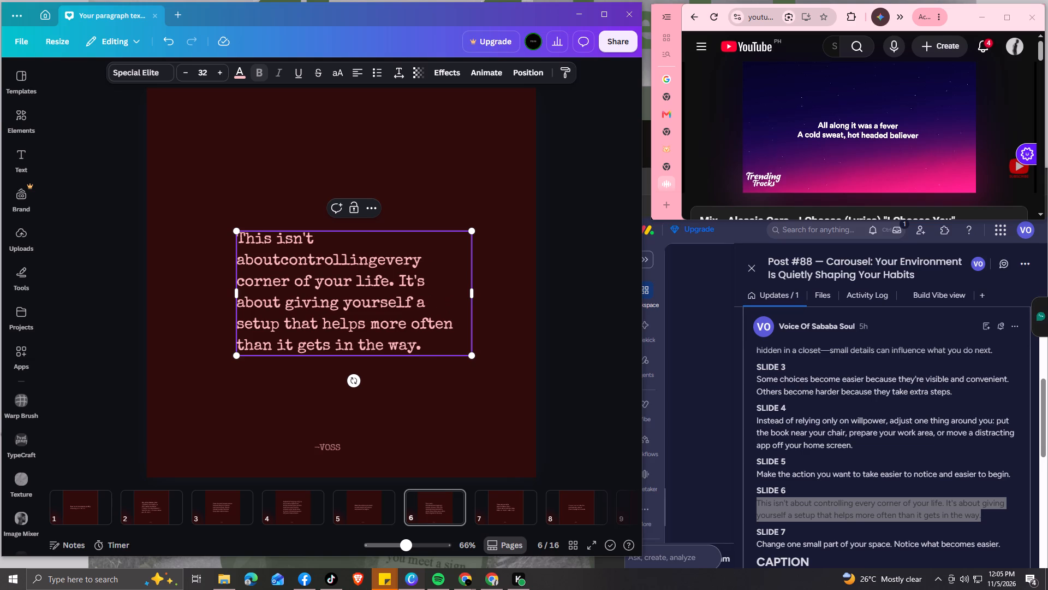
key(space)
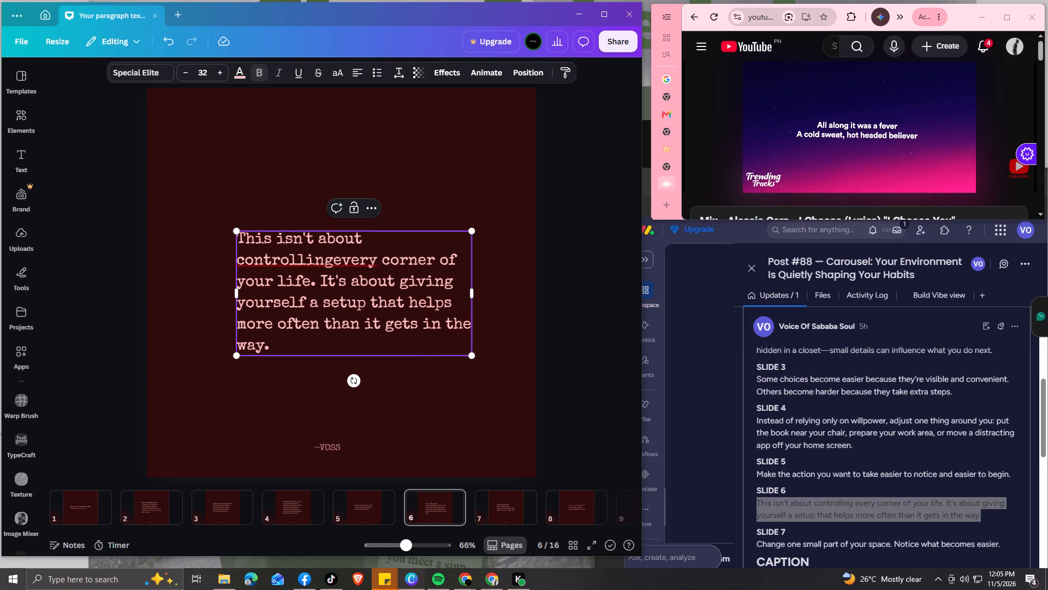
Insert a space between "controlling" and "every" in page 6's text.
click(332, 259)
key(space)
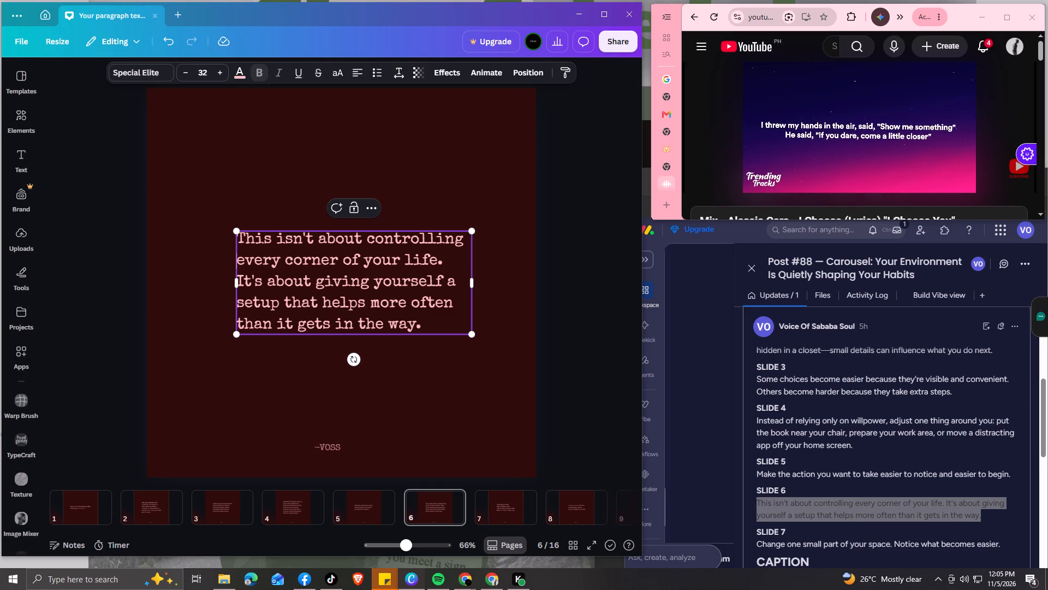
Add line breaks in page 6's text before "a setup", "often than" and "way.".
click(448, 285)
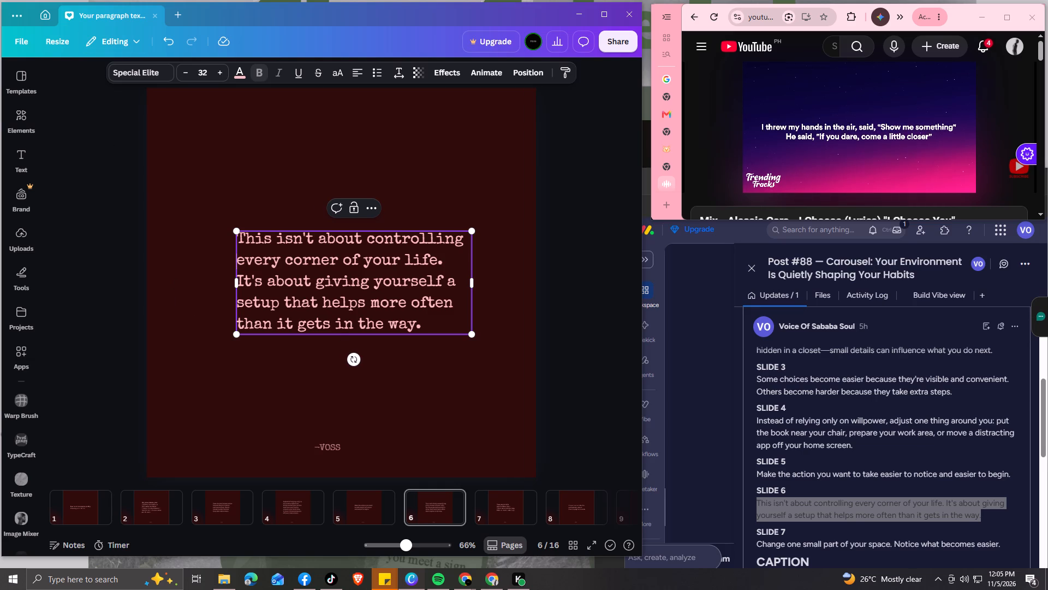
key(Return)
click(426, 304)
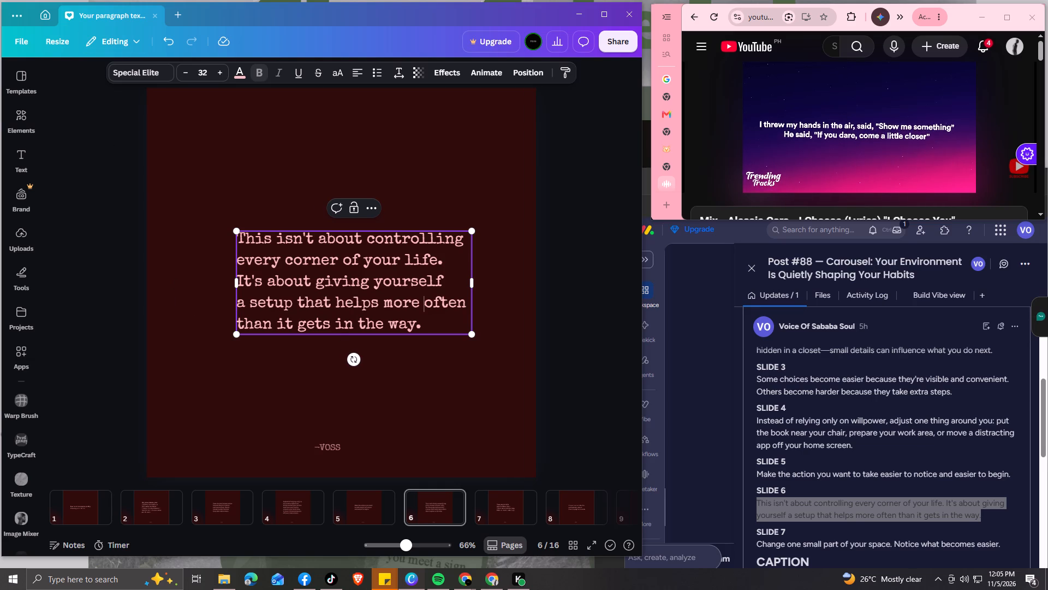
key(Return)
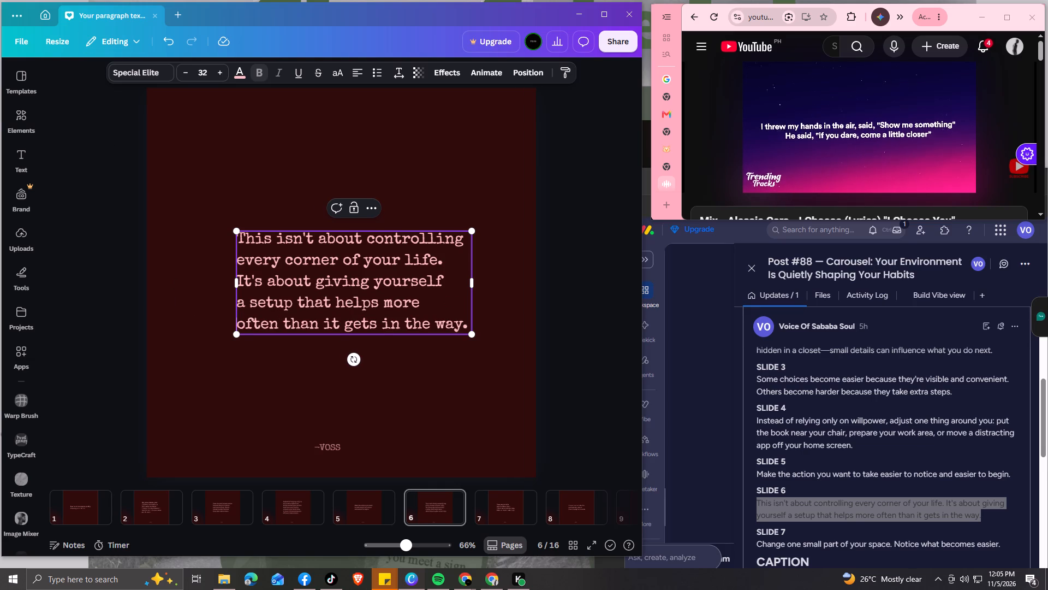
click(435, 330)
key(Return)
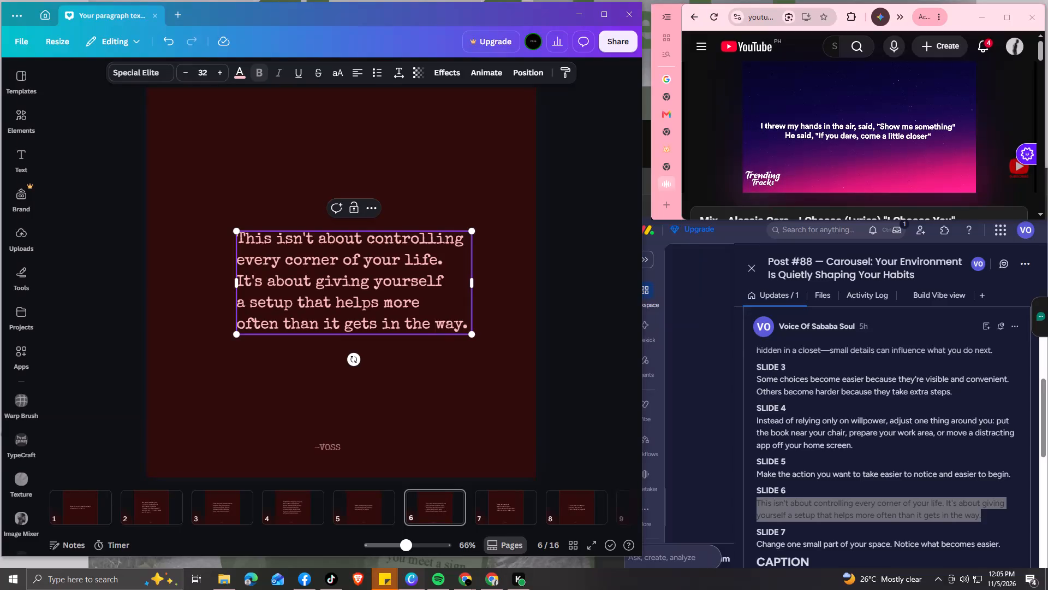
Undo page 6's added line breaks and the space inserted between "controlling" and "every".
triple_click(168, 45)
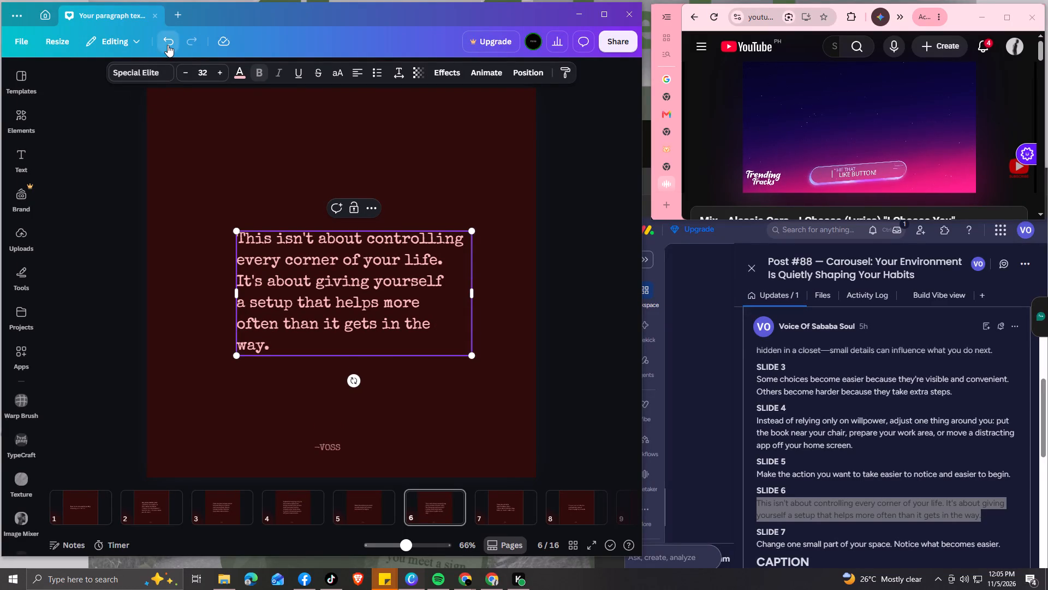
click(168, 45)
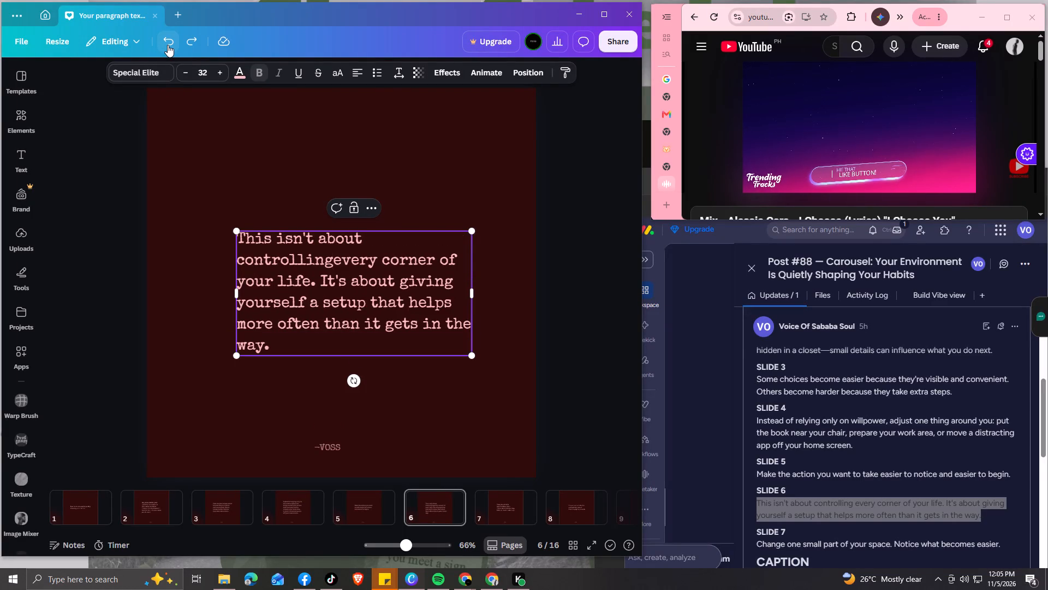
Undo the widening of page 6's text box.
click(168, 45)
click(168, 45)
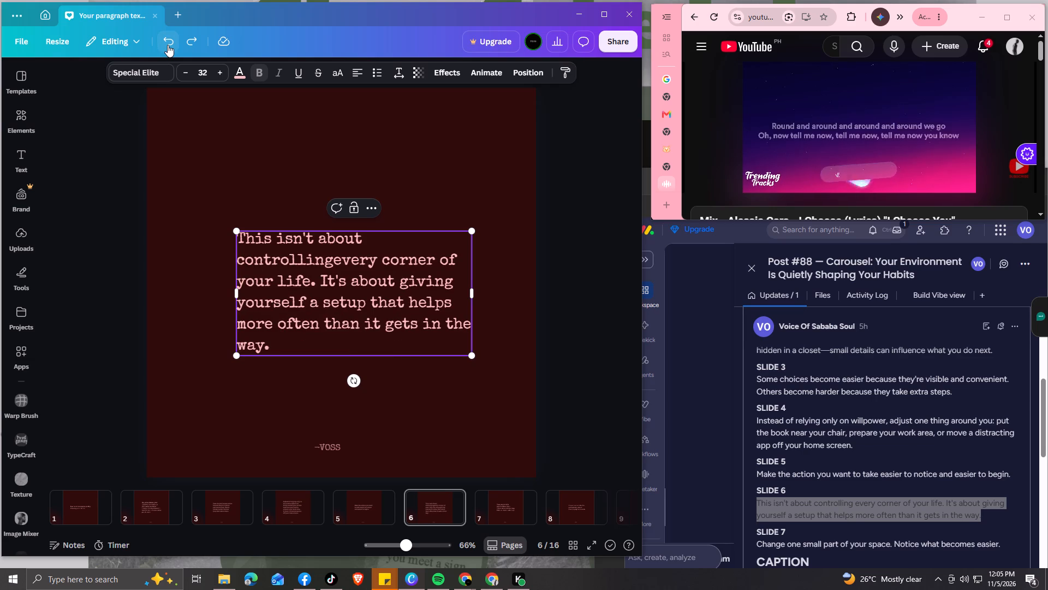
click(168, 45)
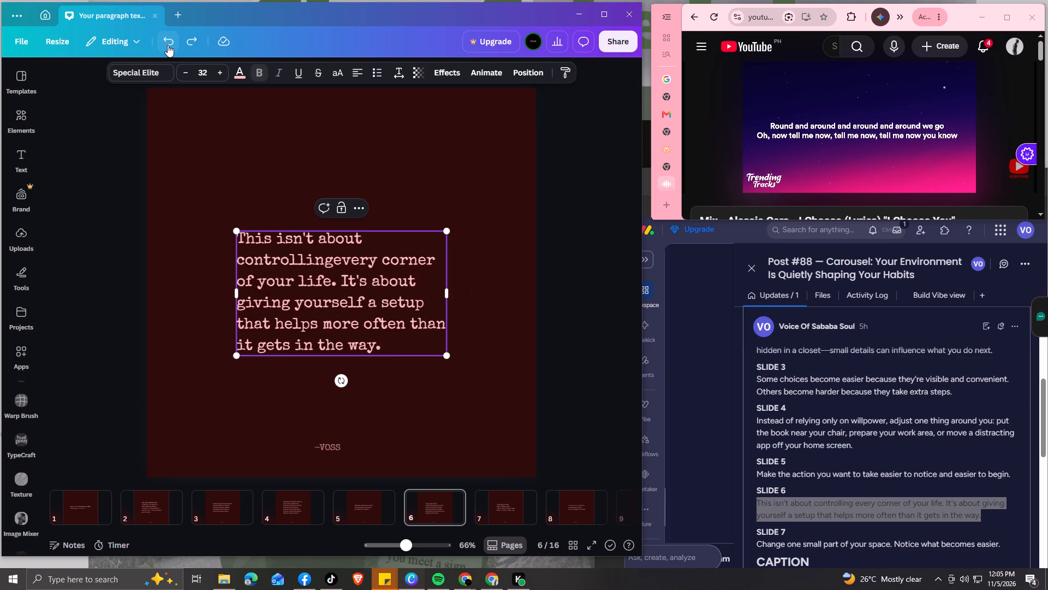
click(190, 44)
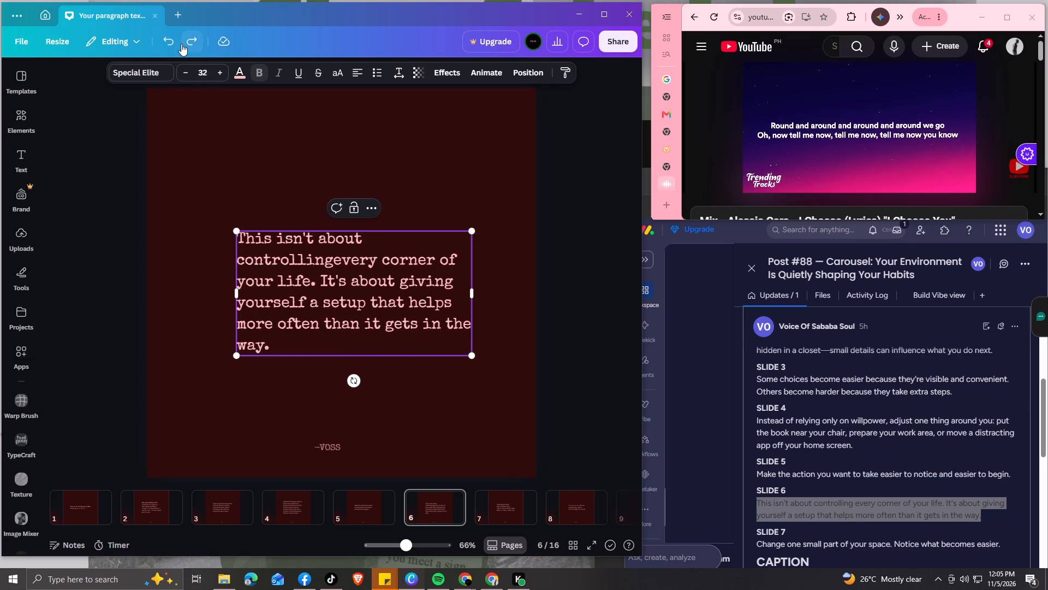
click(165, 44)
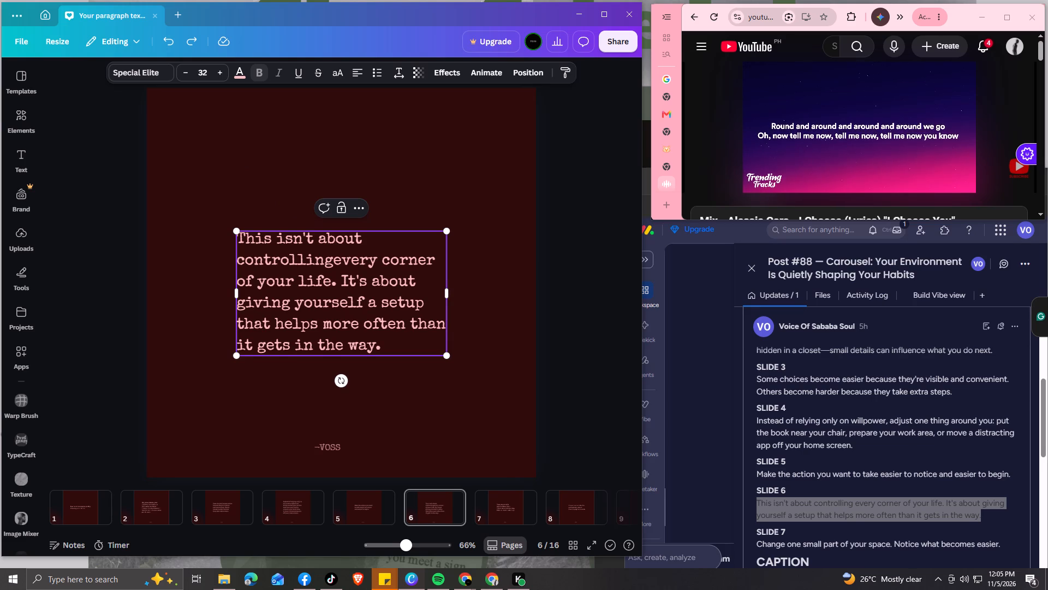
Put "controlling" on page 6's first line after "about", widening the text box to fit, and delete the duplicate word before "every".
click(334, 259)
key(space)
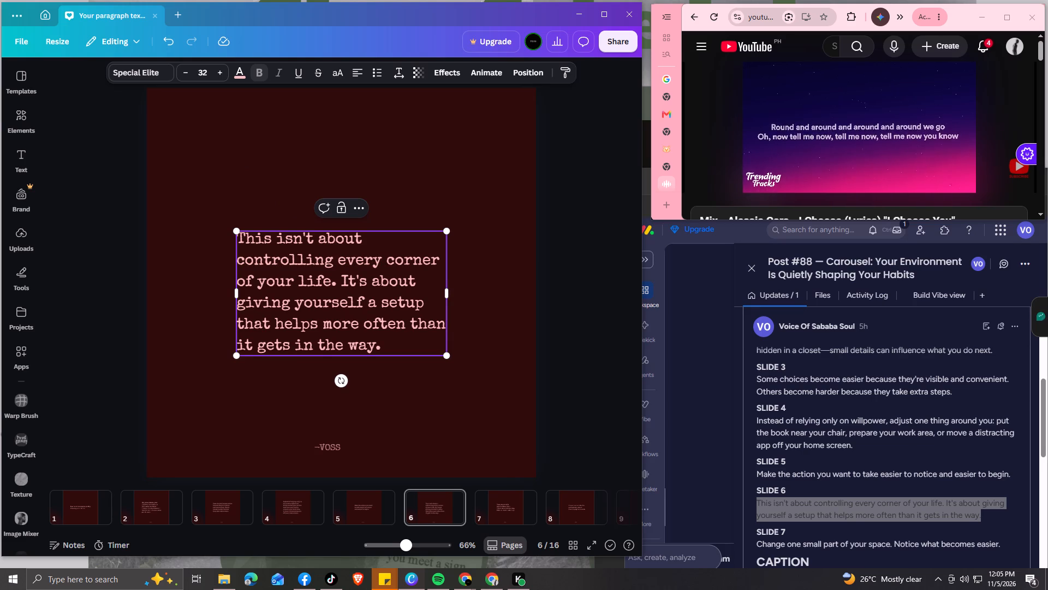
click(372, 240)
key(space)
text(controll)
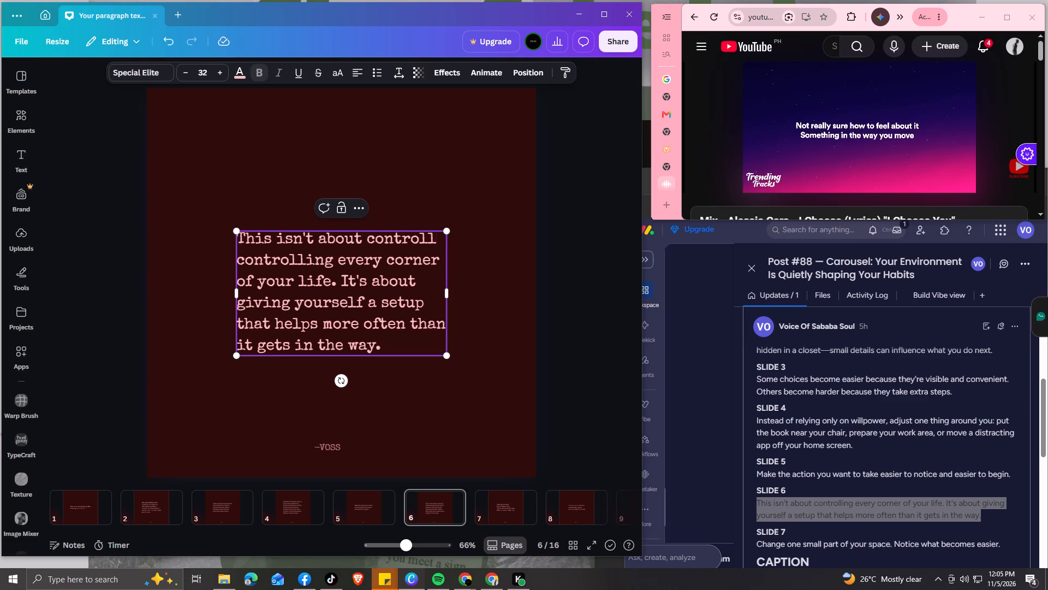
drag(449, 295, 492, 302)
text(ing)
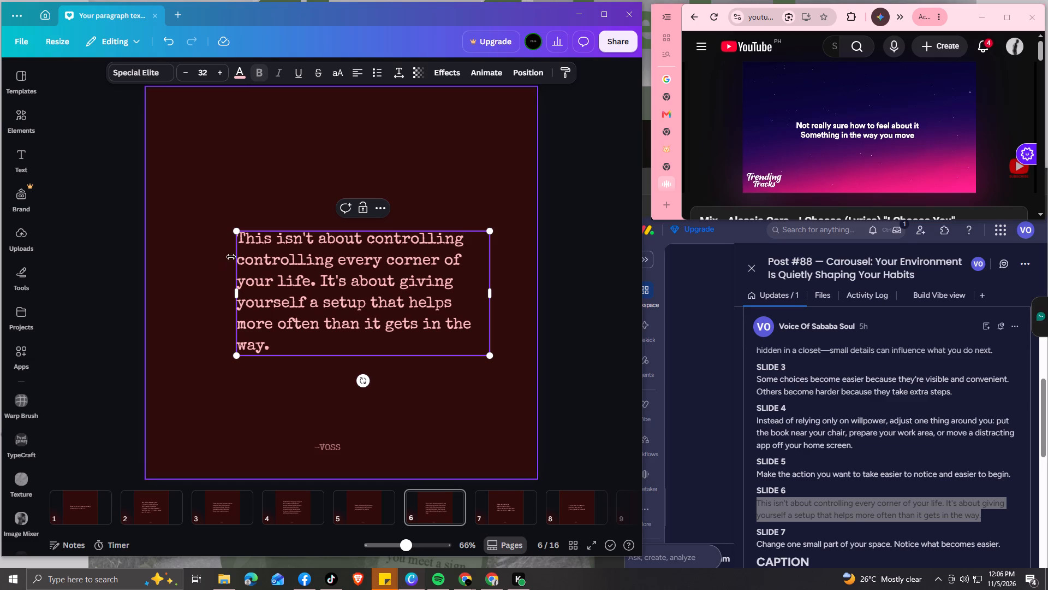
drag(240, 261, 329, 265)
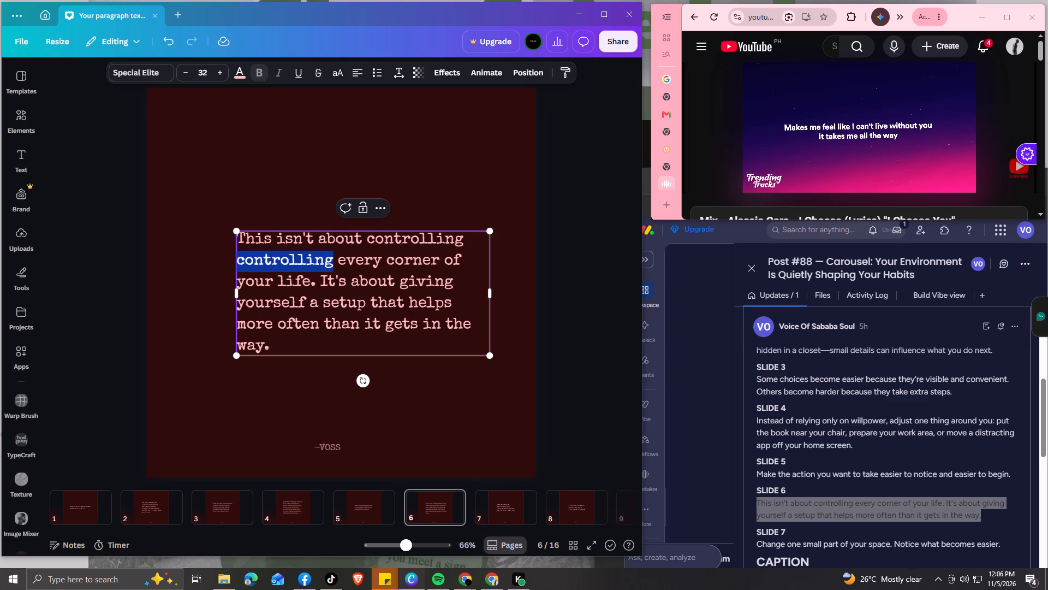
drag(329, 265, 330, 265)
key(BackSpace)
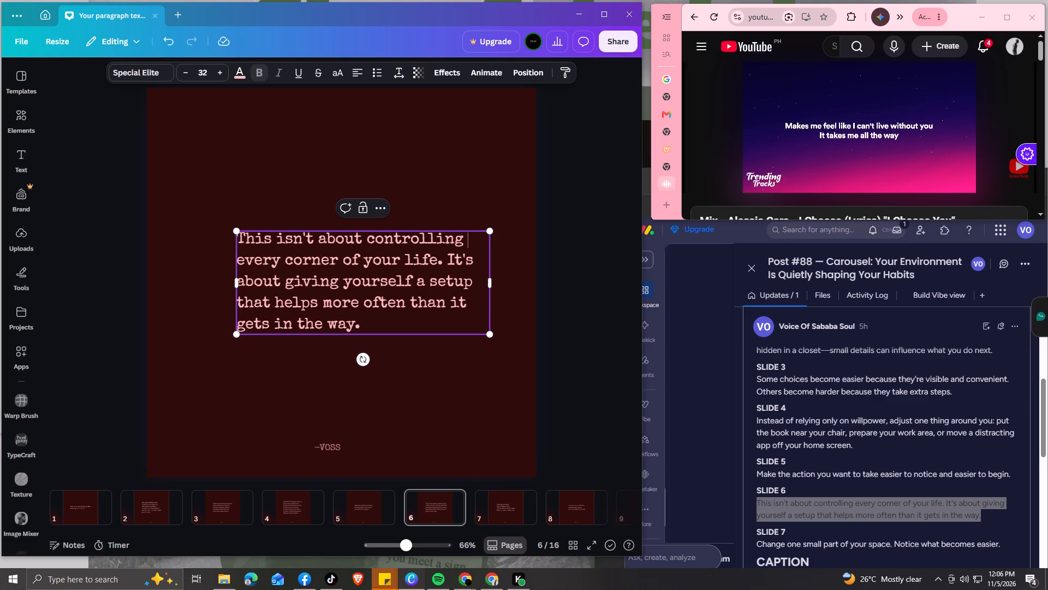
Start a new line before "It's" in page 6's text and narrow the text box to fit the lines.
click(451, 261)
key(Return)
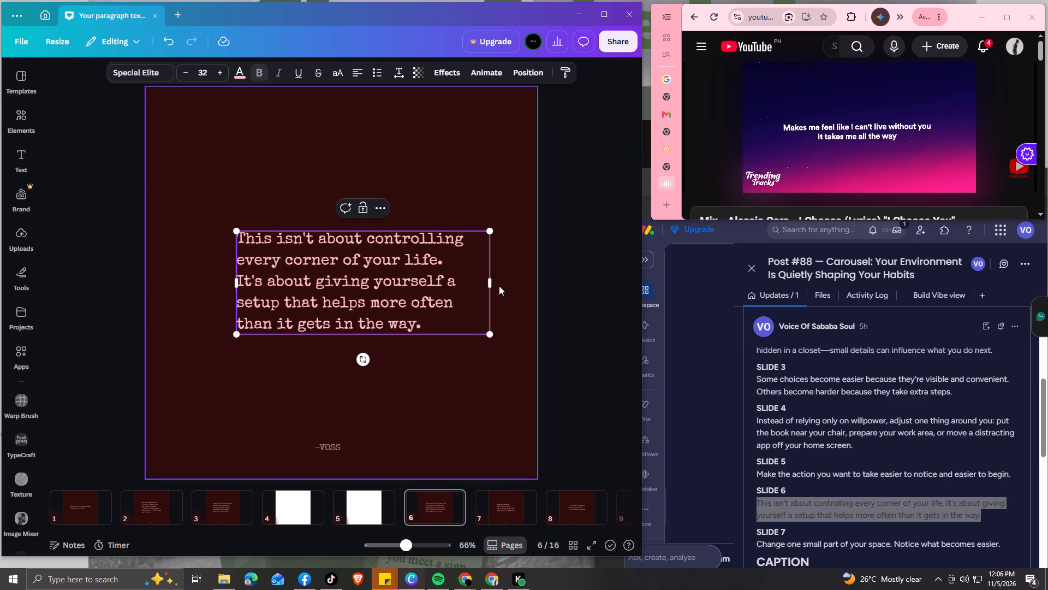
drag(491, 285, 468, 283)
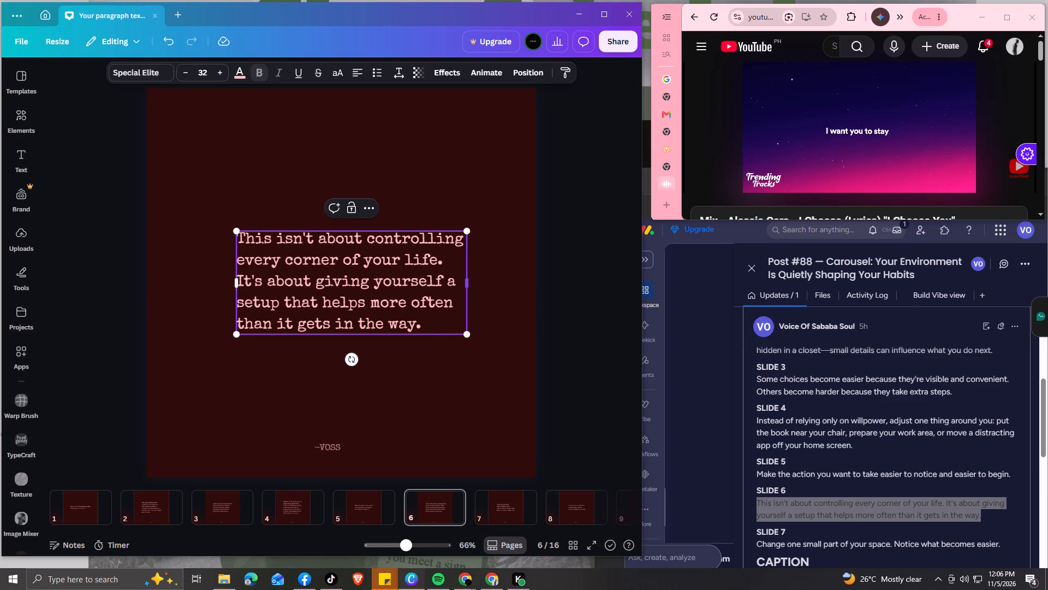
Centre page 6's text box on the page.
drag(433, 335, 432, 334)
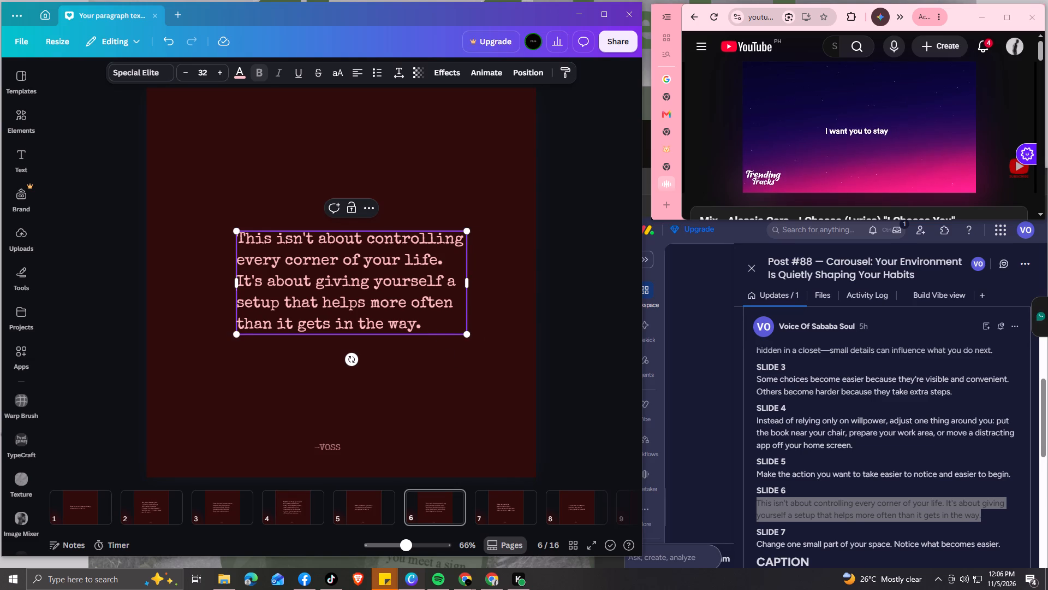
drag(432, 334, 428, 335)
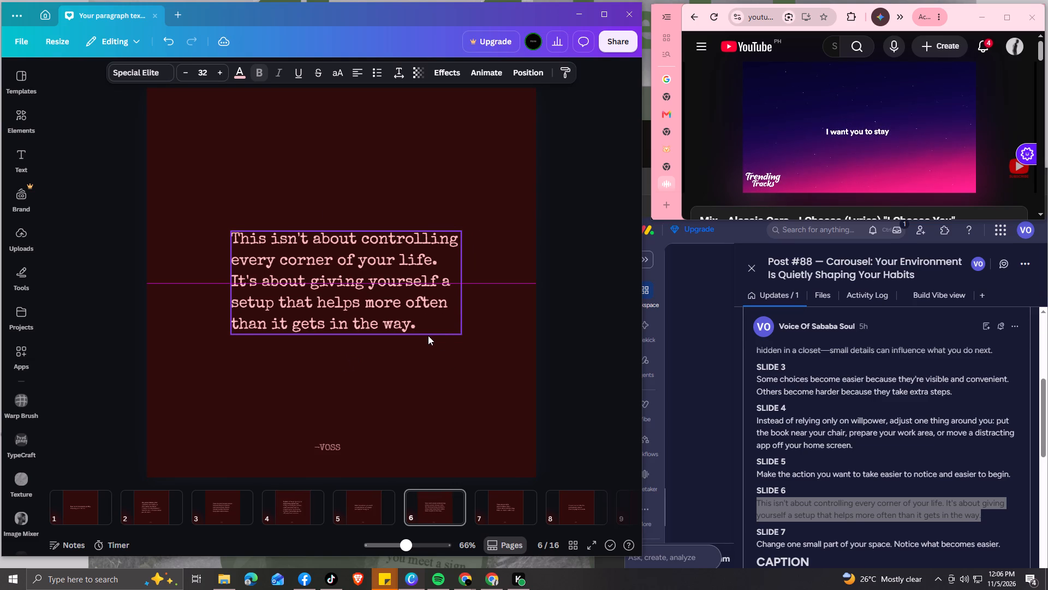
drag(428, 335, 424, 335)
click(431, 364)
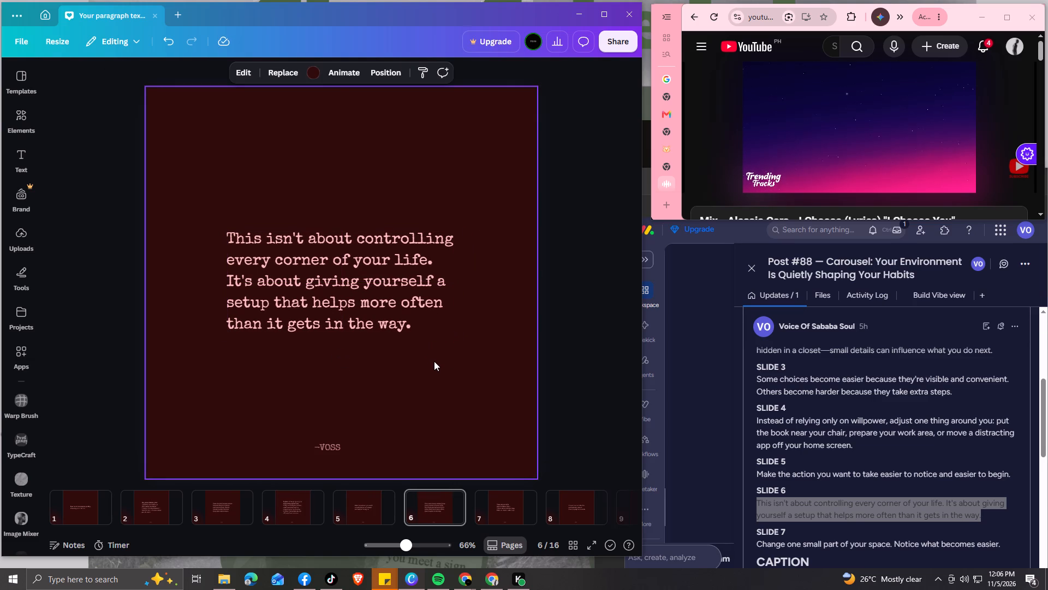
Replace page 7's quote with the Slide 7 copy from monday.com, "Change one small part of your space. Notice what becomes easier.".
key(Right)
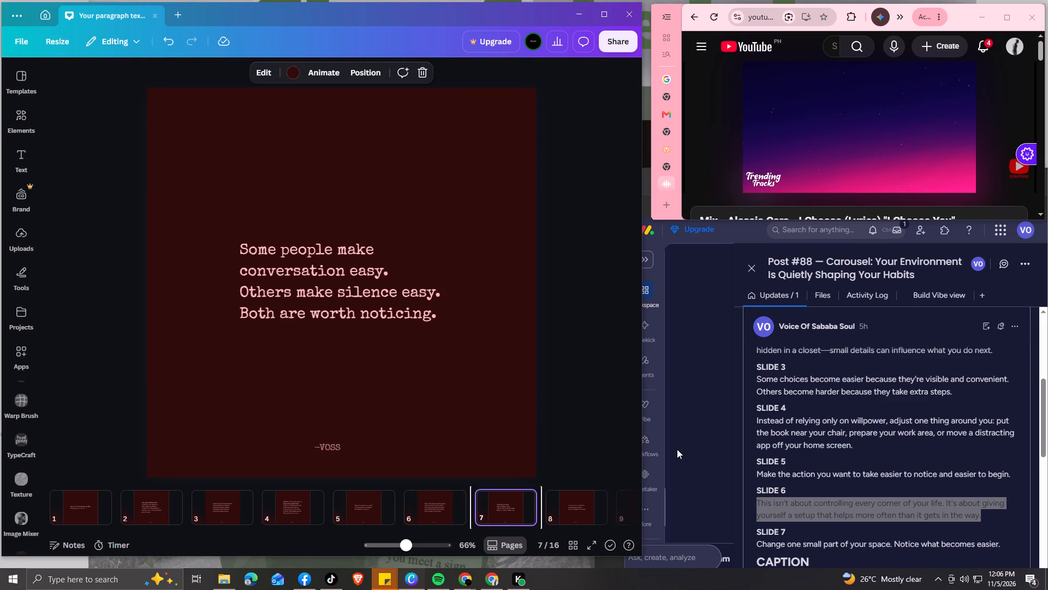
scroll(895, 511, down, 2)
drag(756, 434, 832, 435)
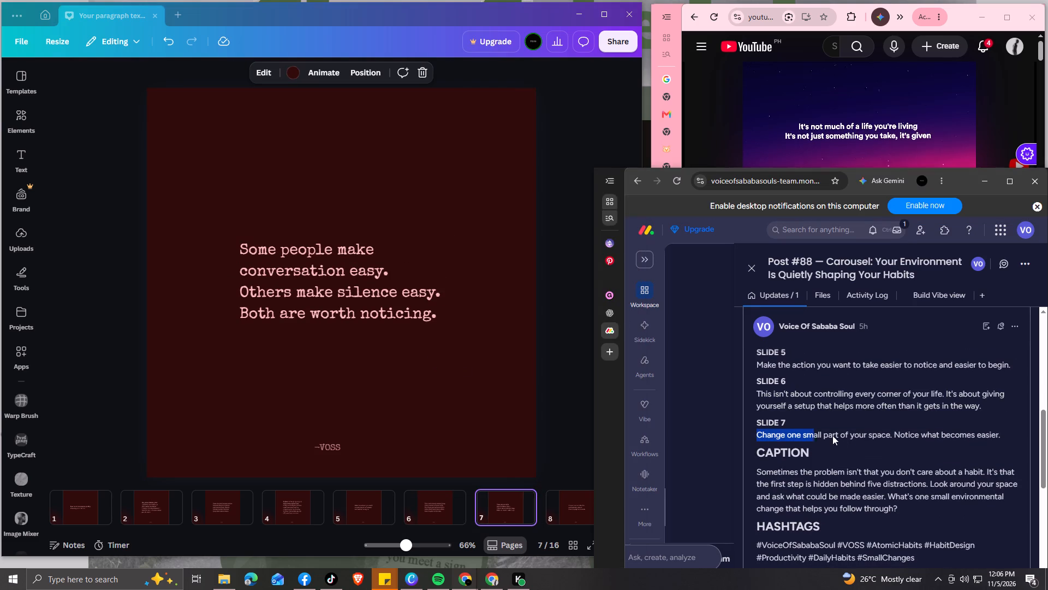
drag(832, 435, 1000, 440)
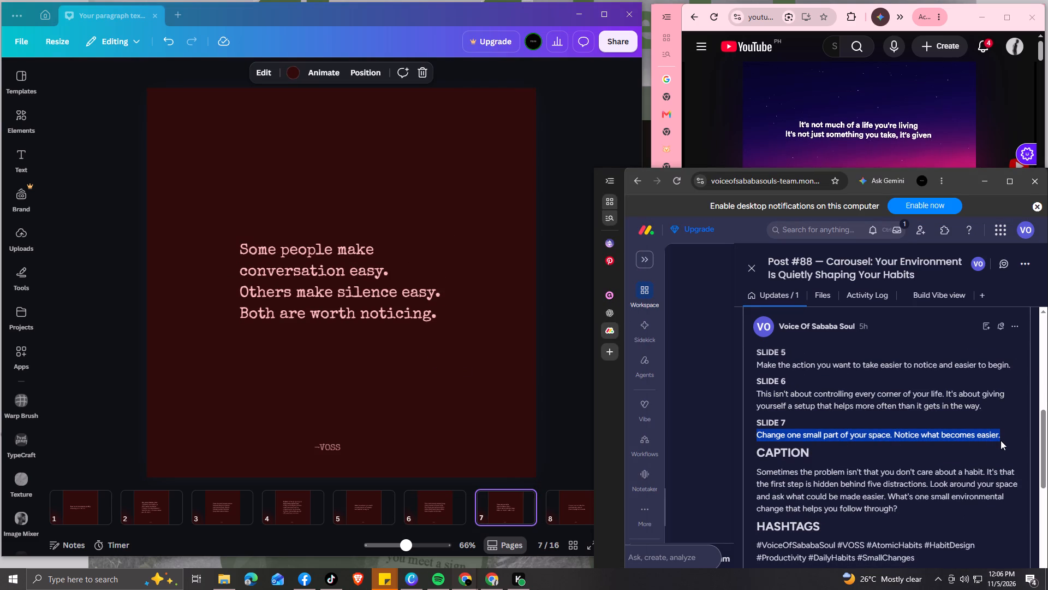
key(ctrl+c)
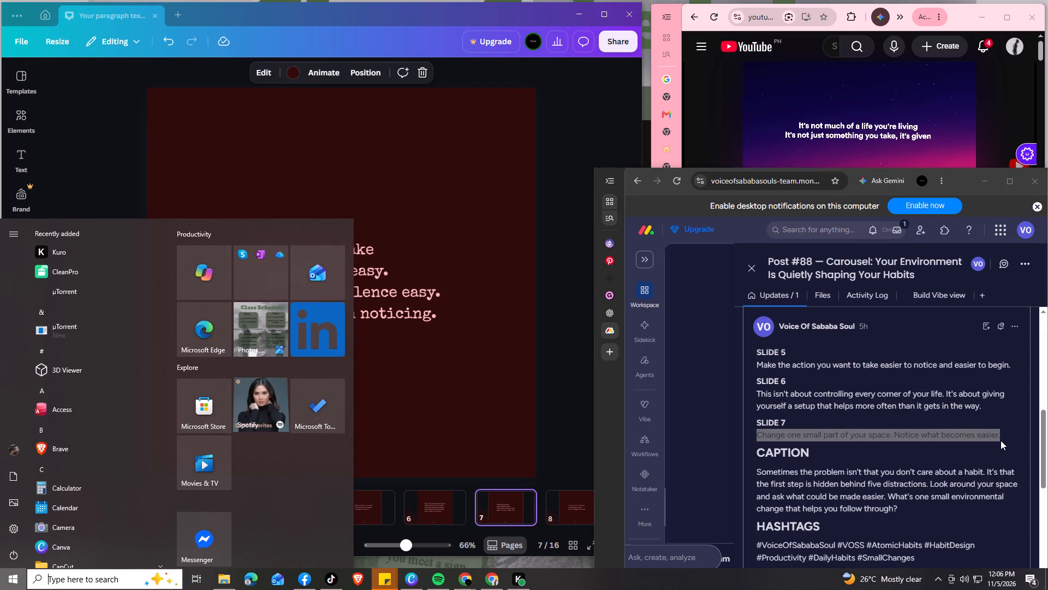
click(856, 191)
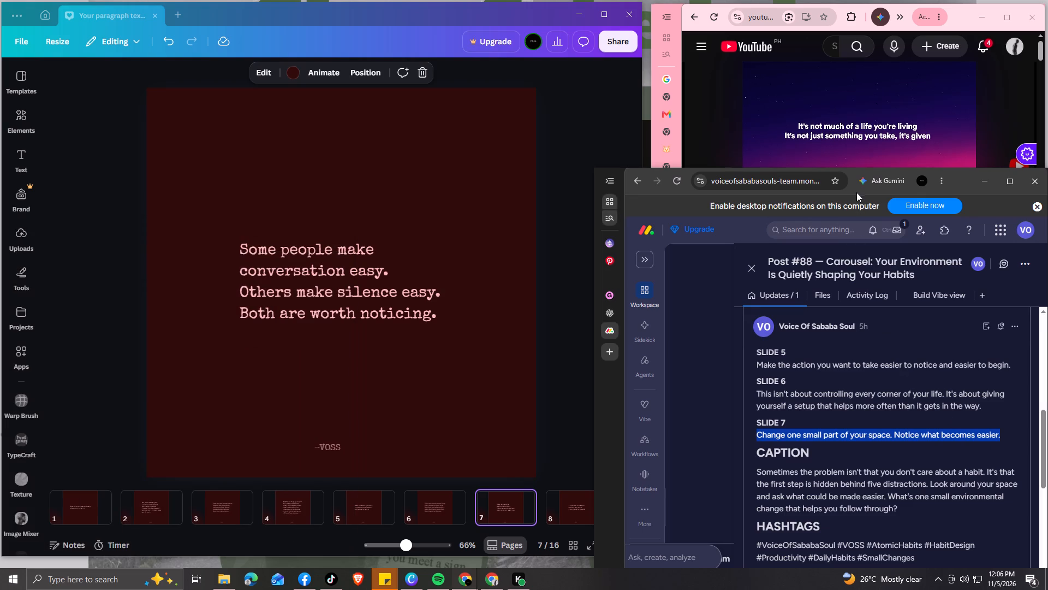
key(ctrl+c)
click(344, 295)
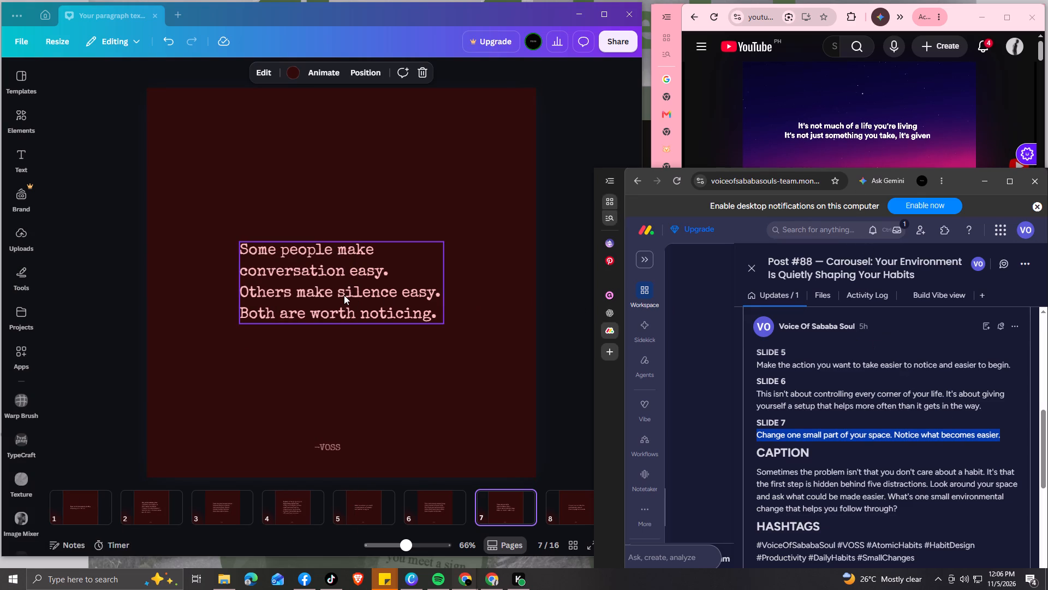
click(242, 248)
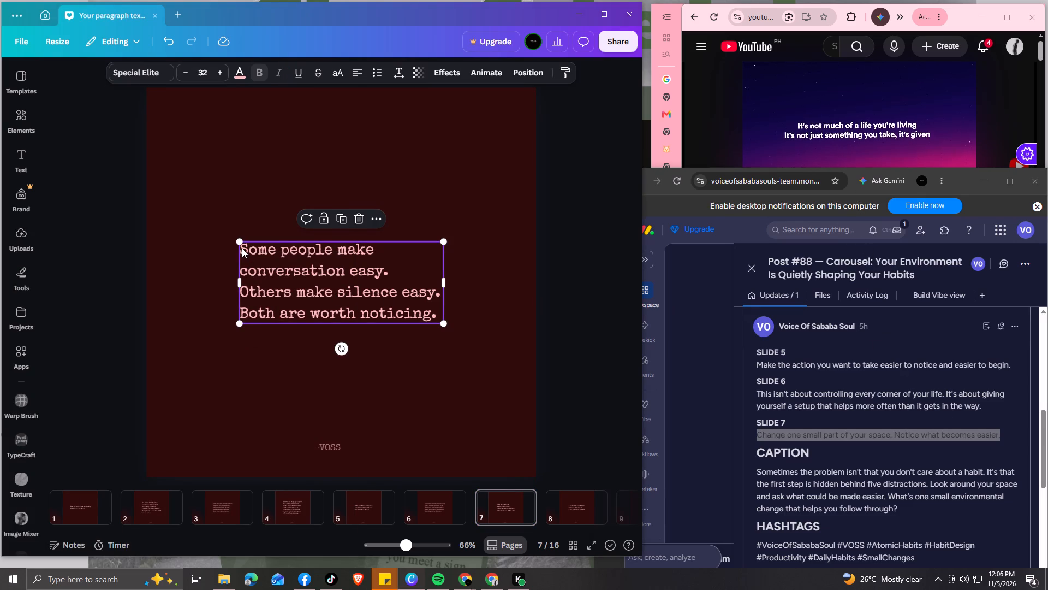
drag(242, 248, 435, 312)
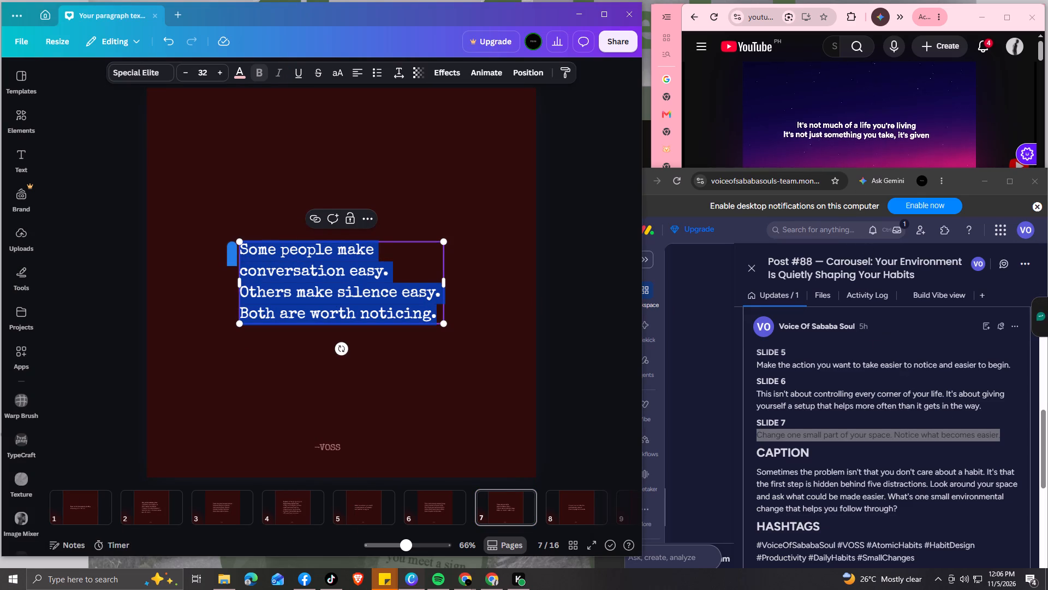
key(ctrl+v)
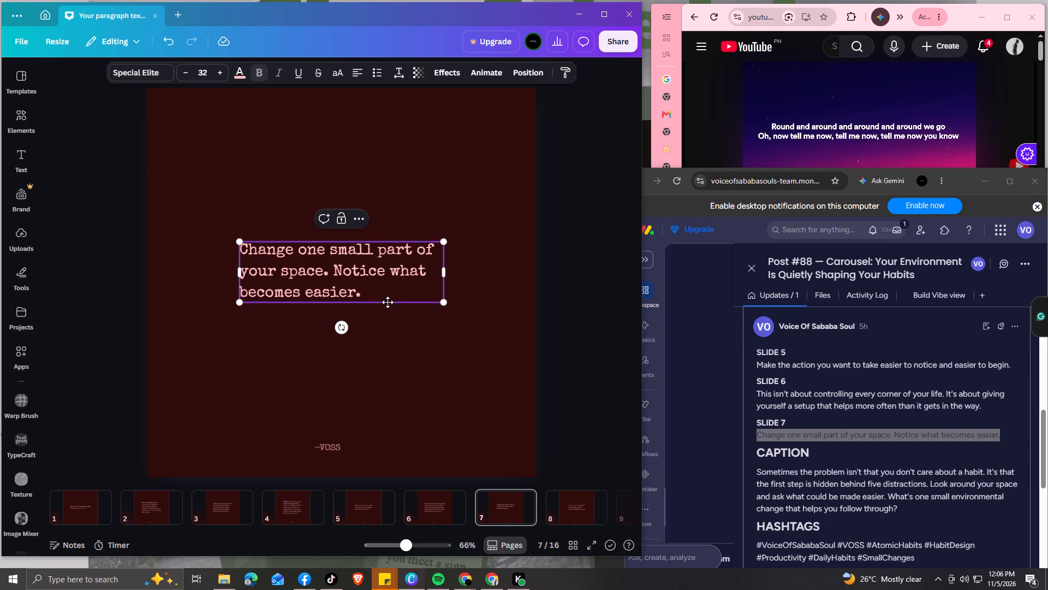
Centre page 7's text box horizontally and vertically on the page.
drag(390, 304, 390, 305)
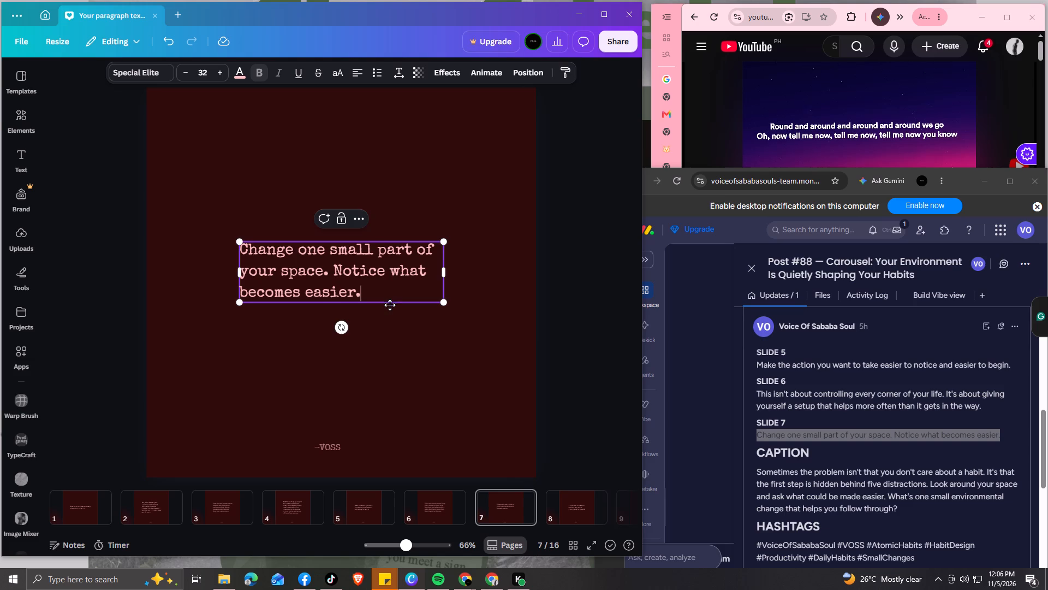
drag(390, 305, 378, 296)
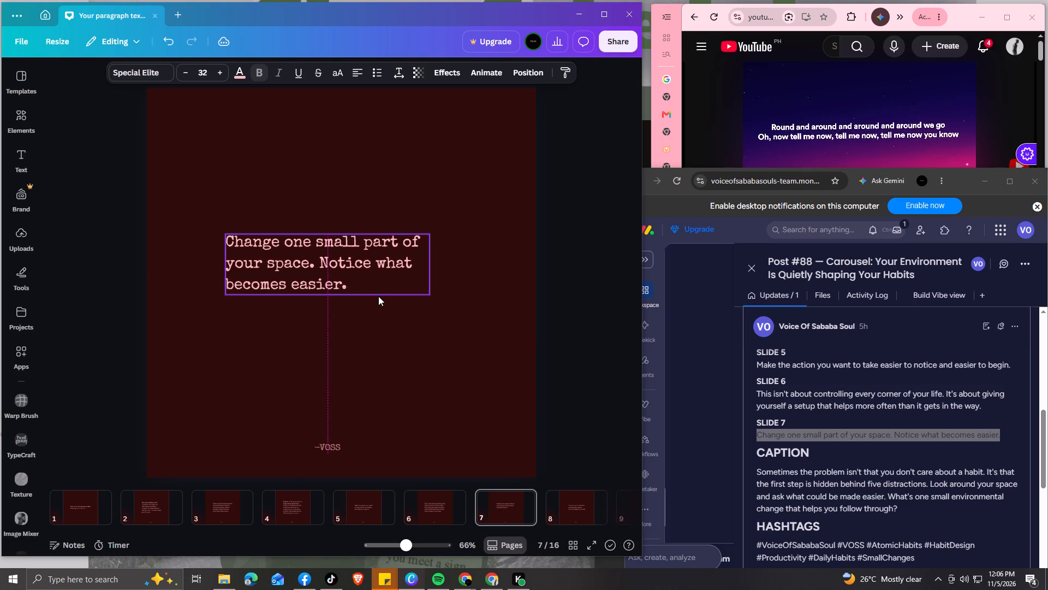
drag(378, 296, 387, 305)
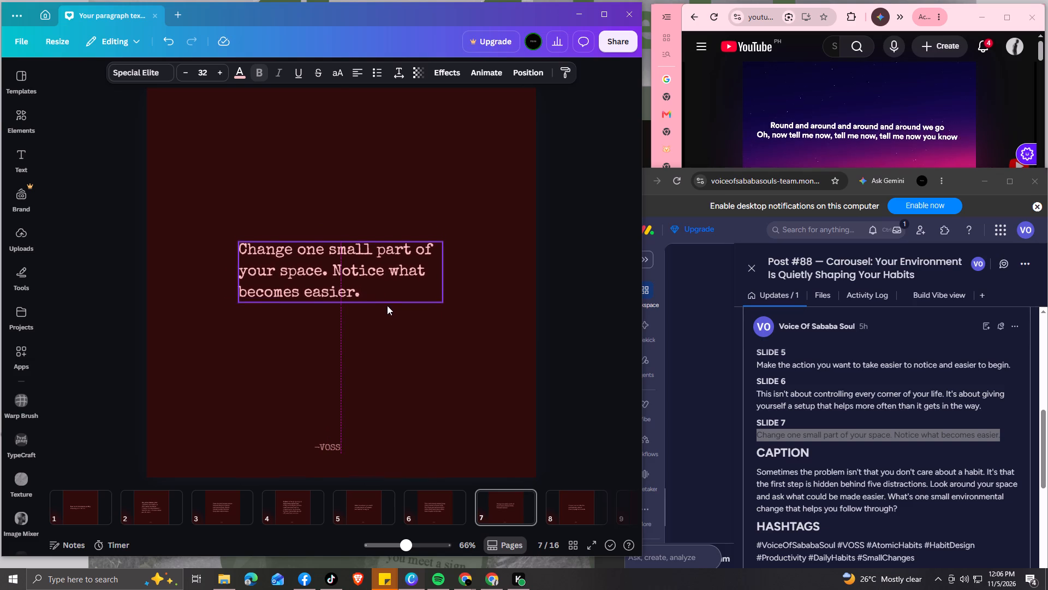
drag(387, 305, 388, 317)
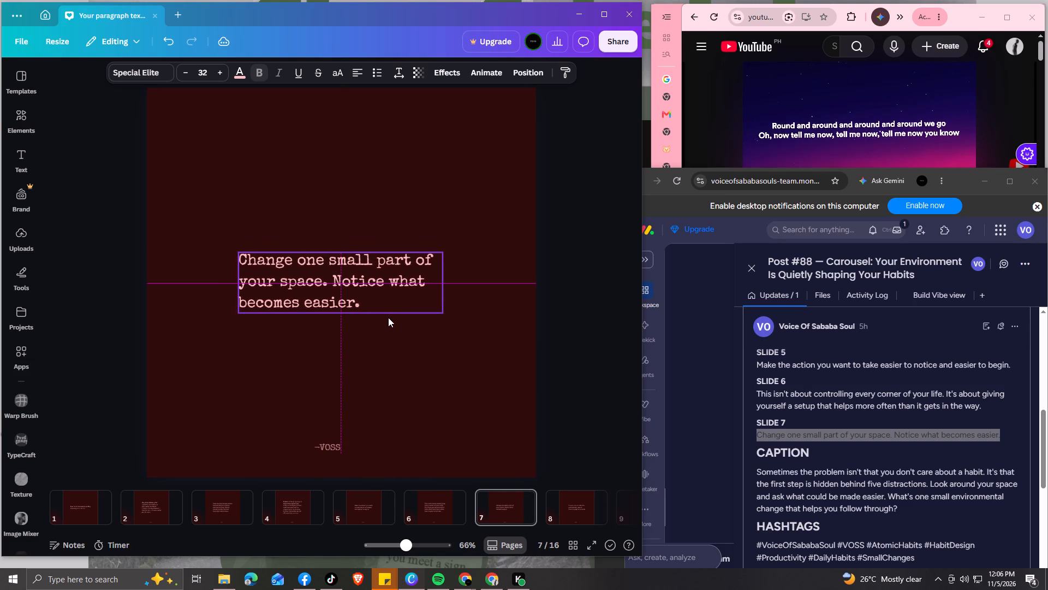
drag(388, 317, 392, 308)
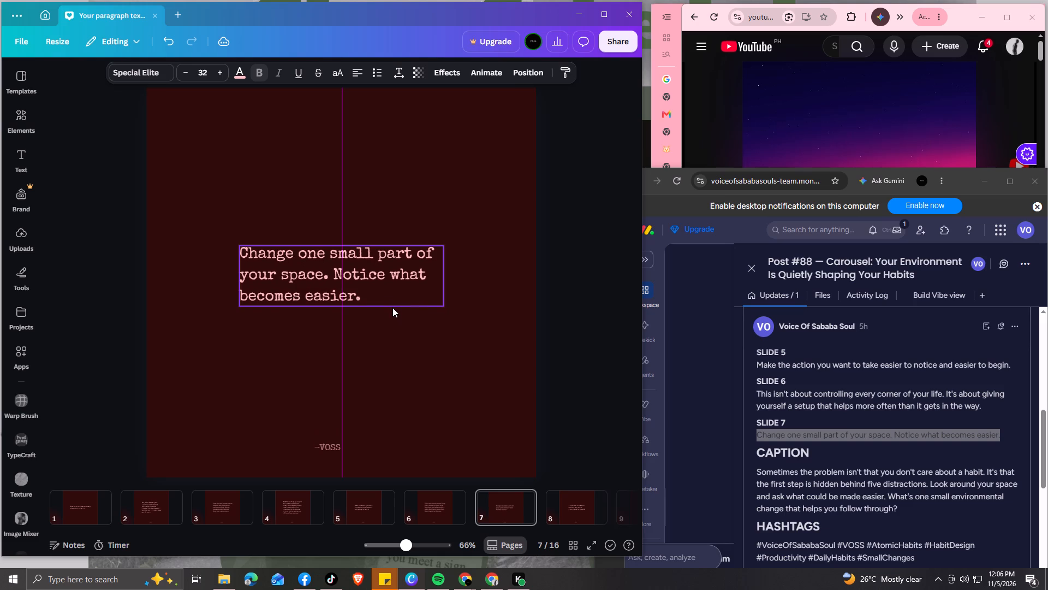
drag(392, 308, 391, 287)
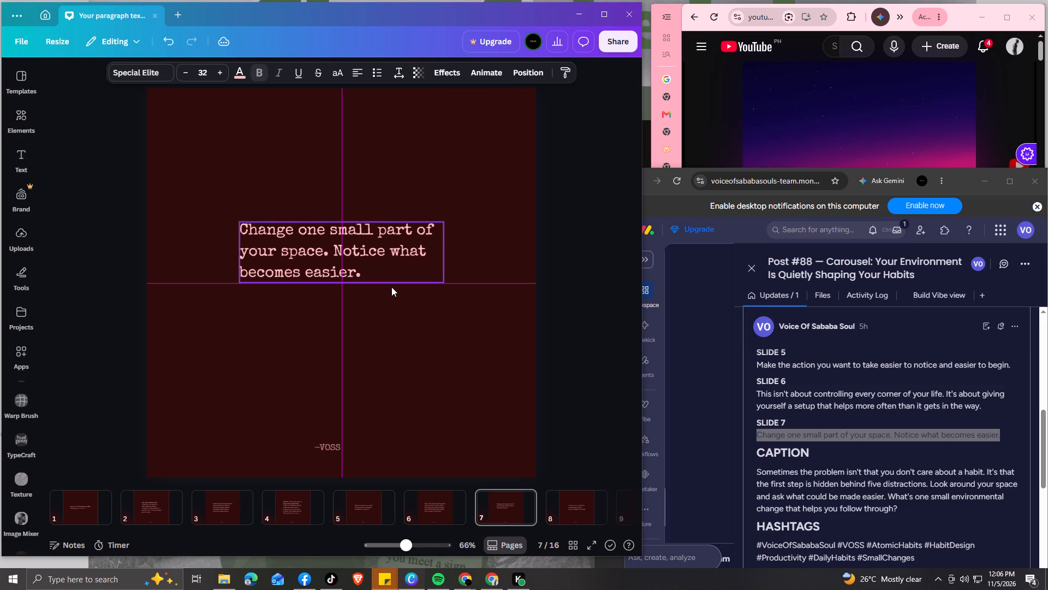
drag(391, 287, 390, 315)
click(408, 380)
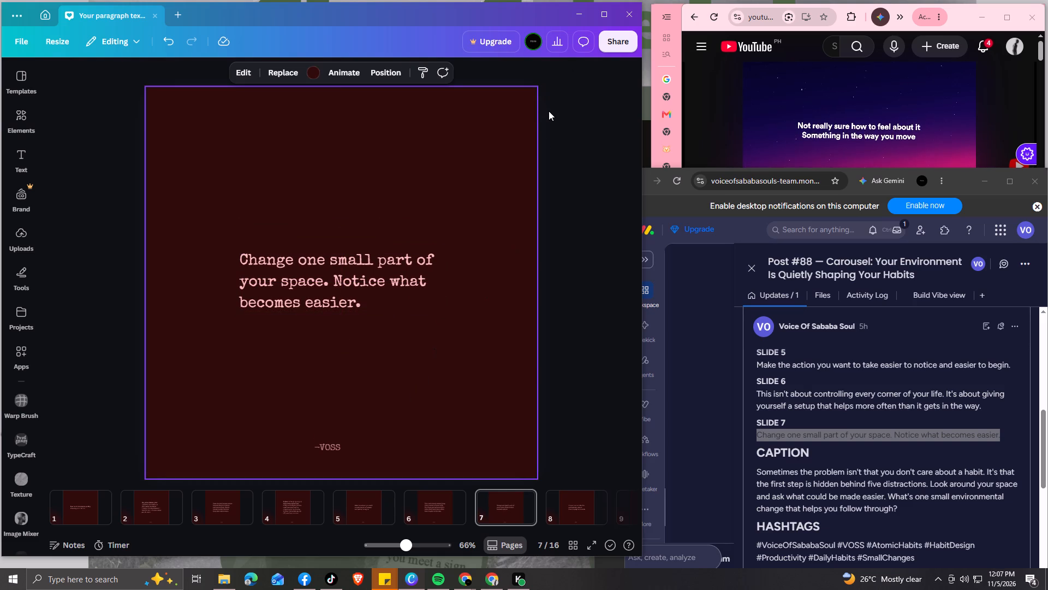
Open the design's sharing and export options.
click(622, 42)
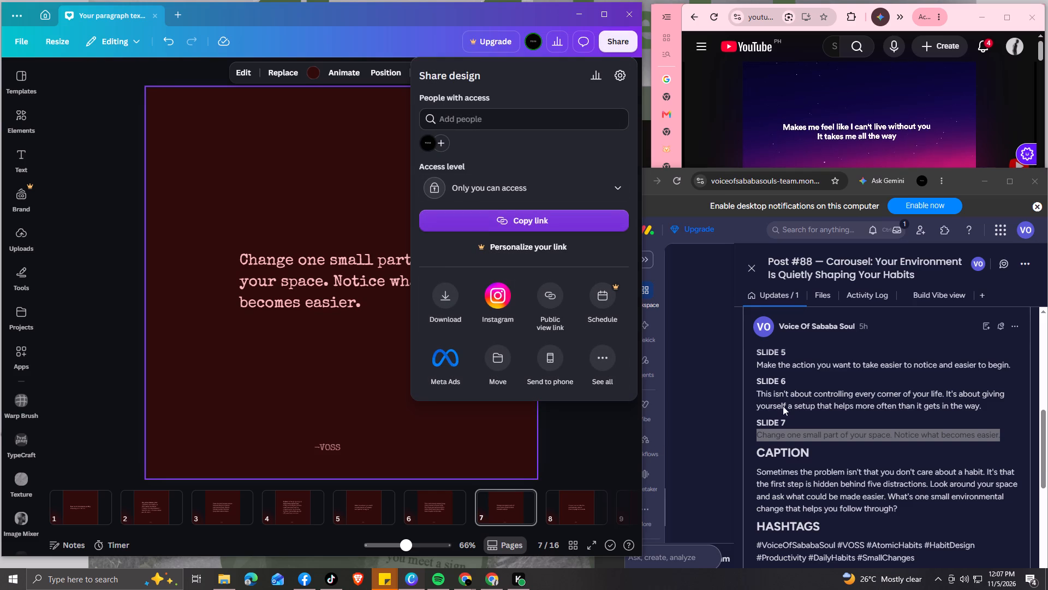
Review the Post #88 brief on monday.com, including the slide copy, caption, hashtags, Canva visual direction and editorial note.
scroll(800, 394, up, 11)
scroll(956, 463, down, 2)
scroll(952, 457, up, 1)
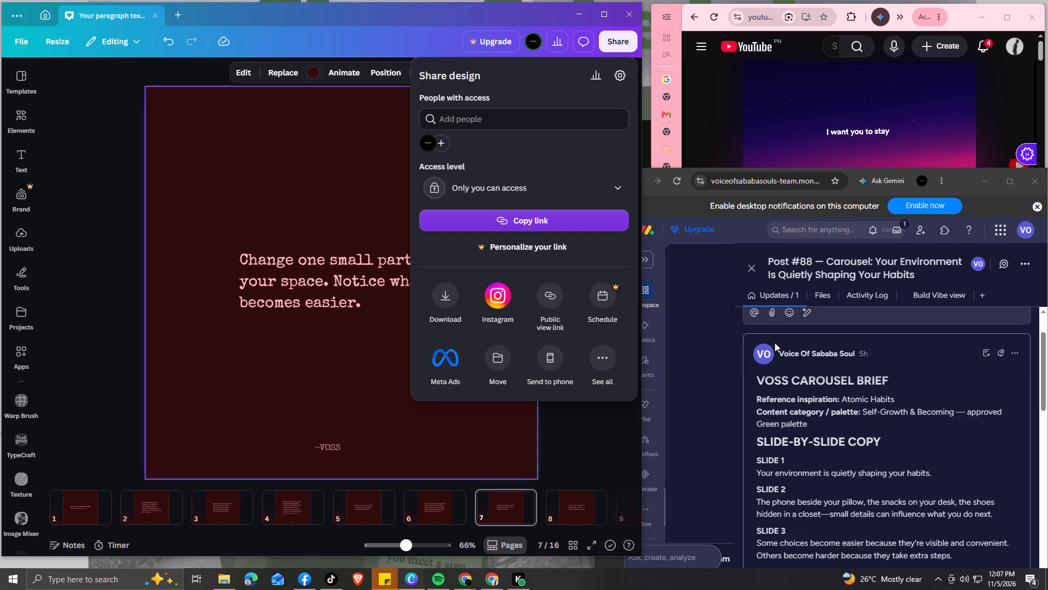
scroll(836, 414, down, 6)
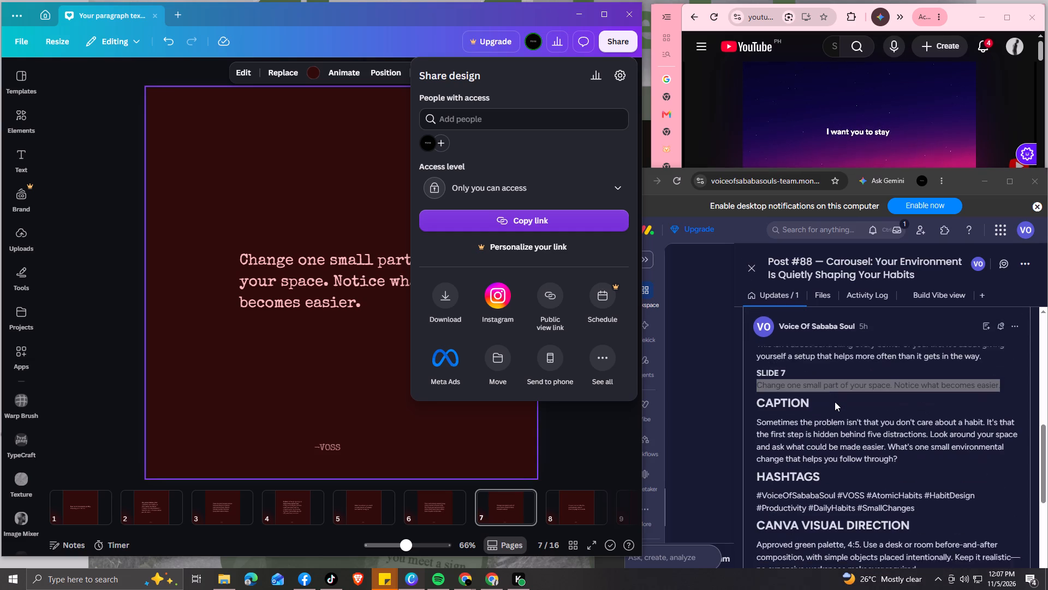
scroll(861, 397, down, 3)
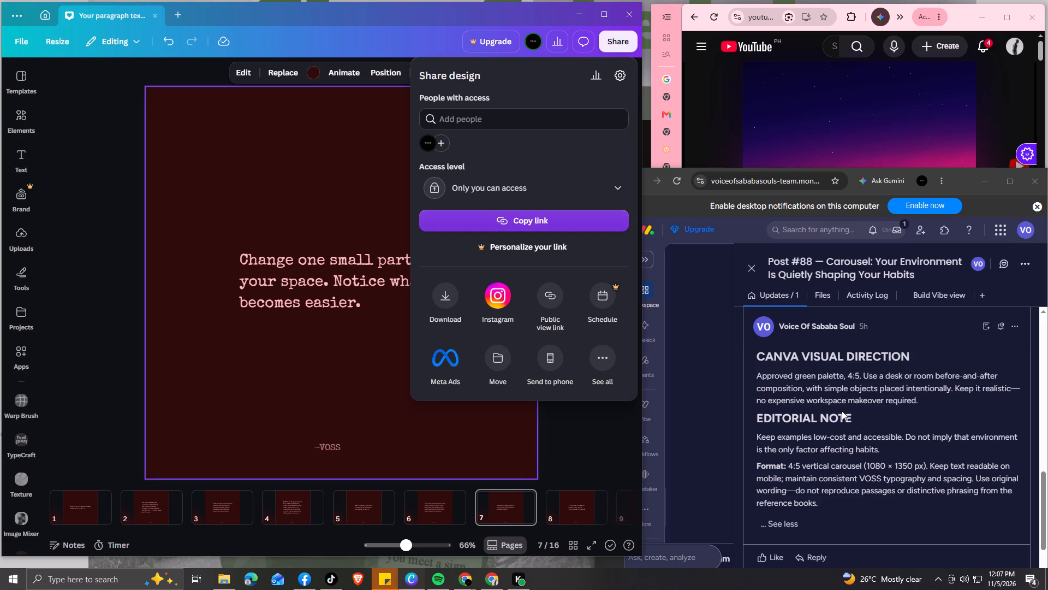
scroll(904, 479, down, 2)
scroll(896, 457, up, 5)
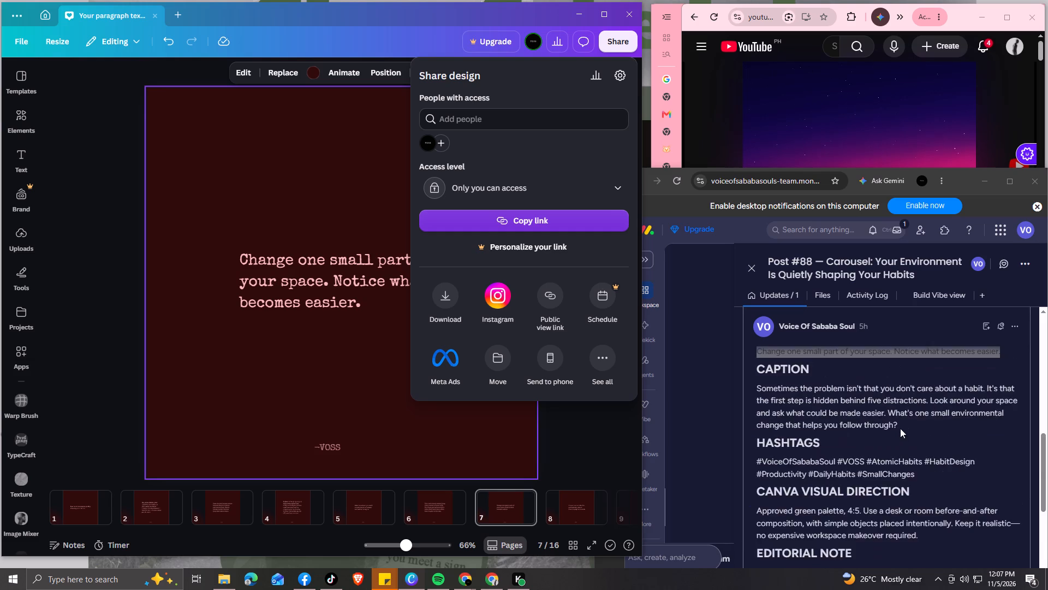
Recheck the Post #88 brief on monday.com for its content category, colour palette, visual direction and format notes.
scroll(900, 428, up, 10)
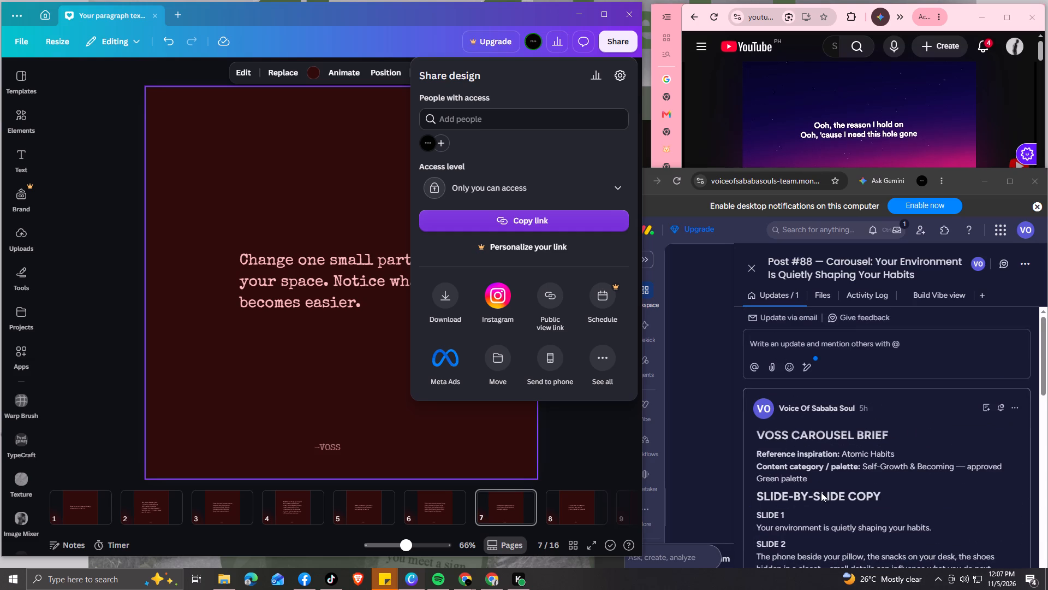
scroll(821, 492, down, 10)
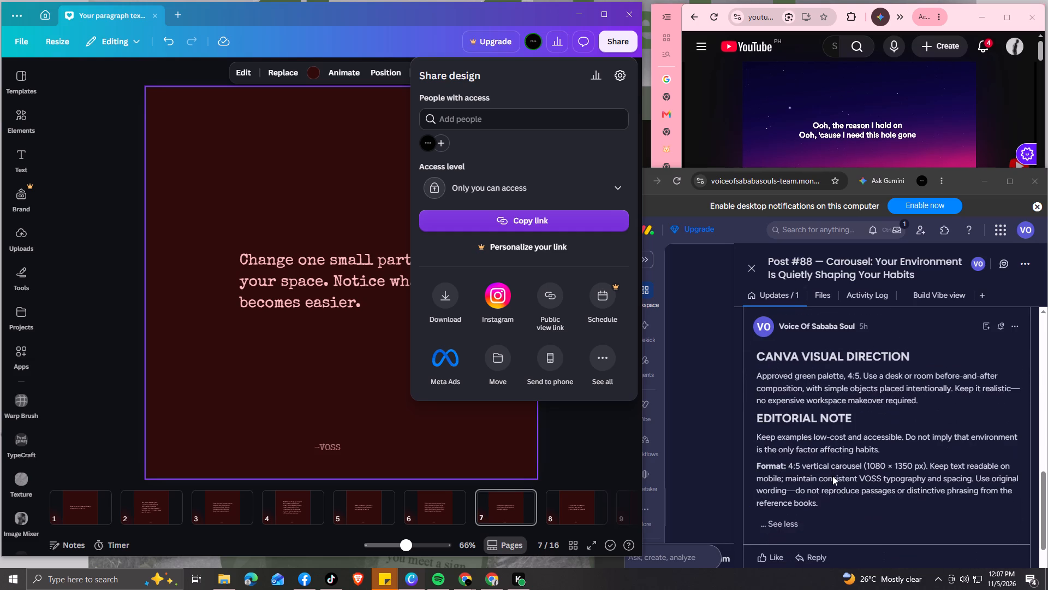
click(753, 274)
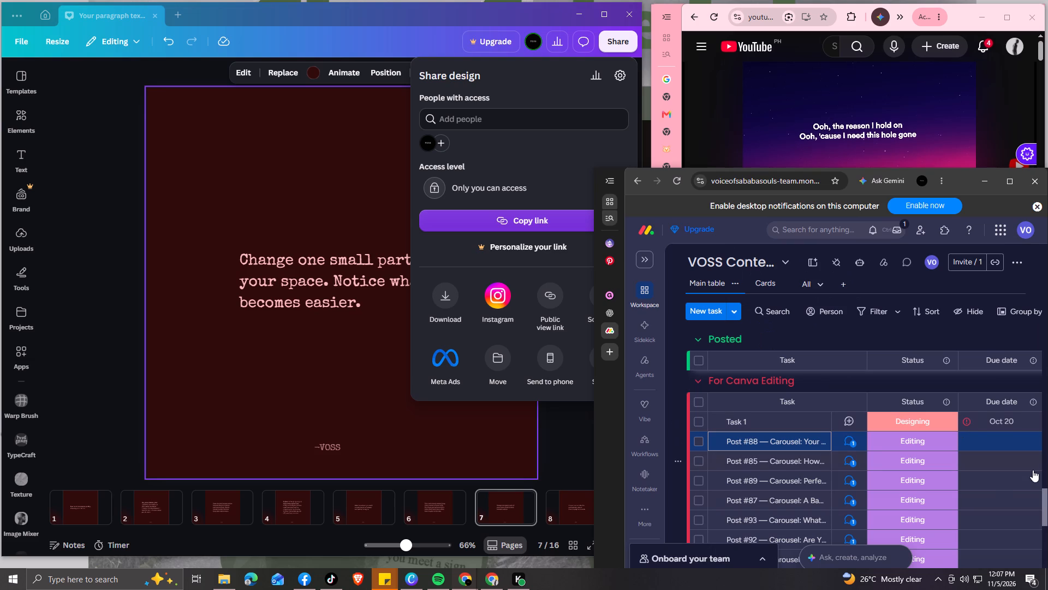
Move the Templates task from the Content Tasks & Planning group to the For Canva Editing group.
drag(1043, 500, 1043, 498)
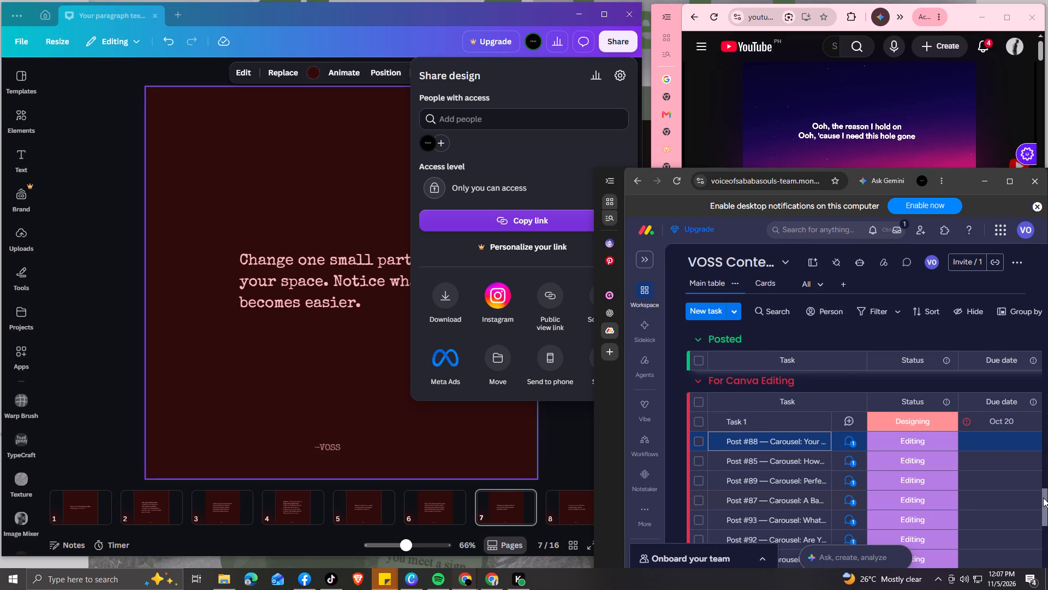
drag(1043, 498, 1028, 347)
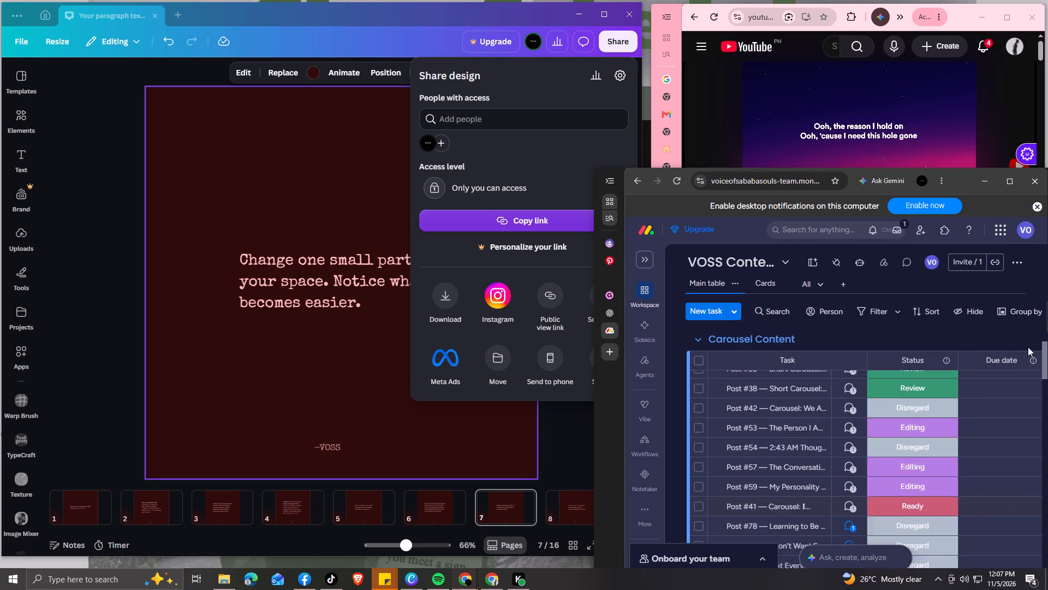
drag(1028, 347, 1022, 276)
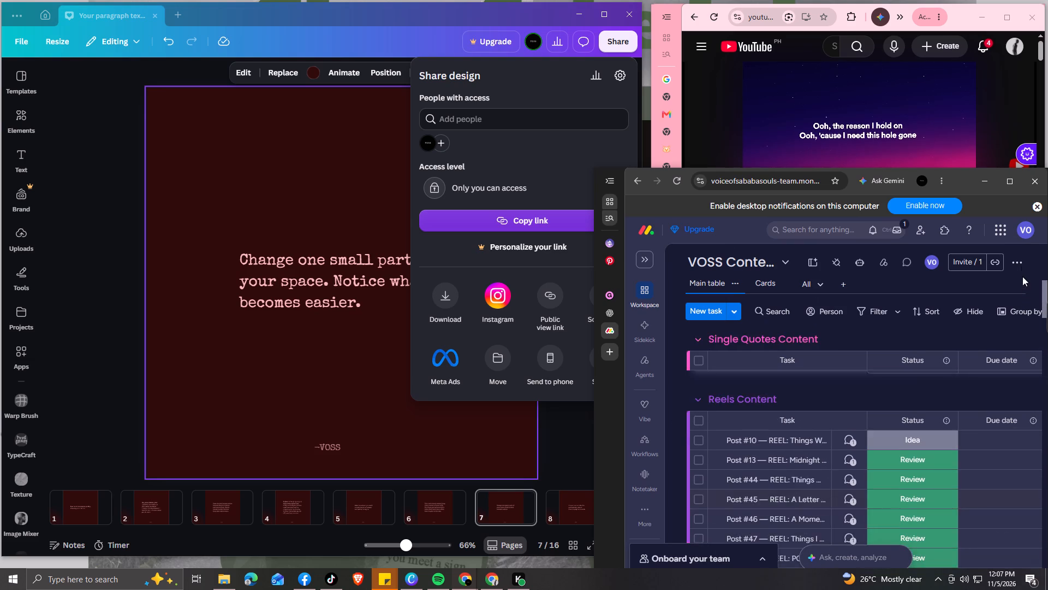
drag(1022, 276, 1021, 265)
click(696, 446)
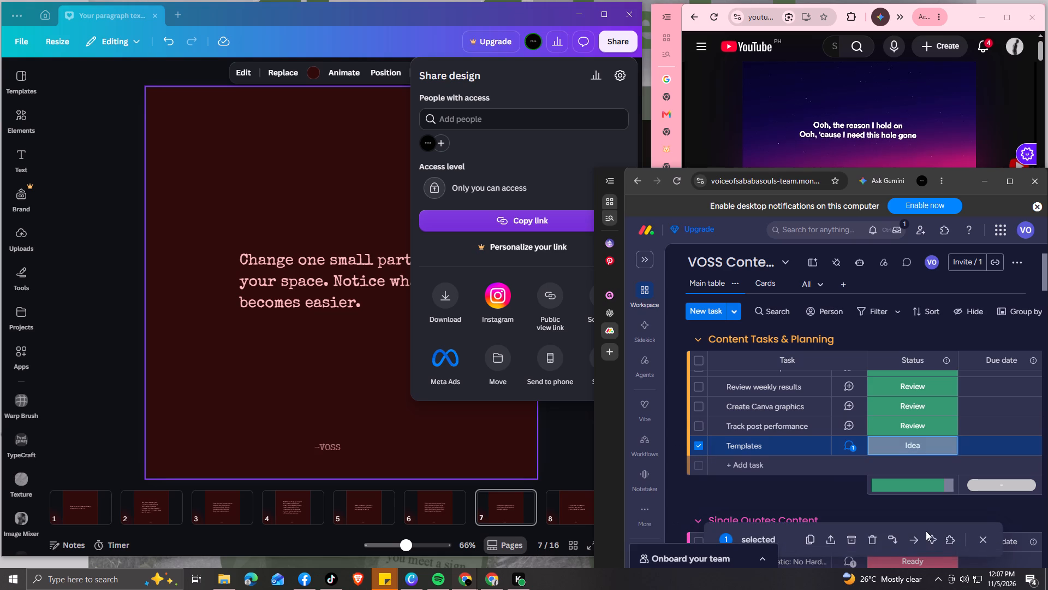
click(914, 538)
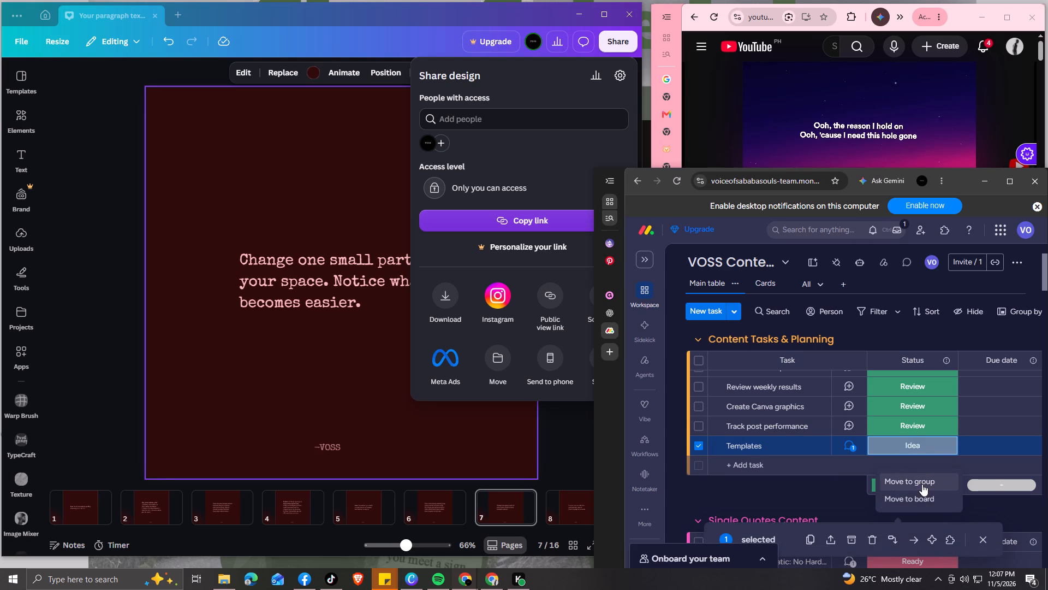
click(922, 484)
scroll(923, 479, down, 4)
click(911, 500)
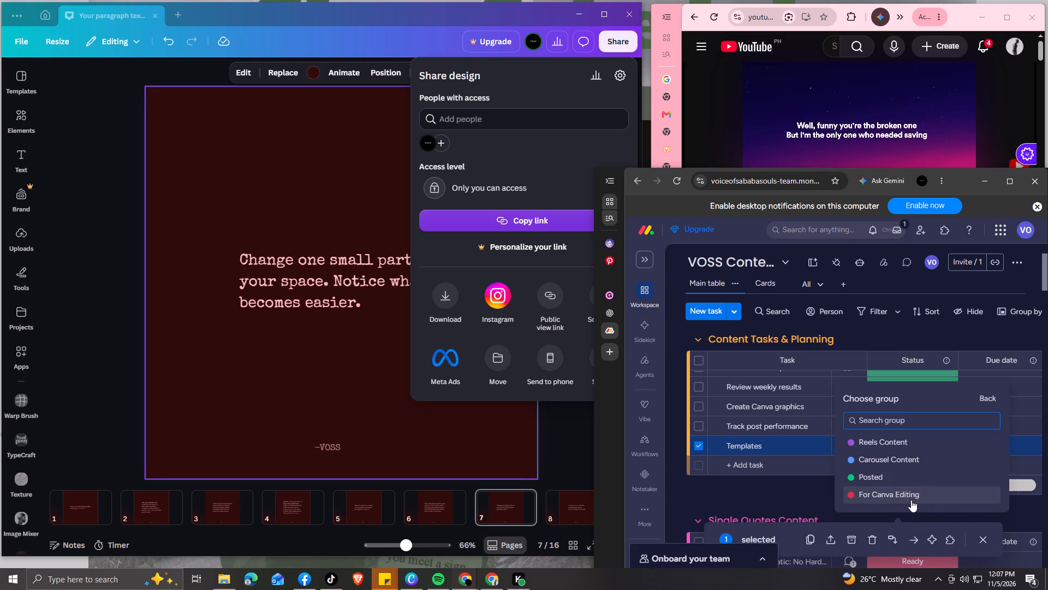
Open the updates of the Templates task in the For Canva Editing group and expand the VOSS content and color guide.
scroll(1004, 461, down, 12)
scroll(994, 479, up, 1)
scroll(970, 481, down, 5)
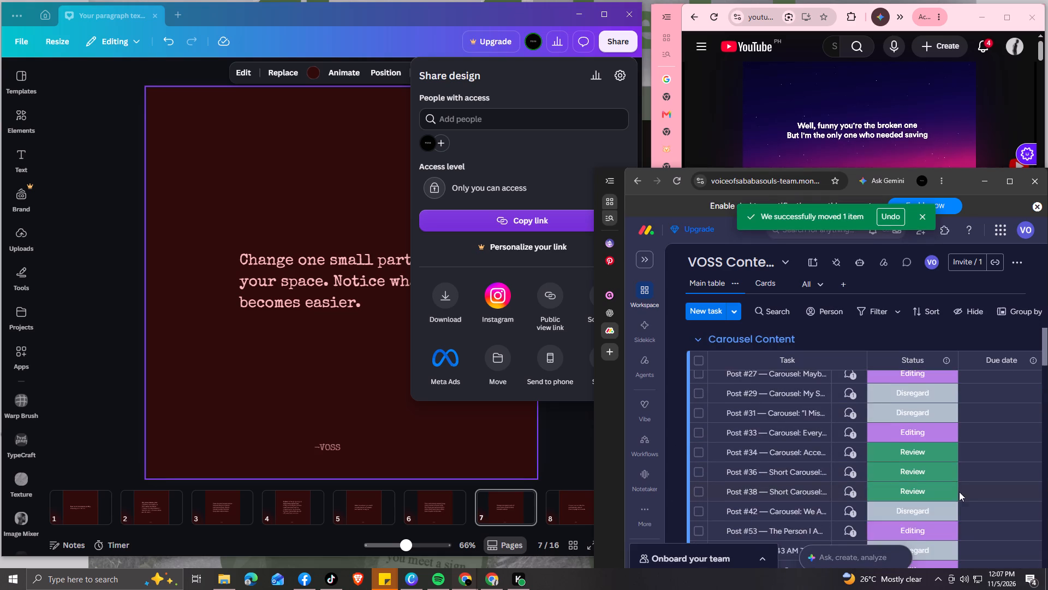
scroll(959, 492, down, 20)
scroll(959, 492, down, 16)
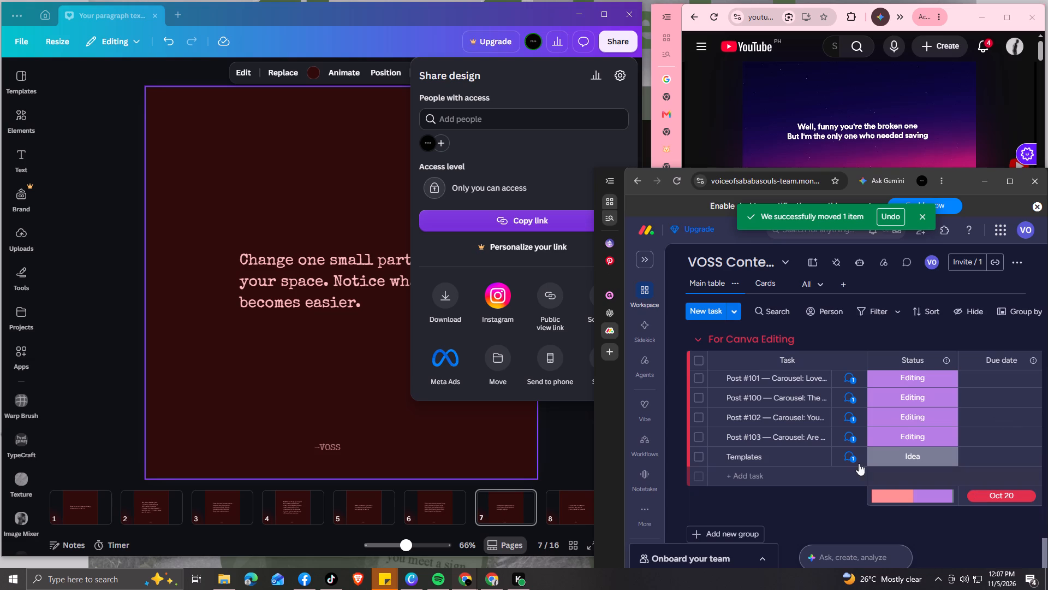
scroll(859, 463, down, 3)
click(96, 249)
scroll(990, 421, down, 6)
scroll(900, 453, up, 2)
scroll(878, 458, down, 4)
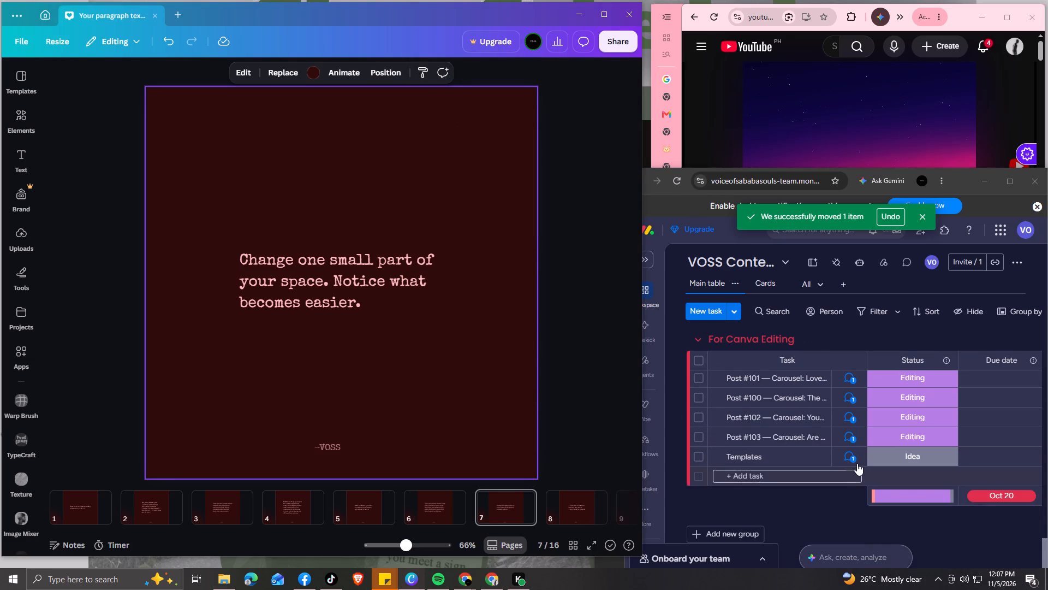
click(851, 454)
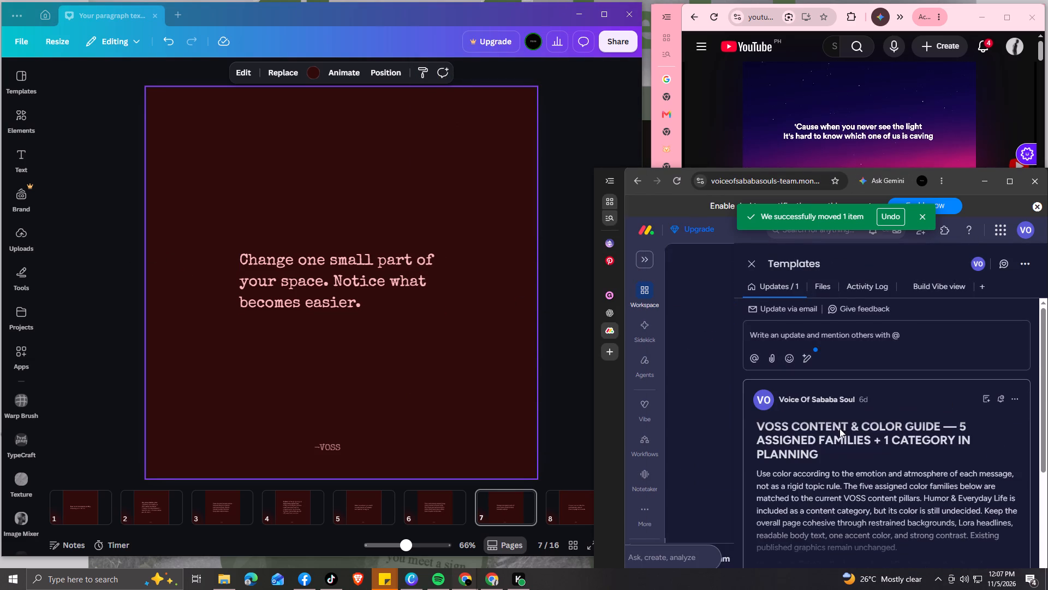
scroll(840, 429, down, 3)
click(796, 404)
Copy the Self-Growth & Becoming green background colour code, #324b34, from the color guide.
scroll(866, 397, down, 2)
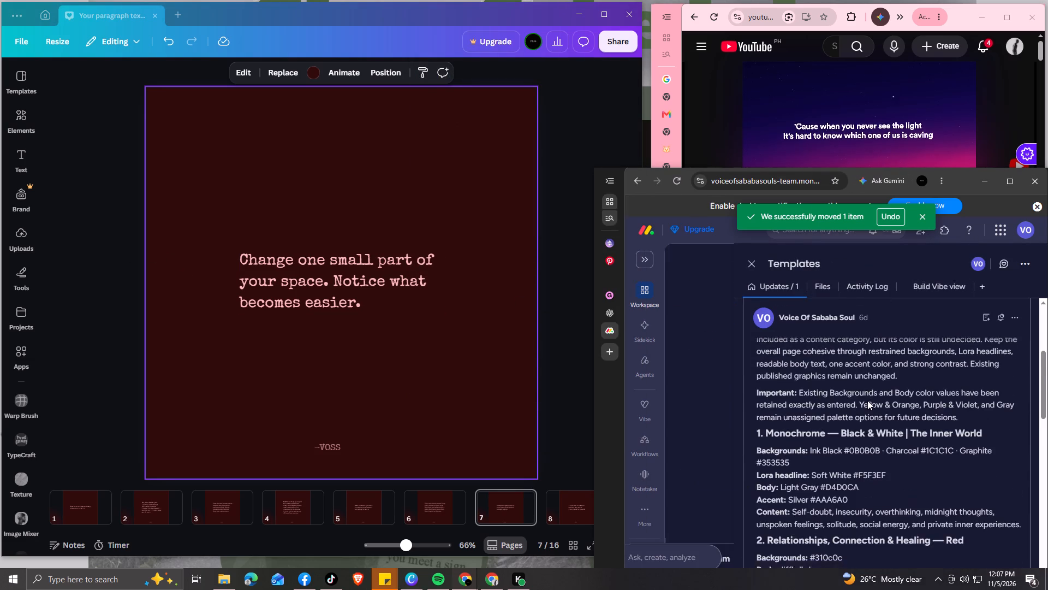
scroll(867, 400, down, 1)
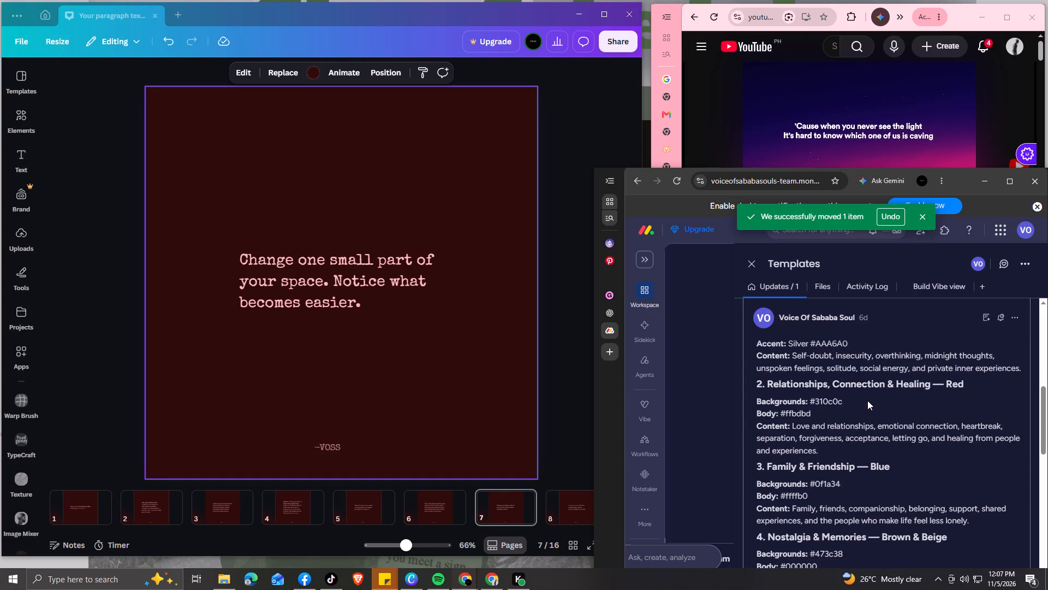
scroll(867, 400, up, 2)
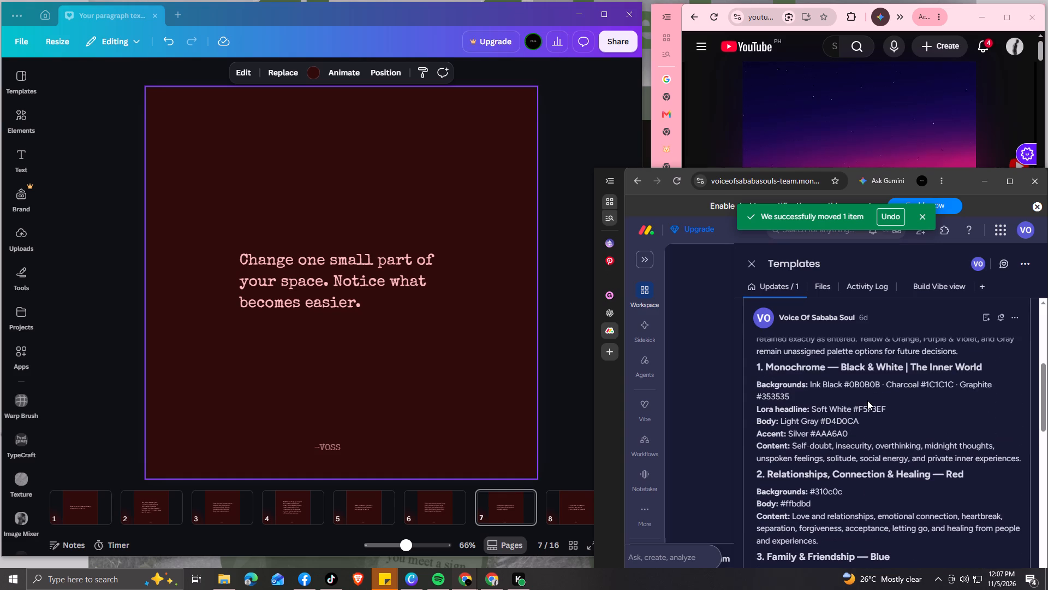
scroll(867, 400, down, 4)
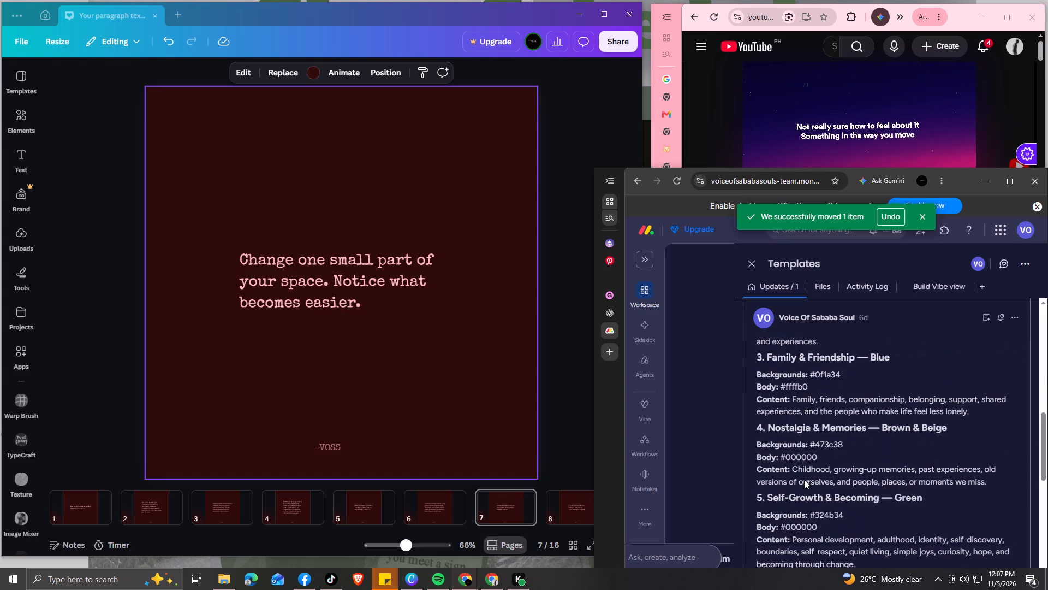
drag(811, 516, 833, 517)
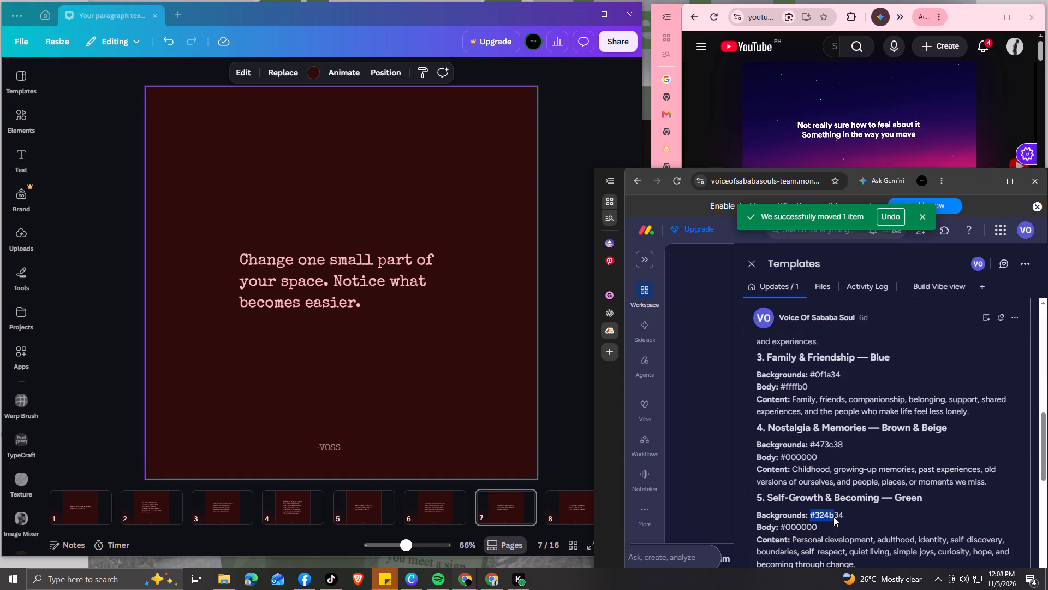
drag(833, 517, 843, 518)
key(ctrl+c)
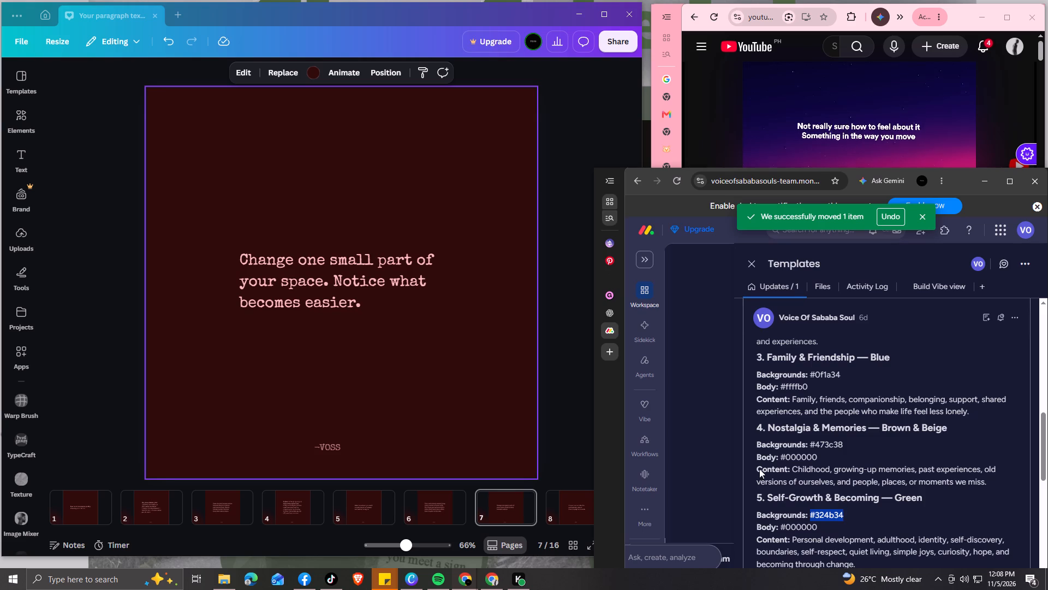
In Canva, set the background colour to #324b34 and apply the change across all pages.
click(311, 73)
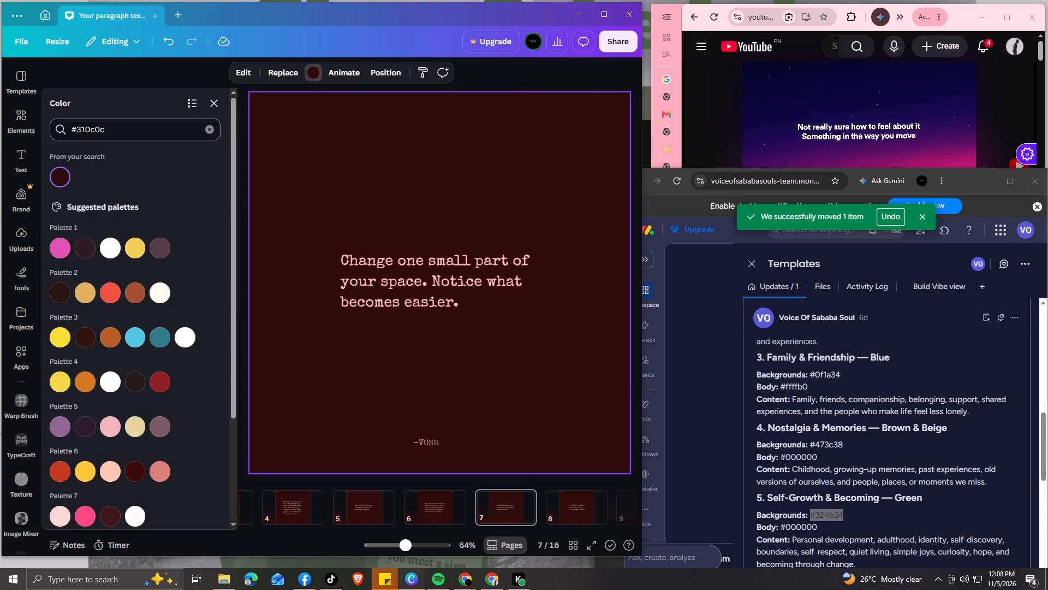
click(215, 127)
click(157, 129)
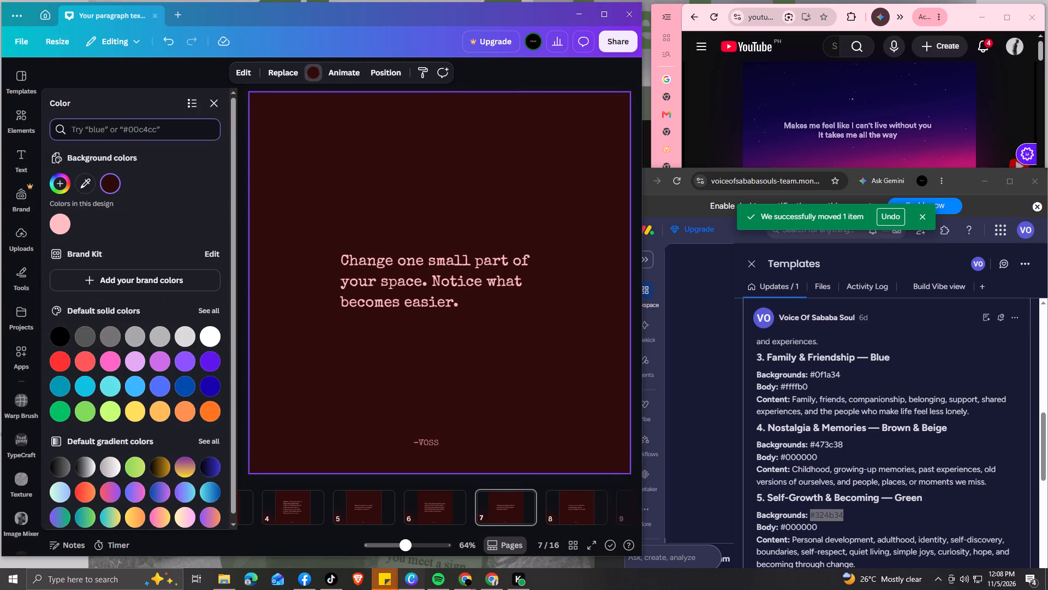
key(ctrl+v)
click(62, 175)
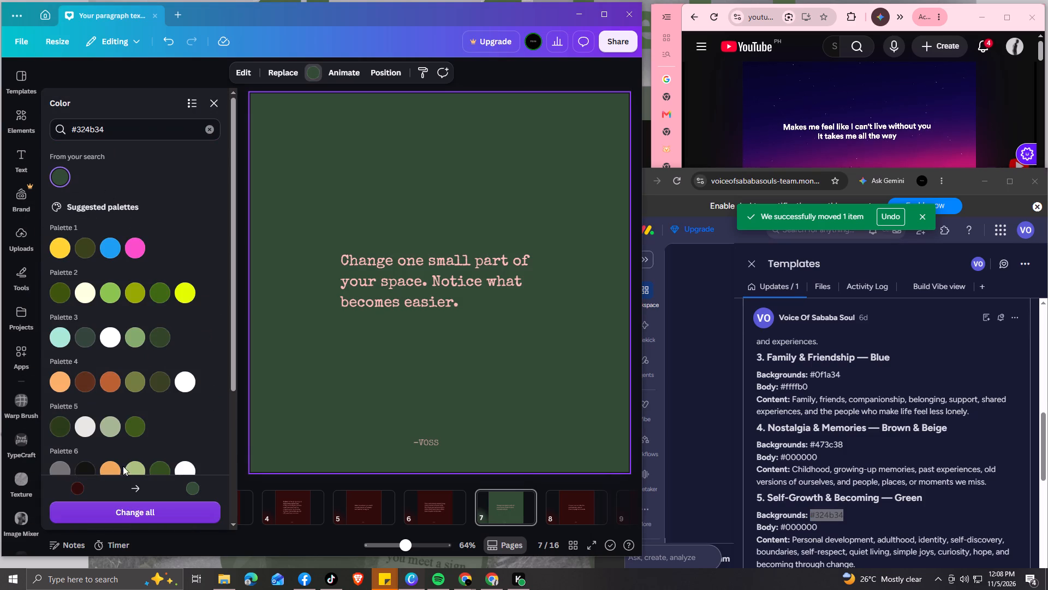
drag(121, 512, 124, 507)
Recolour page 7's quote text black and apply the text colour change across all pages.
click(448, 297)
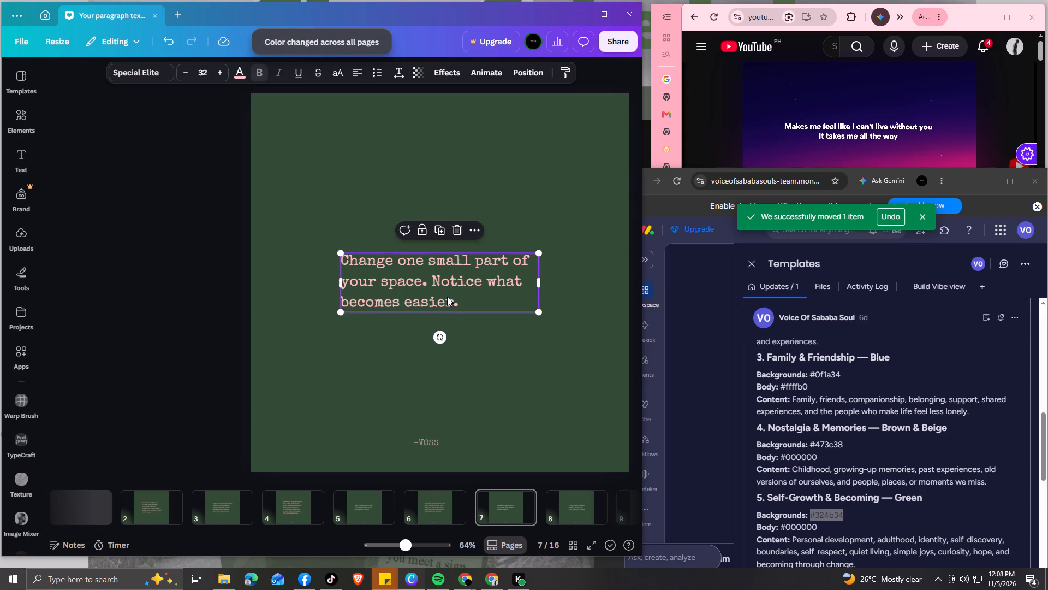
click(236, 74)
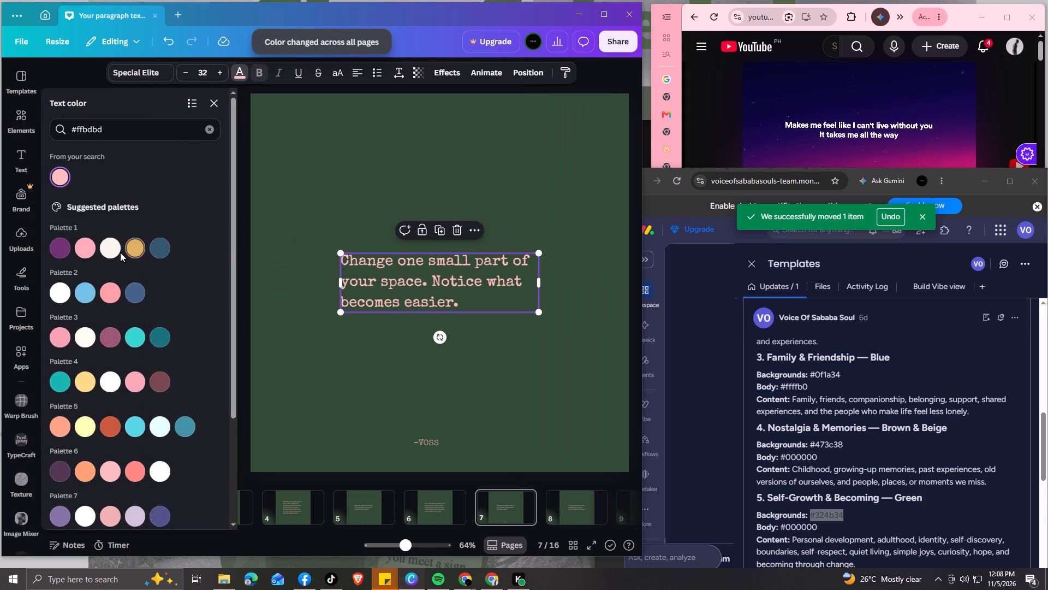
click(211, 130)
click(54, 331)
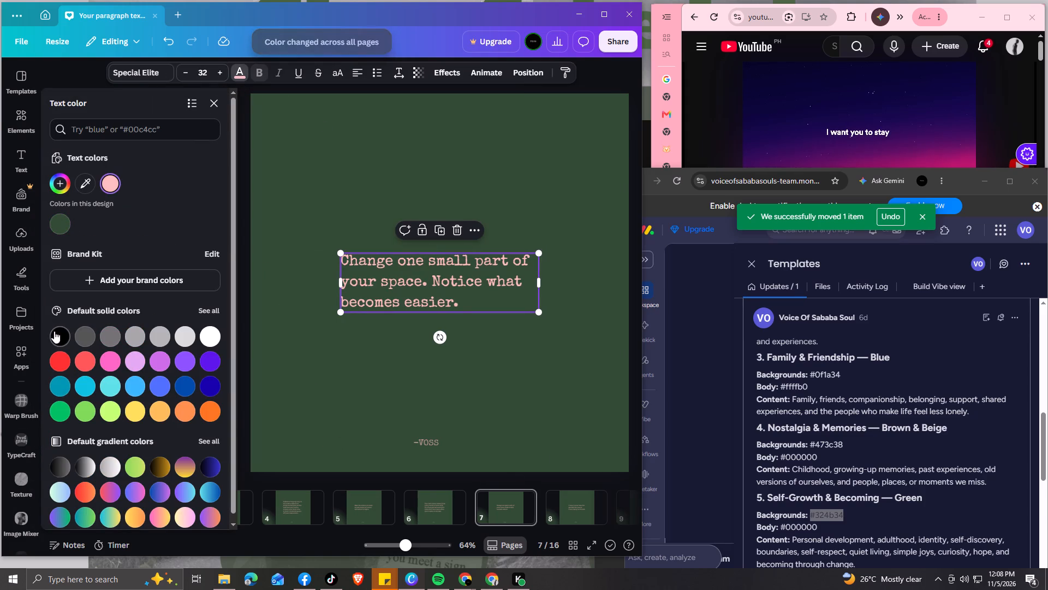
click(172, 511)
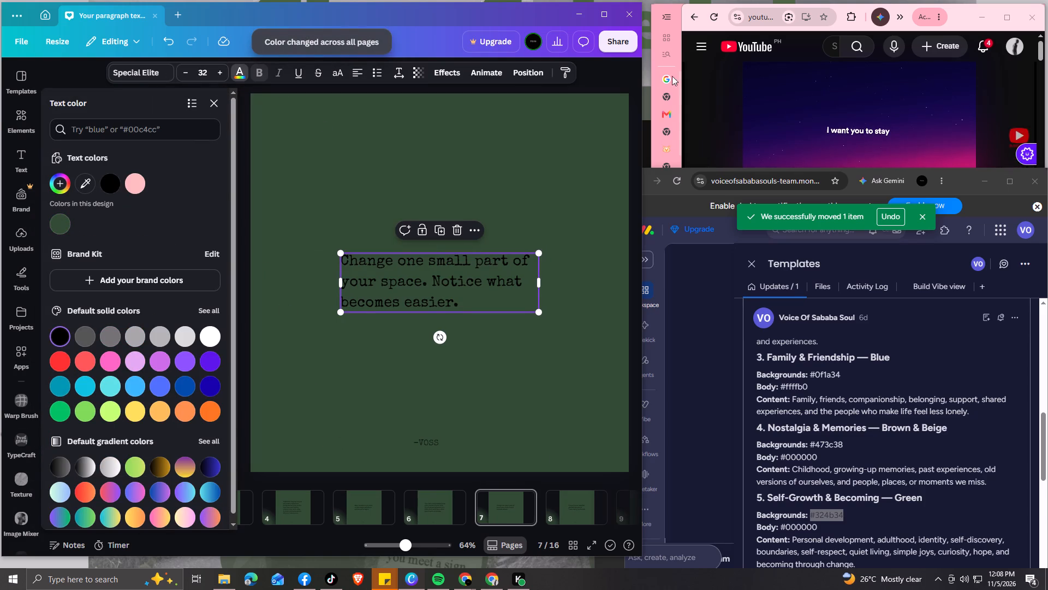
Set the design's download options to the custom page range 1–7.
click(600, 36)
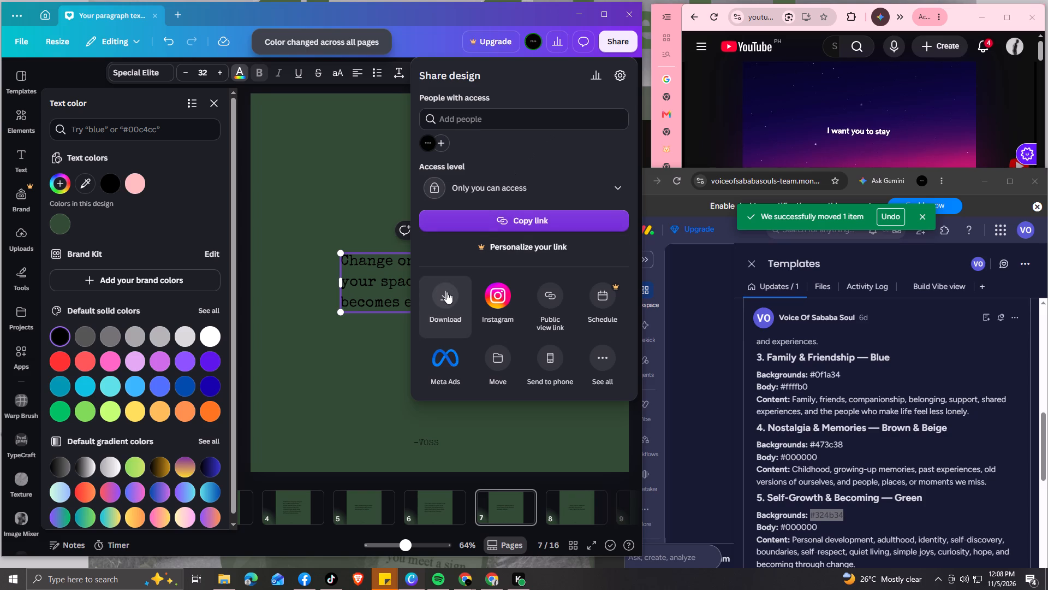
click(446, 292)
click(607, 291)
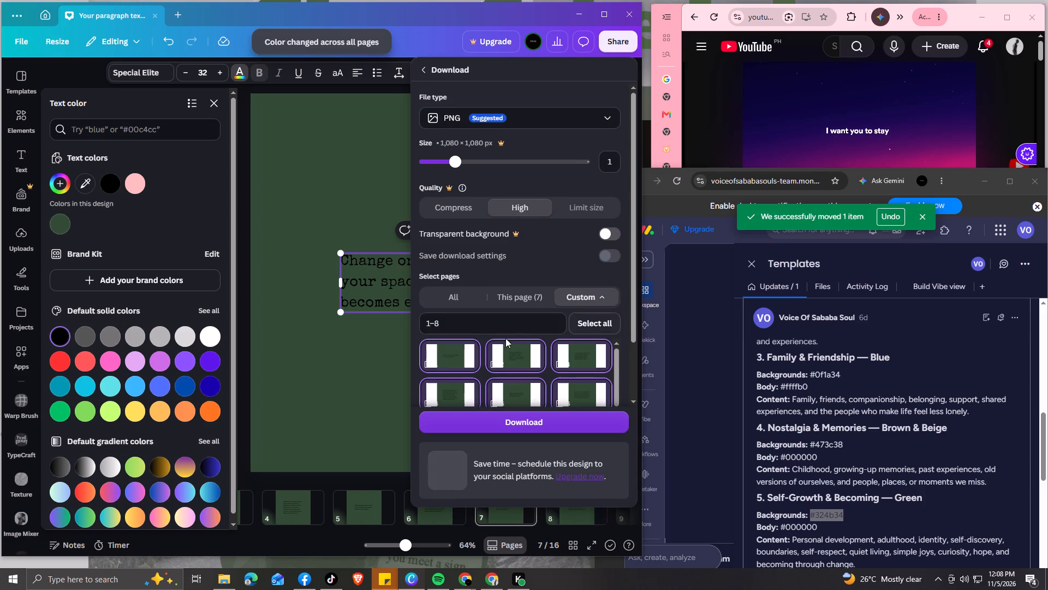
click(462, 326)
key(BackSpace)
key(7)
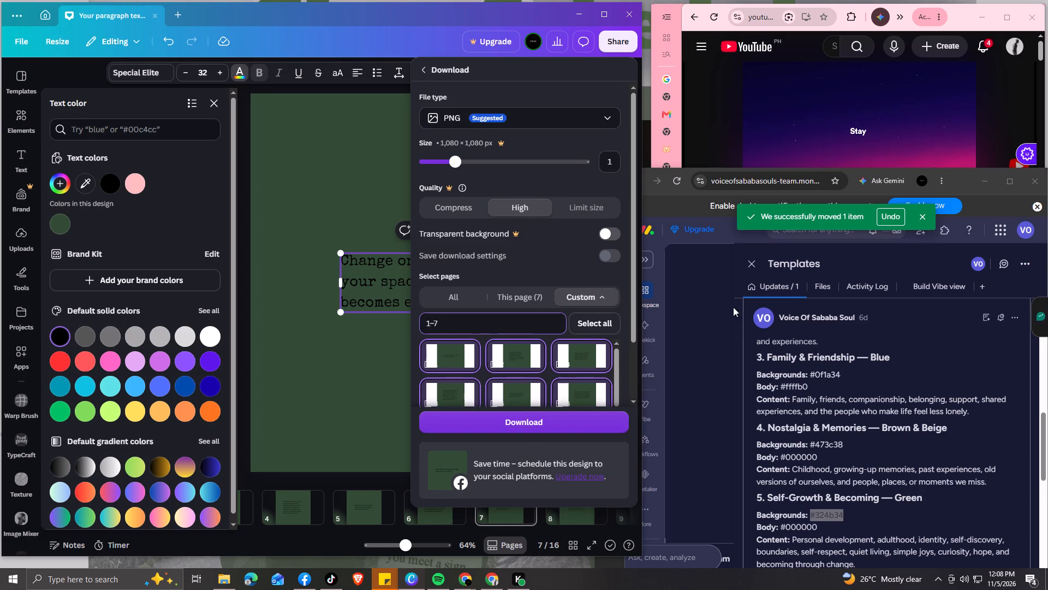
Copy the full Post #88 title, "Post #88 — Carousel: Your Environment Is Quietly Shaping Your Habits", from its monday.com task.
click(748, 261)
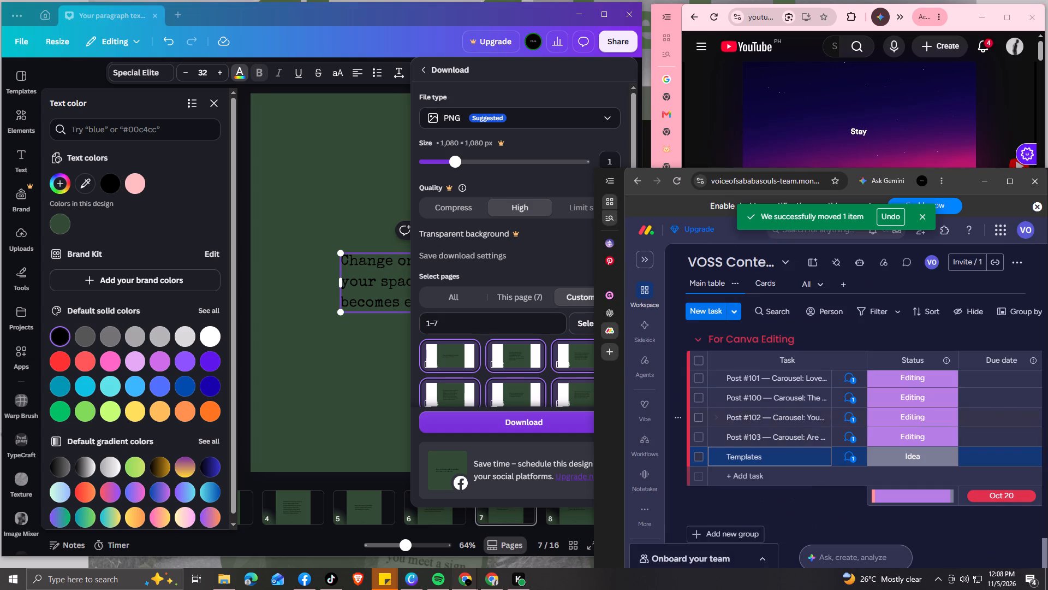
scroll(844, 432, up, 12)
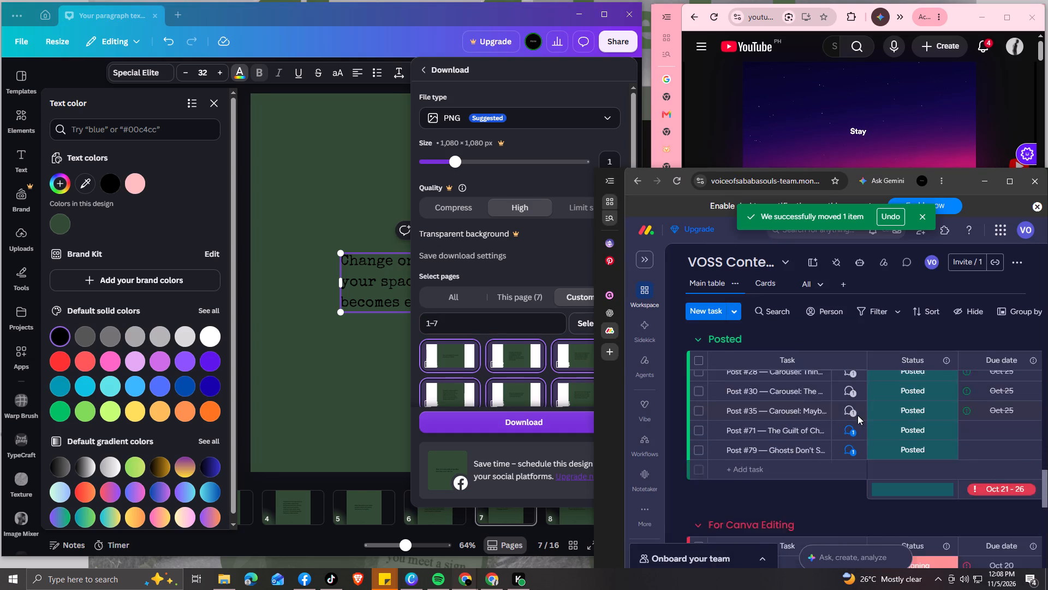
scroll(859, 415, down, 3)
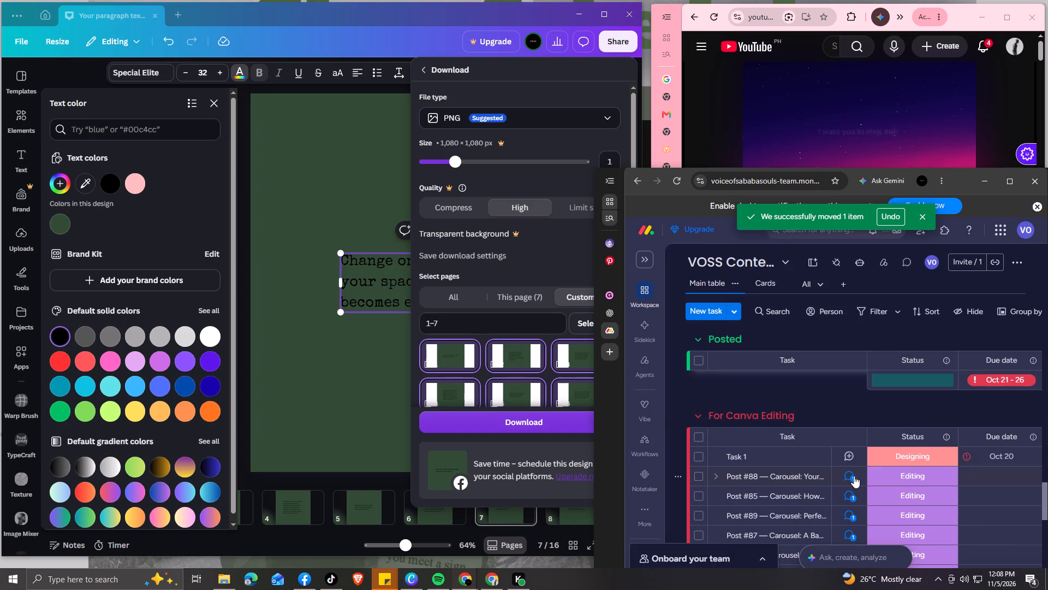
click(854, 476)
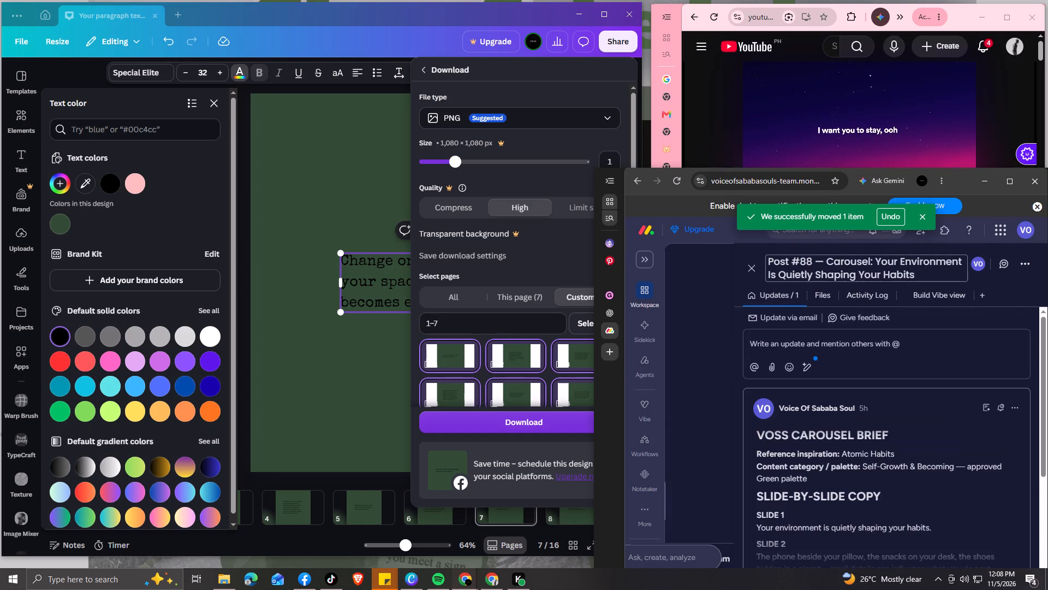
click(767, 259)
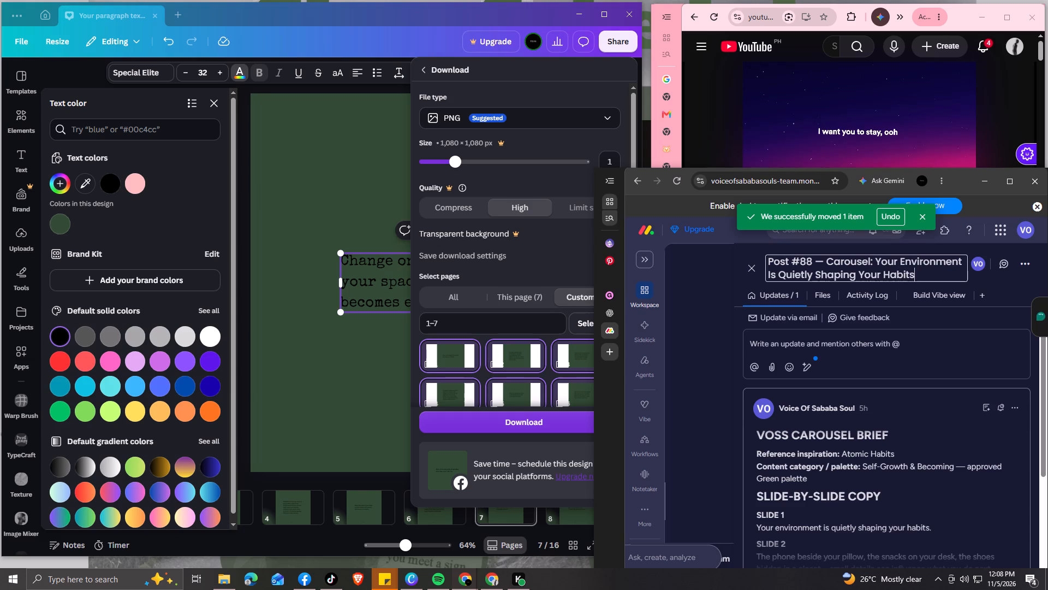
drag(769, 260, 916, 269)
key(ctrl+c)
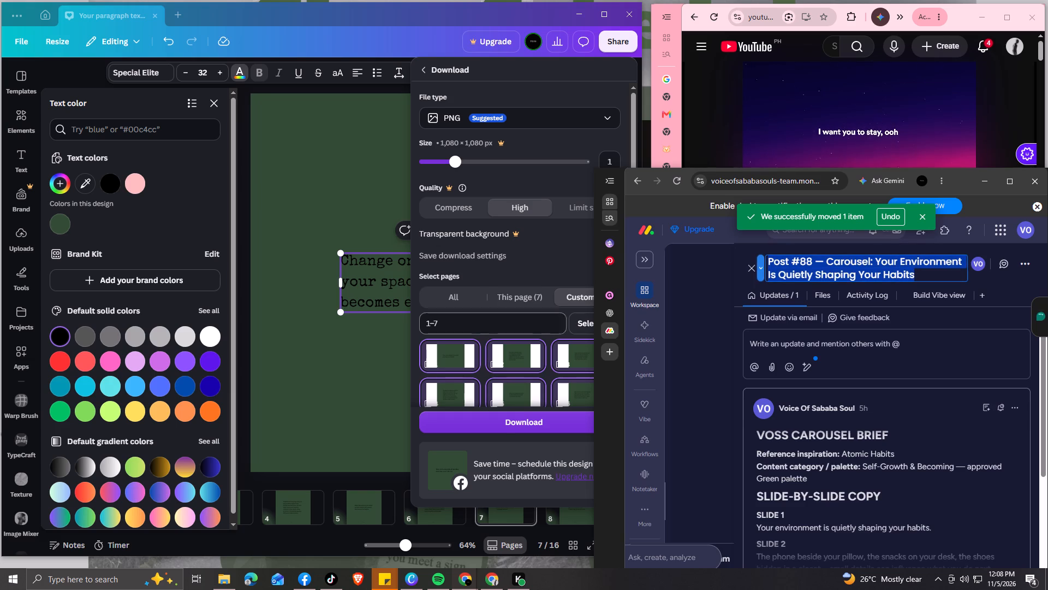
Download the selected pages and save the ZIP as "Post #88 — Your Environment Is Quietly Shaping Your Habits", omitting "Carousel:" from the copied title.
click(508, 424)
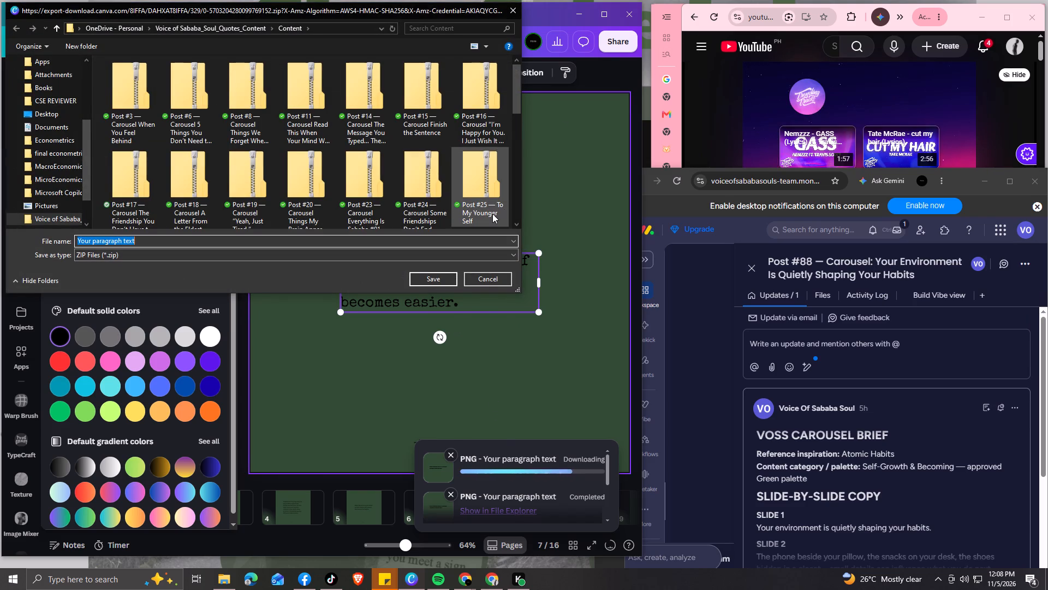
key(ctrl+v)
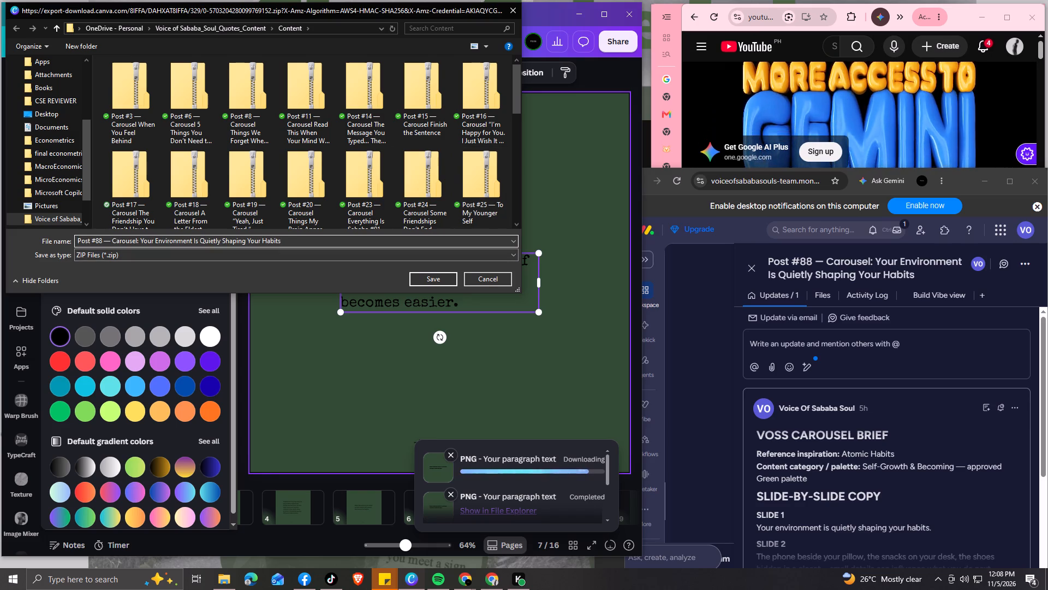
drag(112, 240, 139, 241)
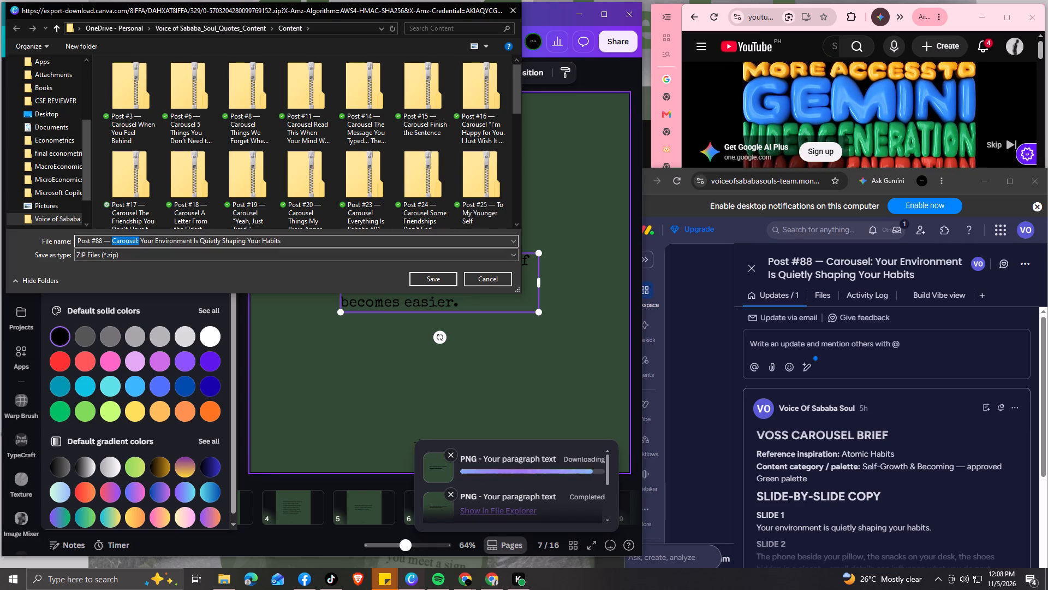
key(BackSpace)
key(BackSpace)
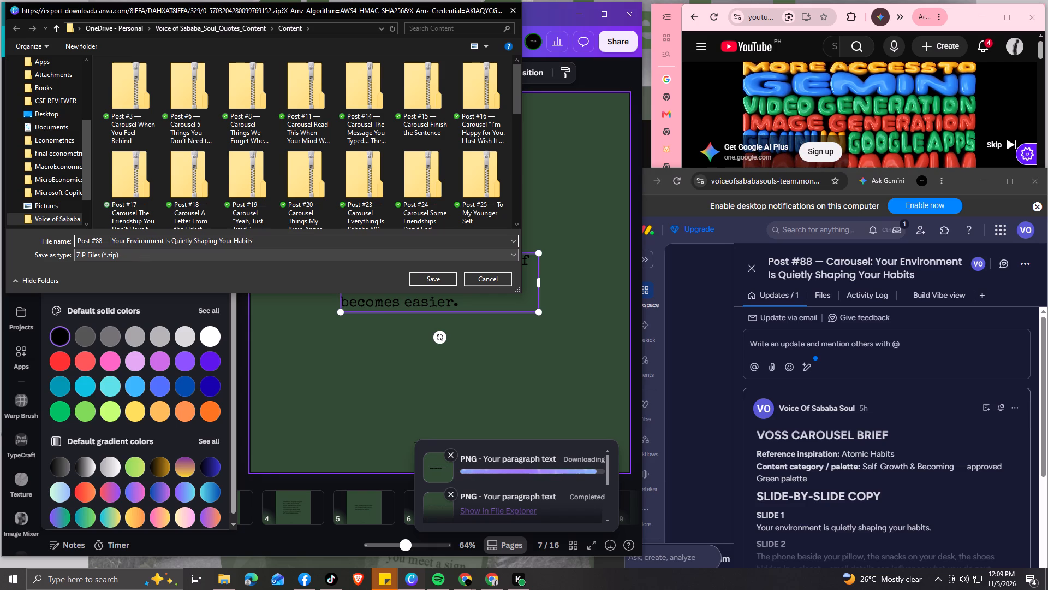
key(space)
click(426, 278)
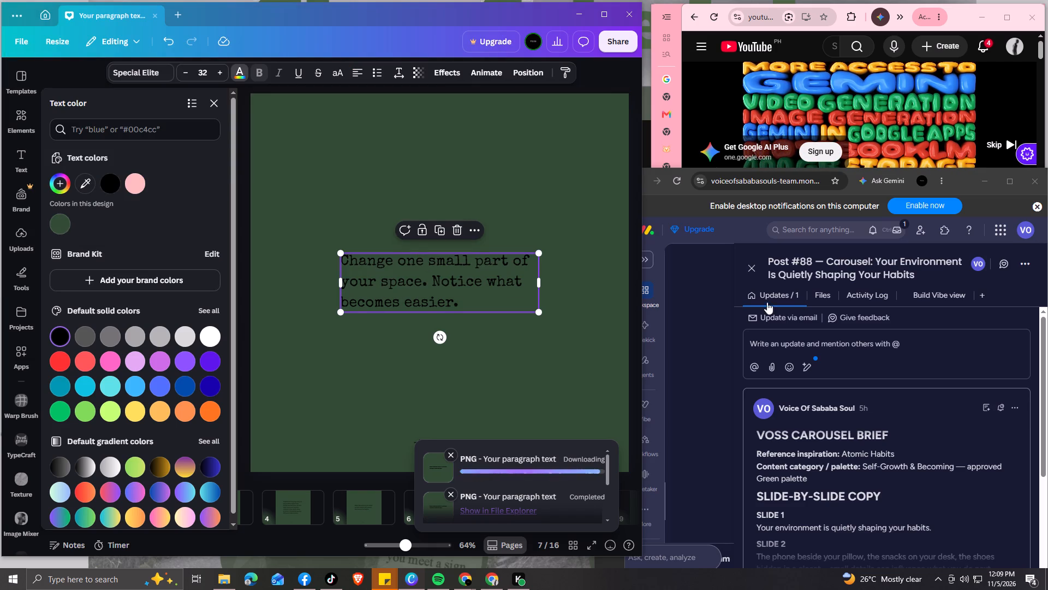
In monday.com, close the Post #88 task details and set its status to Ready in the For Canva Editing group.
click(752, 272)
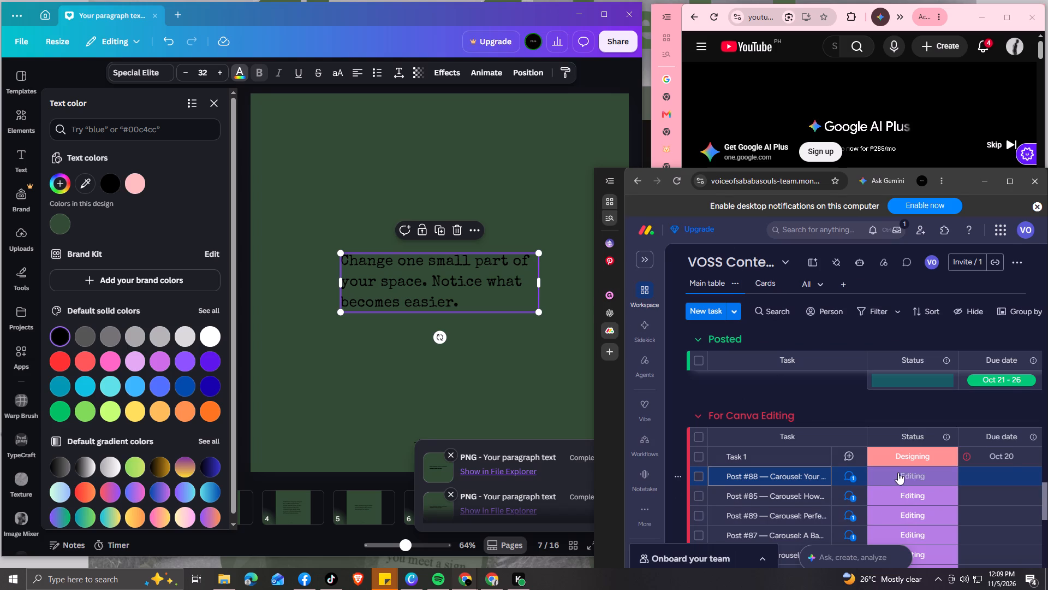
click(900, 470)
click(866, 356)
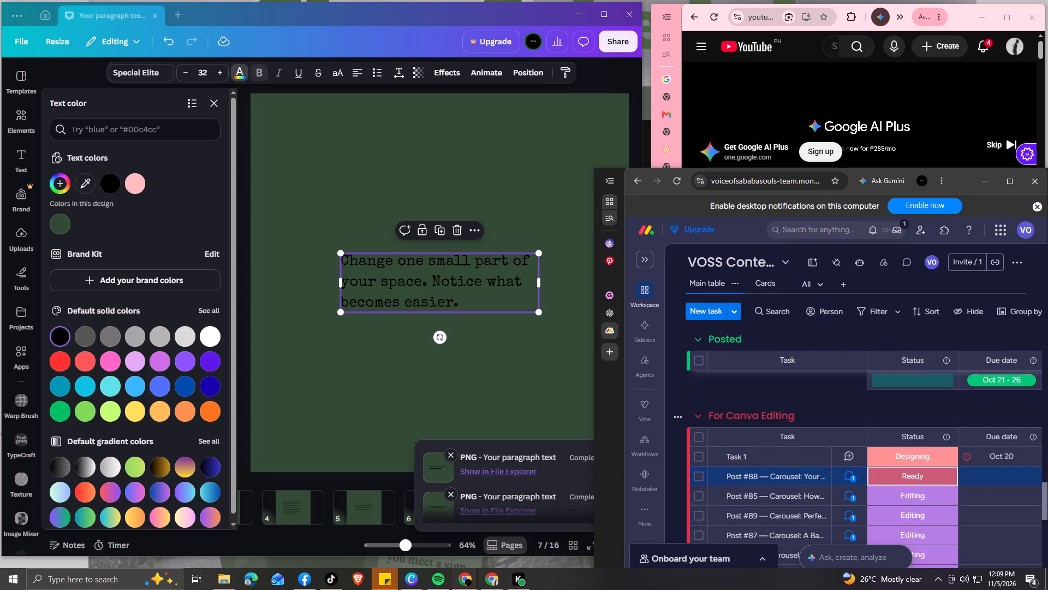
scroll(831, 456, down, 1)
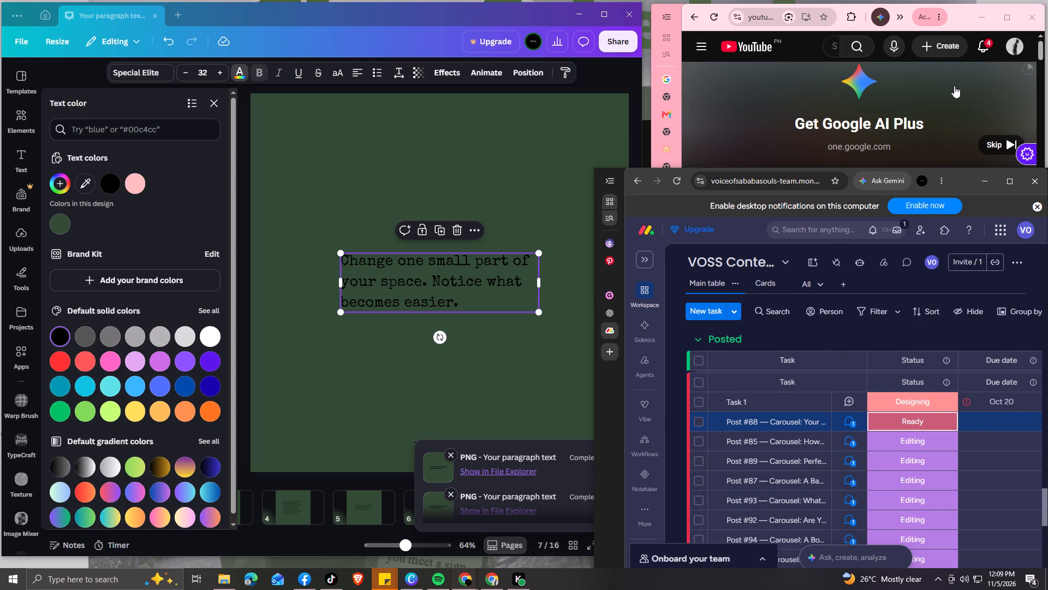
Switch to the YouTube window and skip the Google AI Plus ad.
click(987, 143)
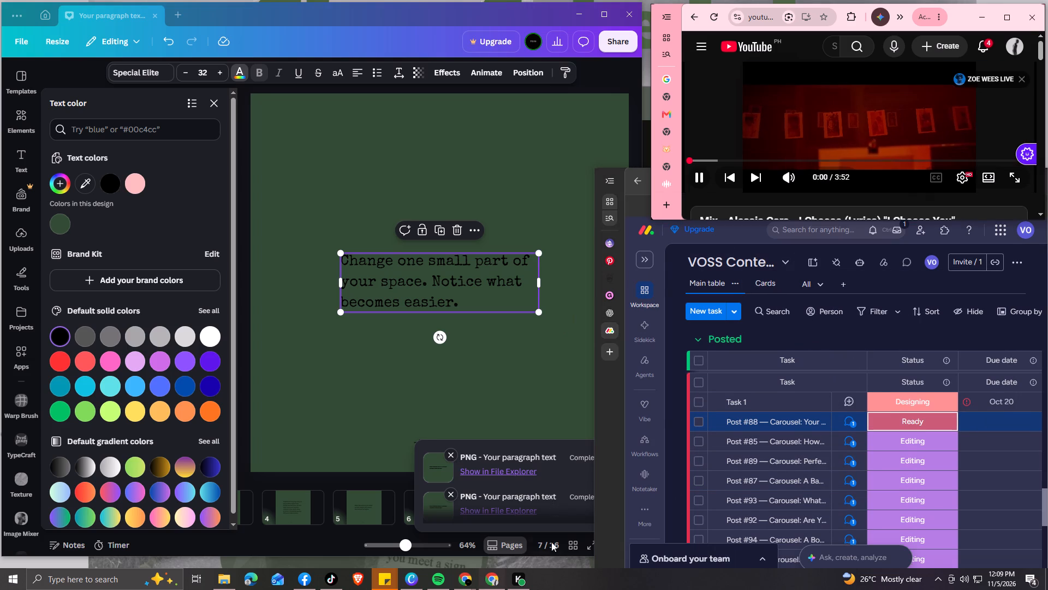
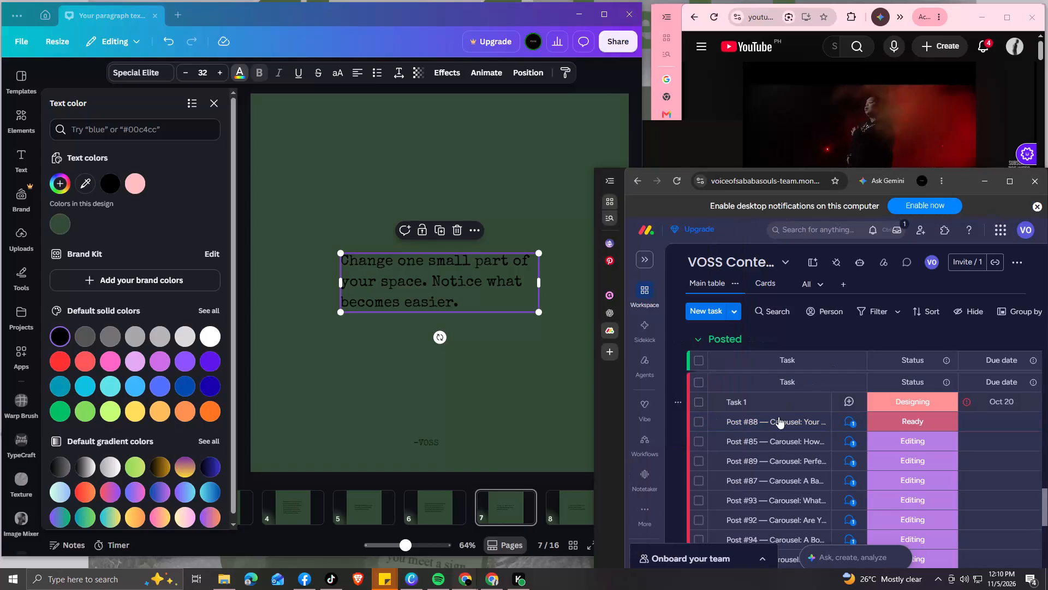
In monday.com, open the updates of the "Post #85 — Carousel: How Much of Your Stress…" task in the For Canva Editing group.
scroll(775, 421, down, 1)
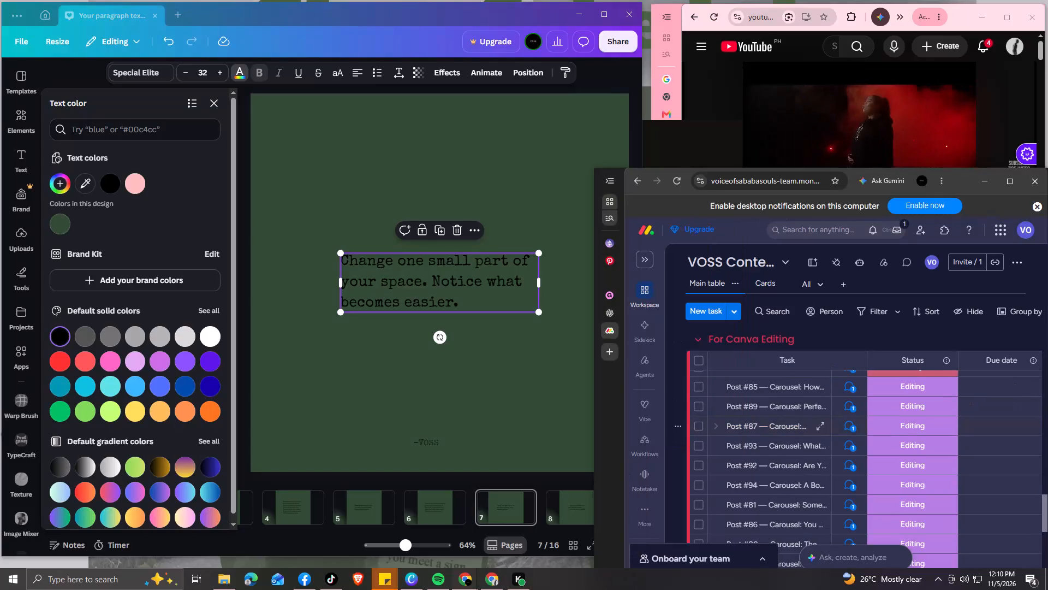
scroll(788, 426, up, 1)
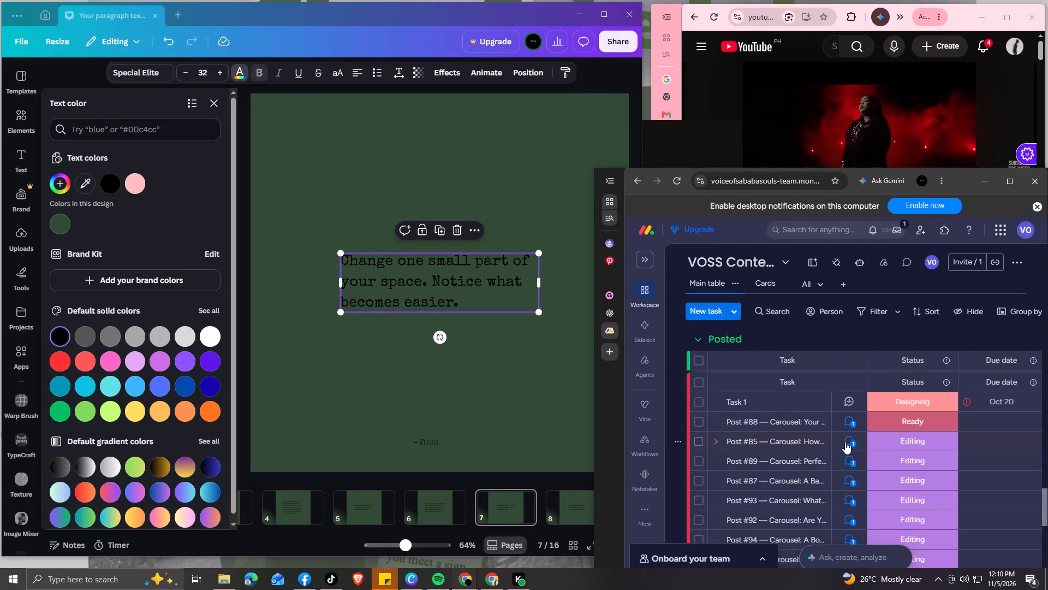
click(846, 442)
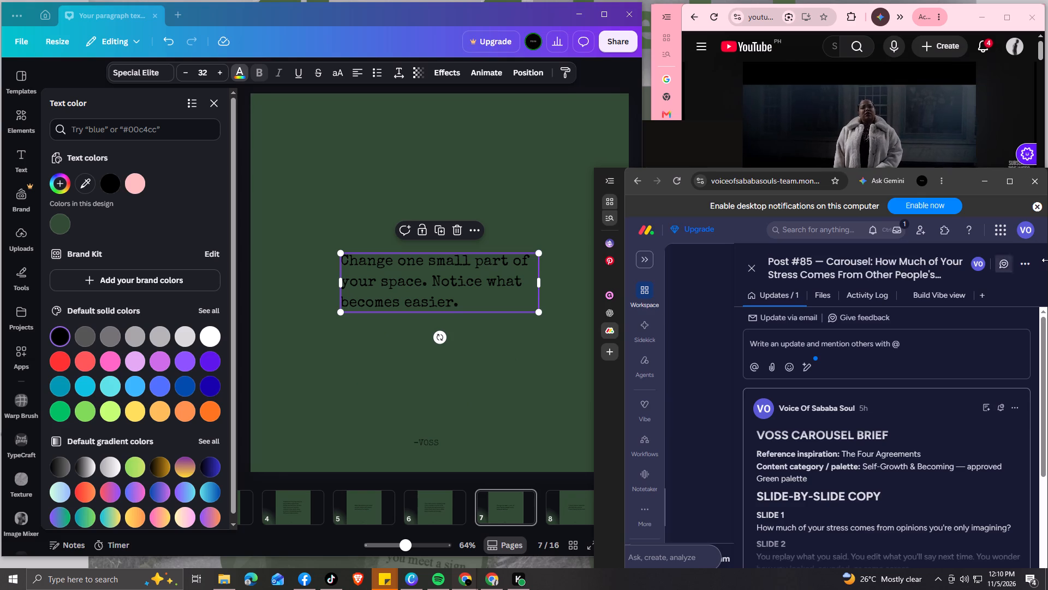
scroll(839, 430, down, 1)
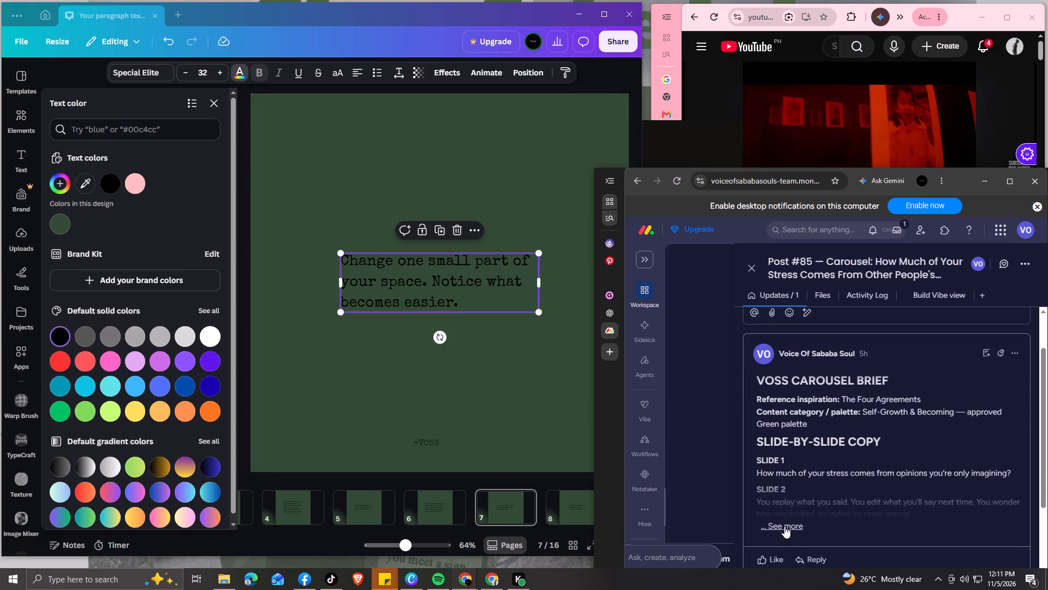
Switch to Canva, close the text color options and go to page 1 of the carousel design.
click(397, 482)
click(411, 477)
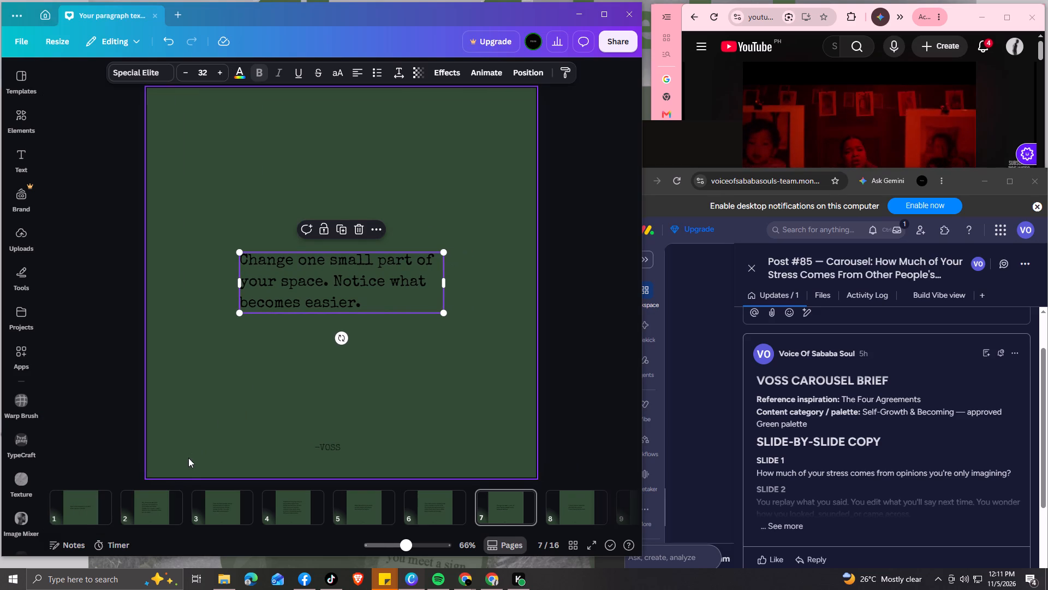
click(90, 512)
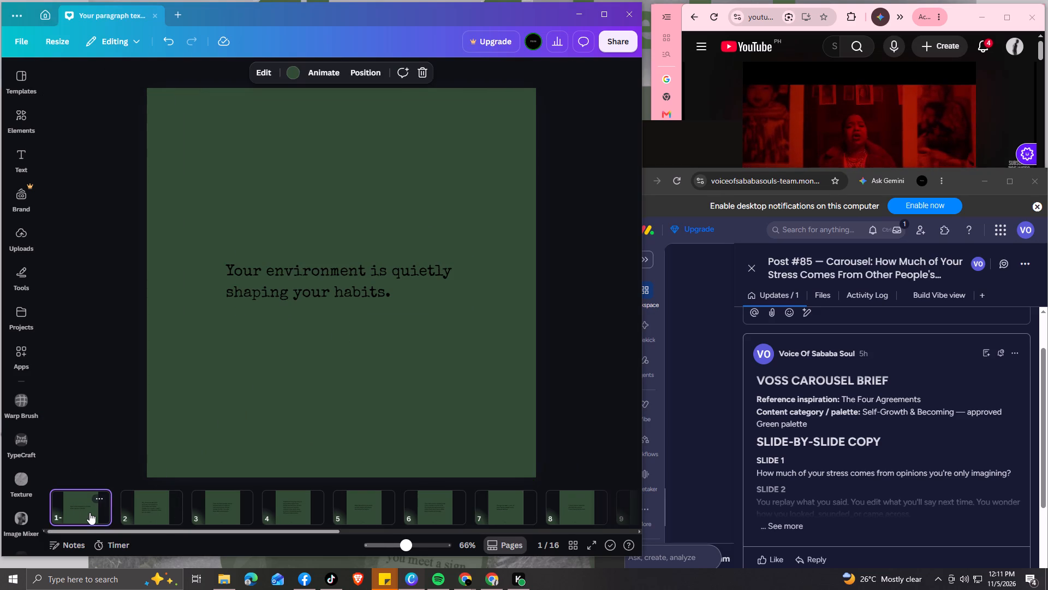
Back in monday.com, expand the Post #85 brief and review its palette and slide-by-slide copy from the top.
scroll(802, 433, down, 2)
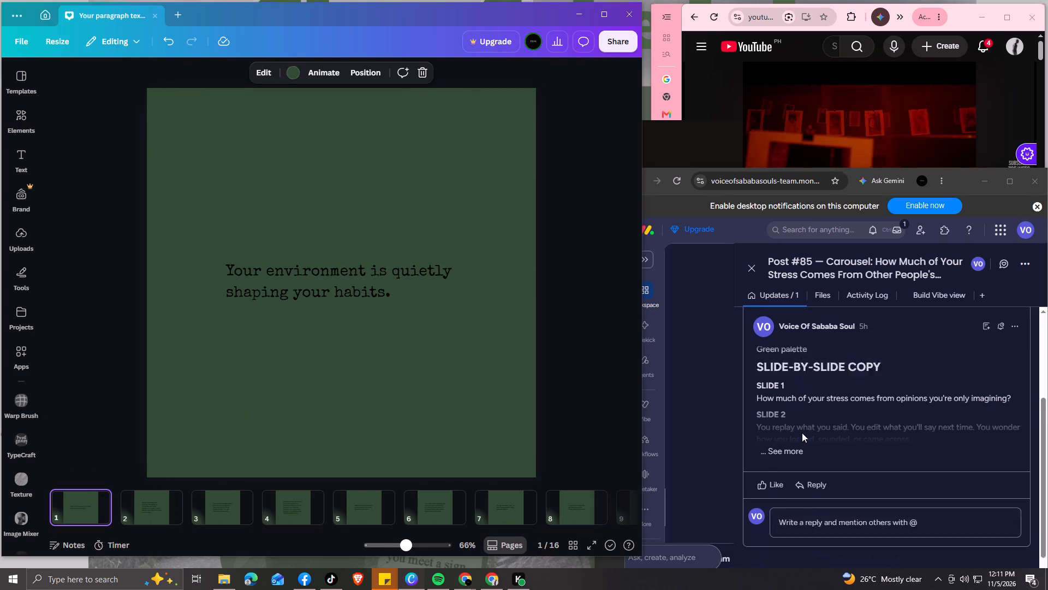
click(794, 419)
scroll(799, 412, up, 1)
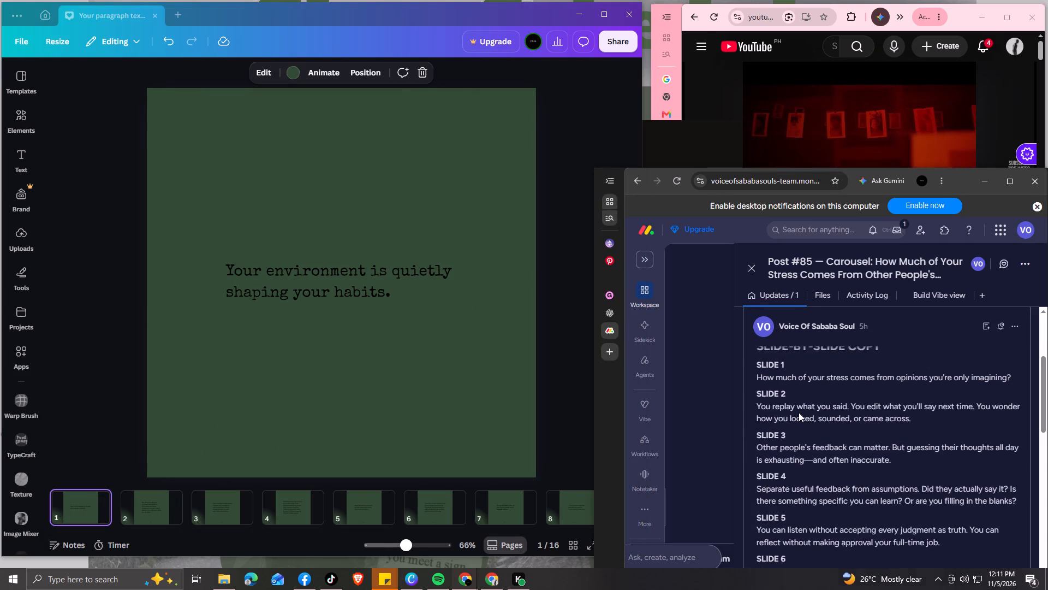
scroll(799, 412, up, 1)
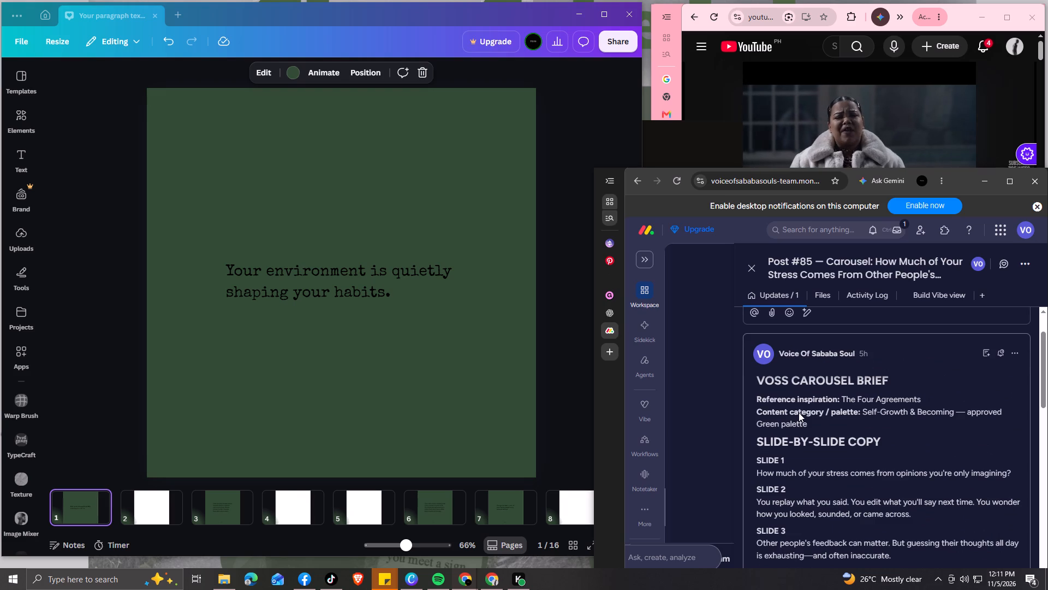
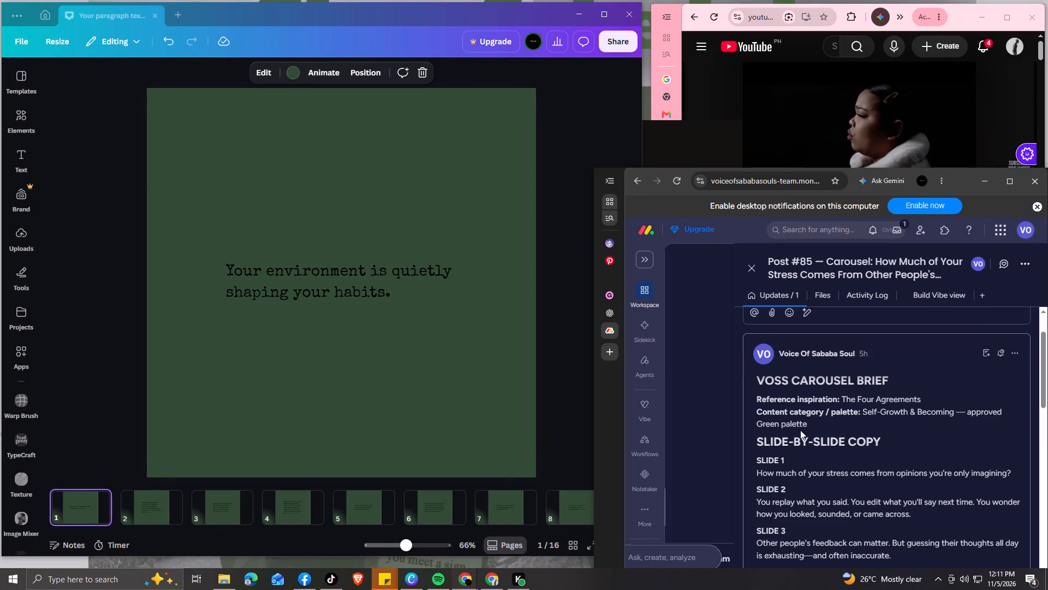
Copy the Slide 1 line from the Post #85 brief and replace the page 1 text in Canva with "How much of your stress comes from opinions you're only imagining?".
scroll(800, 431, down, 2)
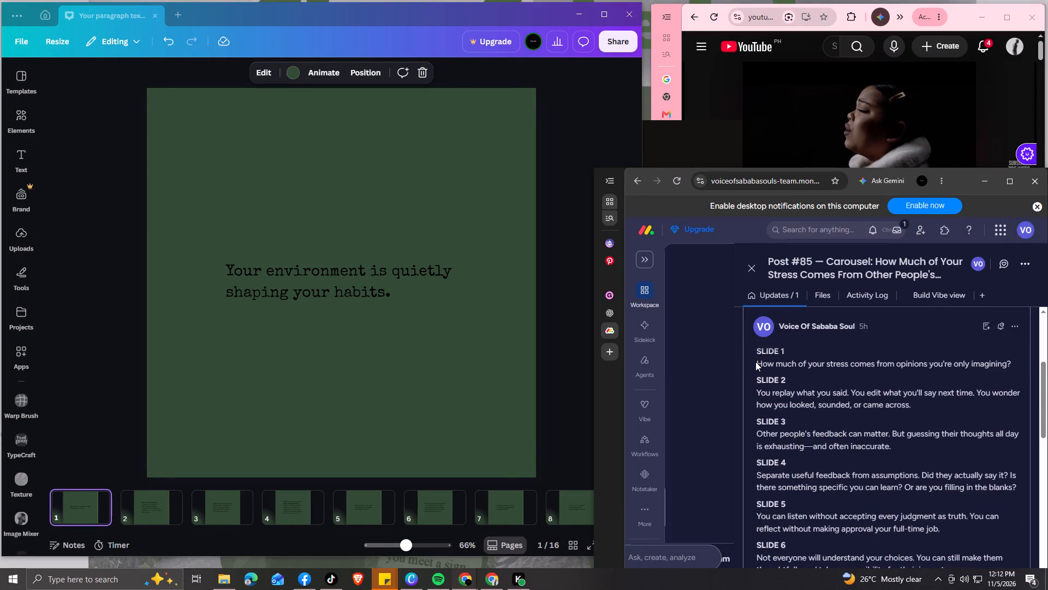
drag(755, 362, 1022, 368)
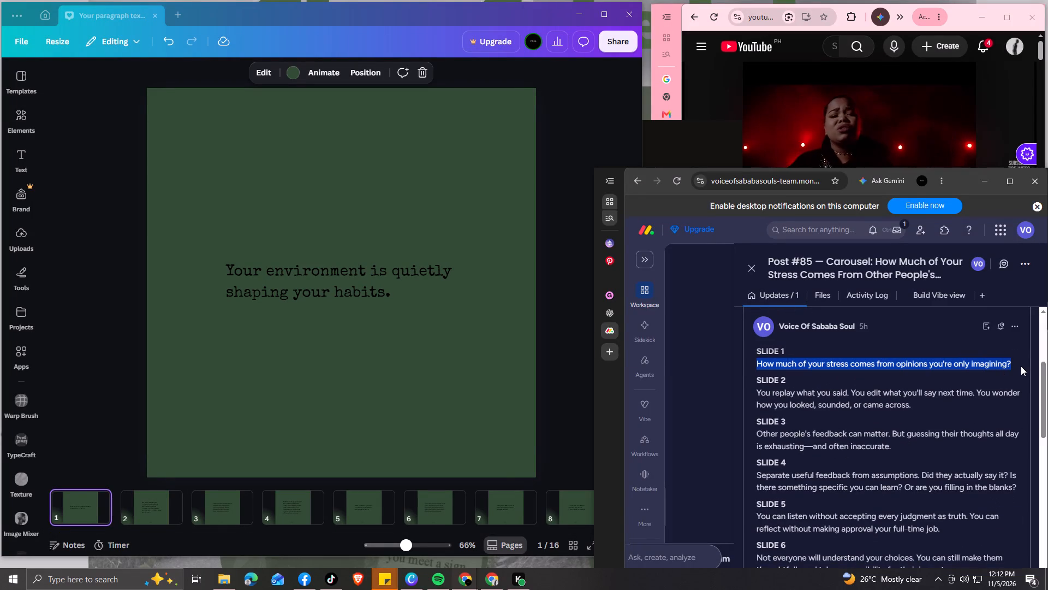
key(ctrl+c)
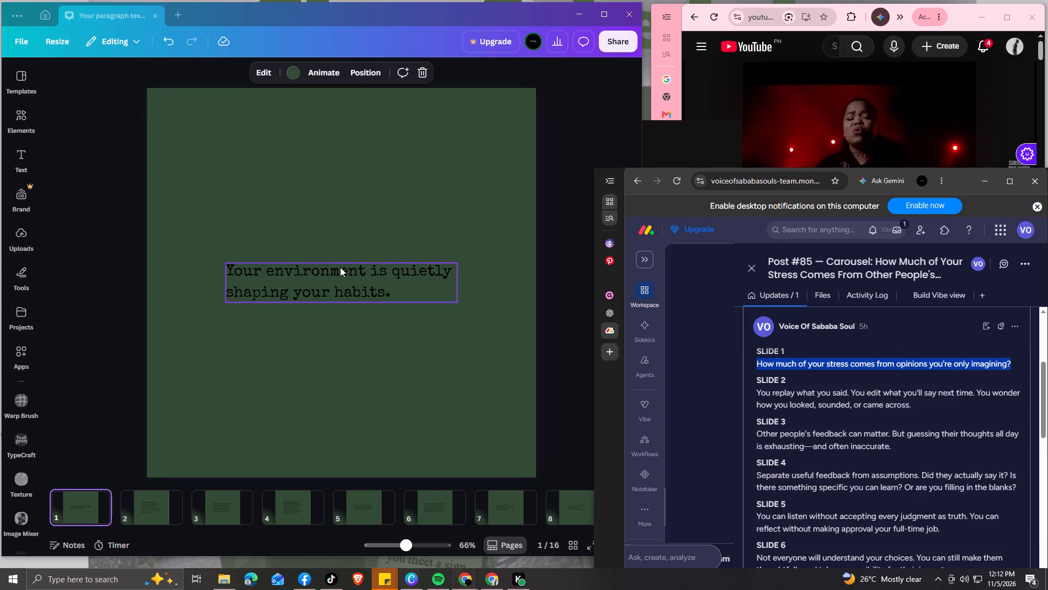
click(340, 267)
click(232, 269)
click(230, 269)
drag(230, 269, 397, 288)
key(ctrl+v)
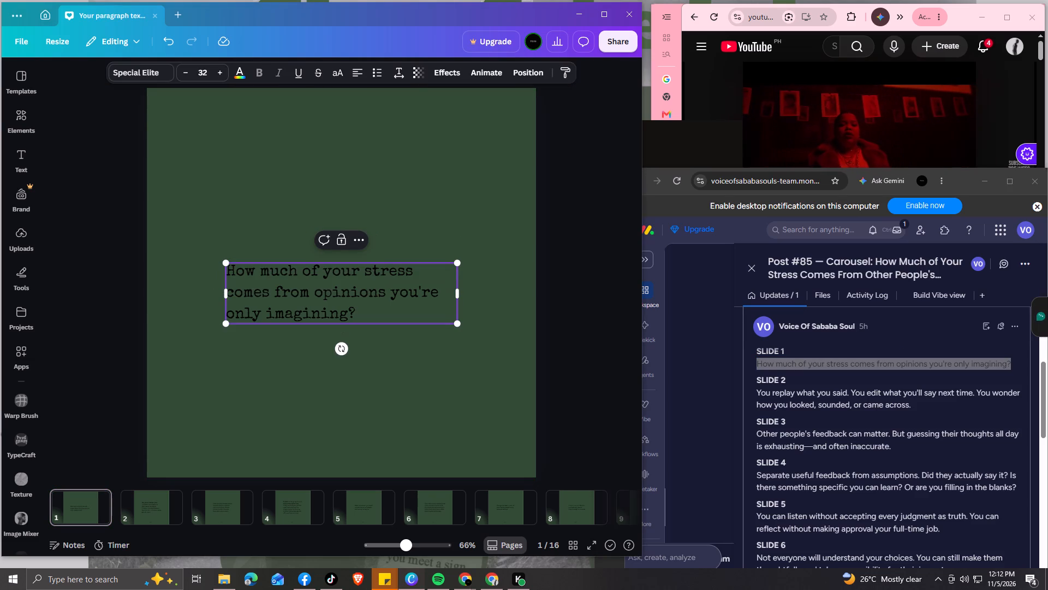
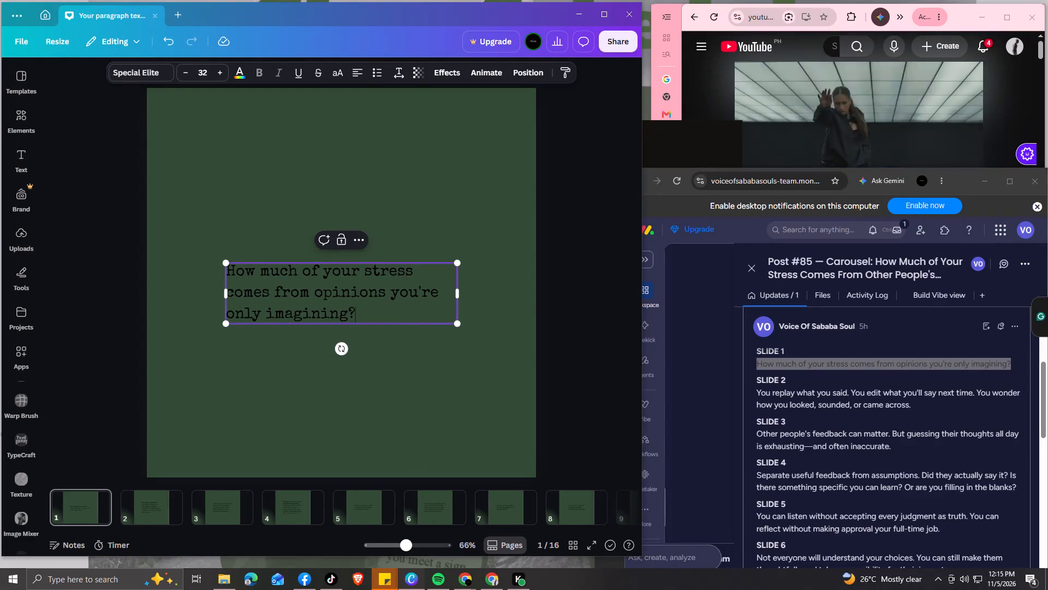
Widen the page 1 text box slightly and rework the wording so "comes" ends the first line without a duplicate.
click(424, 272)
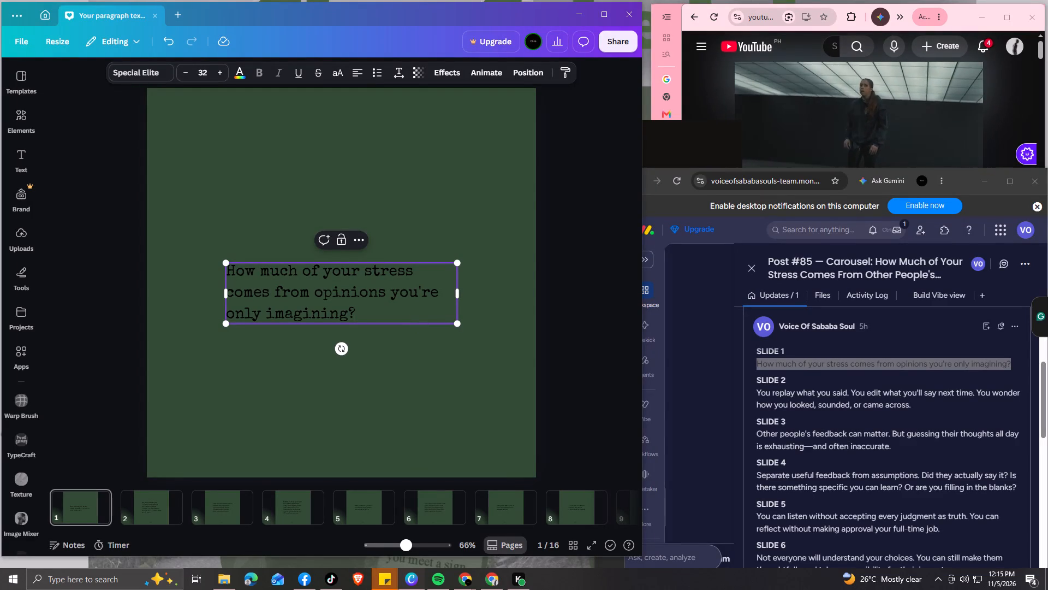
key(space)
text(cones)
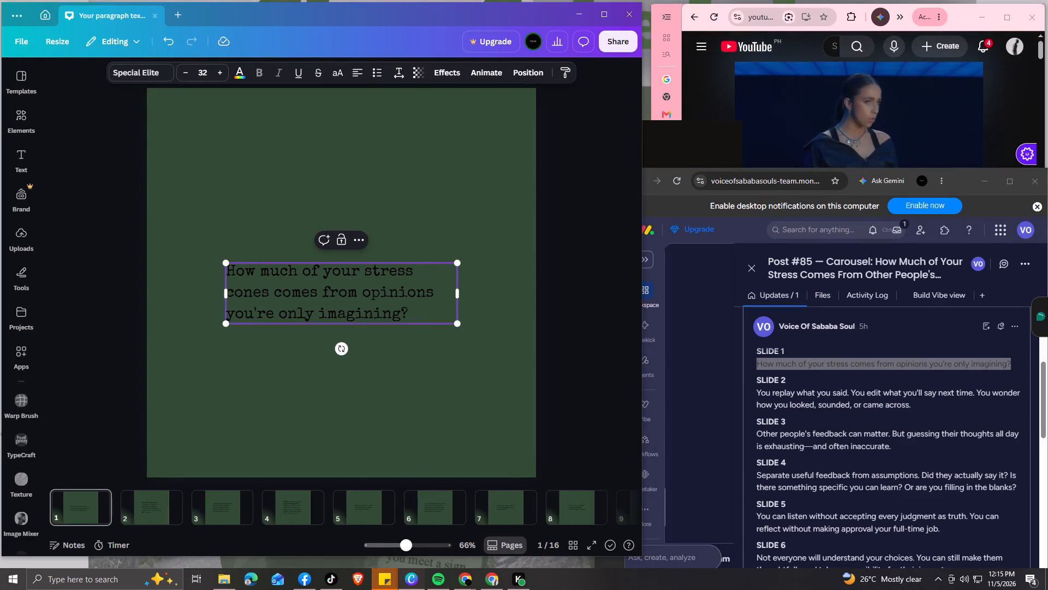
key(BackSpace)
key(BackSpace)
key(BackSpace)
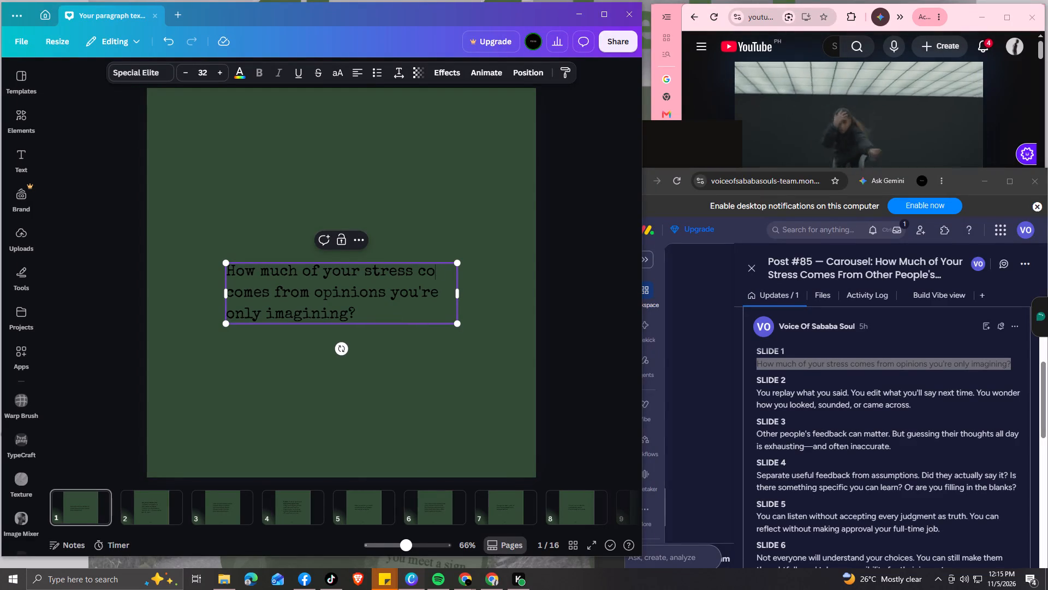
text(mes)
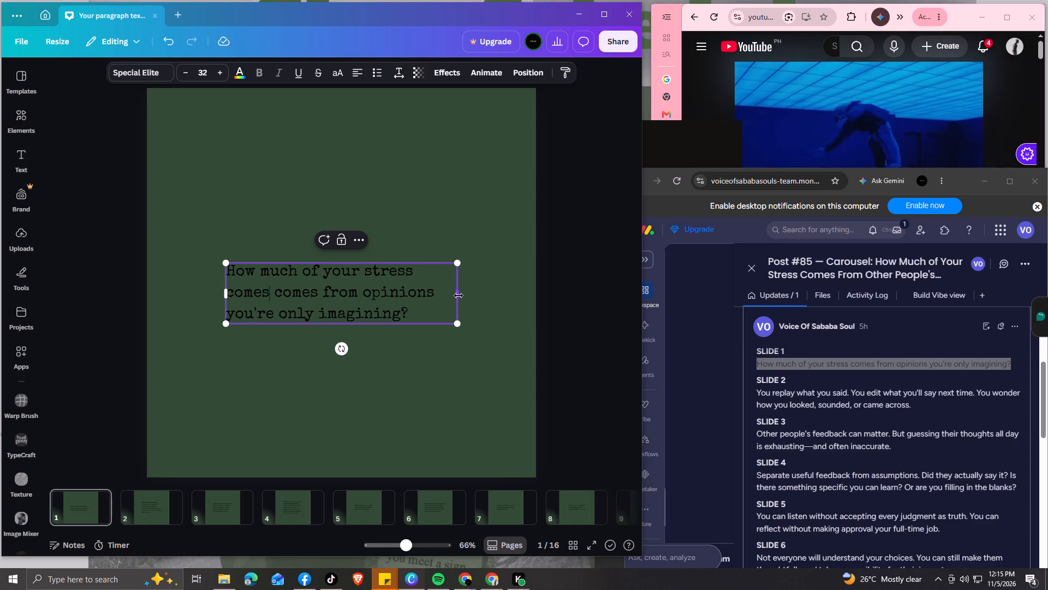
drag(458, 294, 468, 294)
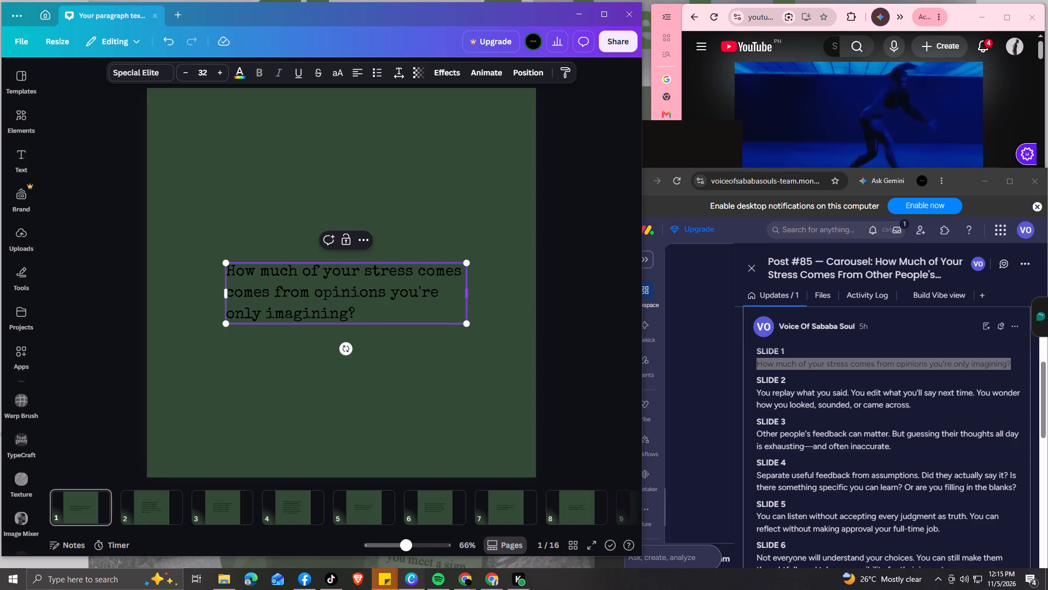
drag(272, 295, 235, 296)
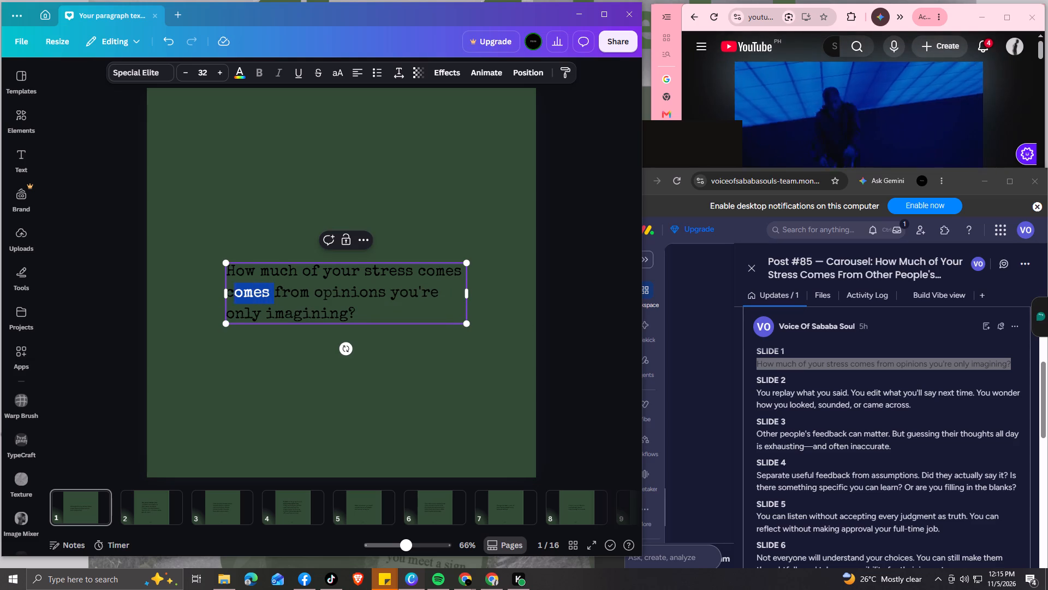
drag(235, 296, 229, 296)
key(BackSpace)
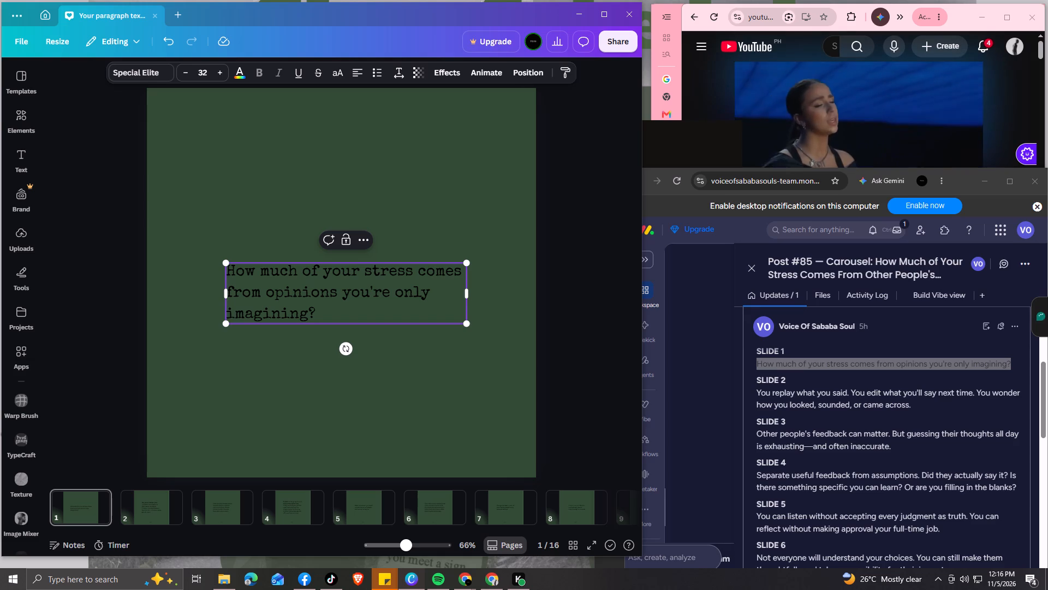
Move the page 1 text block up to the vertical centre of the page and shift it slightly left.
drag(431, 325, 431, 311)
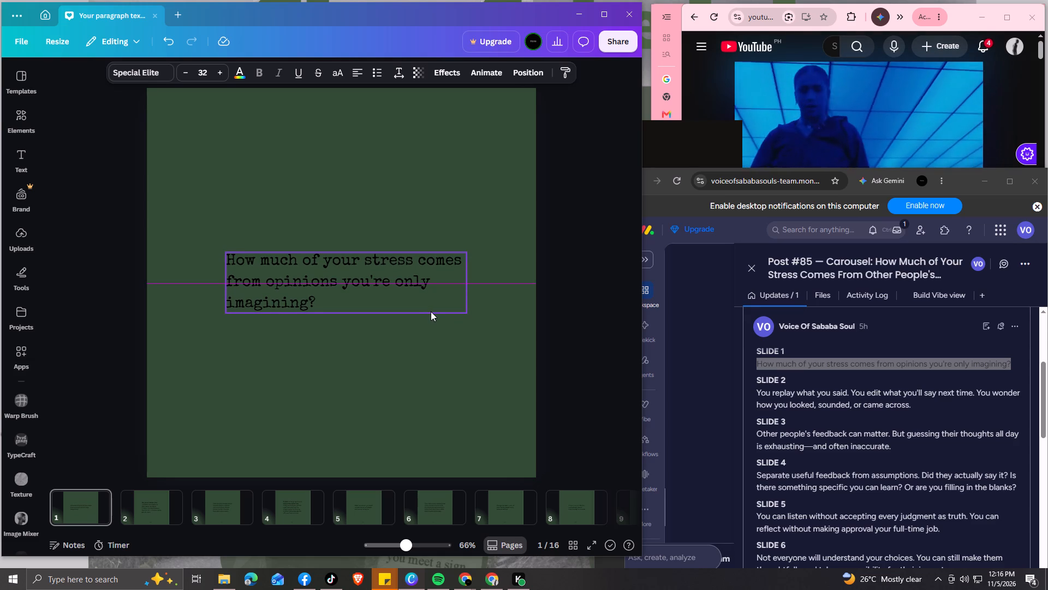
drag(431, 311, 438, 315)
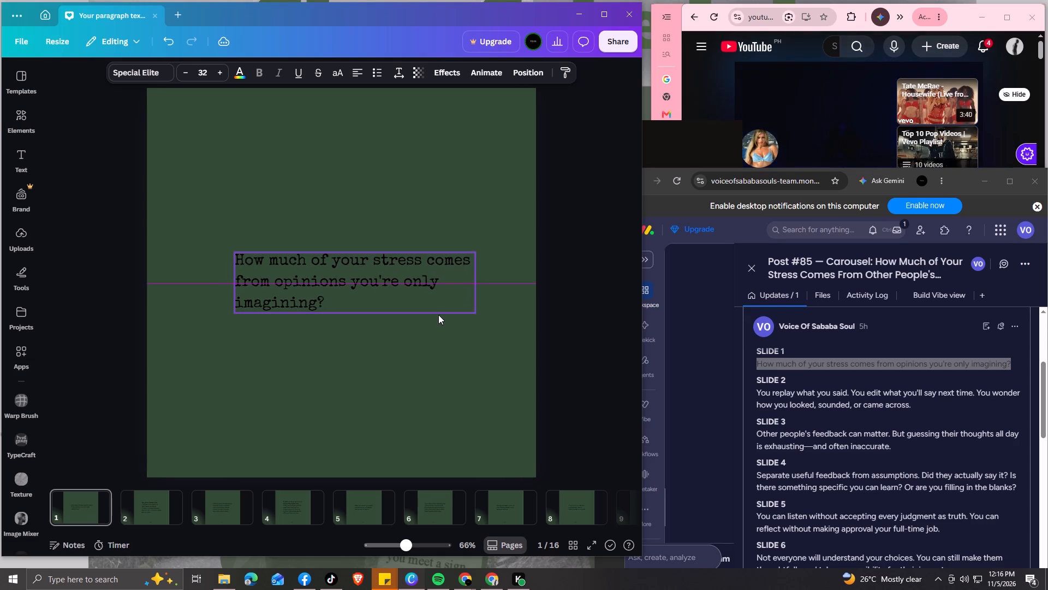
drag(438, 315, 428, 316)
click(423, 343)
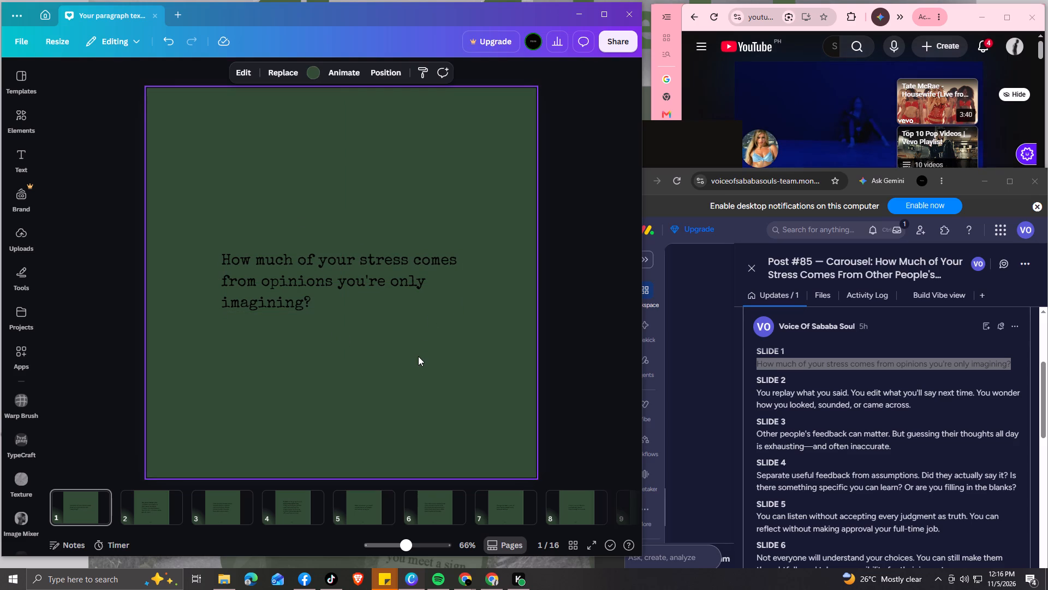
Go to page 2 and copy the Slide 2 text, "You replay what you said...", from the Post #85 brief.
key(Right)
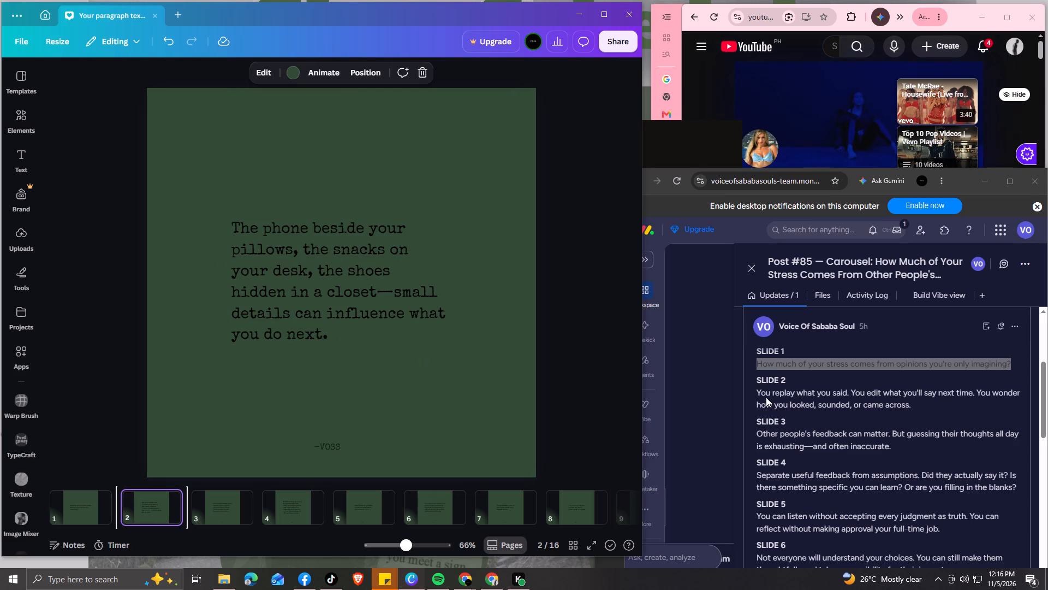
drag(757, 391, 910, 404)
key(ctrl+c)
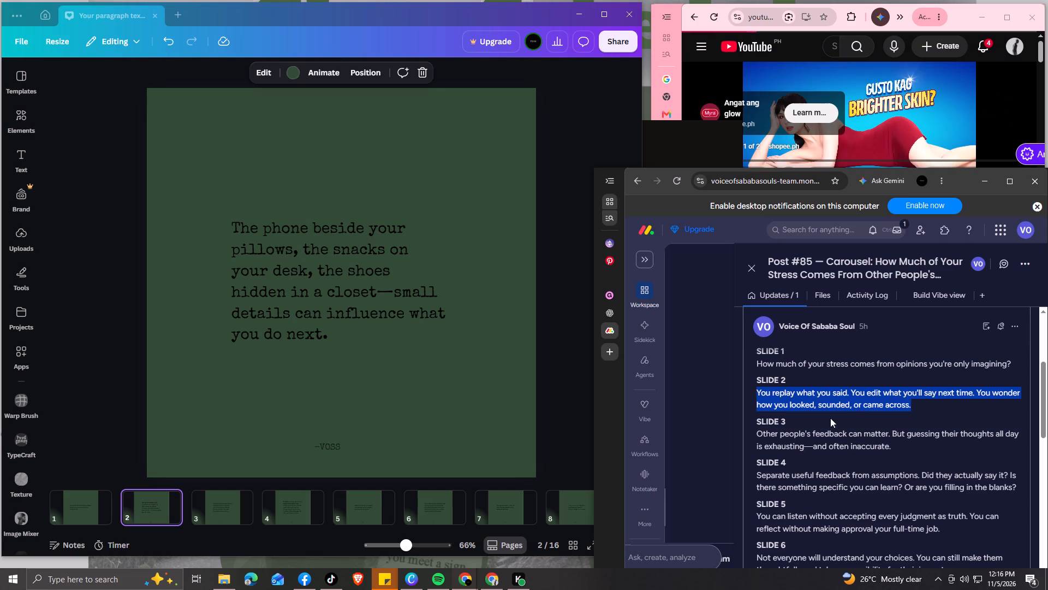
Close the Post #85 brief and set the task's status to Revision on the monday.com board.
click(754, 268)
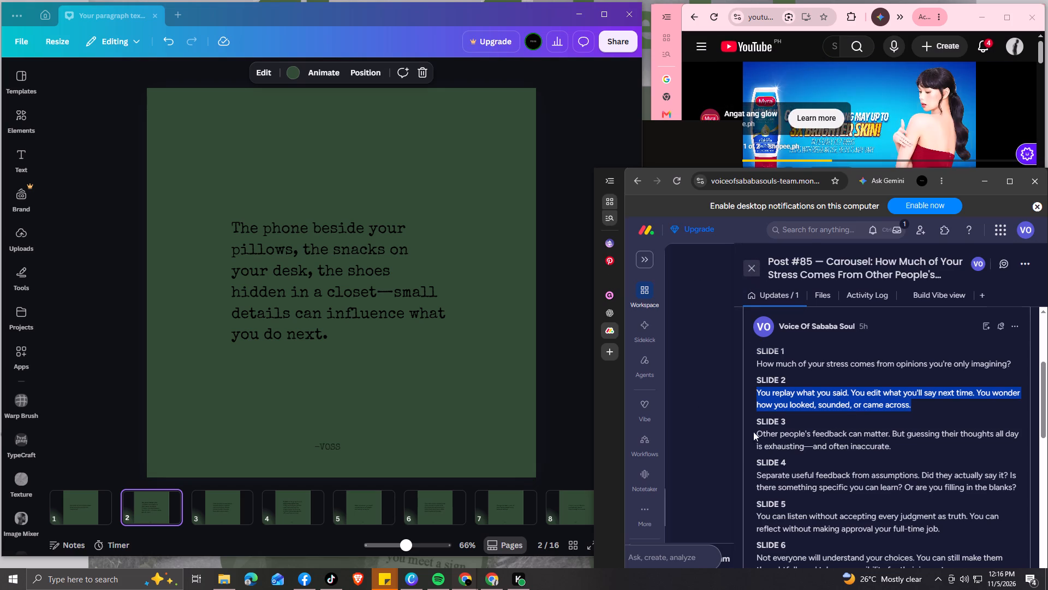
click(908, 438)
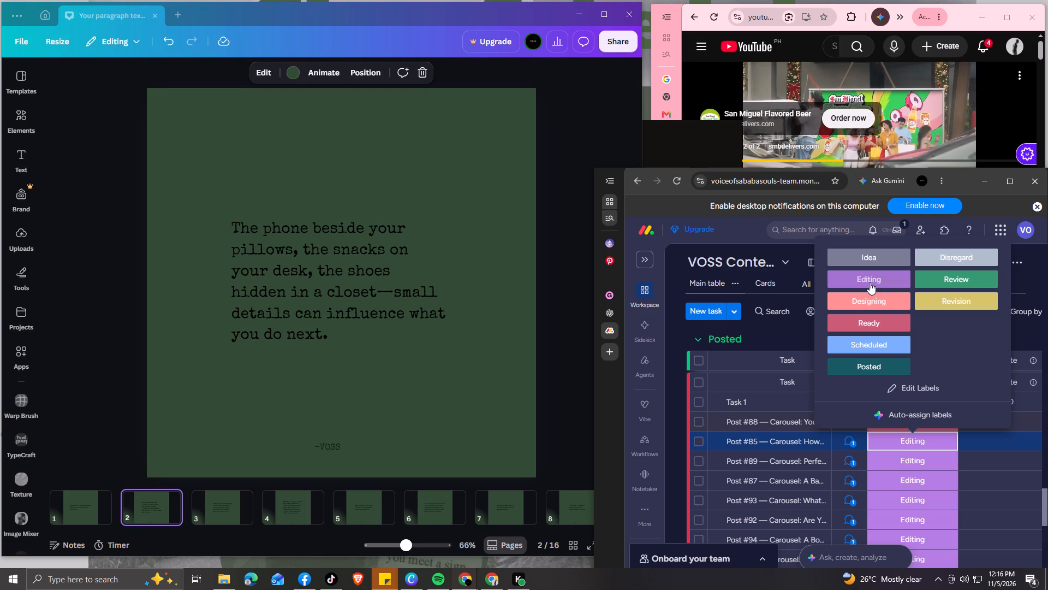
click(956, 303)
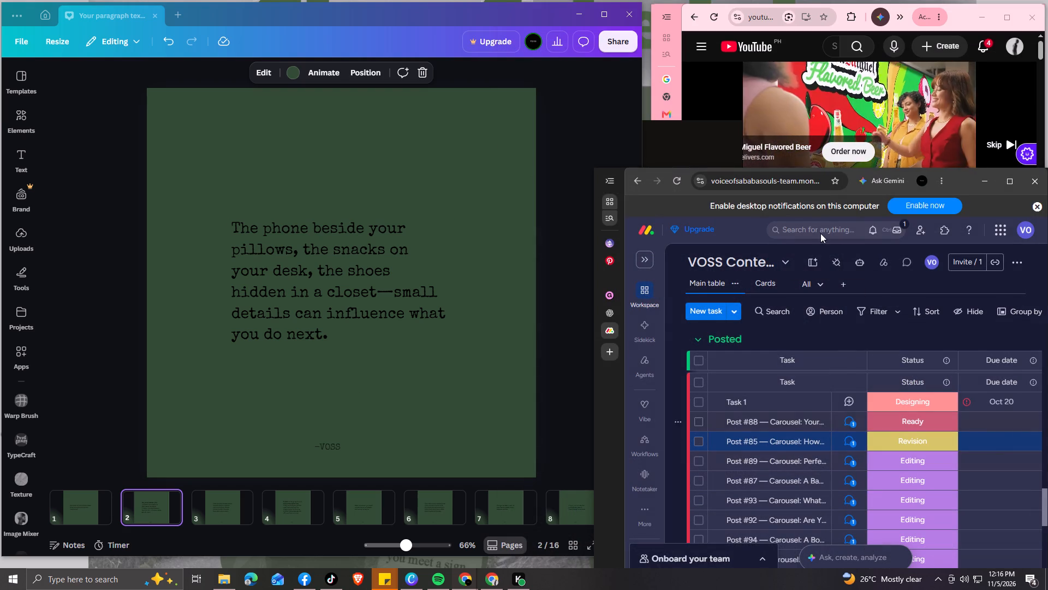
Reposition and widen the monday.com window so more board columns fit.
drag(852, 191, 835, 188)
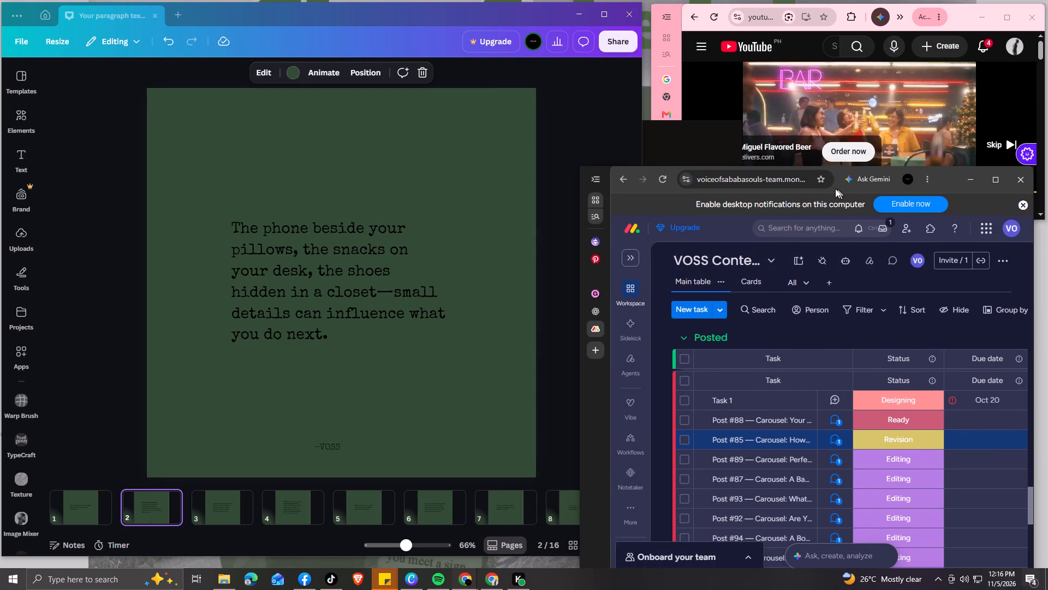
drag(835, 188, 629, 169)
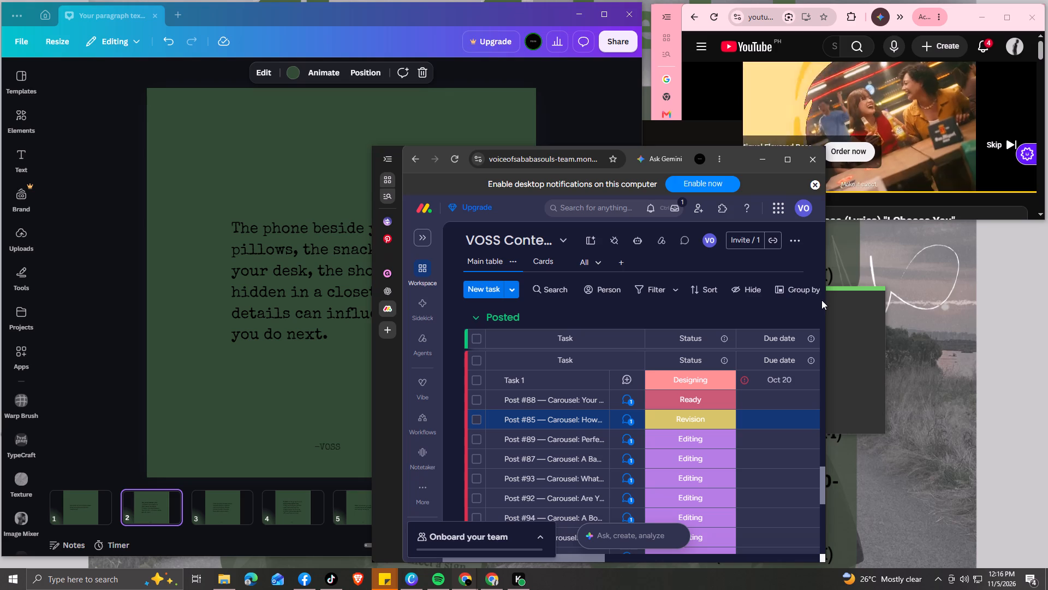
drag(825, 304, 1007, 317)
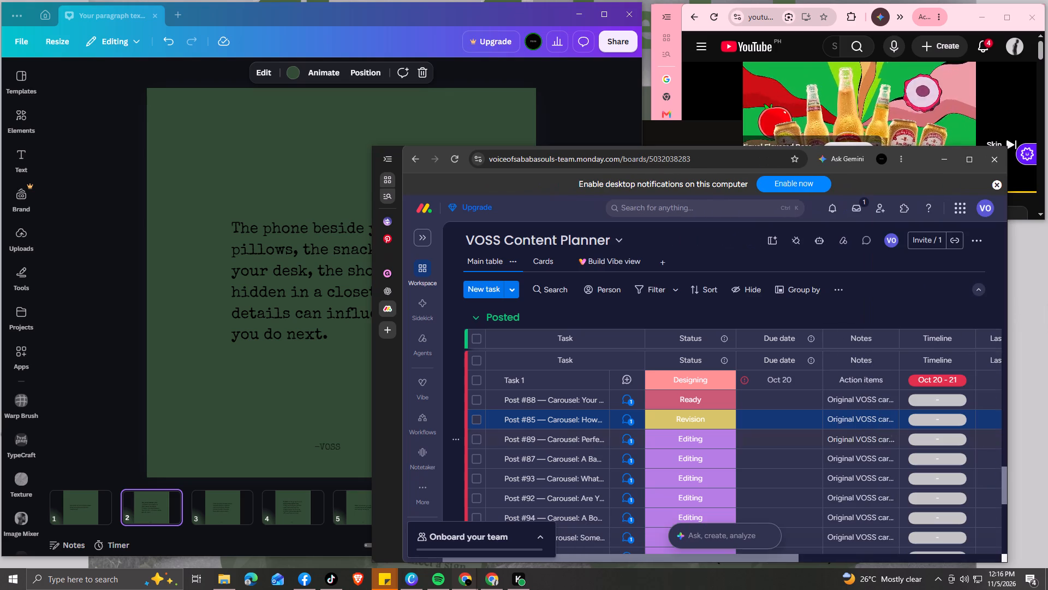
Enter "Content revision" as the Daily Remarks for Post #85.
drag(753, 556, 753, 562)
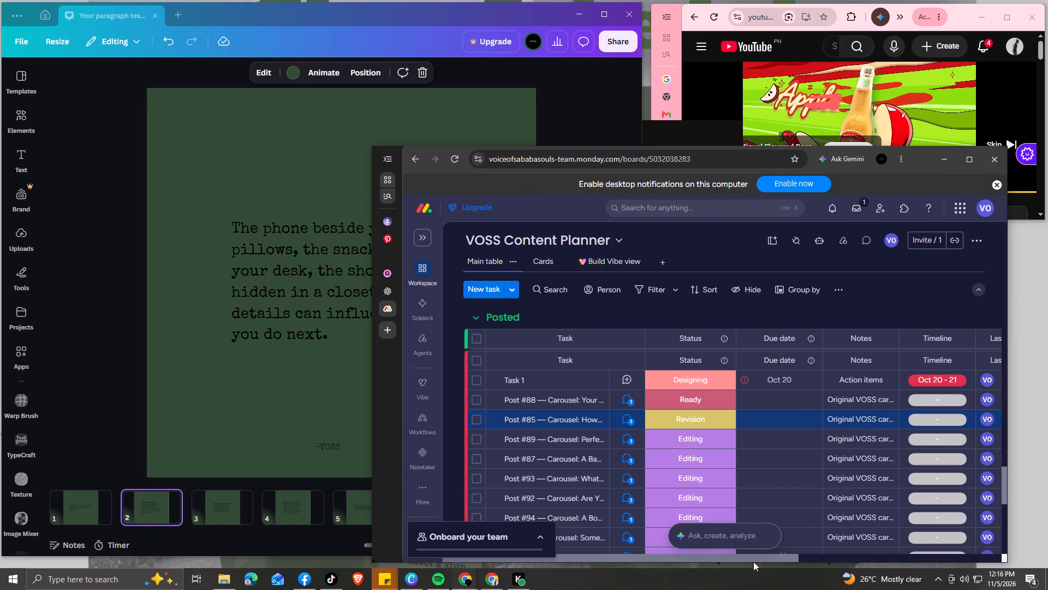
drag(753, 562, 985, 561)
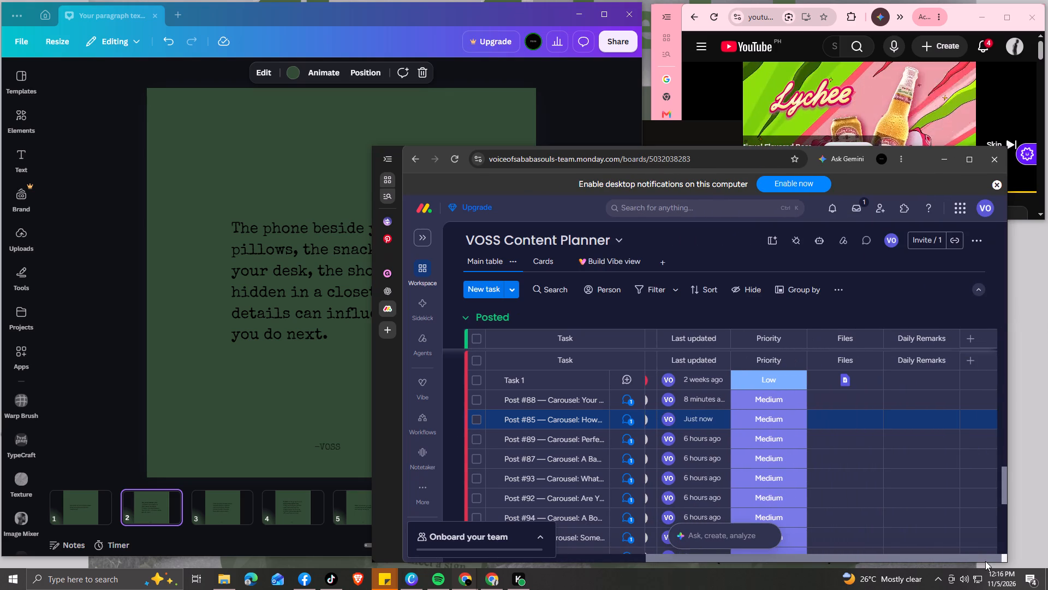
drag(985, 561, 985, 559)
click(919, 419)
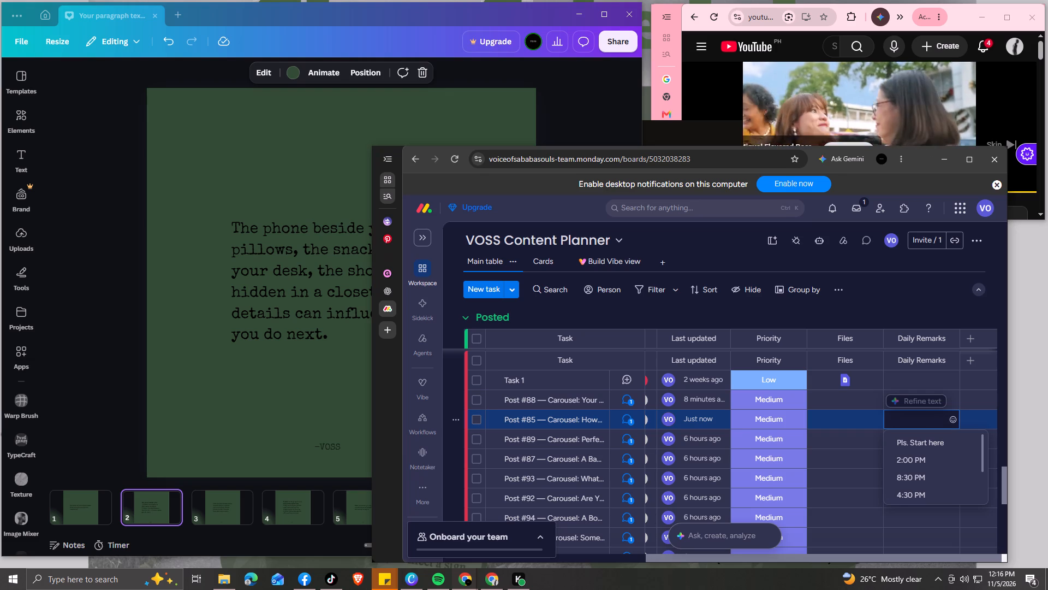
text(Contet)
key(space)
text(==)
key(BackSpace)
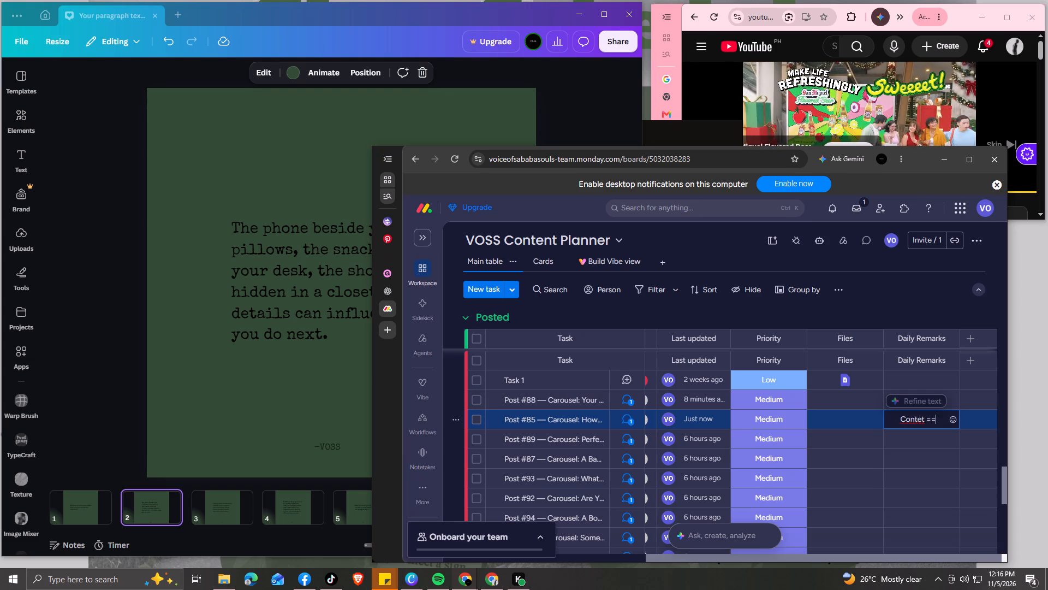
key(BackSpace)
key(BackSpace)
key(BackSpace)
text(nt revisiso)
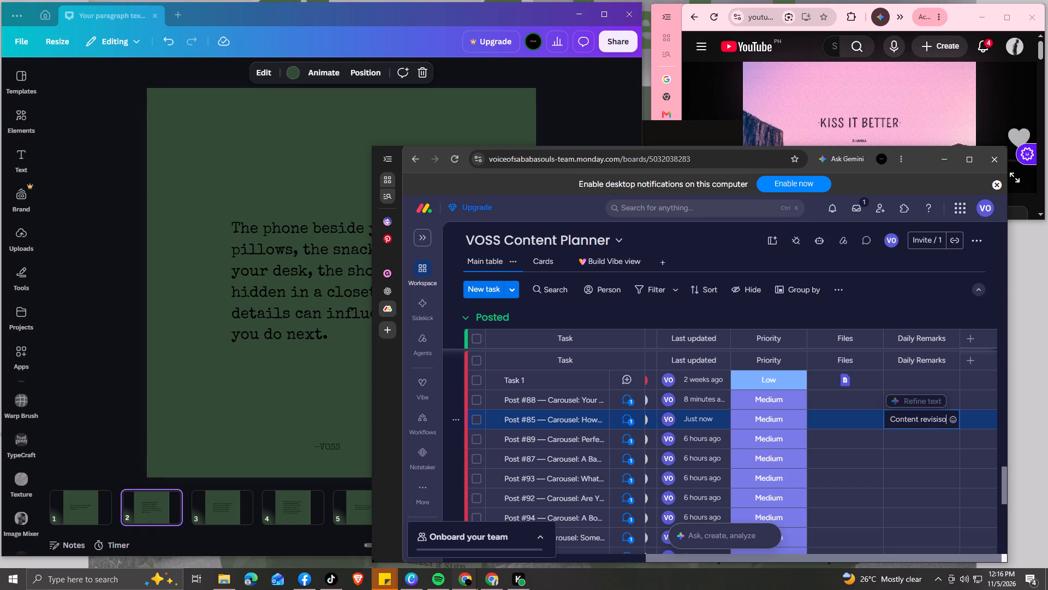
key(BackSpace)
key(BackSpace)
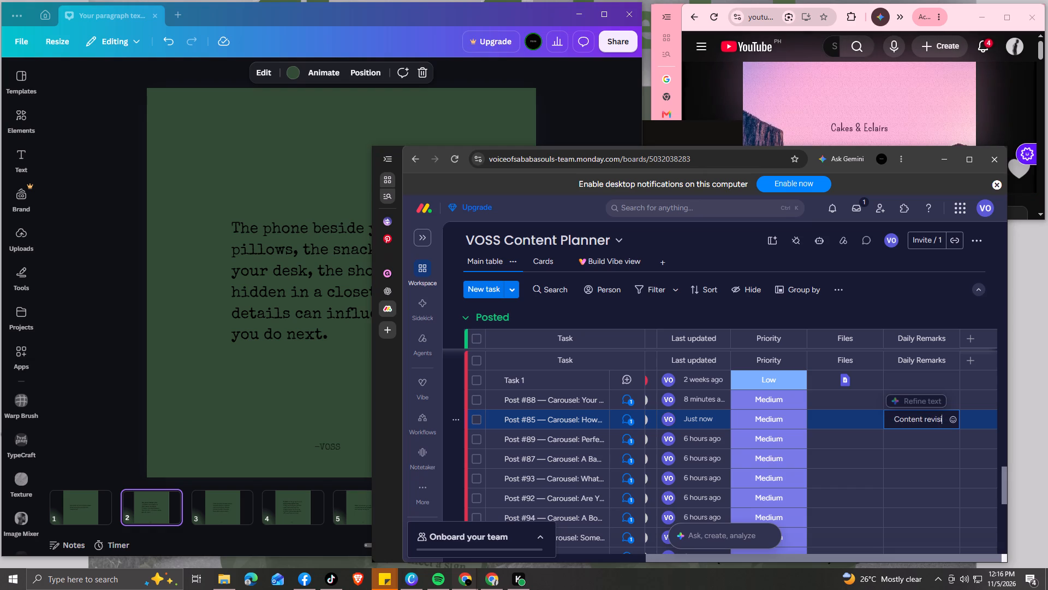
text(on)
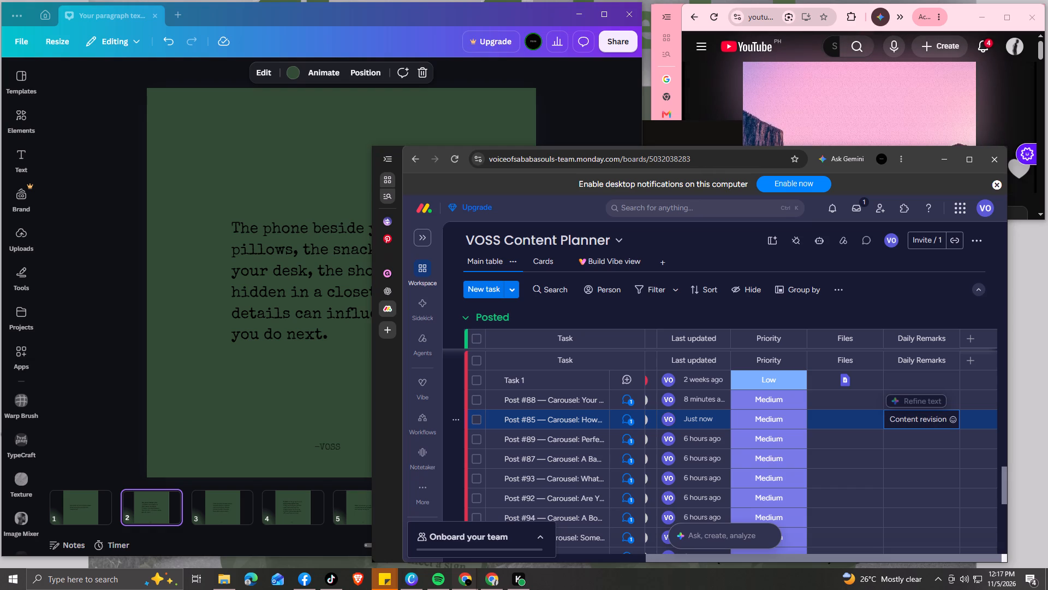
Examine the Carousel Content tasks' priorities, files, daily remarks and statuses.
scroll(888, 451, up, 16)
scroll(820, 450, up, 19)
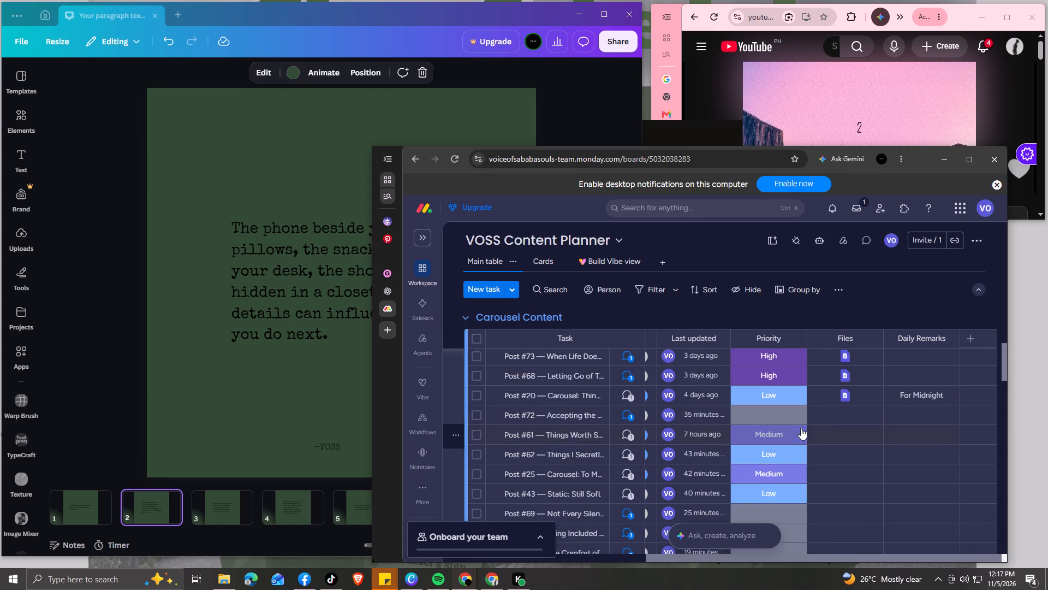
scroll(801, 428, up, 10)
scroll(801, 428, down, 6)
scroll(826, 483, down, 1)
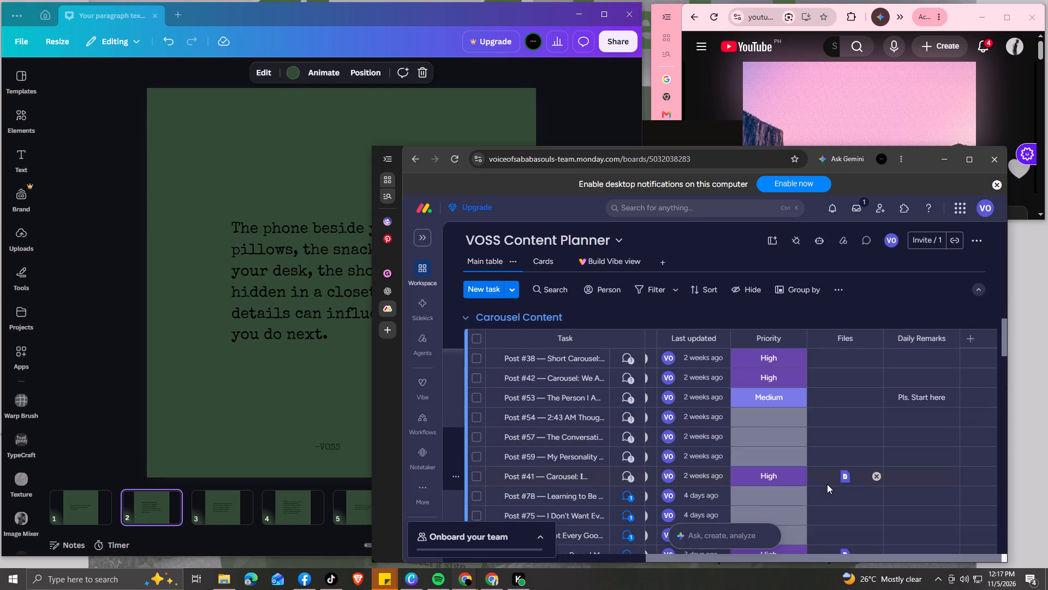
scroll(827, 484, down, 4)
scroll(832, 481, up, 6)
scroll(832, 480, down, 5)
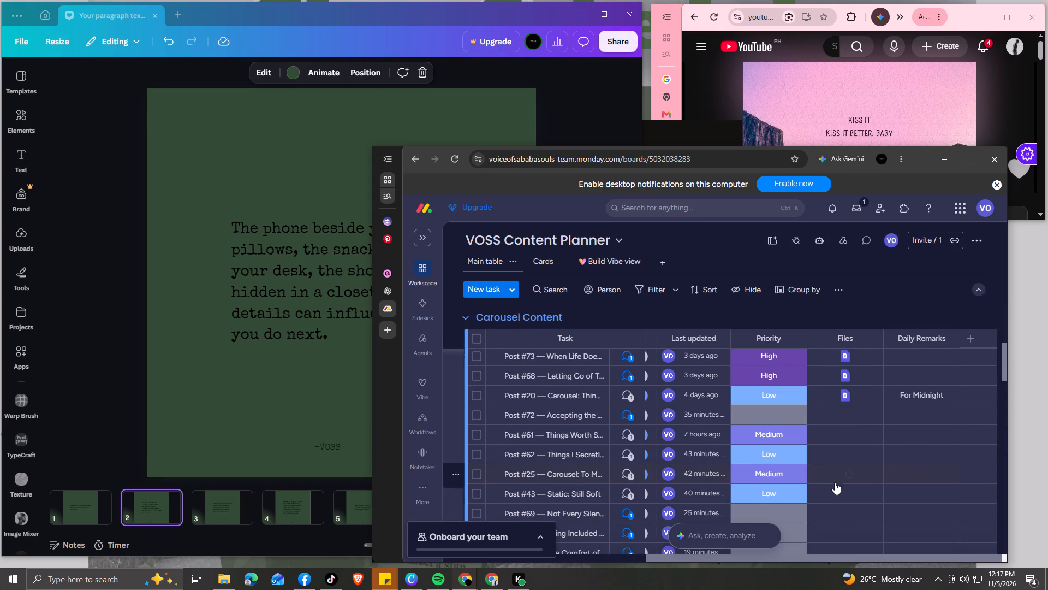
drag(894, 555, 771, 561)
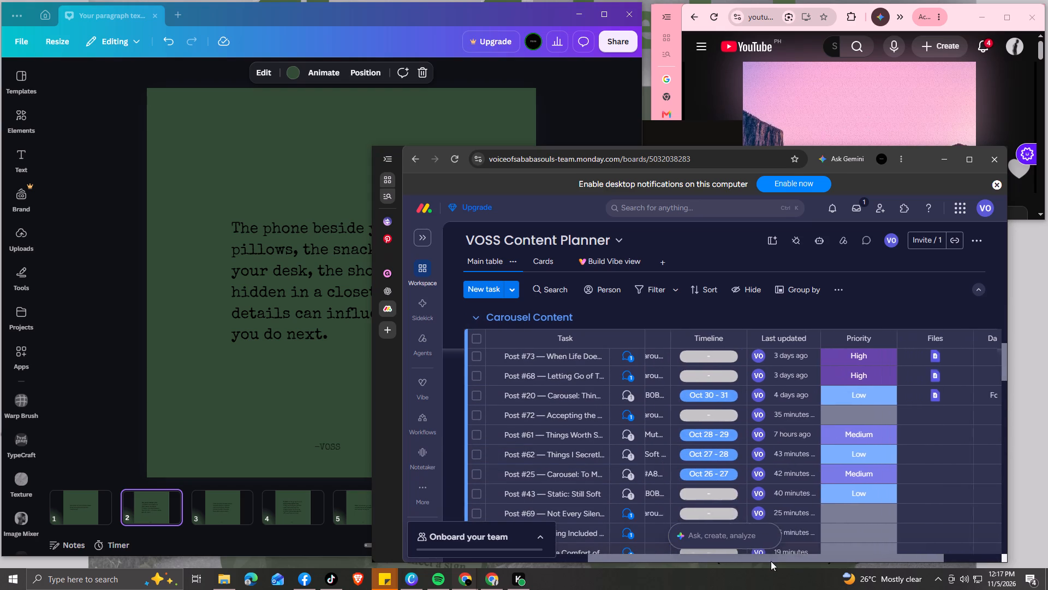
drag(771, 561, 665, 559)
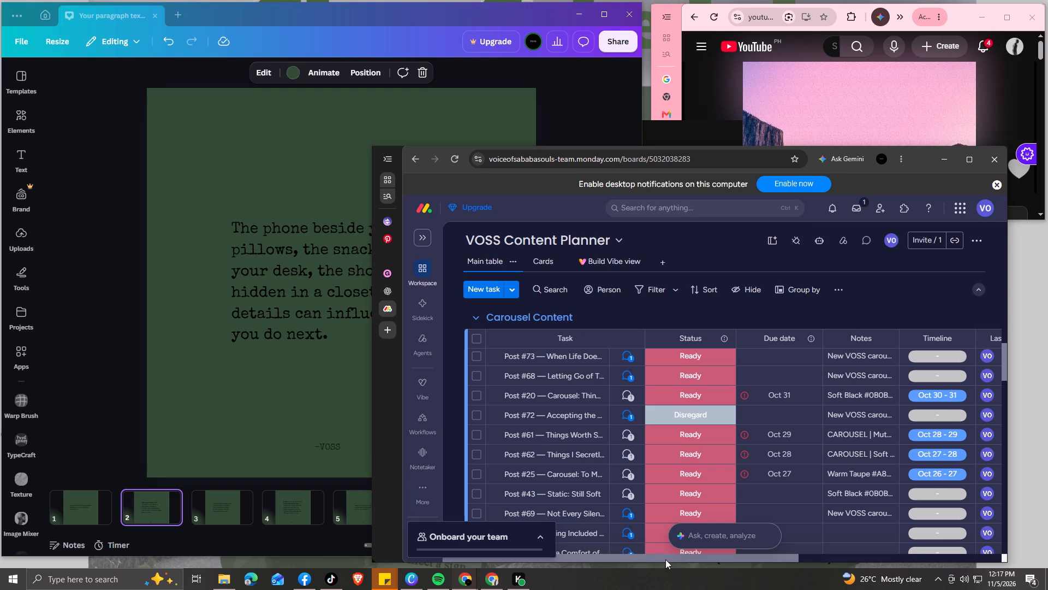
drag(665, 559, 671, 559)
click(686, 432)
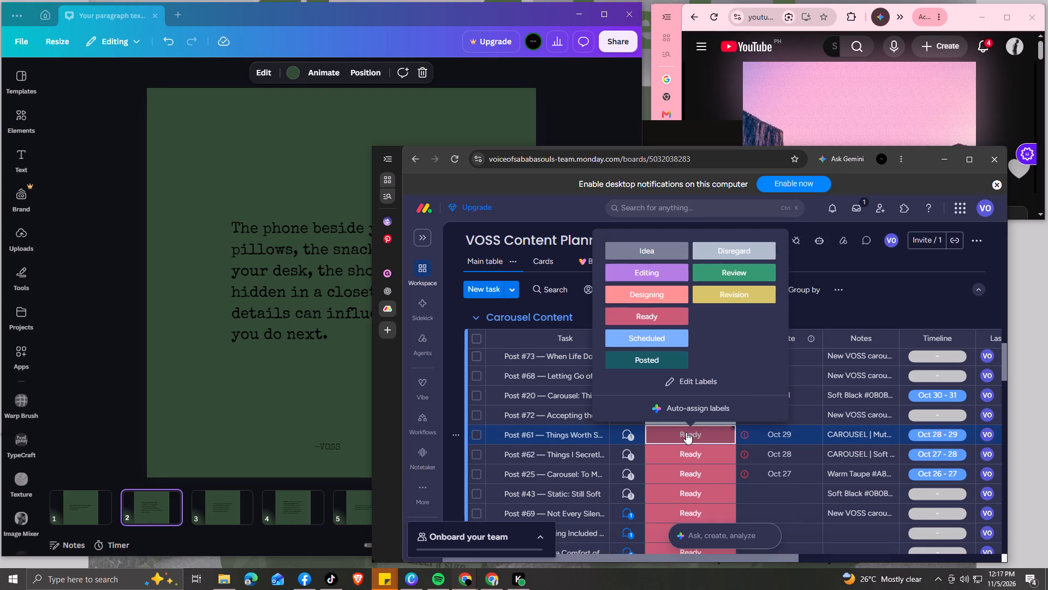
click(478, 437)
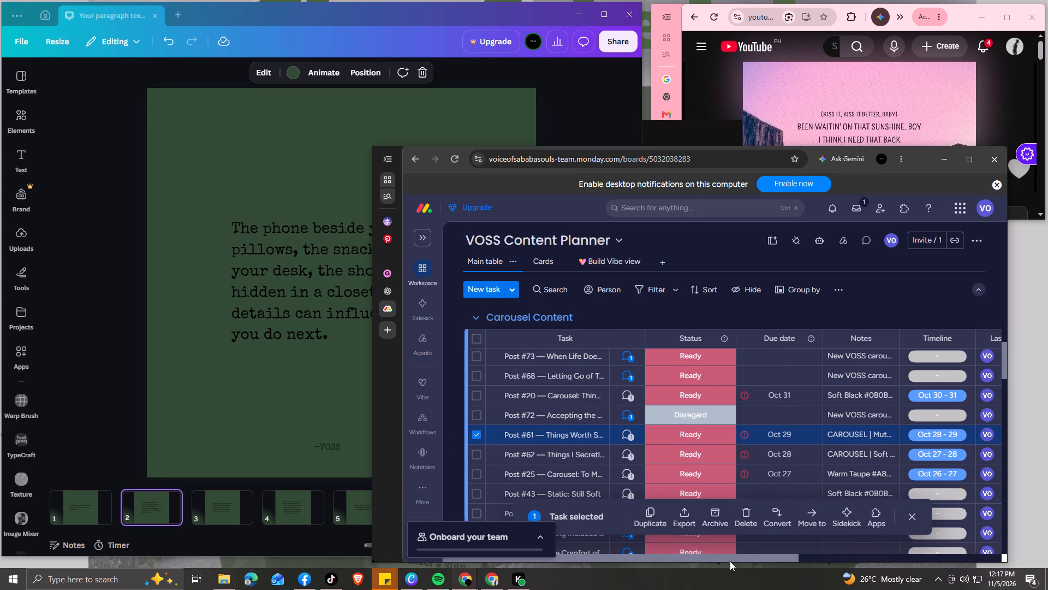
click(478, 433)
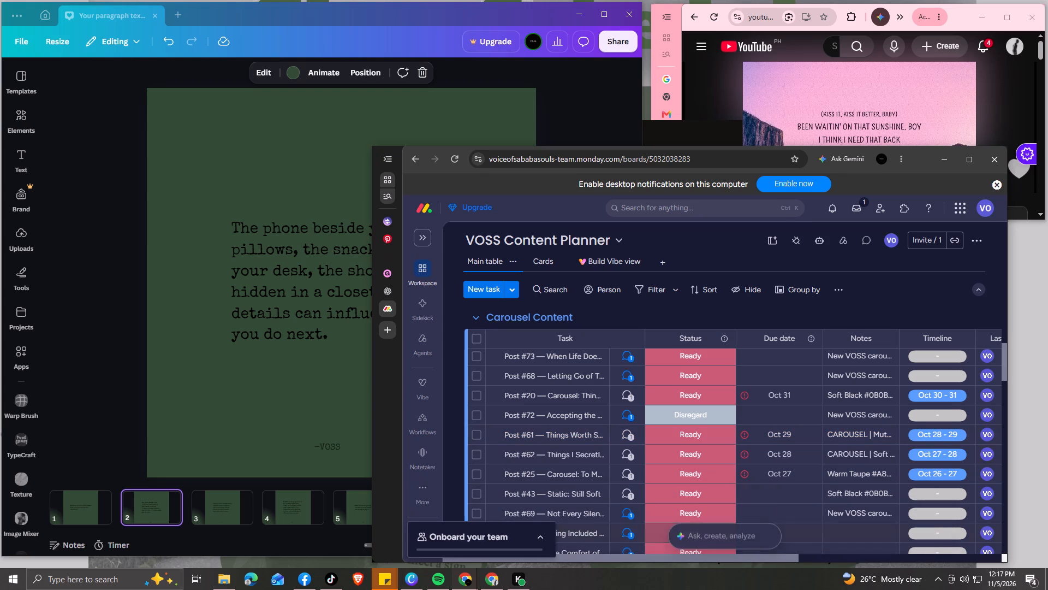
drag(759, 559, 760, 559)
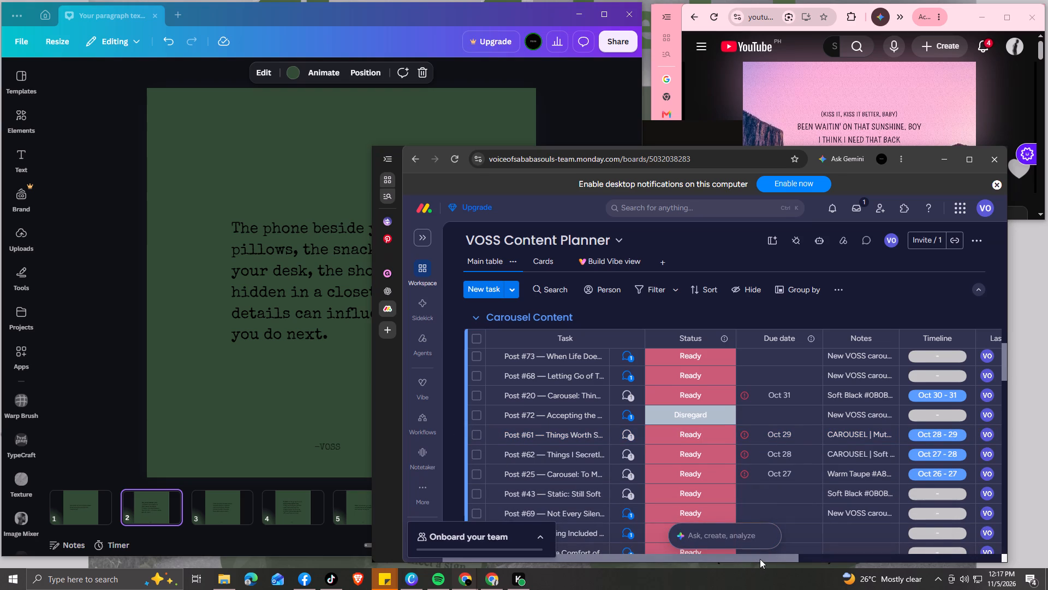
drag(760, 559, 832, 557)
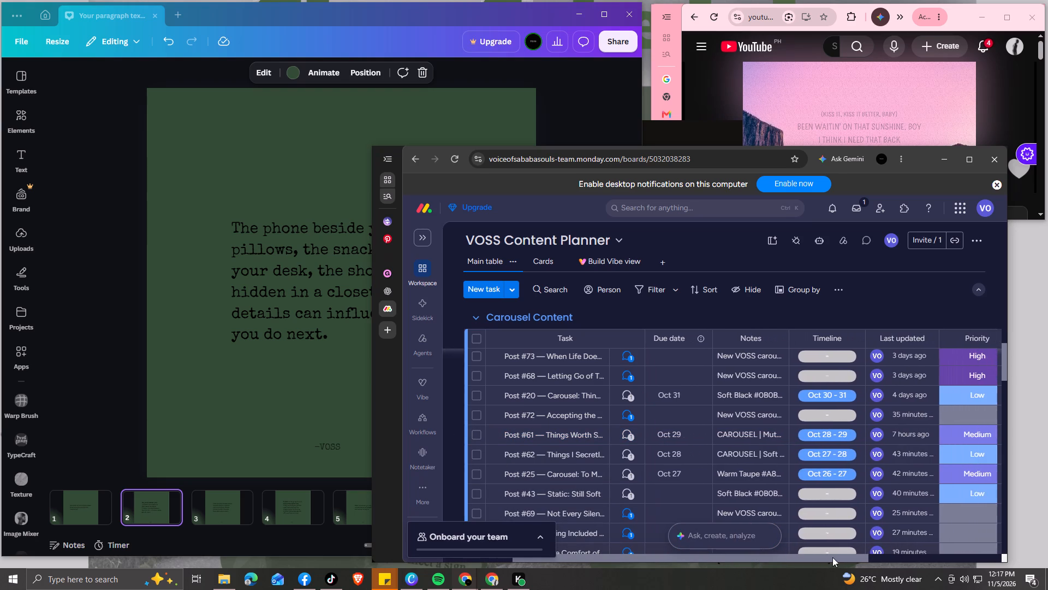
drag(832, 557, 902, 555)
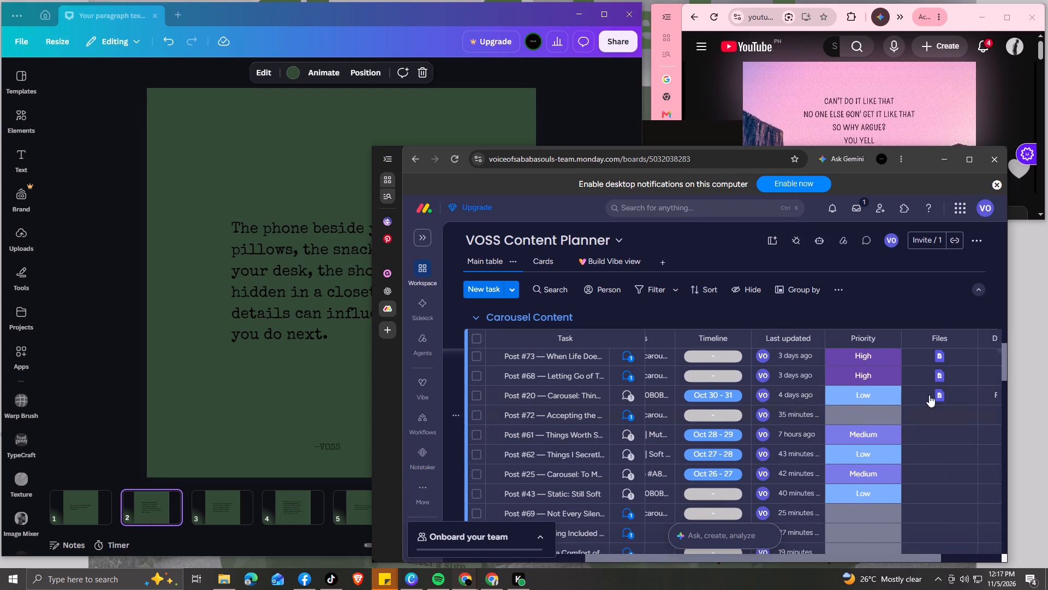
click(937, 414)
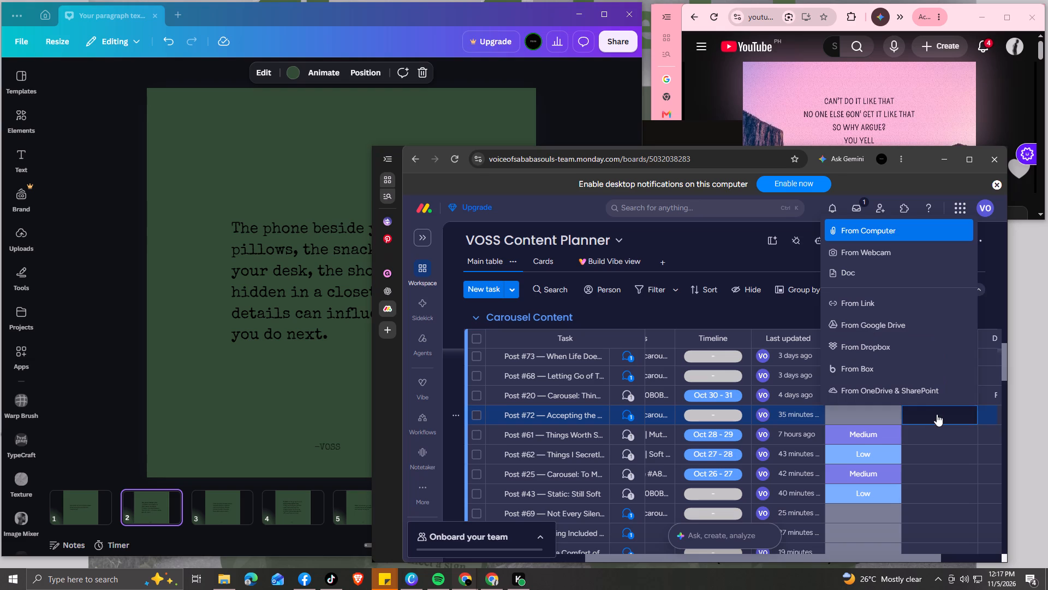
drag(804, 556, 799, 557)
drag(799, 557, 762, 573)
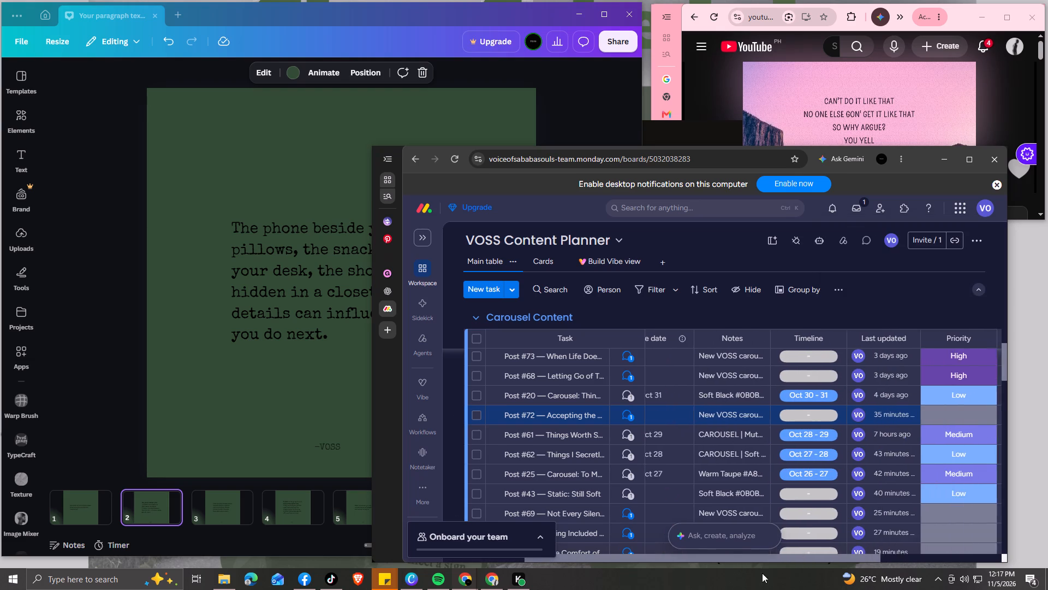
Attach the "Post #61 — Things Worth Staying Curious About" zip from the computer's Content folder to the Post #61 task's Files.
drag(762, 573, 837, 568)
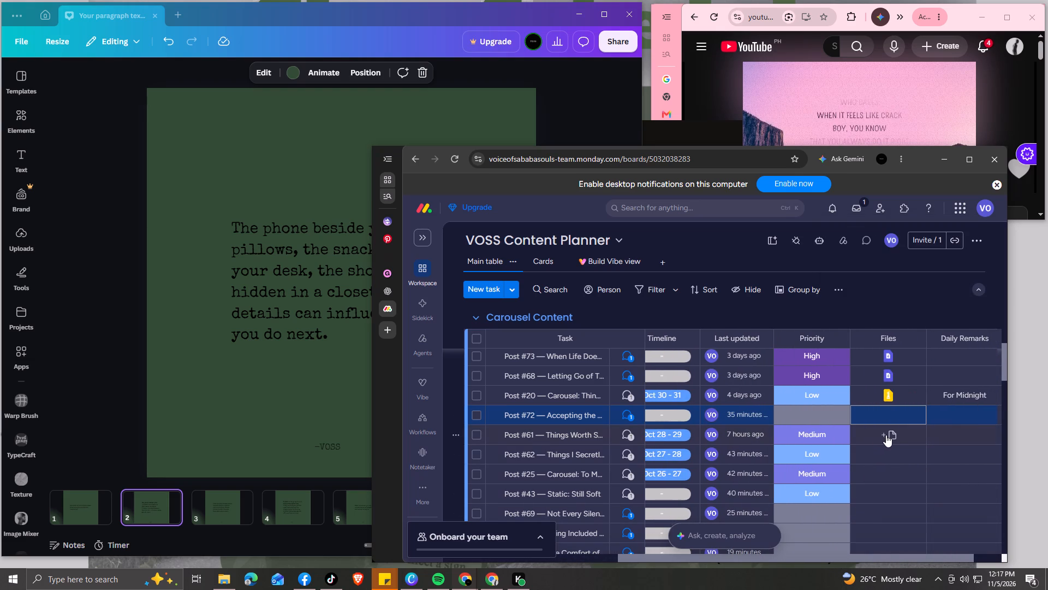
click(886, 435)
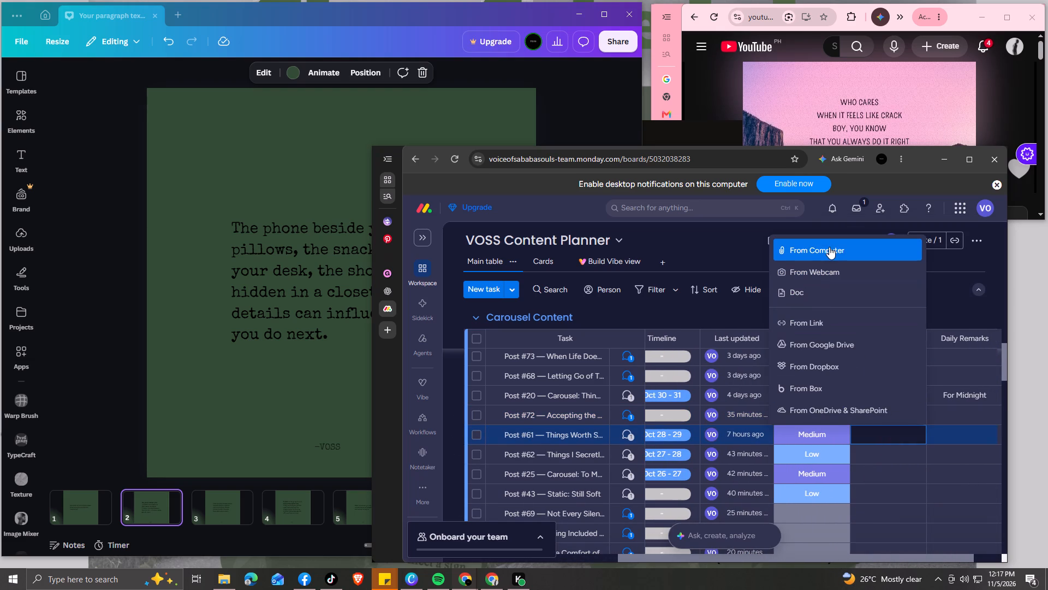
click(830, 247)
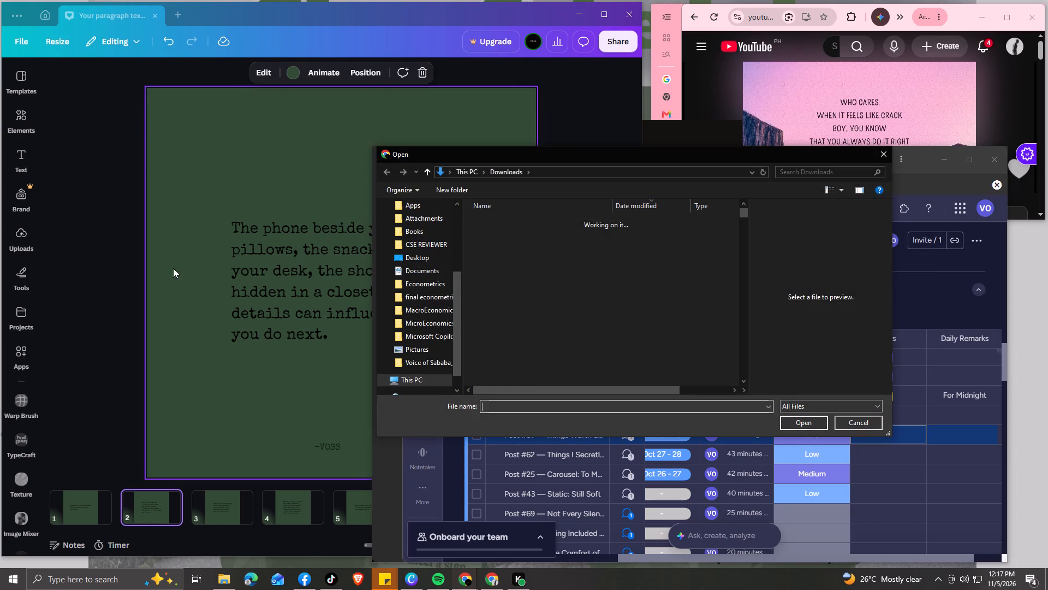
click(421, 245)
scroll(424, 216, up, 8)
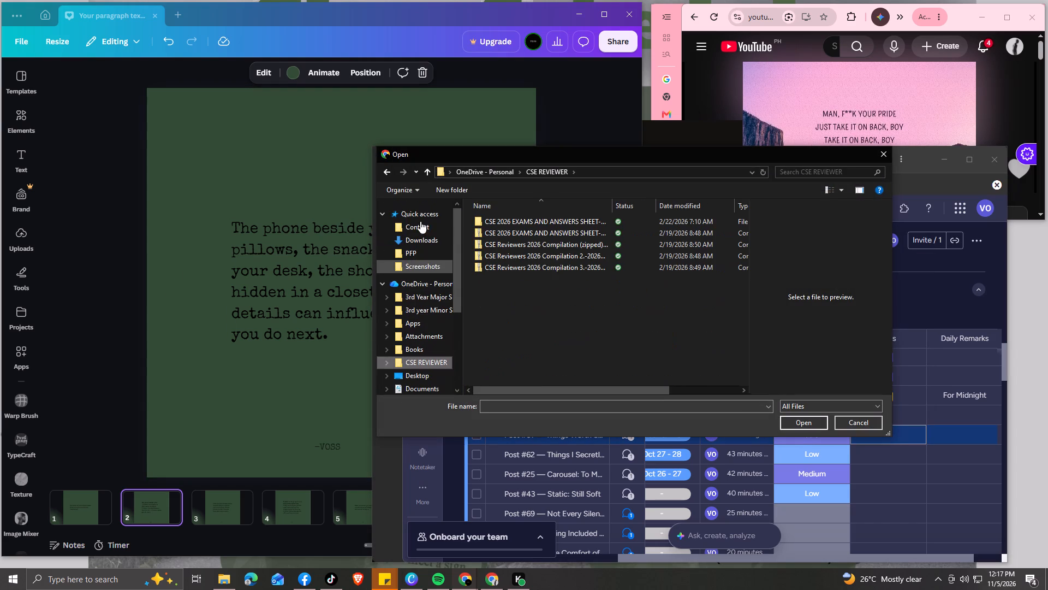
scroll(420, 221, up, 5)
click(426, 226)
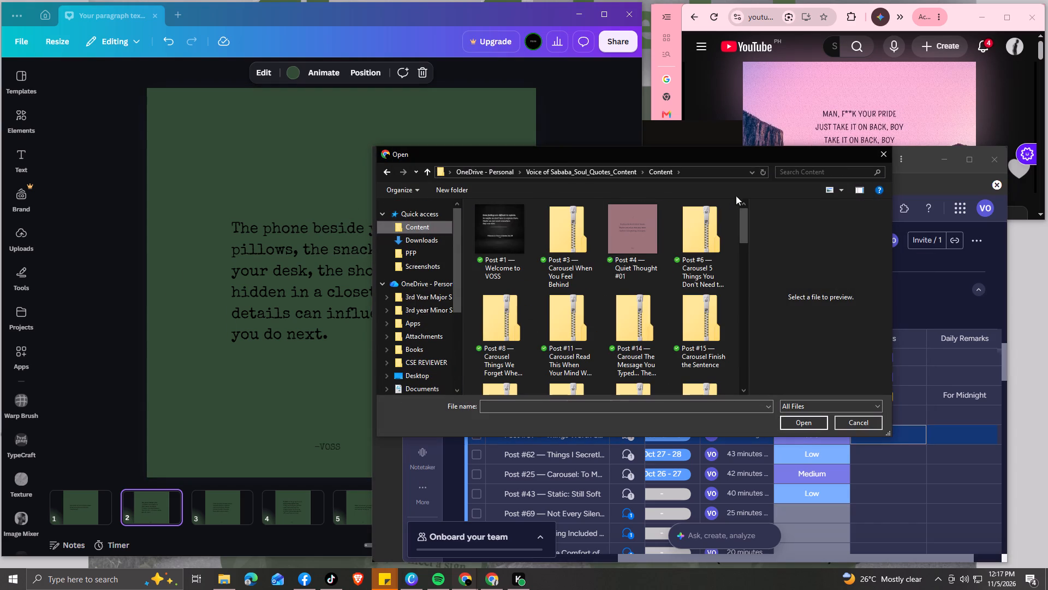
click(796, 172)
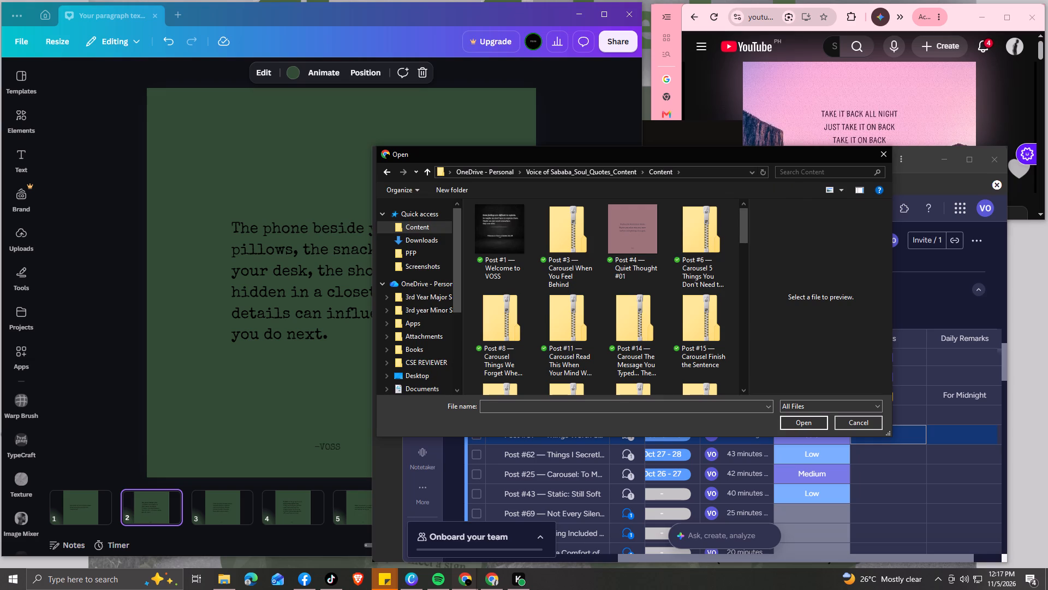
click(795, 172)
click(788, 171)
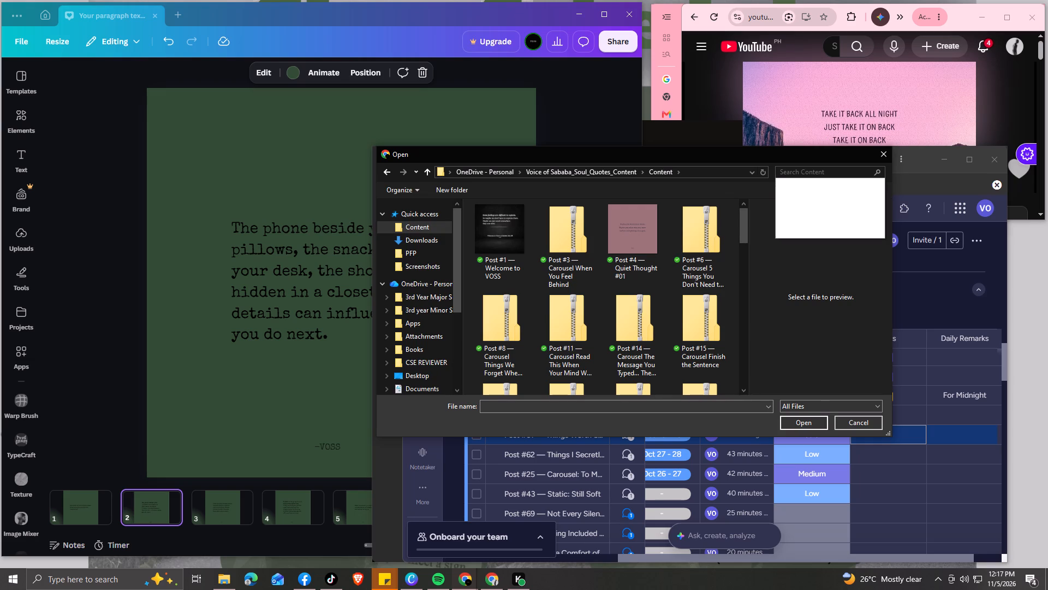
text(61)
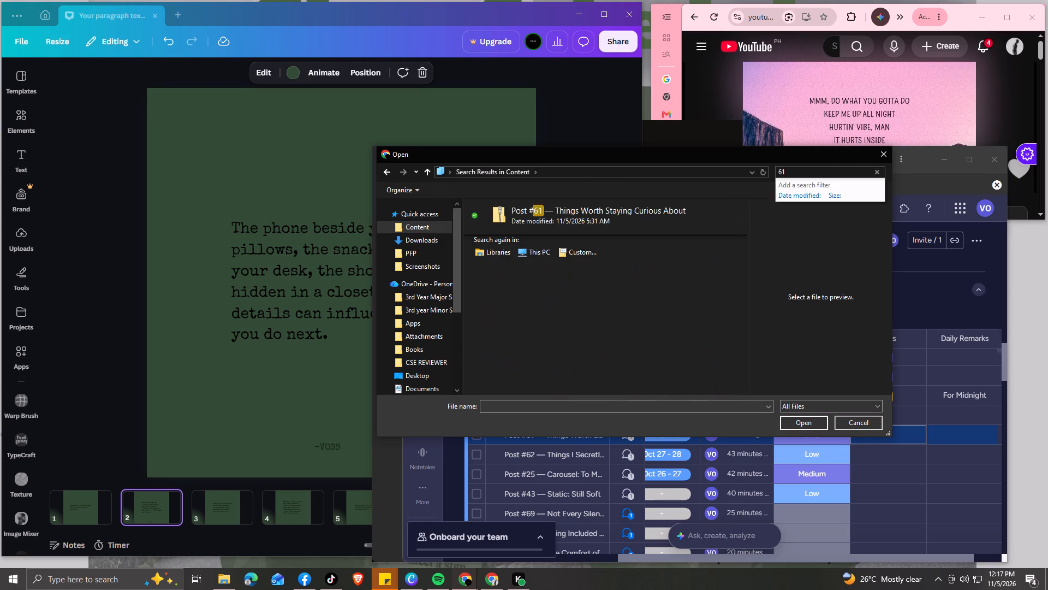
click(592, 214)
click(797, 423)
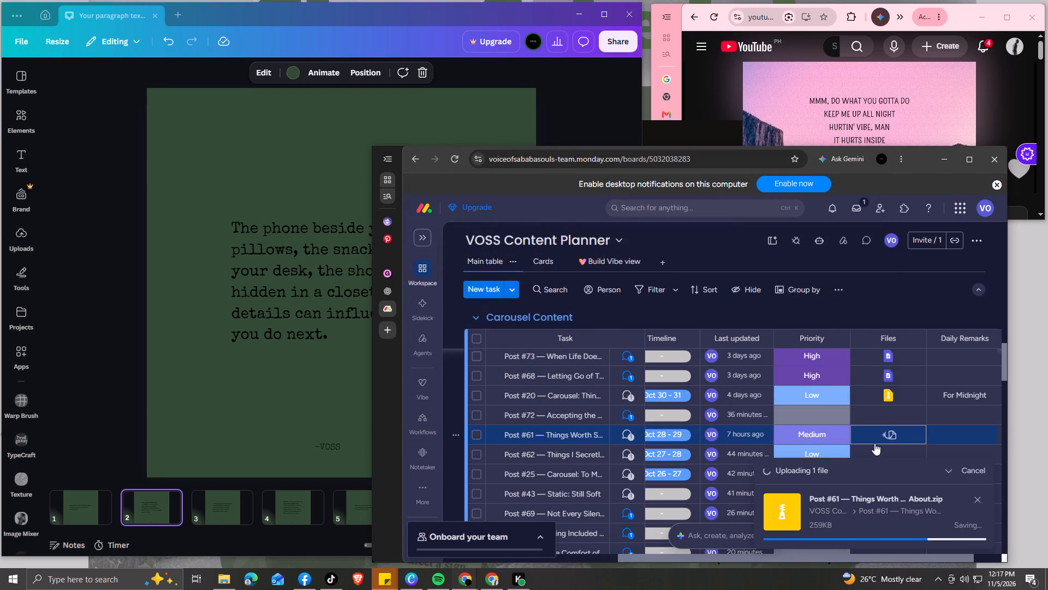
Attach the "Post #62 — Things I Secretly Find Attractive" zip from the Content folder to the Post #62 task's Files.
click(886, 452)
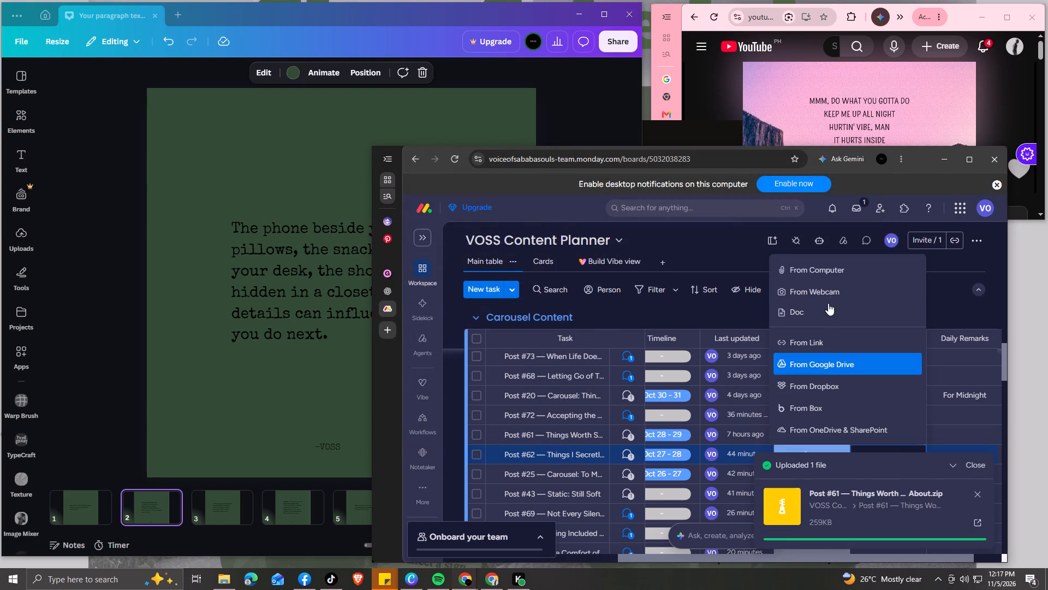
click(823, 269)
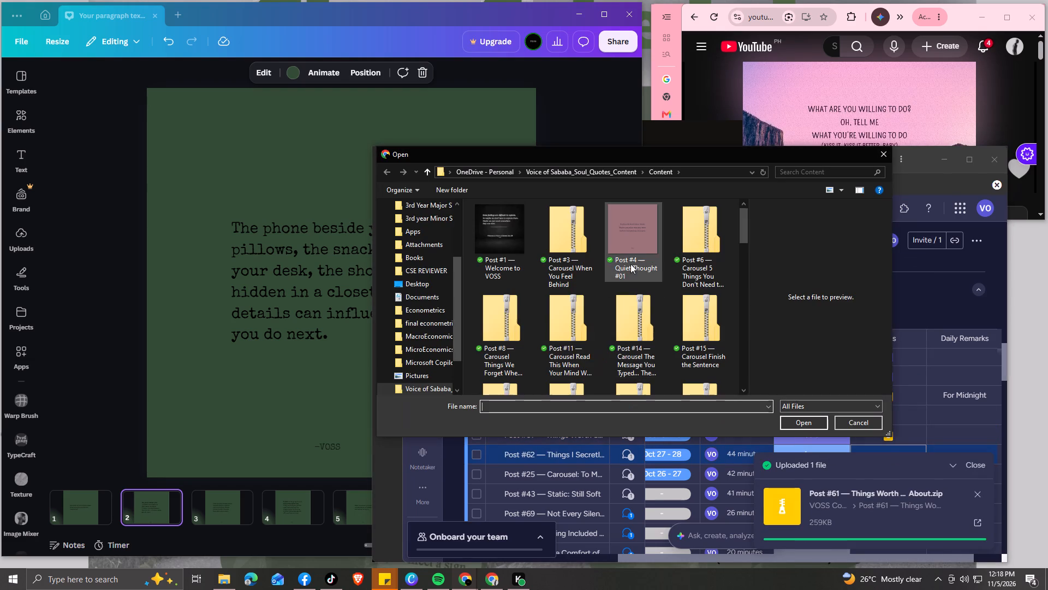
click(796, 172)
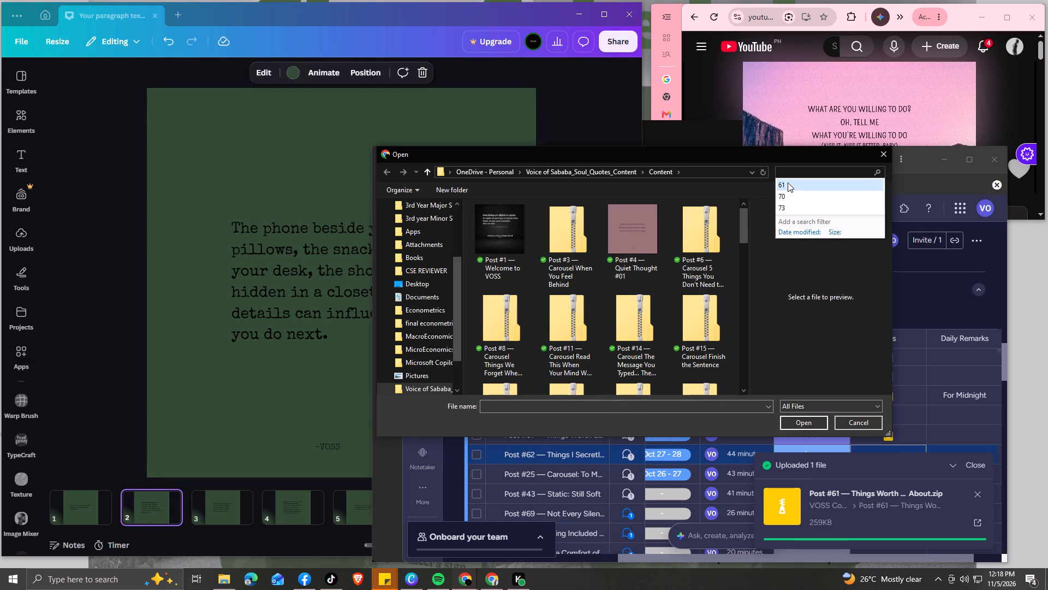
key(6)
key(2)
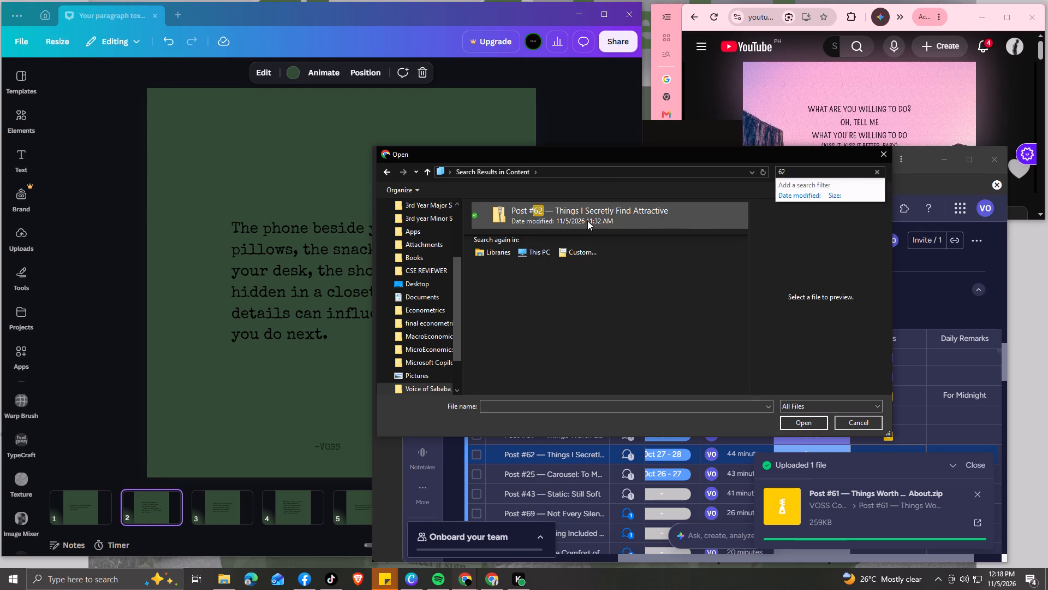
click(583, 220)
click(791, 422)
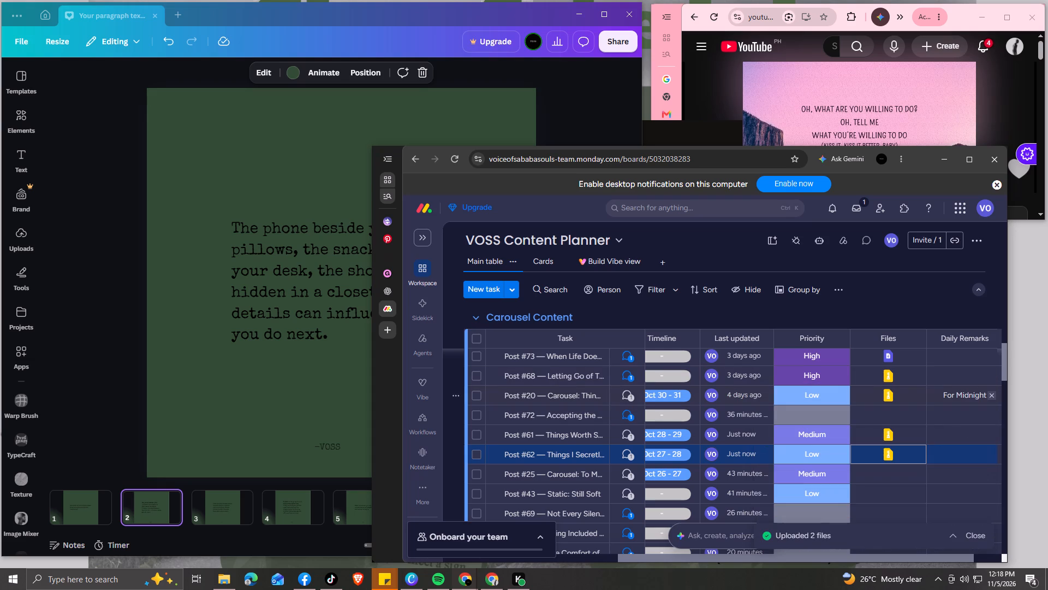
Attach the "Post #25 — To My Younger Self" zip from the Content folder to the Post #25 task's Files.
click(888, 473)
click(824, 286)
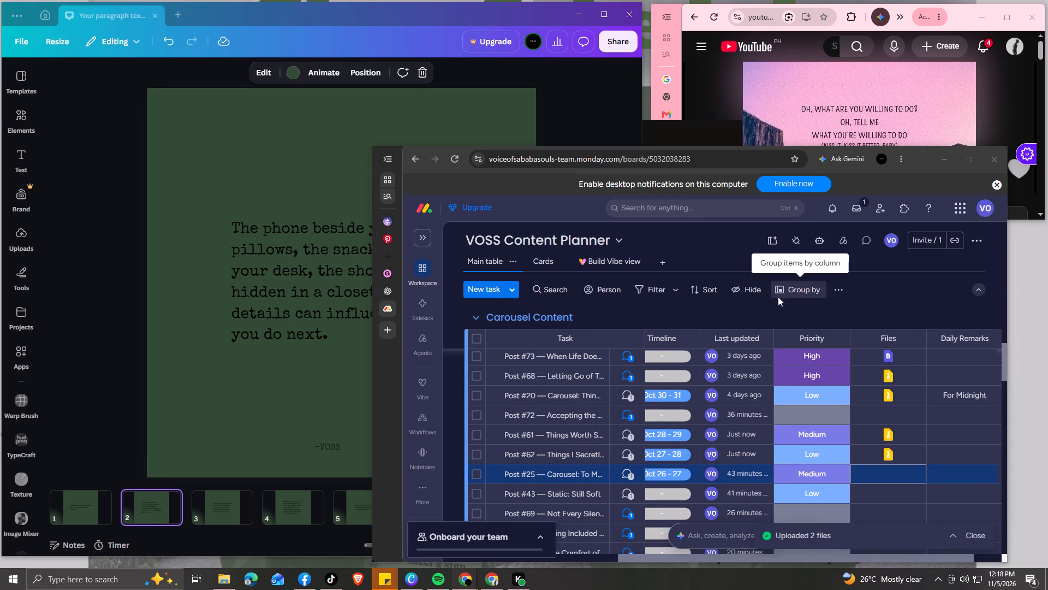
click(787, 175)
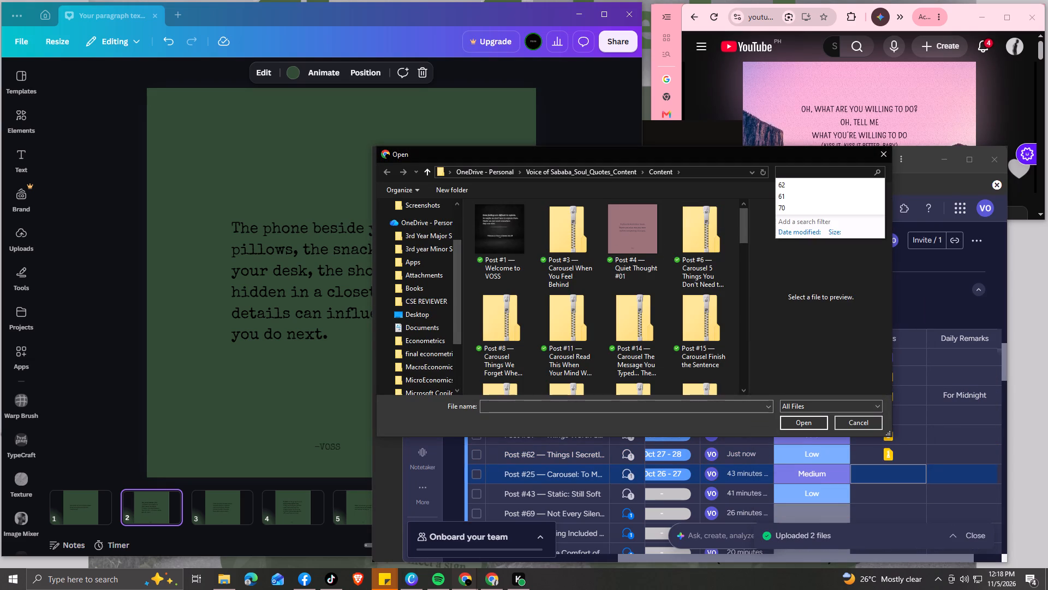
text(25)
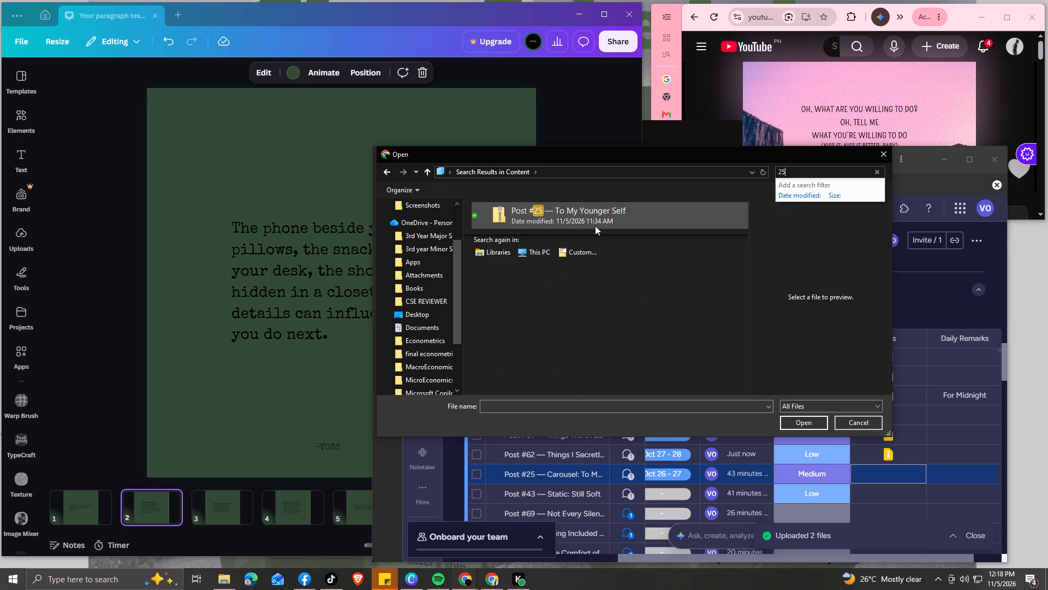
click(592, 223)
click(806, 422)
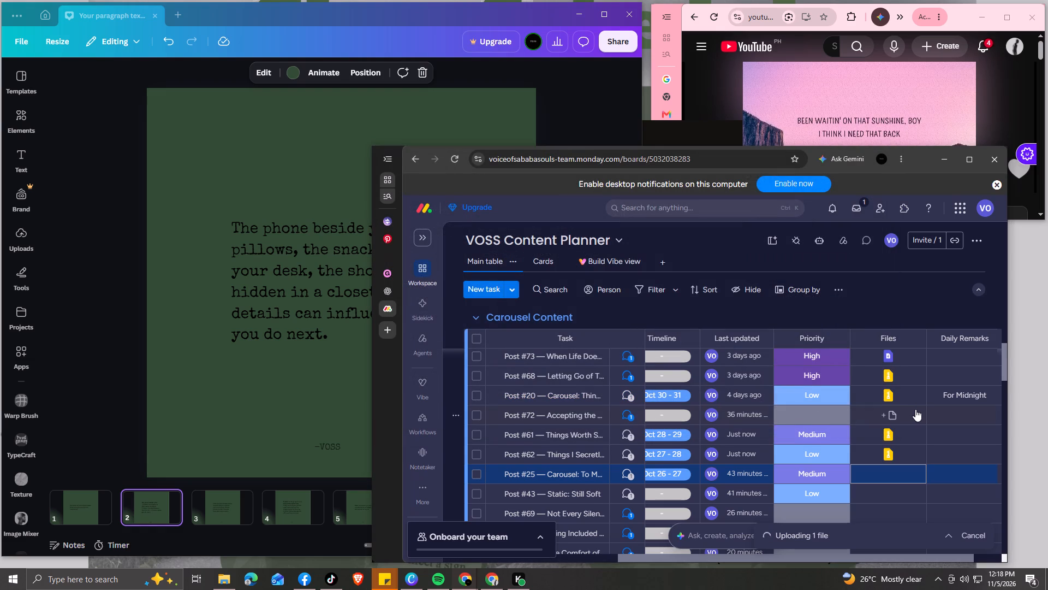
Attach the "Post #43 — Still Soft" image from the Content folder to the Post #43 task's Files.
scroll(910, 411, down, 2)
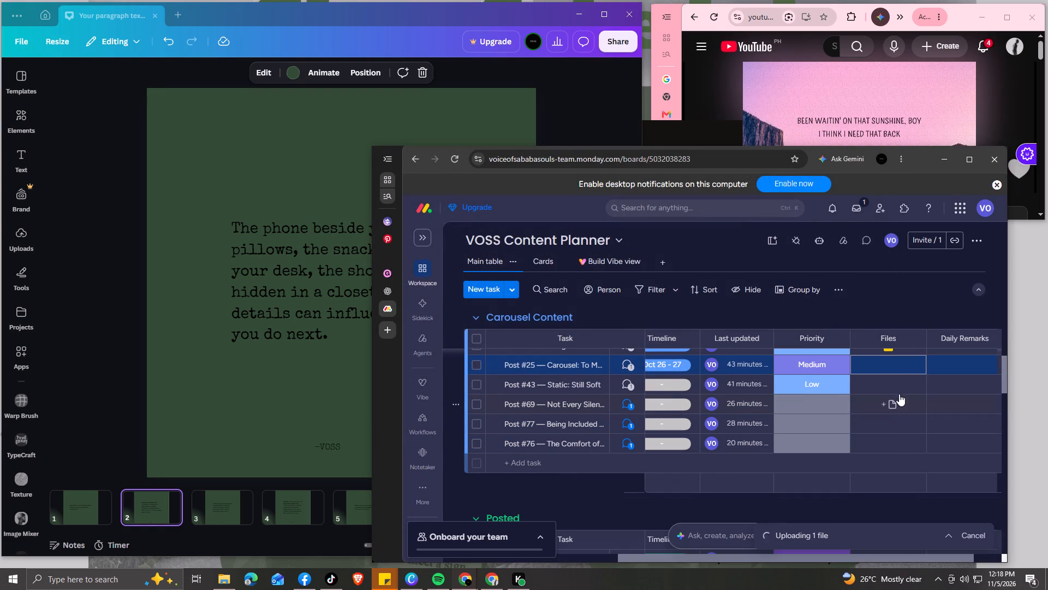
click(886, 383)
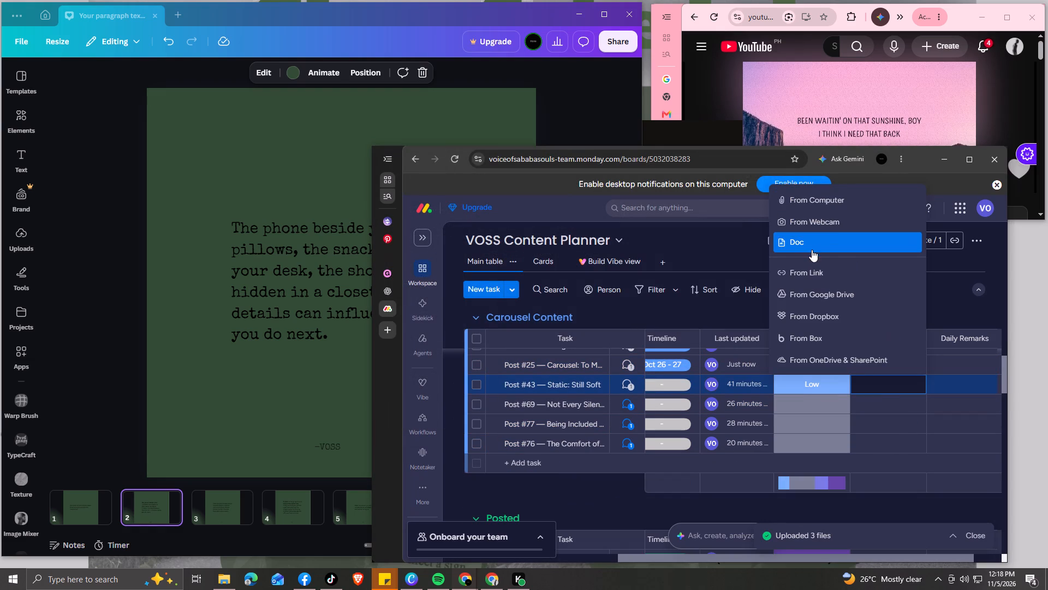
click(822, 192)
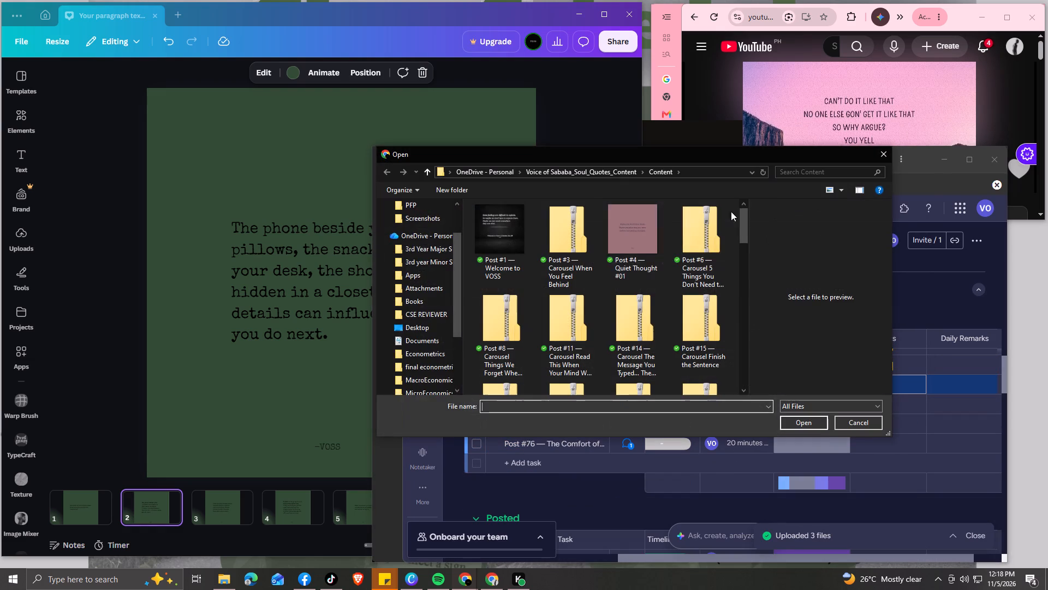
click(779, 174)
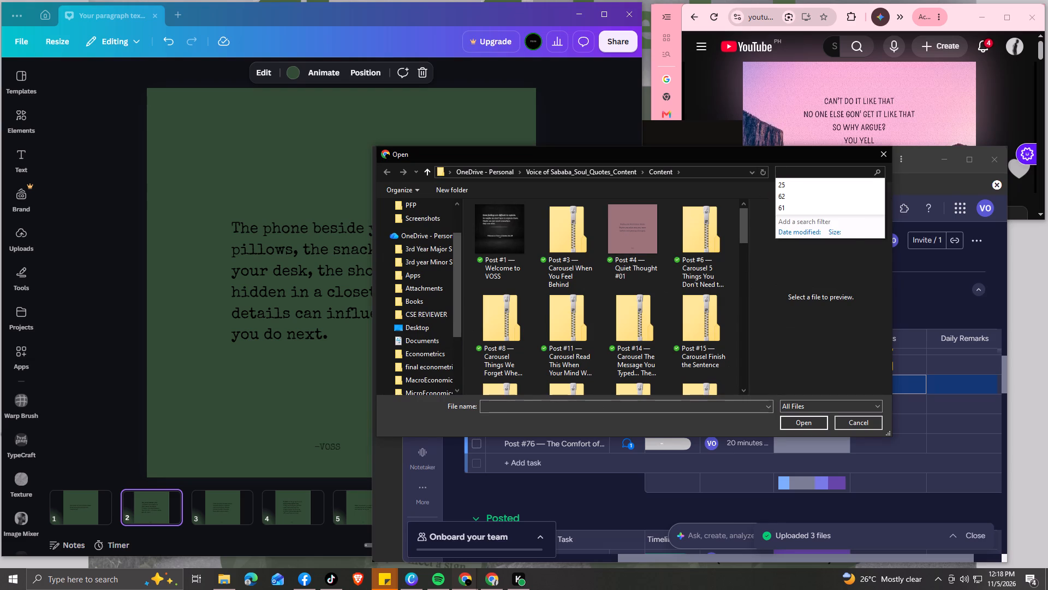
text(43)
key(Return)
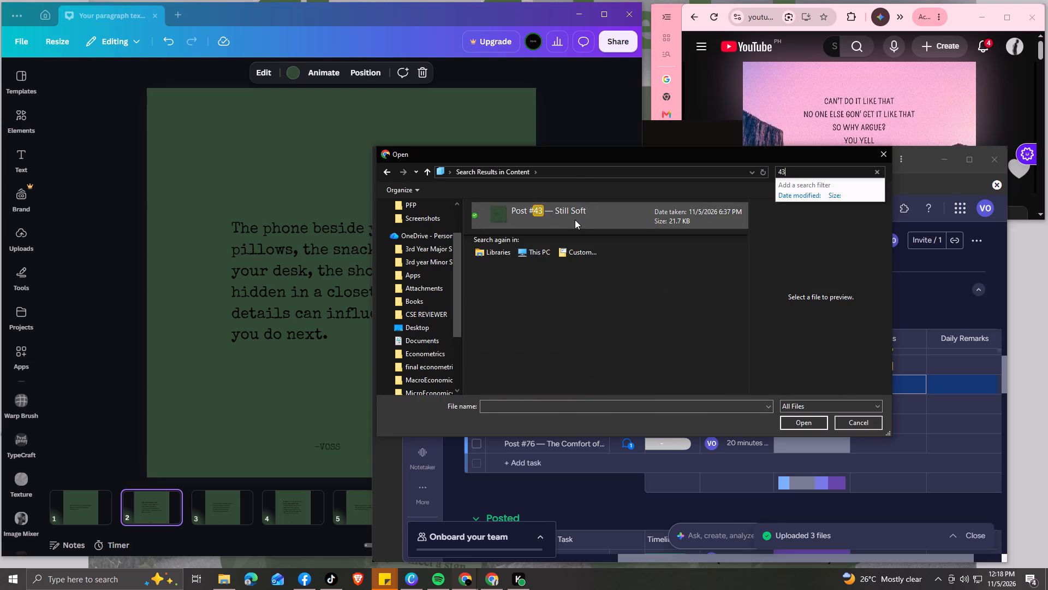
click(575, 220)
click(804, 421)
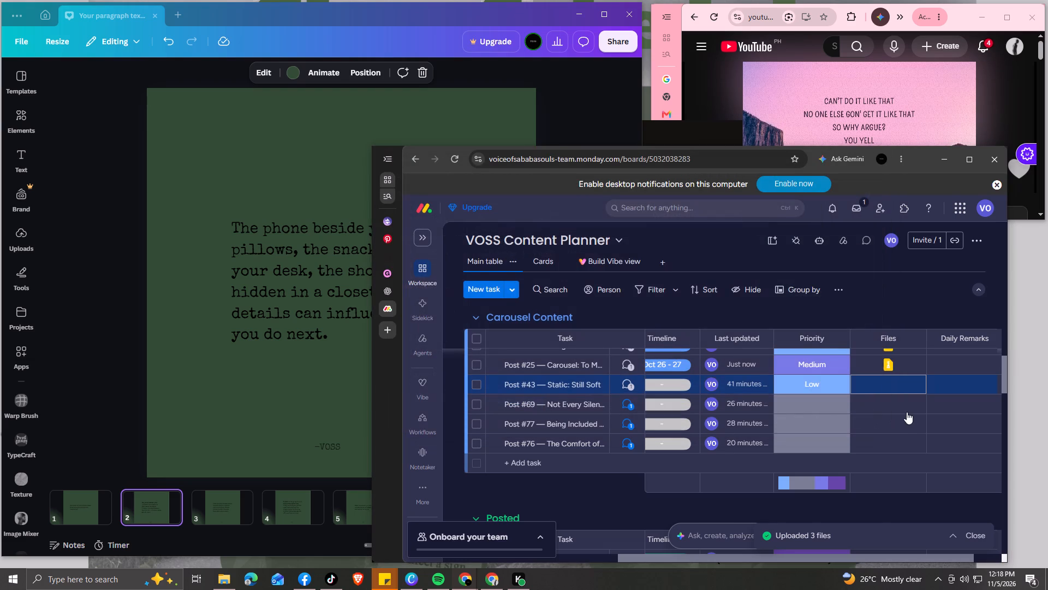
Attach the "Post #69 — Not Every Silence Needs an Explanation" zip from the Content folder to the Post #69 task's Files.
click(885, 401)
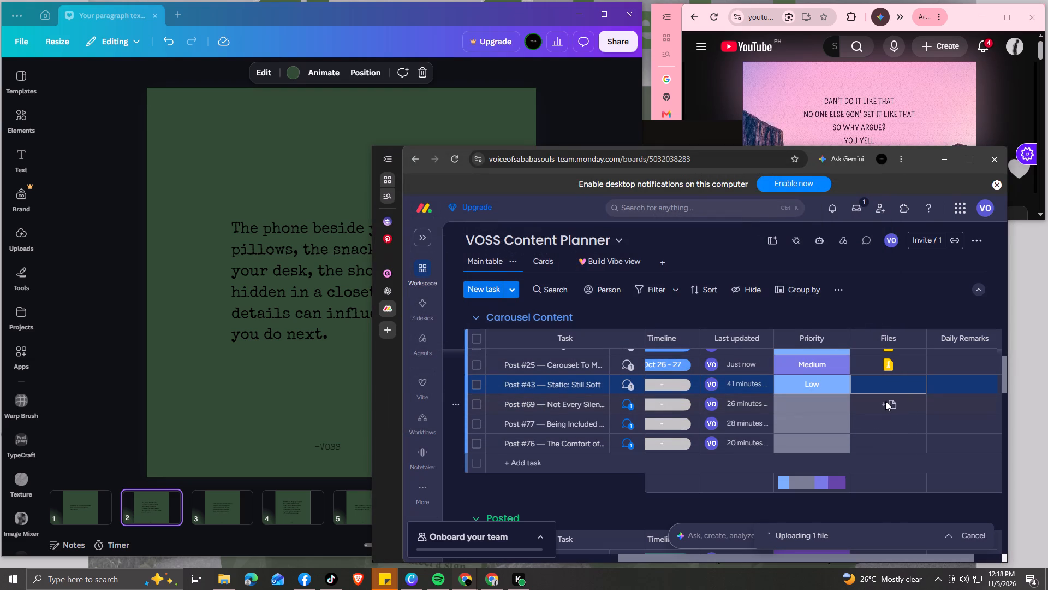
click(829, 222)
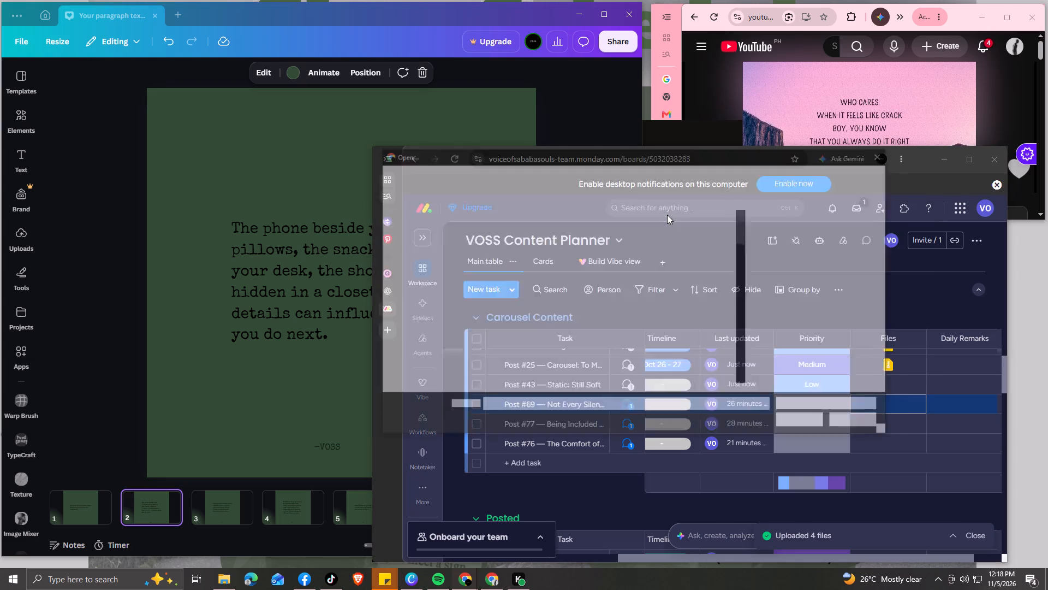
click(790, 175)
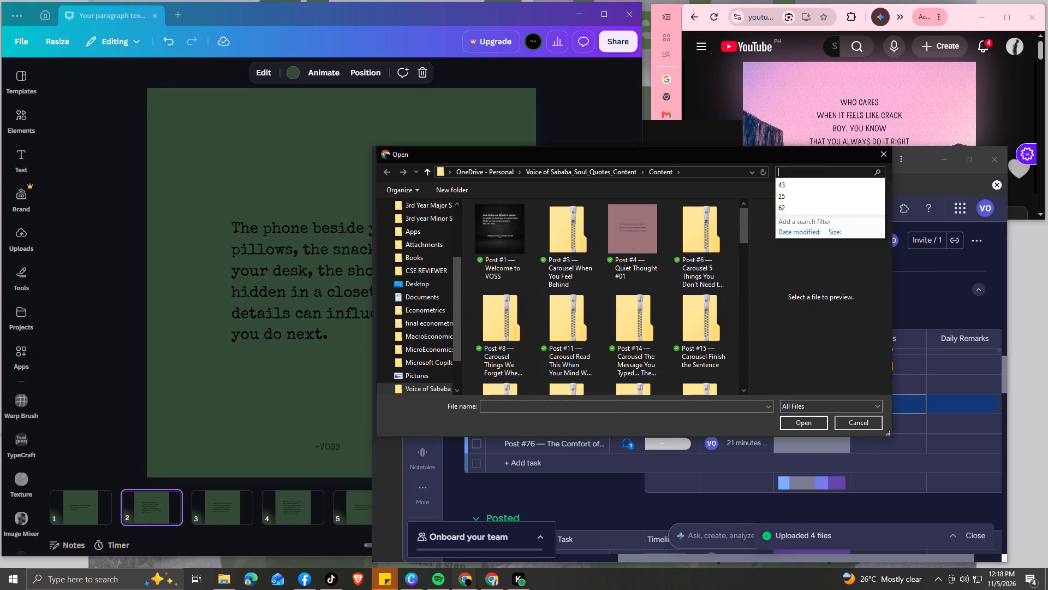
key(6)
key(9)
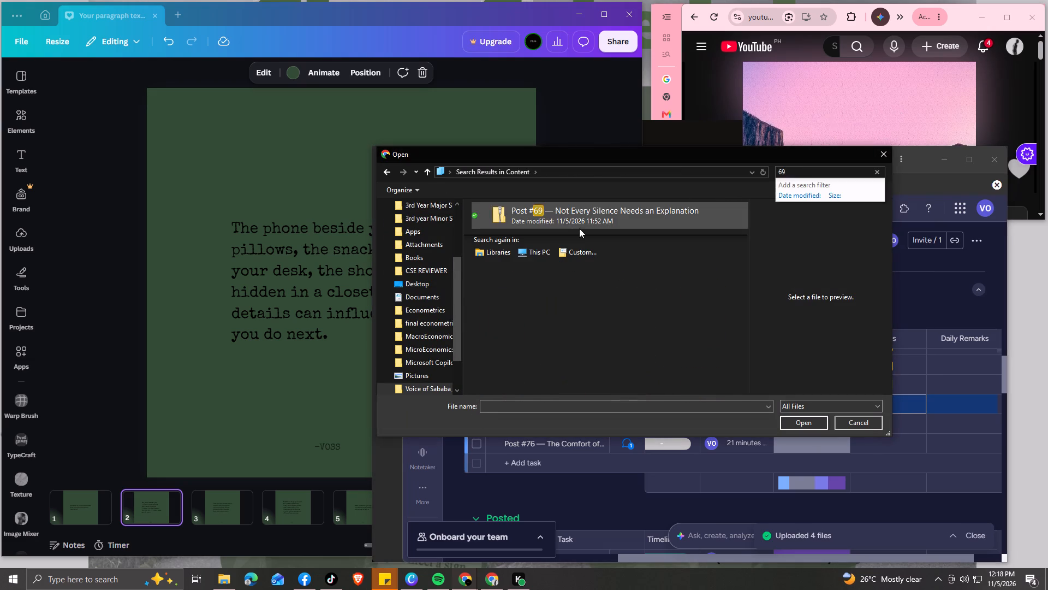
click(588, 224)
click(788, 423)
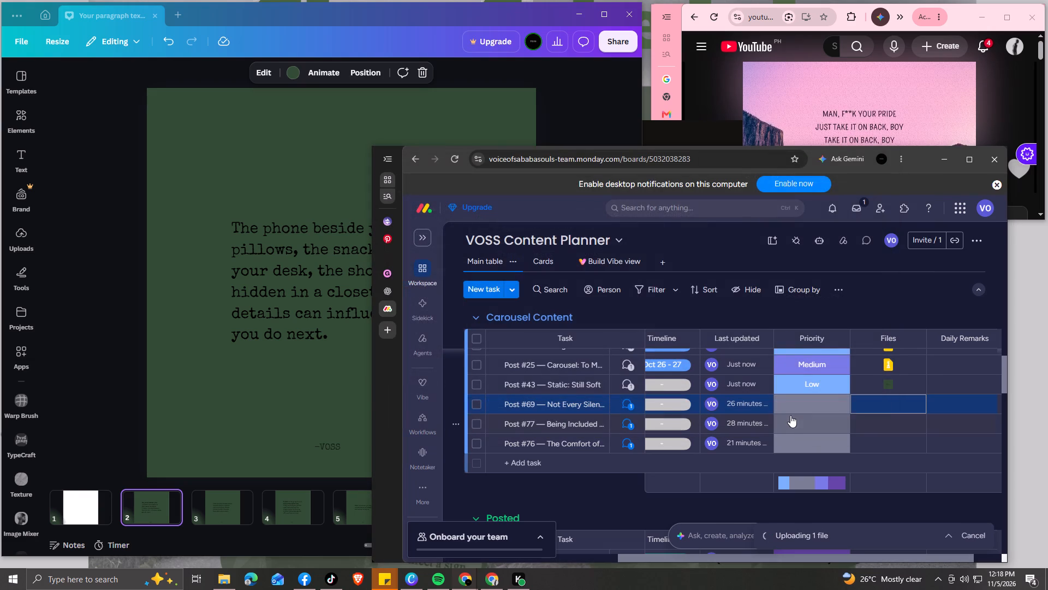
Attach the "Post #77 — Being Included Isn't the Same as Feeling Welcome" zip from the Content folder to the Post #77 task's Files.
click(889, 420)
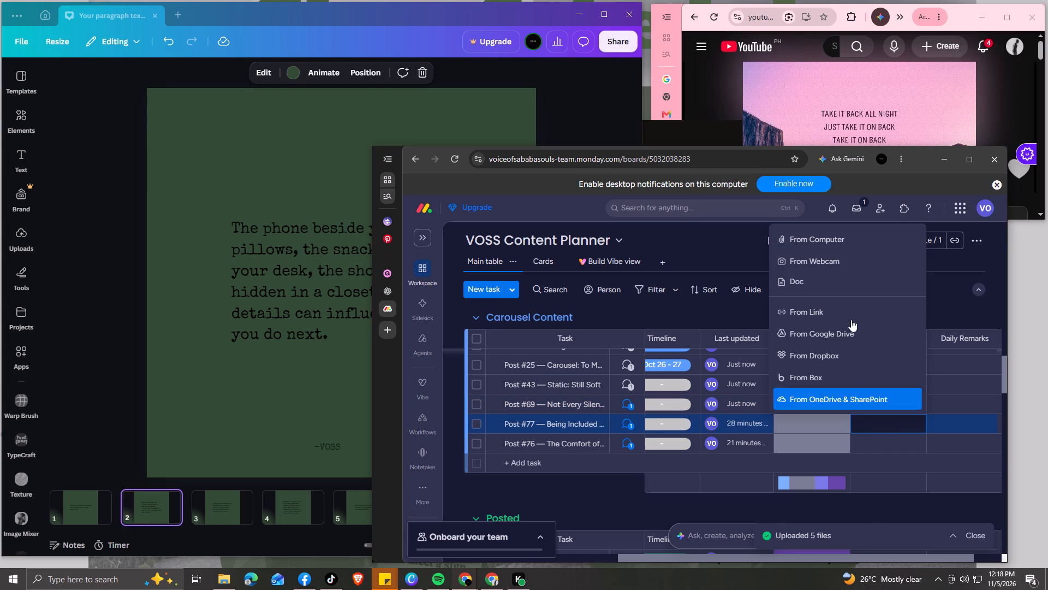
click(845, 235)
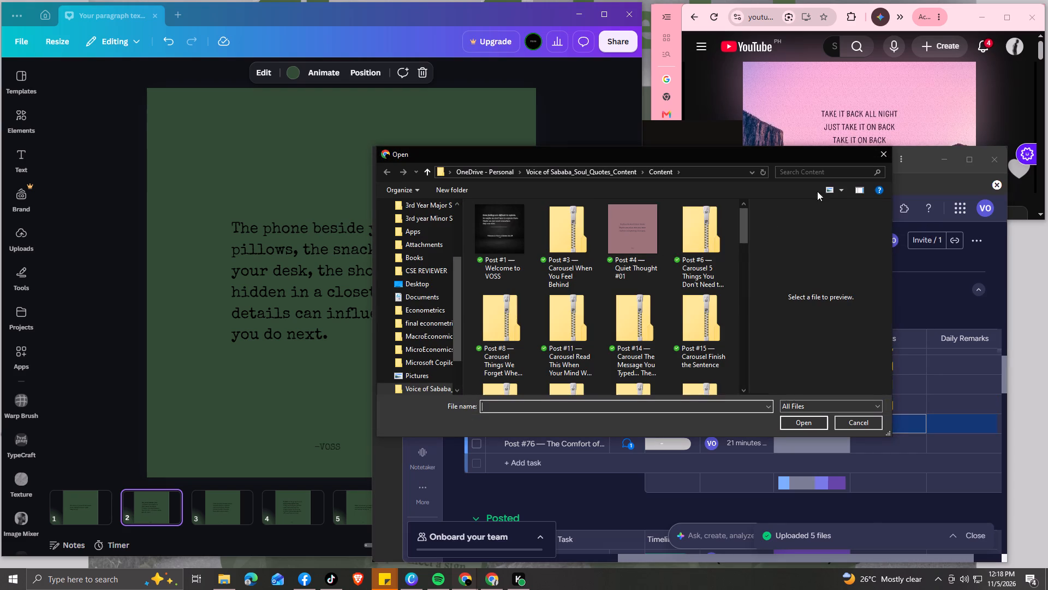
click(800, 174)
text(77)
key(Return)
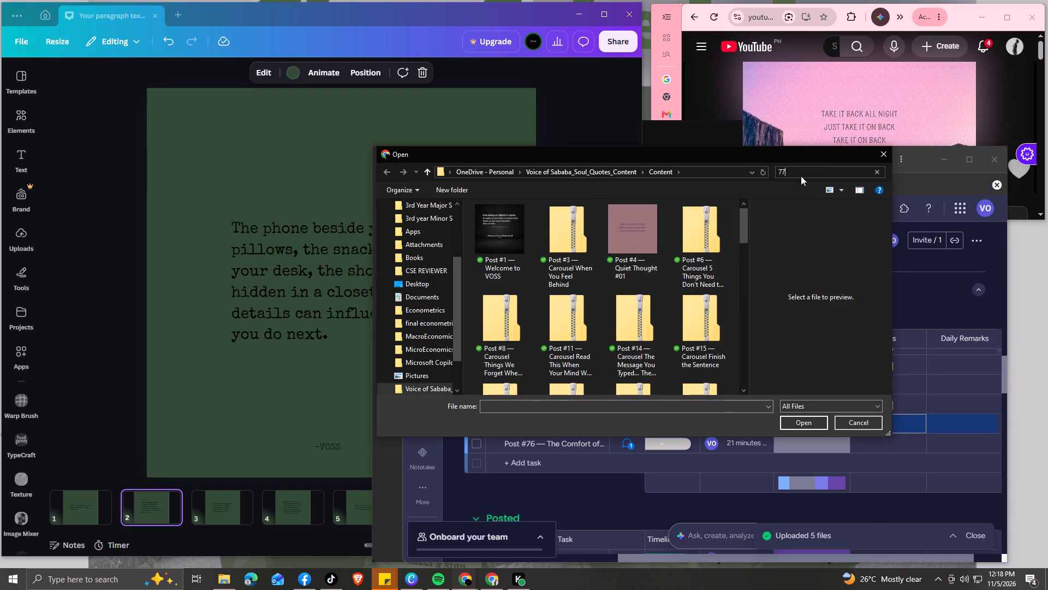
click(600, 217)
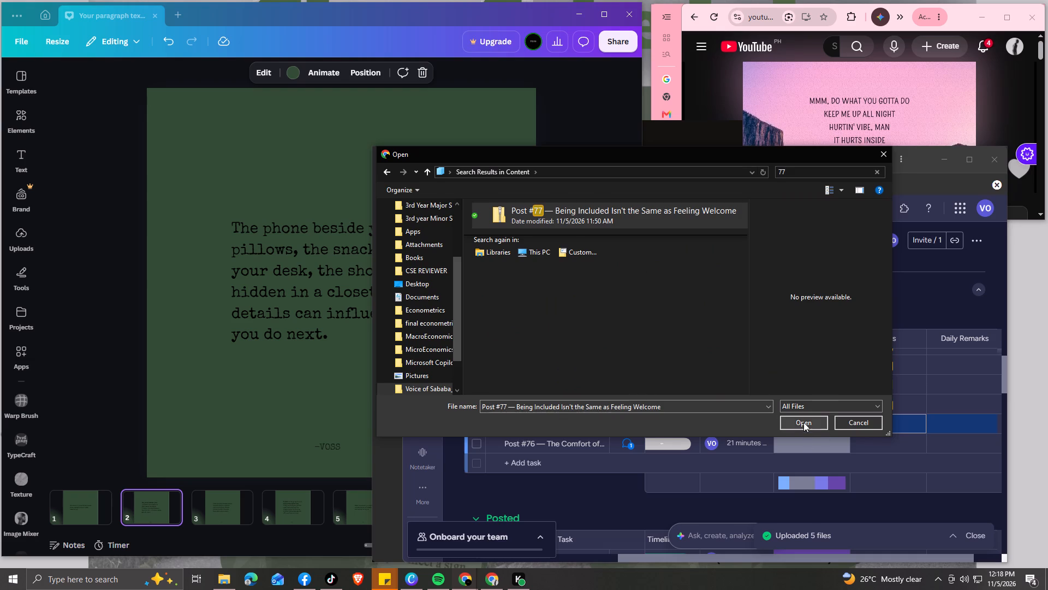
click(803, 422)
Attach the Post #76 "The Comfort of Being Around Someone You Don't Have to Perform For" zip from the Content folder to the Post #76 task's Files.
click(887, 440)
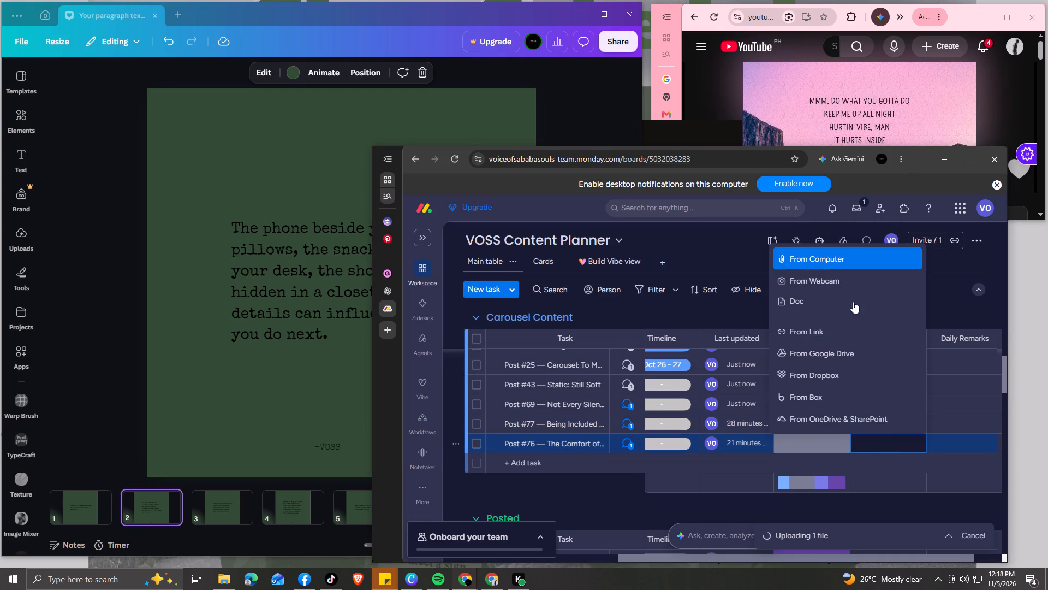
click(837, 262)
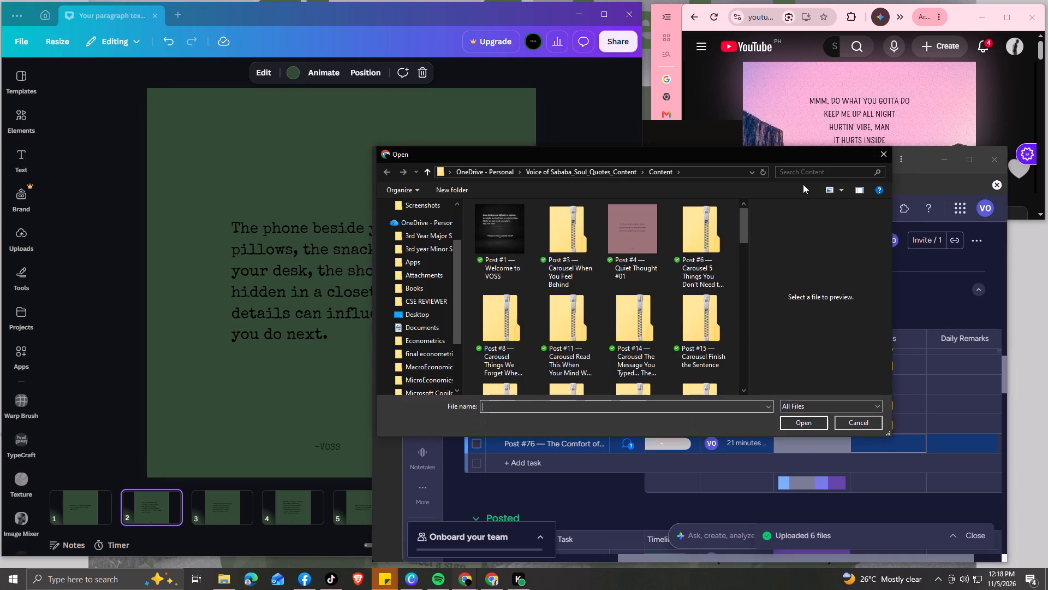
click(803, 173)
text(76)
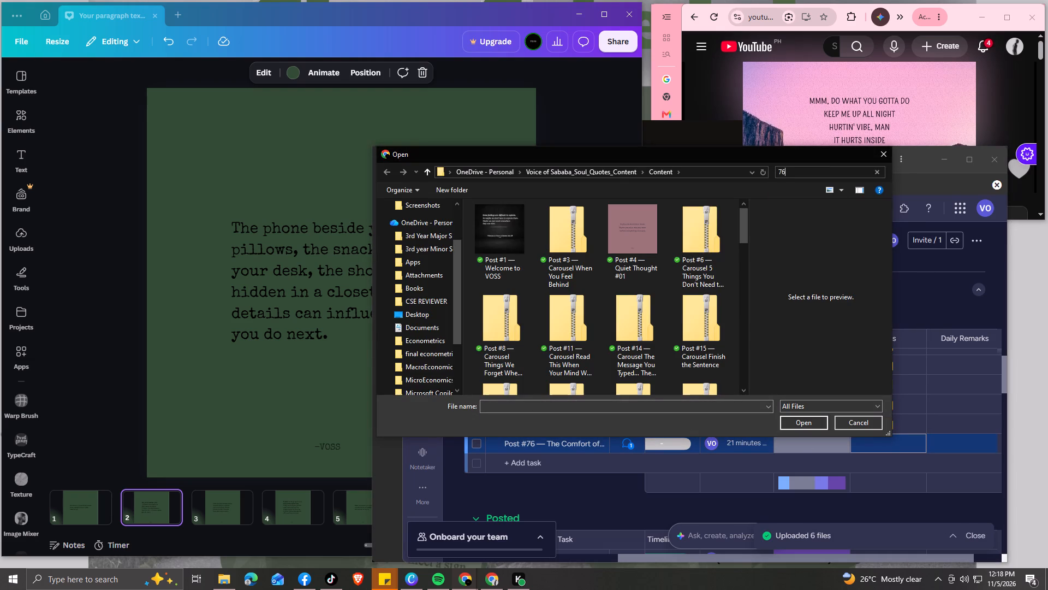
key(Return)
click(612, 205)
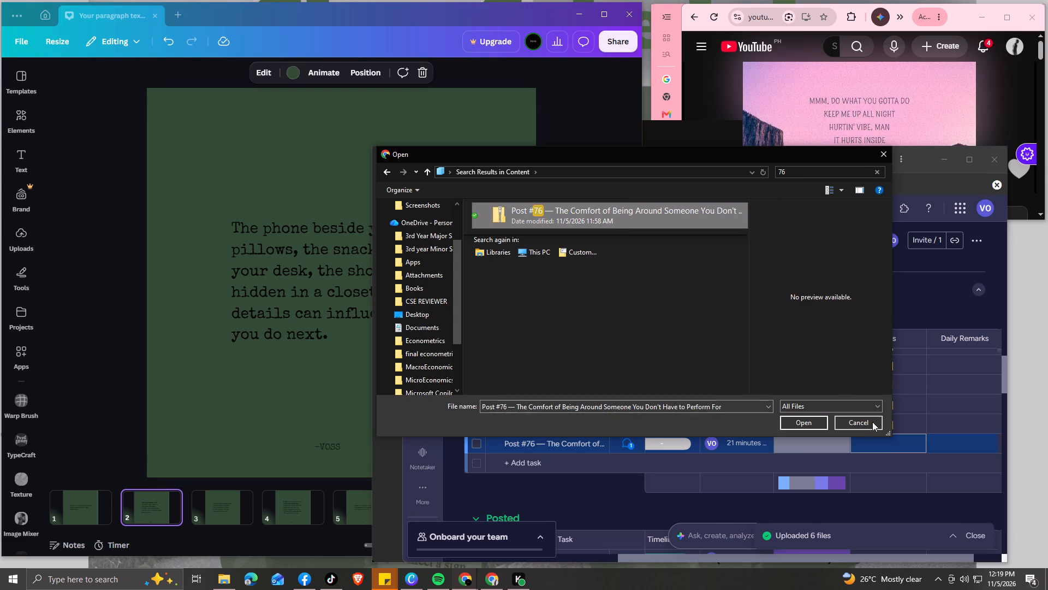
click(792, 418)
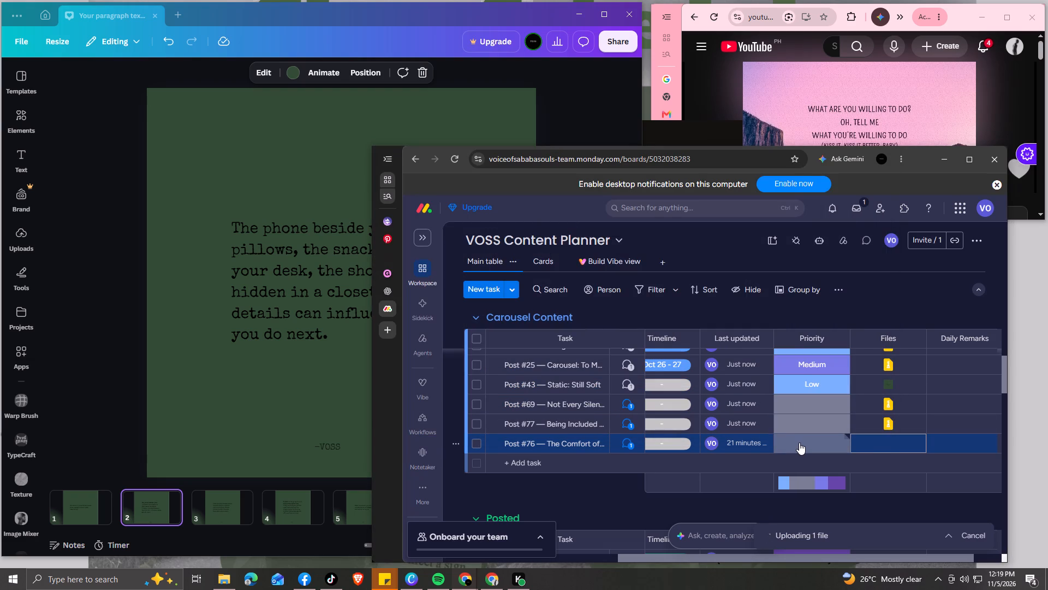
Maximize the board window and review the statuses and attached files of tasks across the planning, quotes, reels, carousel and posted groups.
scroll(828, 415, up, 6)
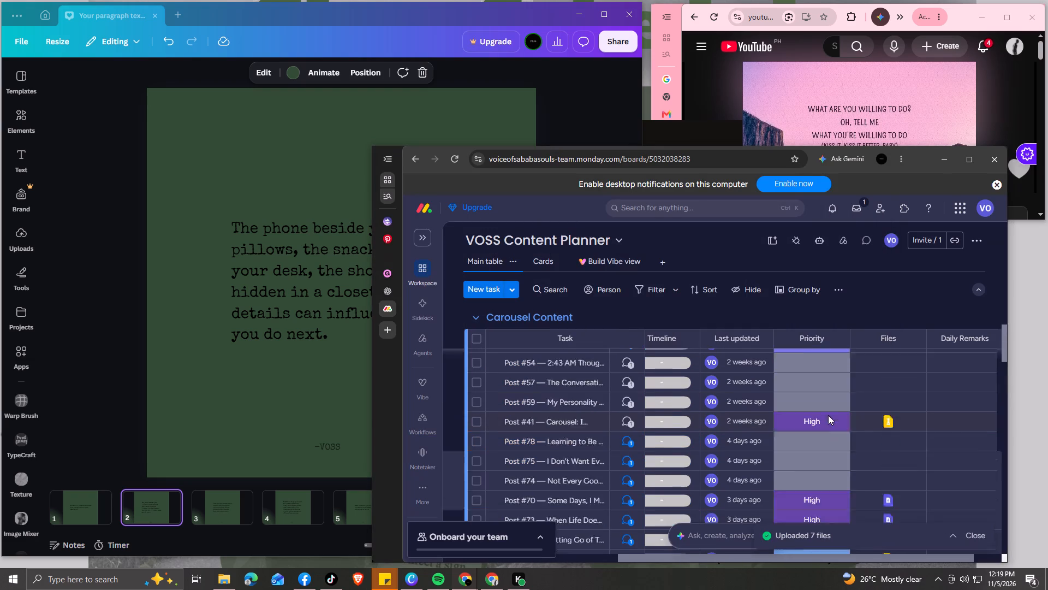
scroll(827, 415, up, 1)
scroll(827, 415, down, 3)
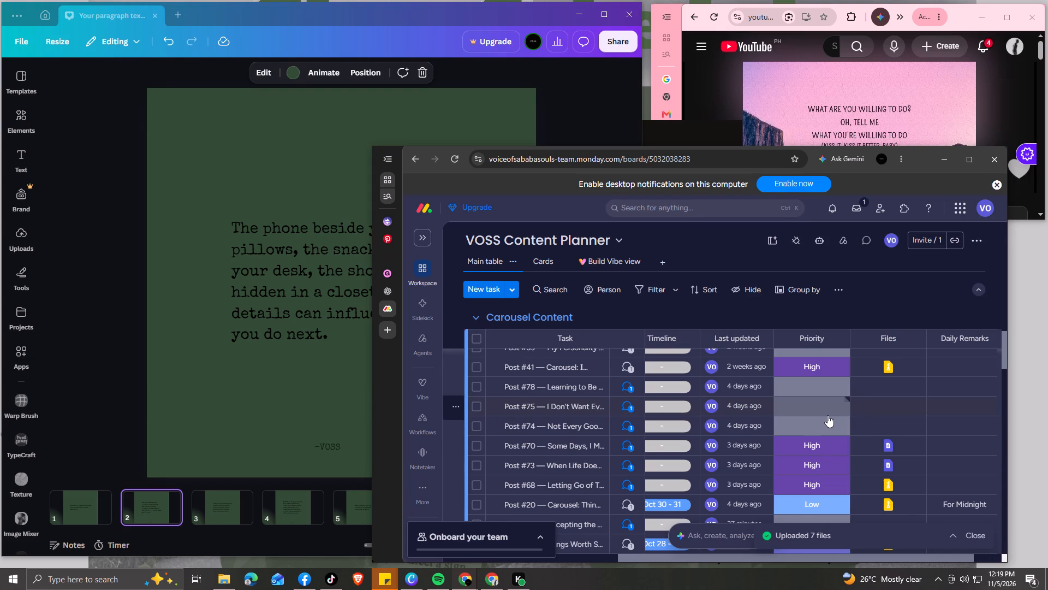
click(970, 153)
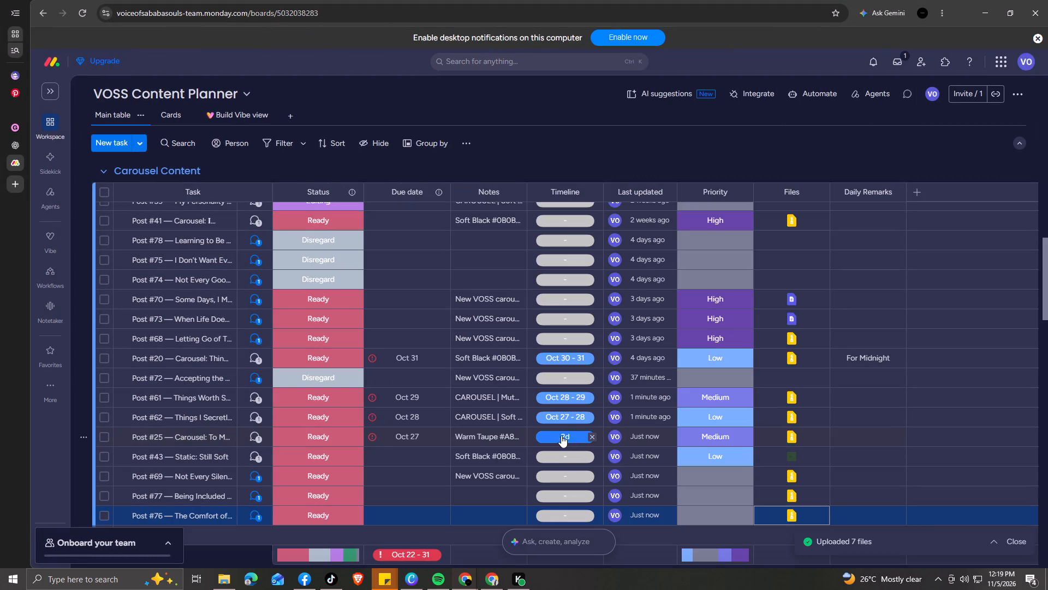
scroll(728, 422, up, 6)
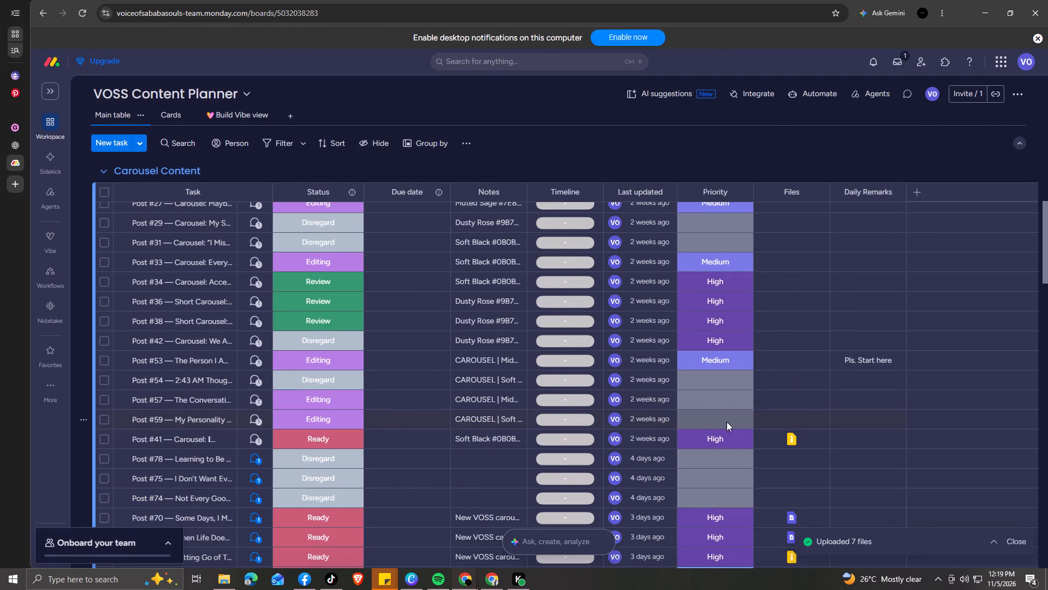
scroll(727, 422, up, 1)
scroll(727, 422, down, 9)
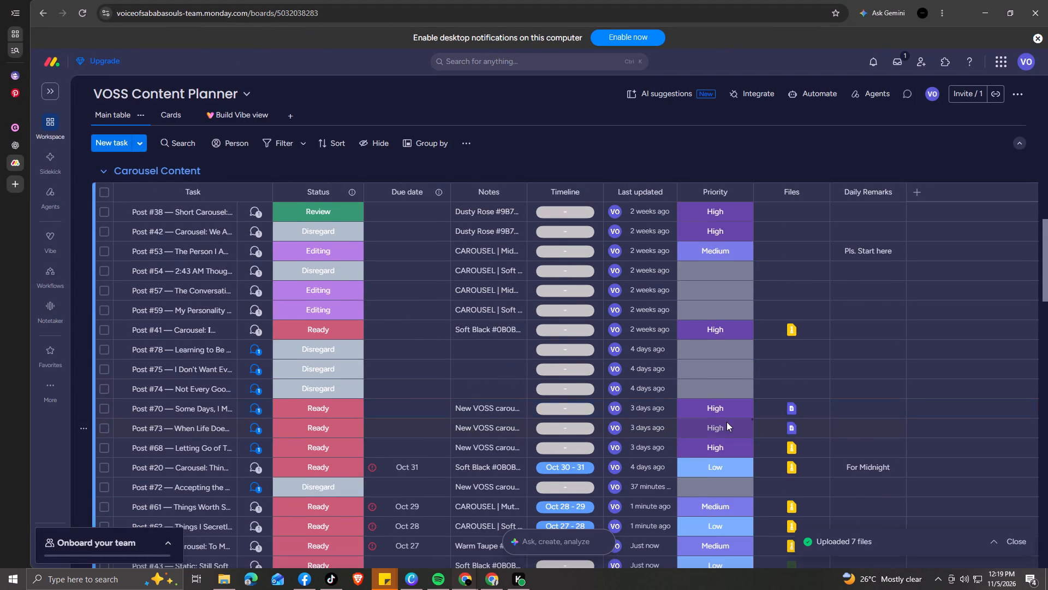
scroll(727, 422, up, 8)
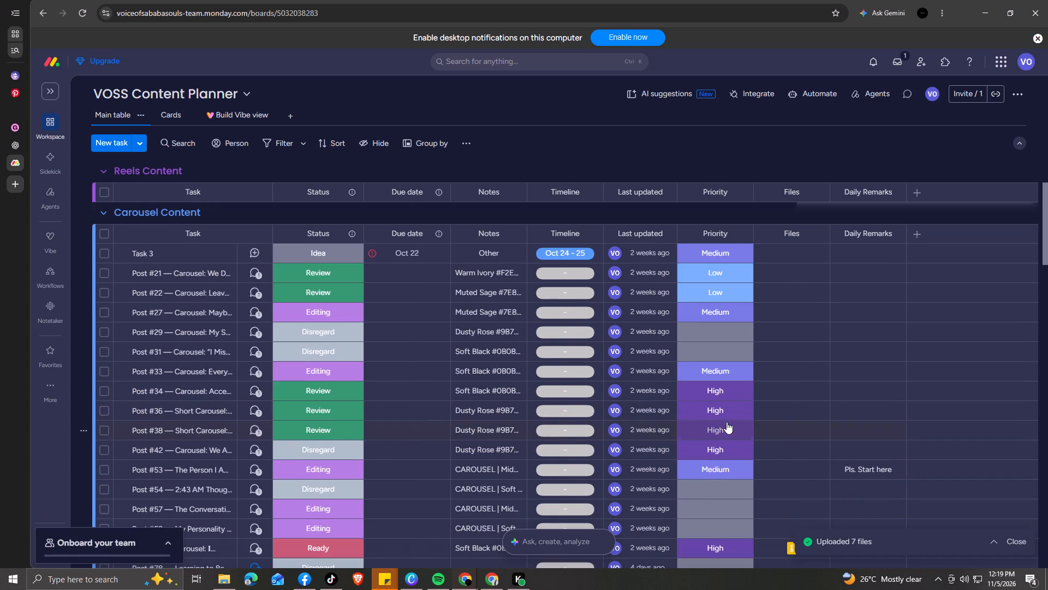
scroll(727, 422, up, 1)
scroll(727, 422, down, 2)
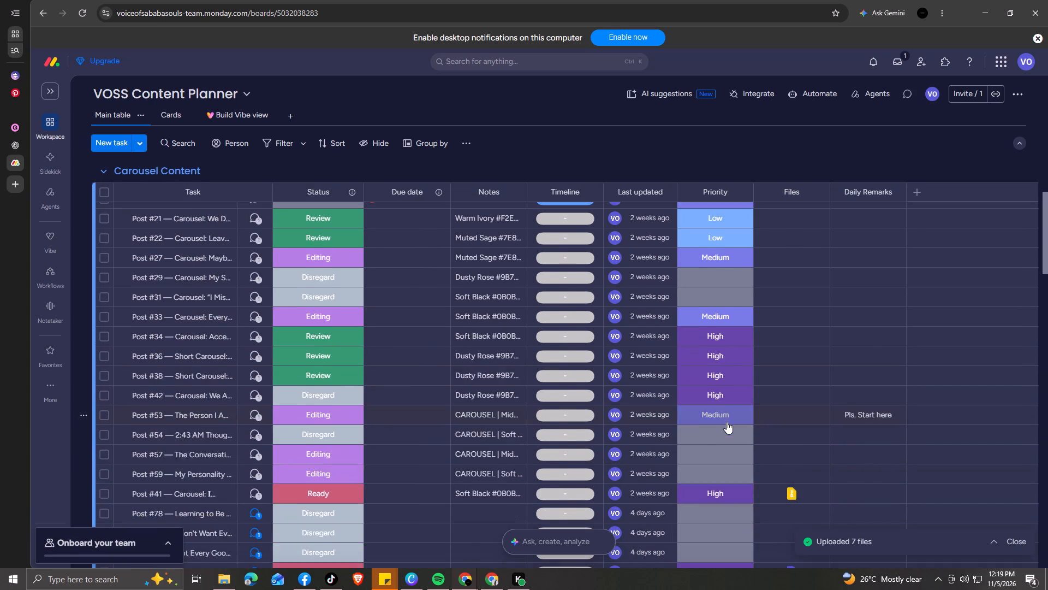
scroll(727, 422, down, 7)
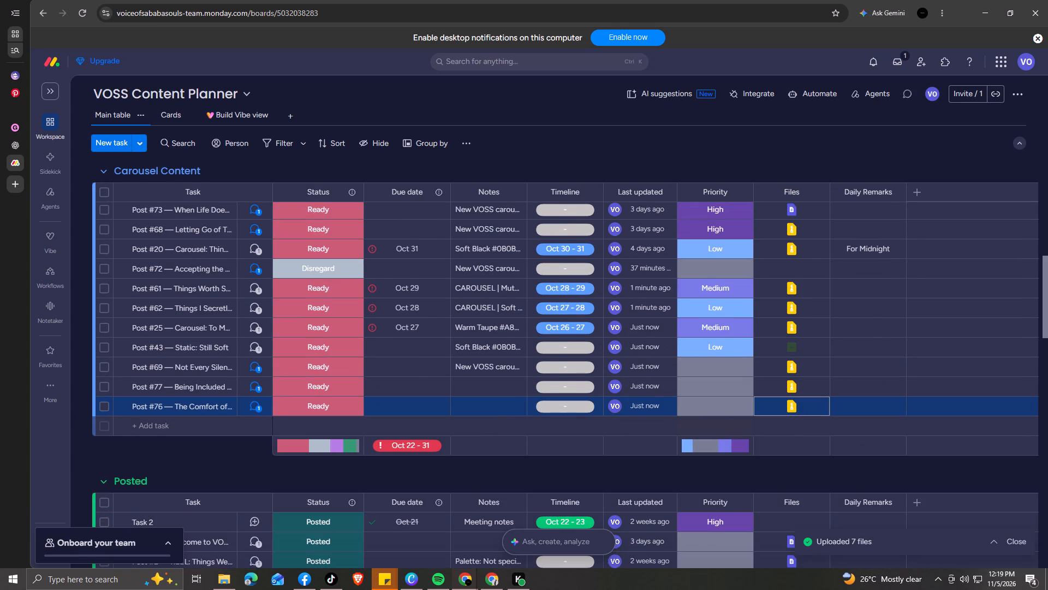
scroll(727, 422, up, 6)
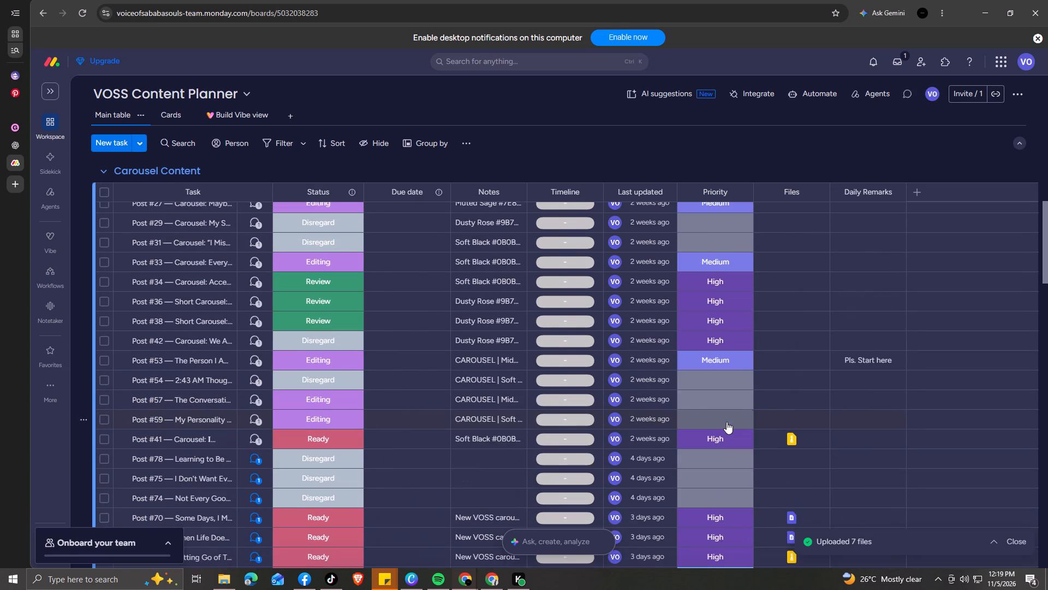
scroll(729, 422, up, 11)
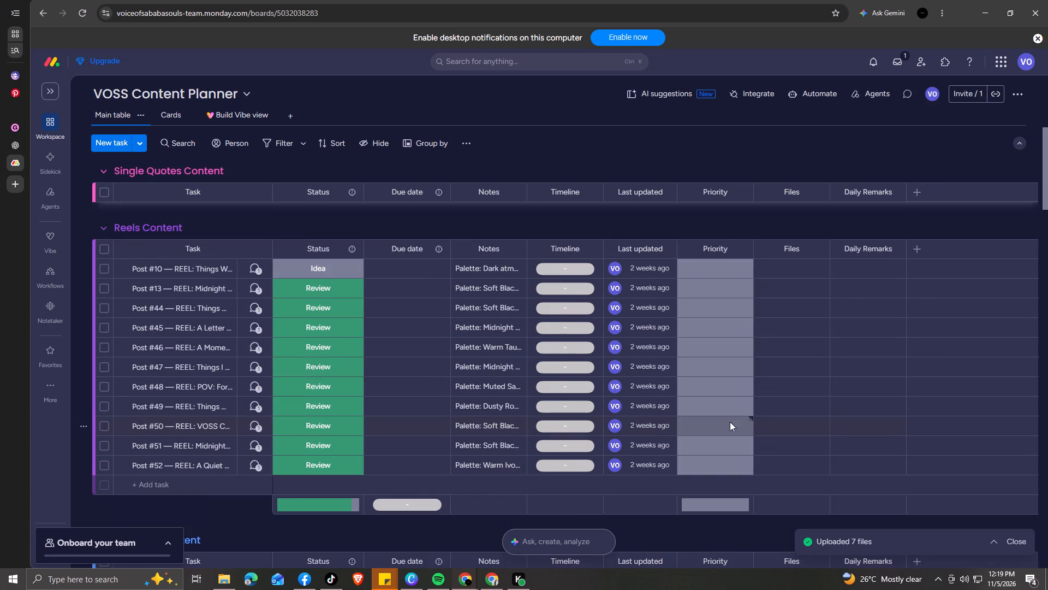
scroll(730, 422, up, 11)
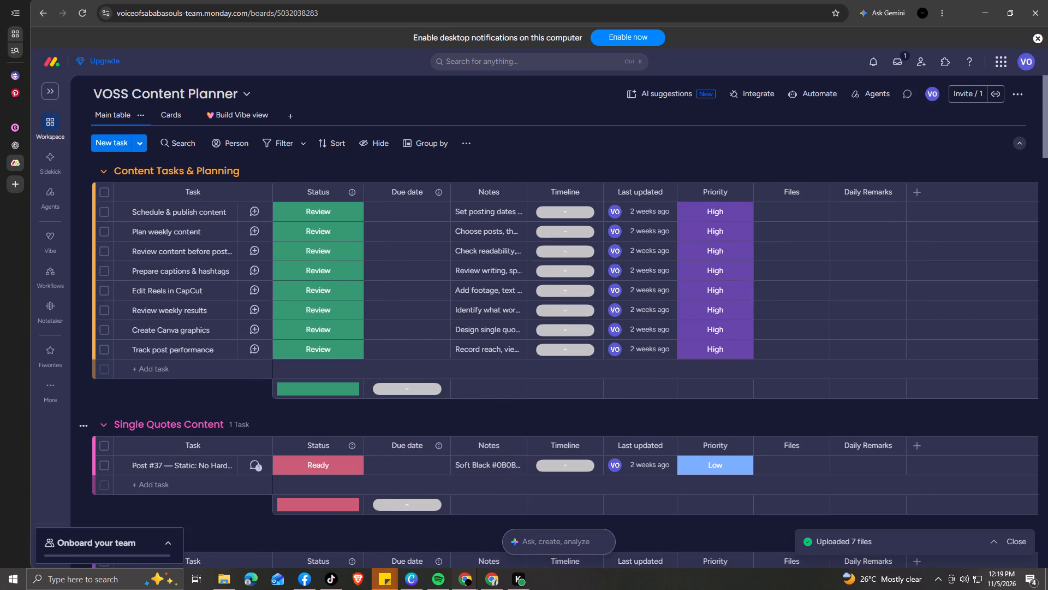
scroll(730, 422, down, 14)
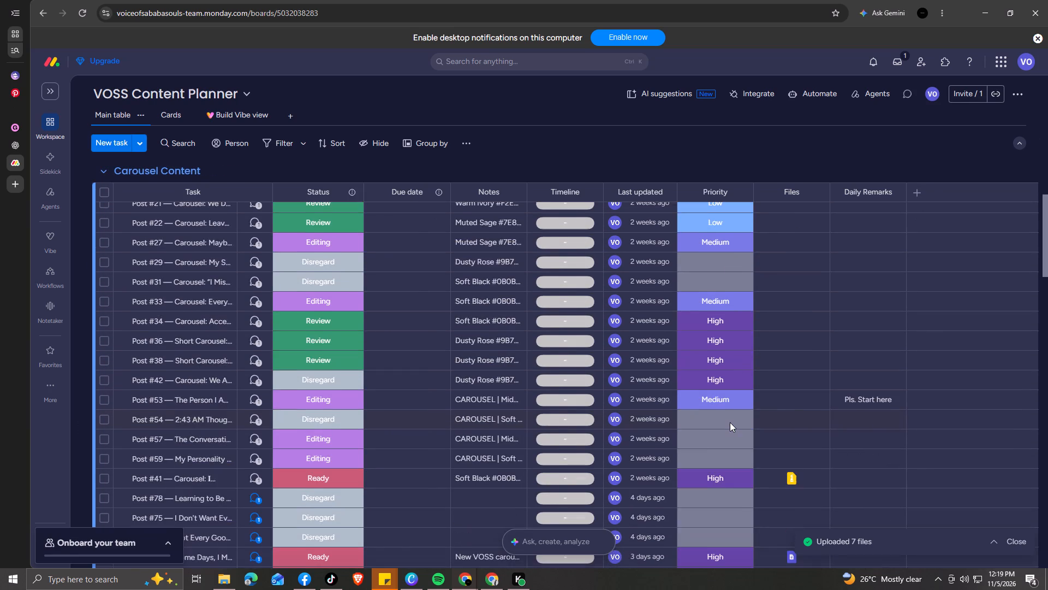
scroll(730, 422, down, 7)
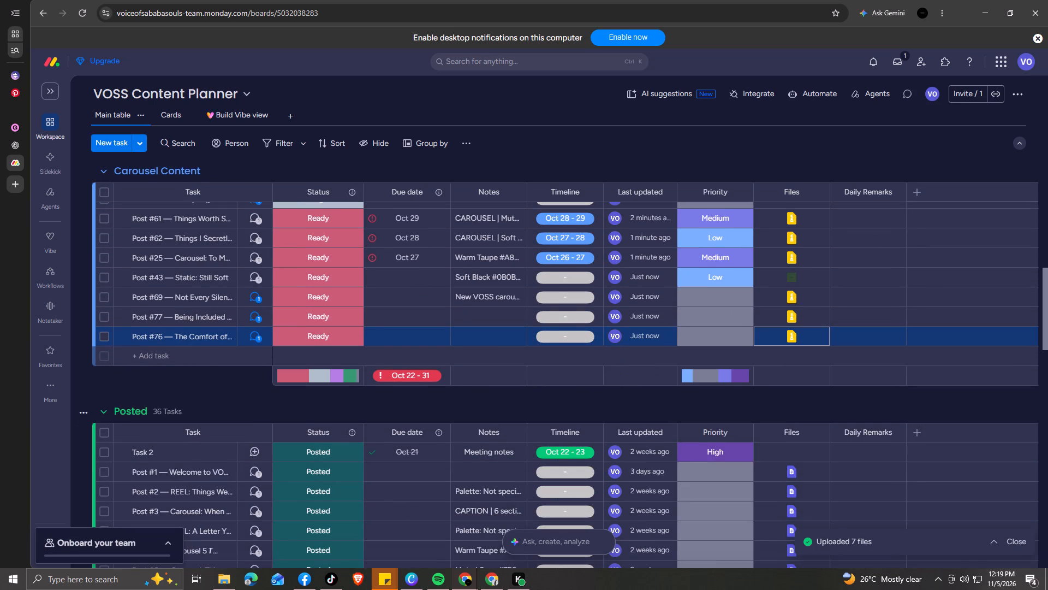
scroll(730, 422, up, 1)
scroll(730, 423, down, 8)
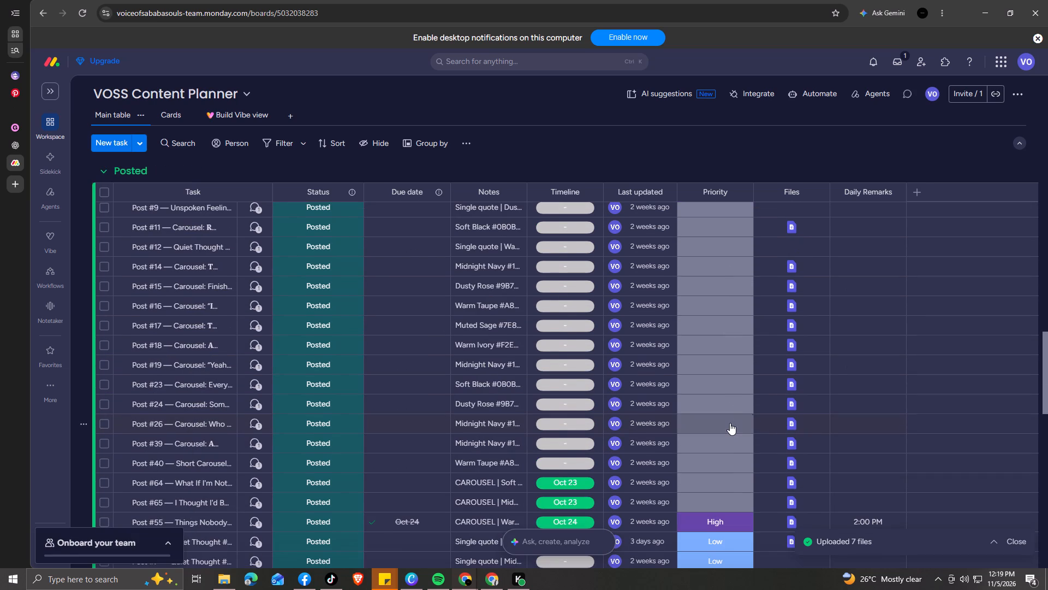
scroll(730, 423, down, 4)
scroll(730, 423, up, 7)
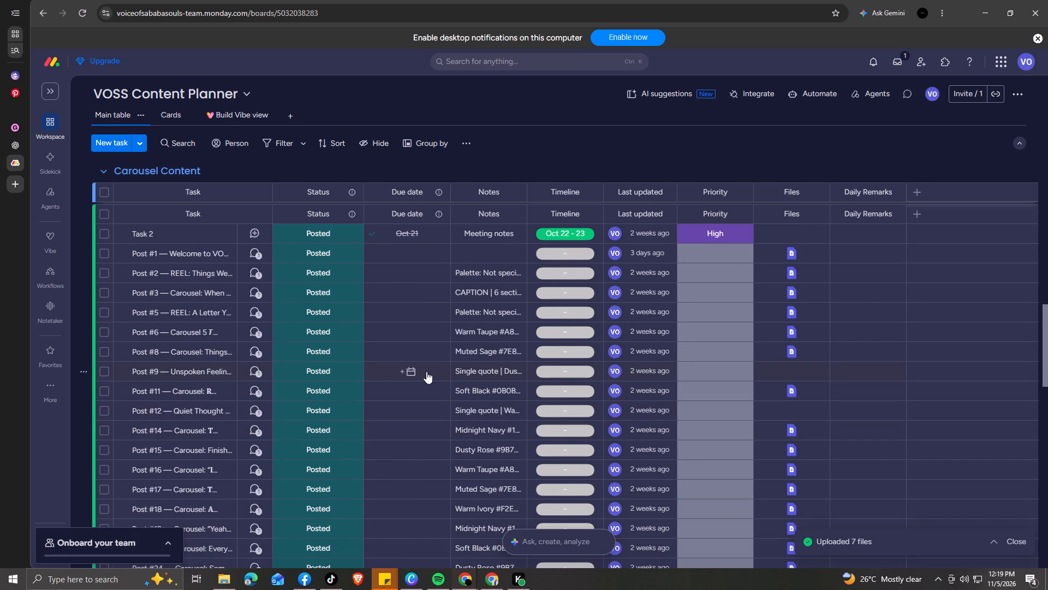
Attach the "Post #88 — Your Environment Is Quietly Shaping Your Habits" zip from the Content folder to the Post #88 task's Files in For Canva Editing.
scroll(511, 370, down, 5)
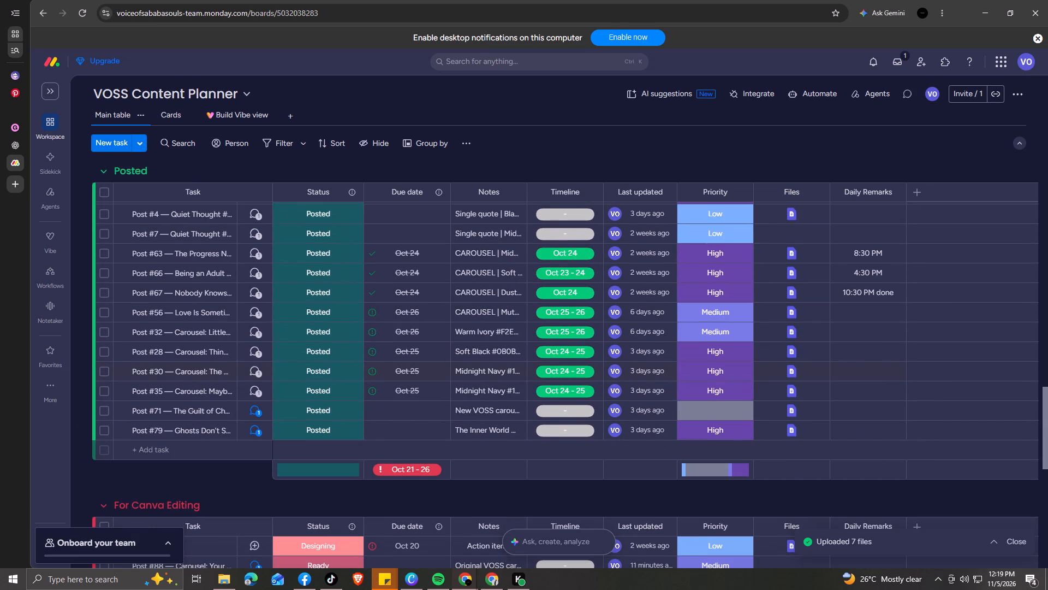
scroll(523, 374, down, 5)
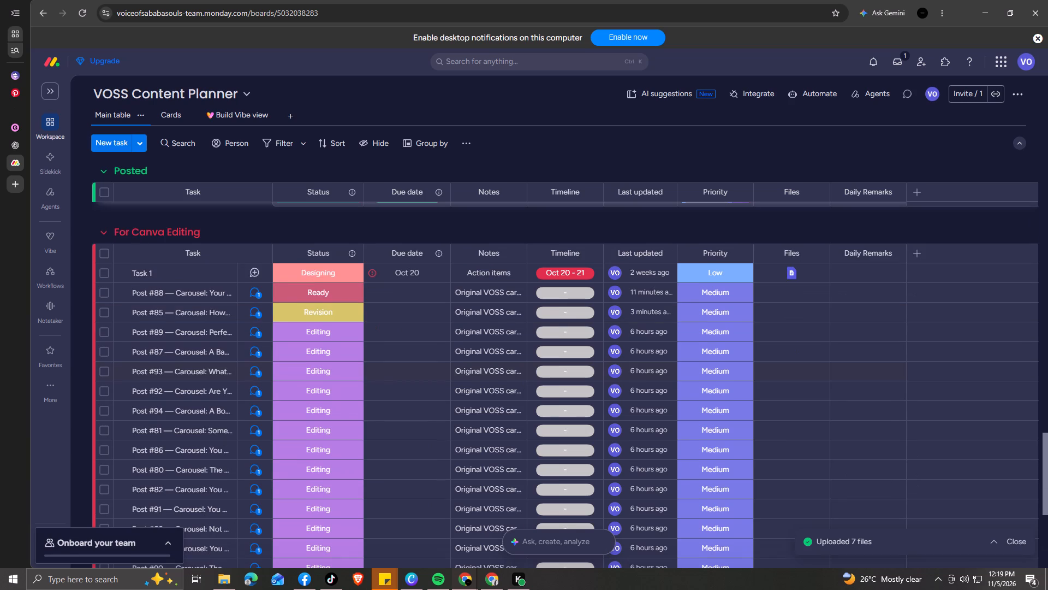
click(785, 292)
click(784, 312)
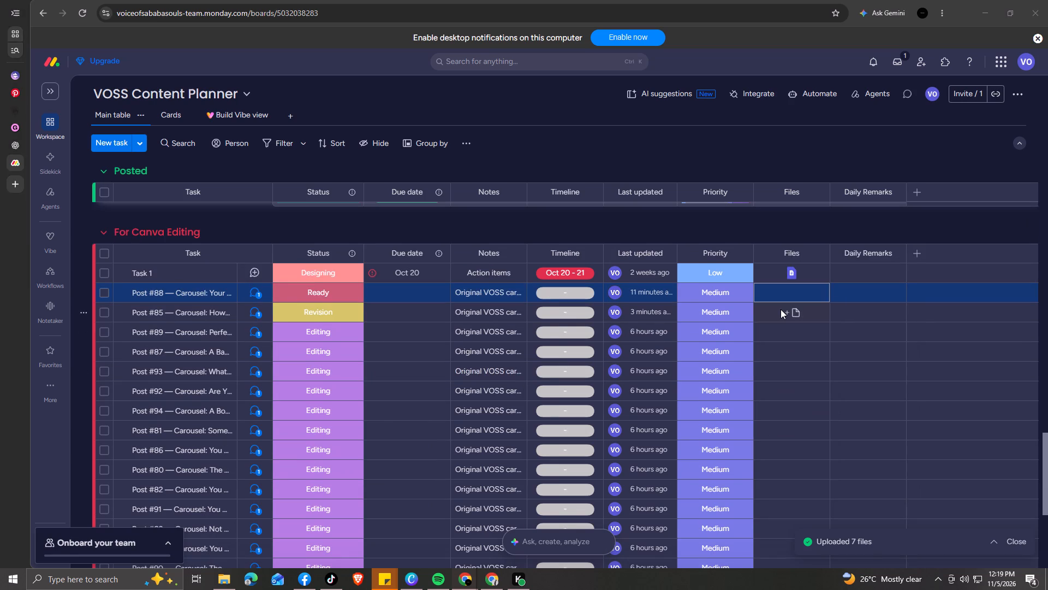
click(418, 22)
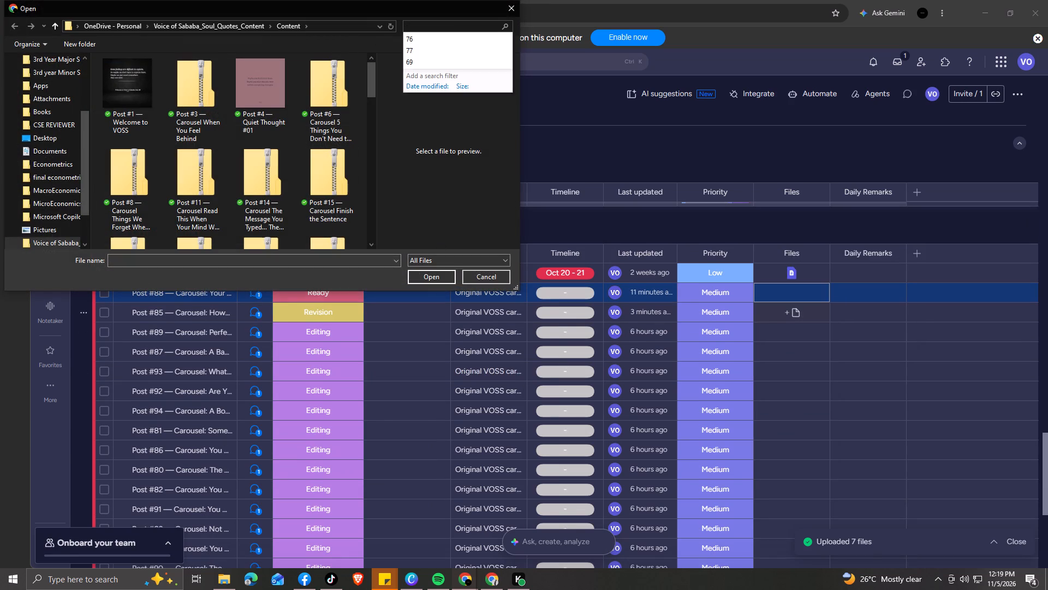
text(88)
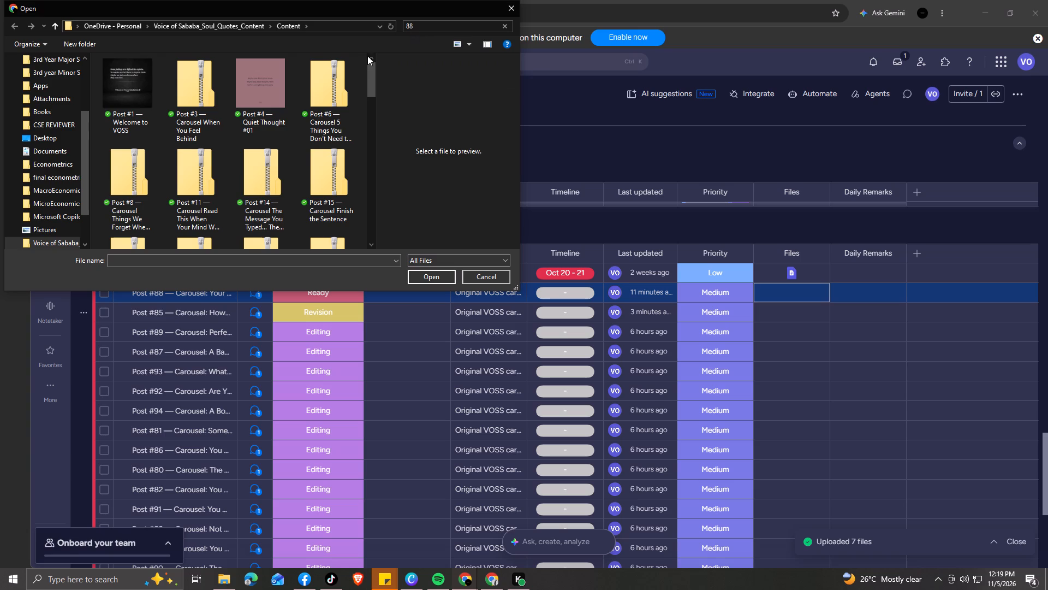
click(253, 75)
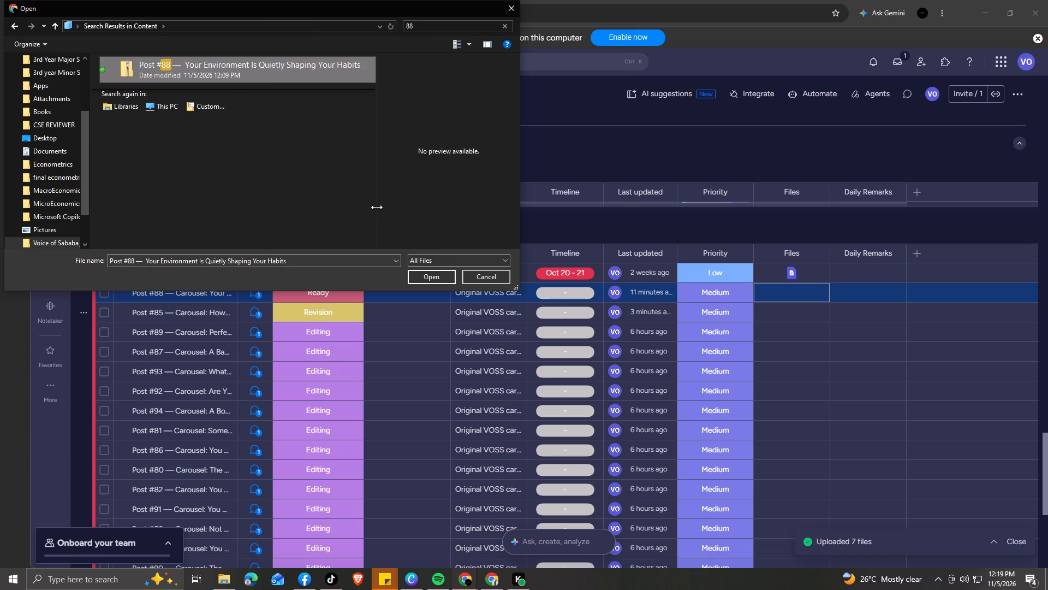
click(413, 273)
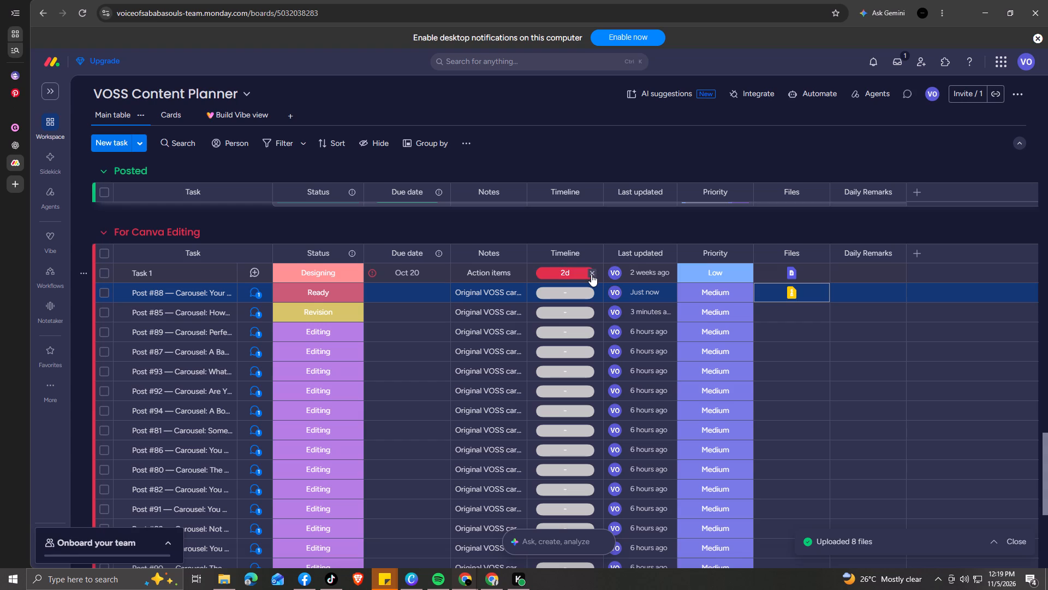
Clear the timeline dates of Task 1 in the For Canva Editing group.
click(591, 274)
Look back through the Posted and Carousel Content groups, checking the tasks' timelines and statuses.
scroll(548, 316, up, 11)
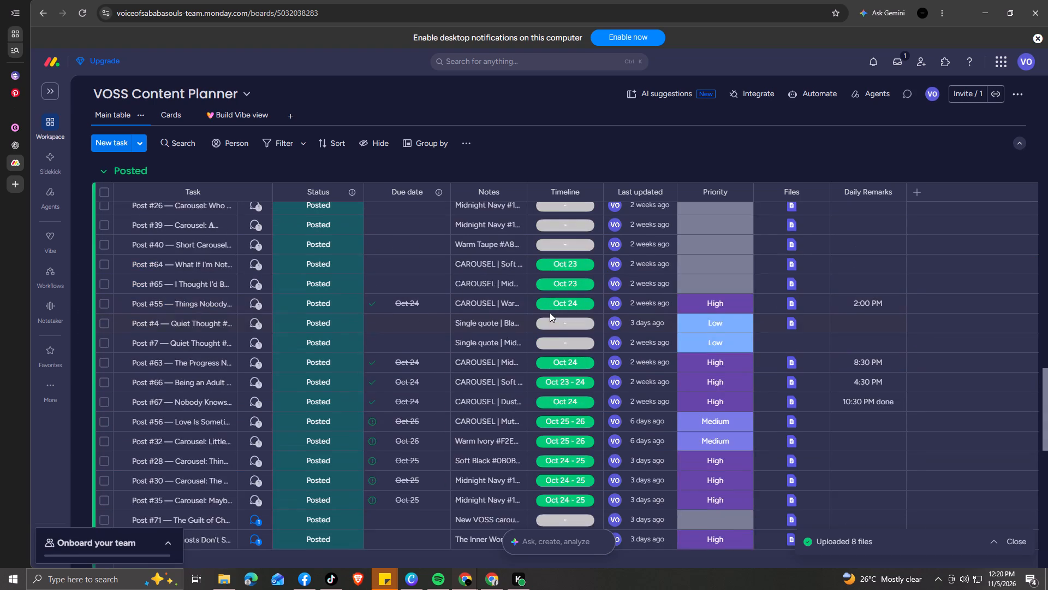
scroll(550, 309, up, 16)
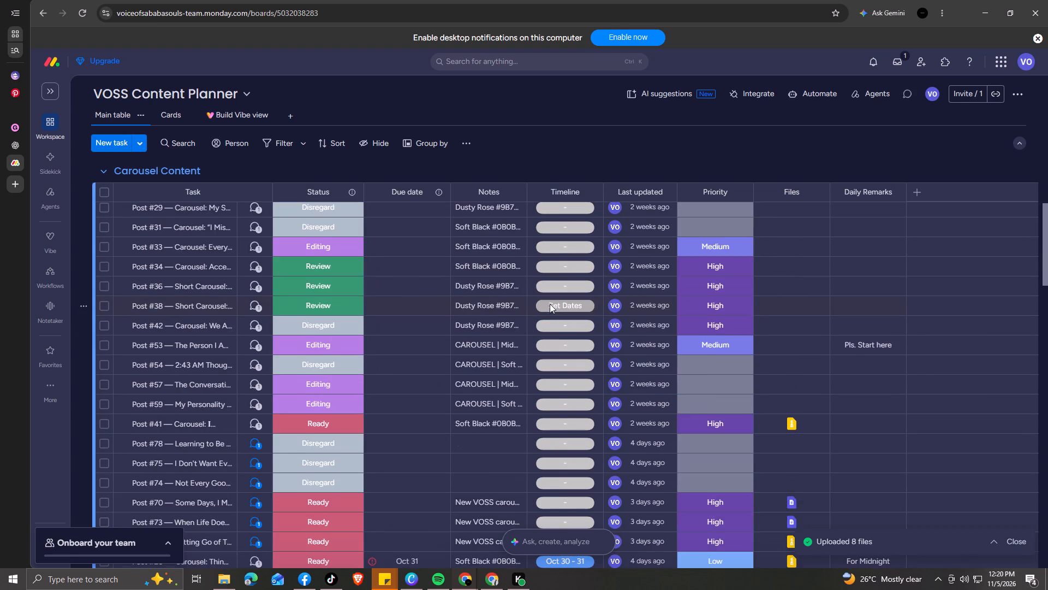
scroll(550, 304, up, 2)
scroll(550, 304, down, 3)
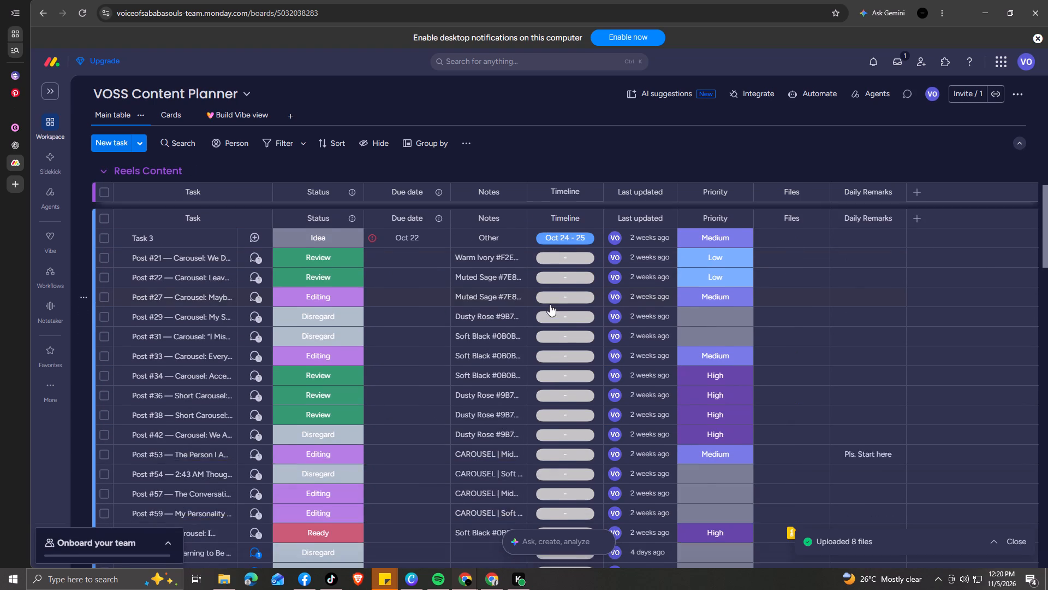
scroll(550, 304, down, 6)
scroll(550, 305, up, 8)
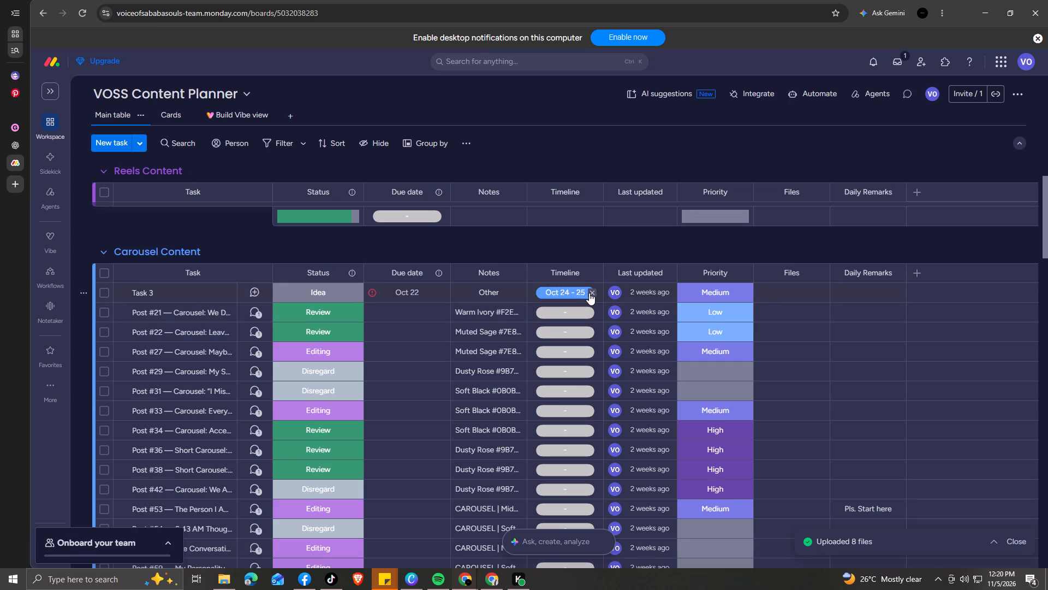
Clear the timeline dates of Task 3 and Posts #20, #61, #62 and #25 in the Carousel Content group.
click(592, 292)
scroll(538, 298, down, 5)
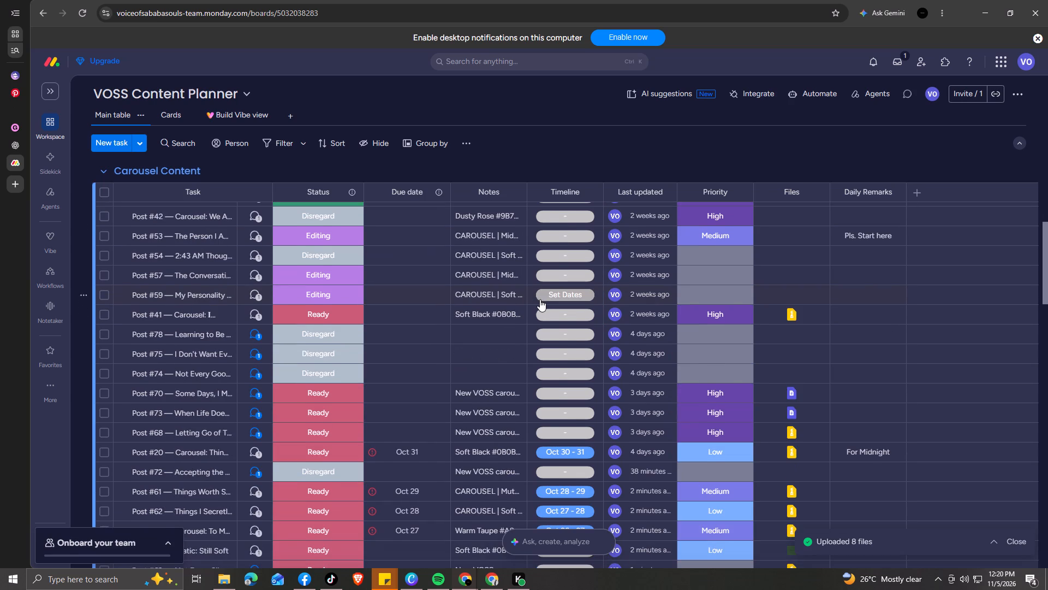
scroll(540, 299, down, 4)
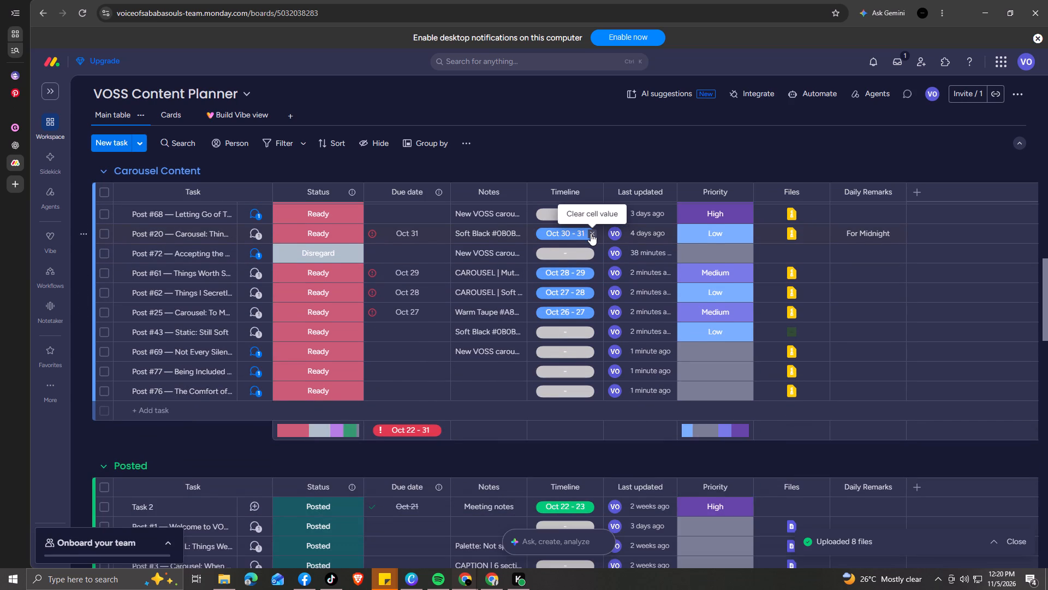
click(591, 233)
click(591, 270)
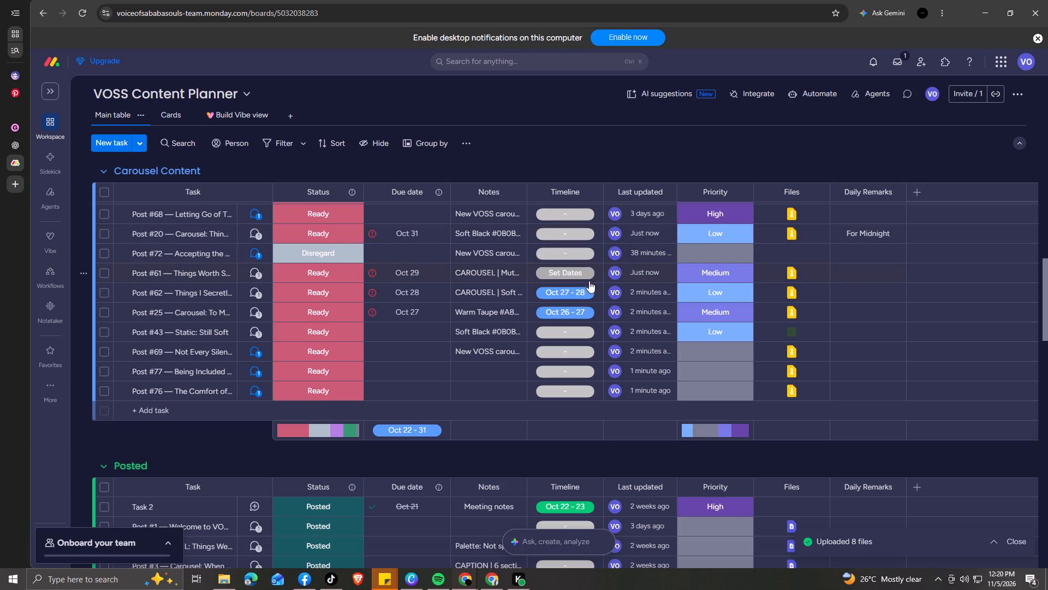
drag(591, 290, 591, 296)
click(591, 312)
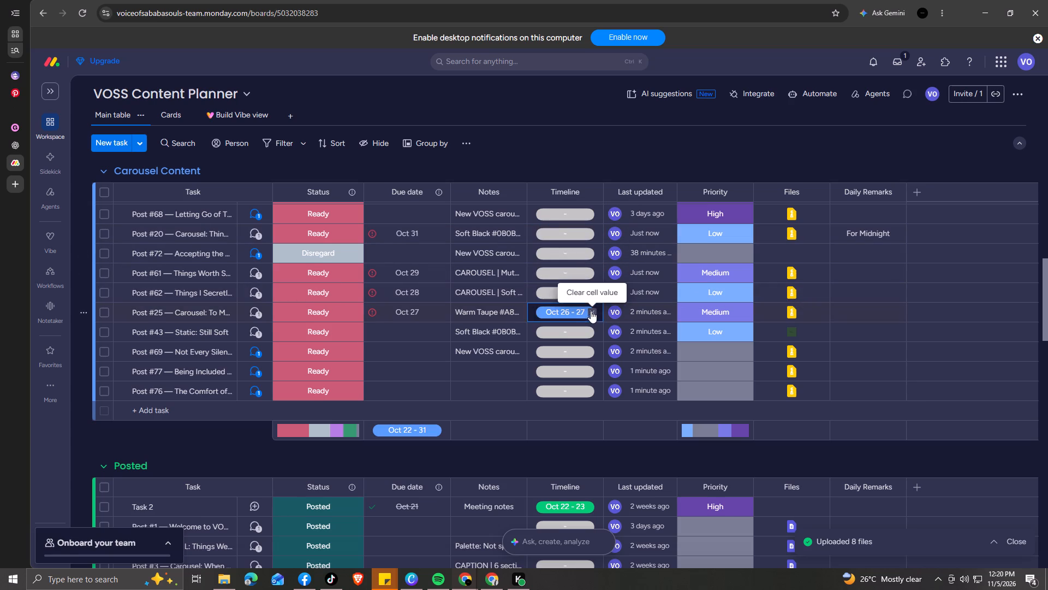
Reorder Carousel Content so Post #72 sits between Disregard Posts #75 and #74, and Post #41 heads the Ready tasks above Post #70.
scroll(317, 312, up, 2)
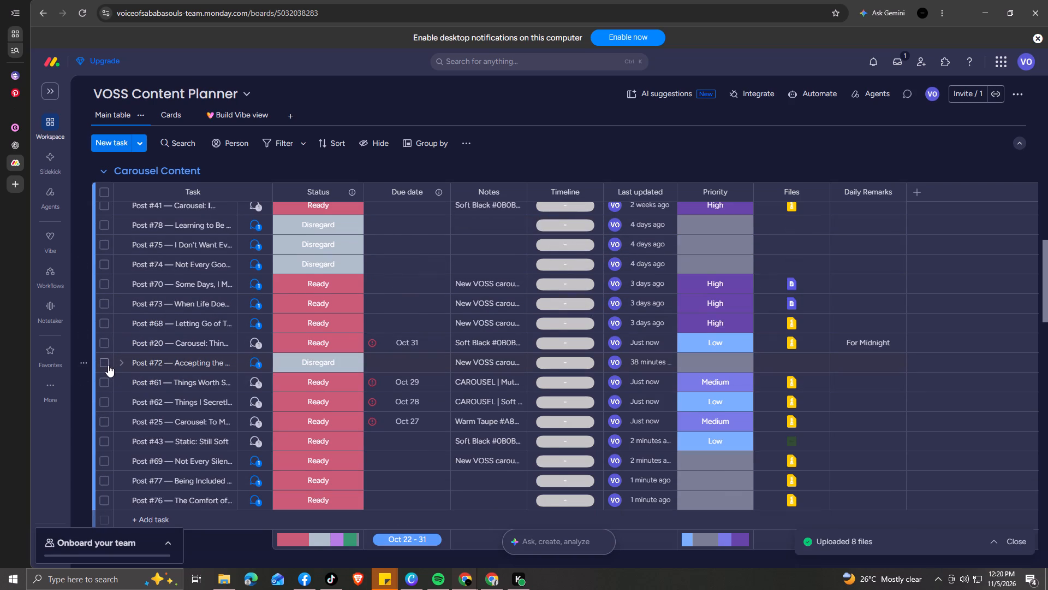
click(108, 365)
drag(114, 366, 118, 331)
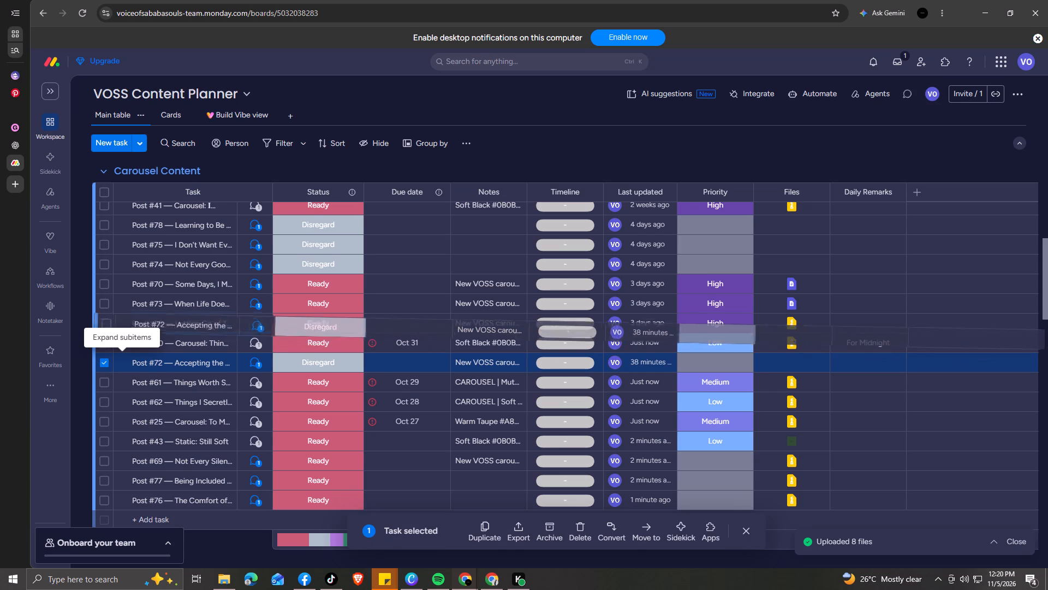
drag(118, 331, 120, 314)
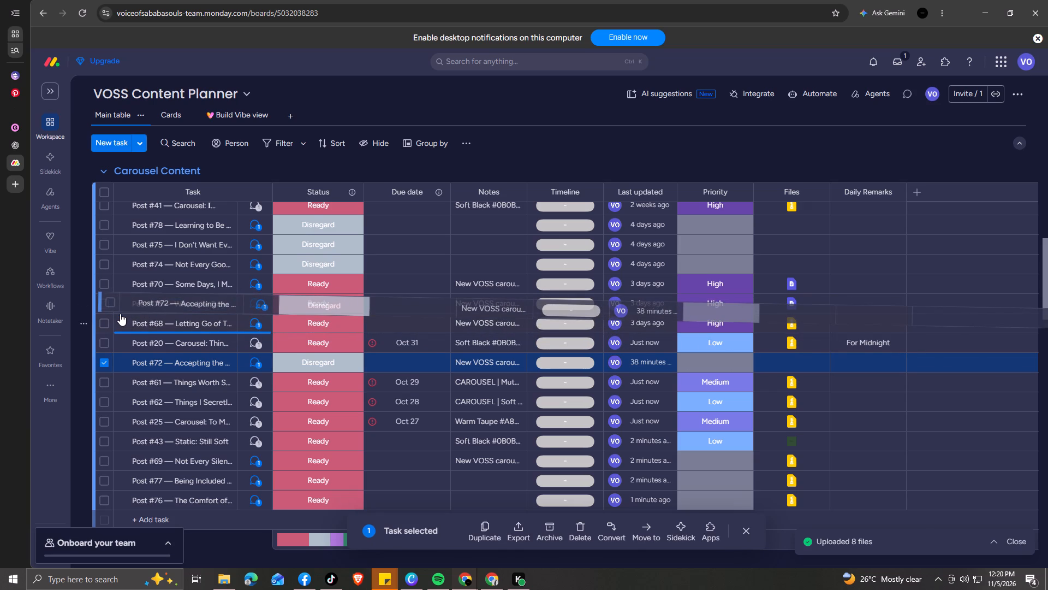
drag(120, 314, 116, 268)
scroll(142, 272, down, 1)
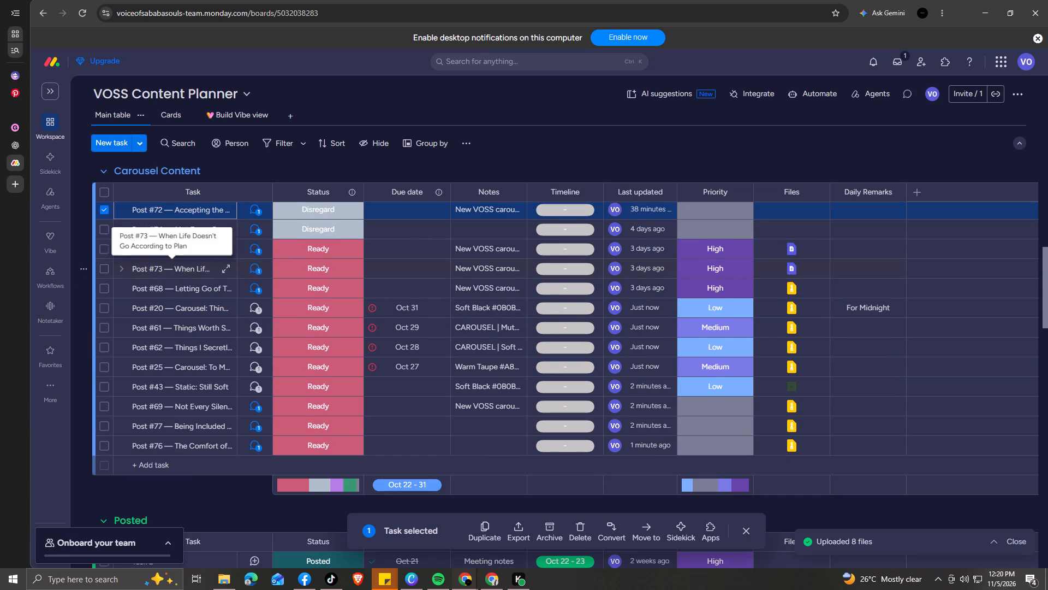
scroll(140, 274, up, 4)
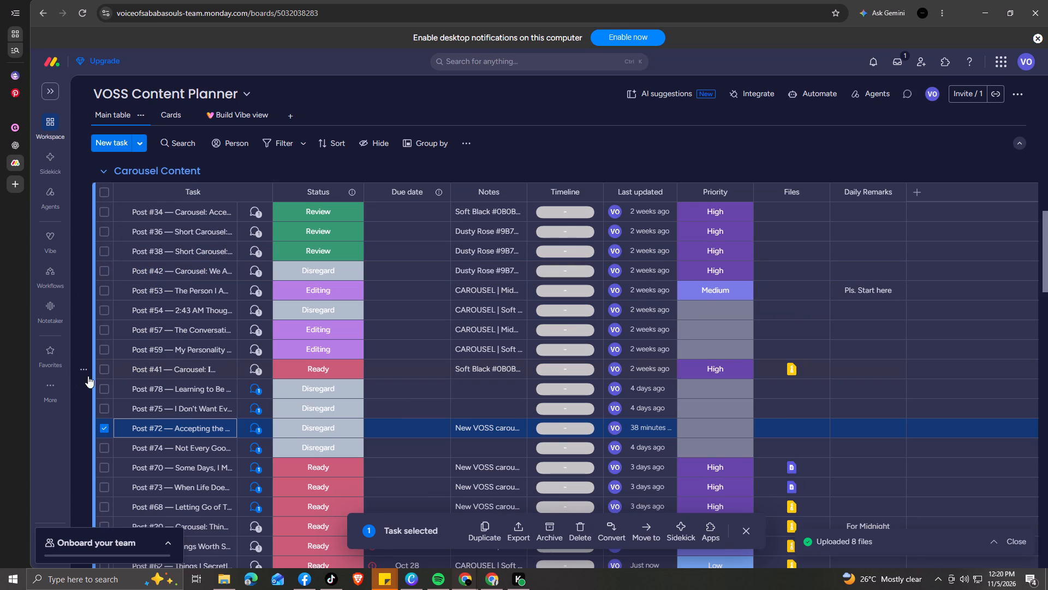
drag(102, 364, 97, 435)
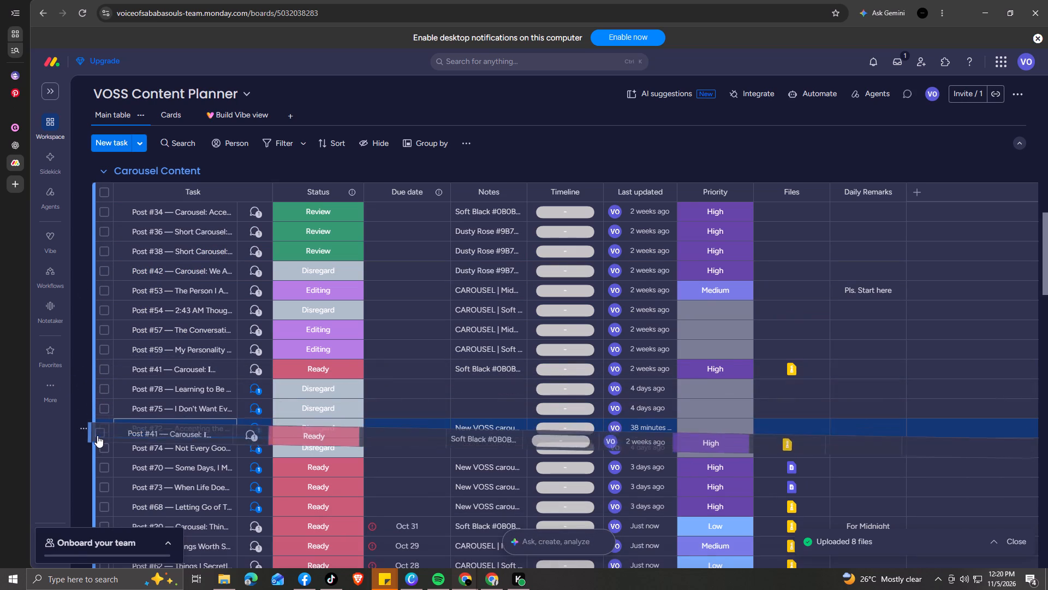
drag(97, 435, 99, 449)
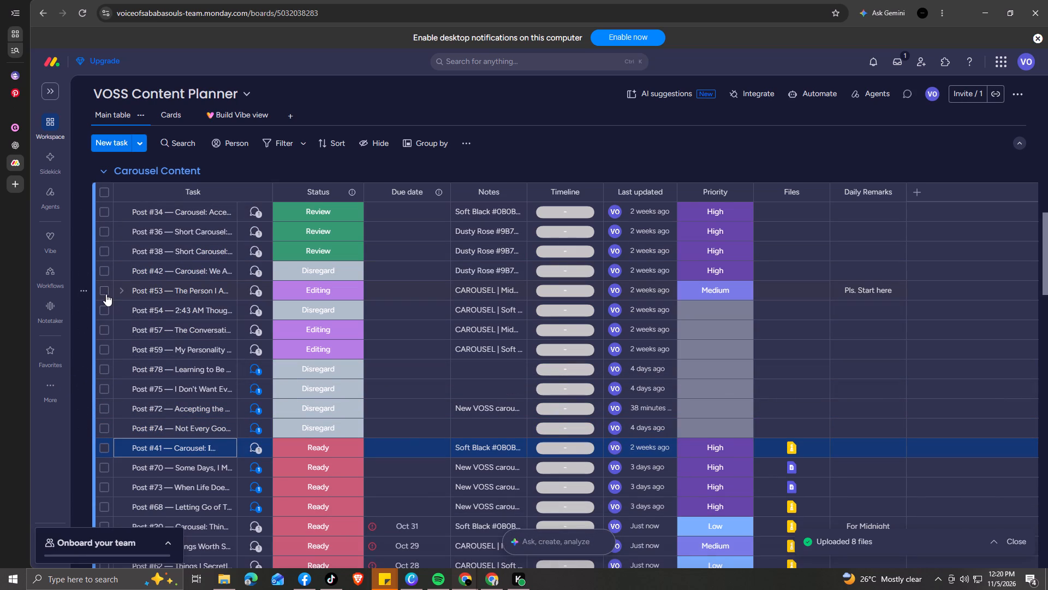
Gather Posts #33, #27, #53, #59 and #57 in that order as one block of Editing tasks below Post #38.
drag(104, 293, 102, 276)
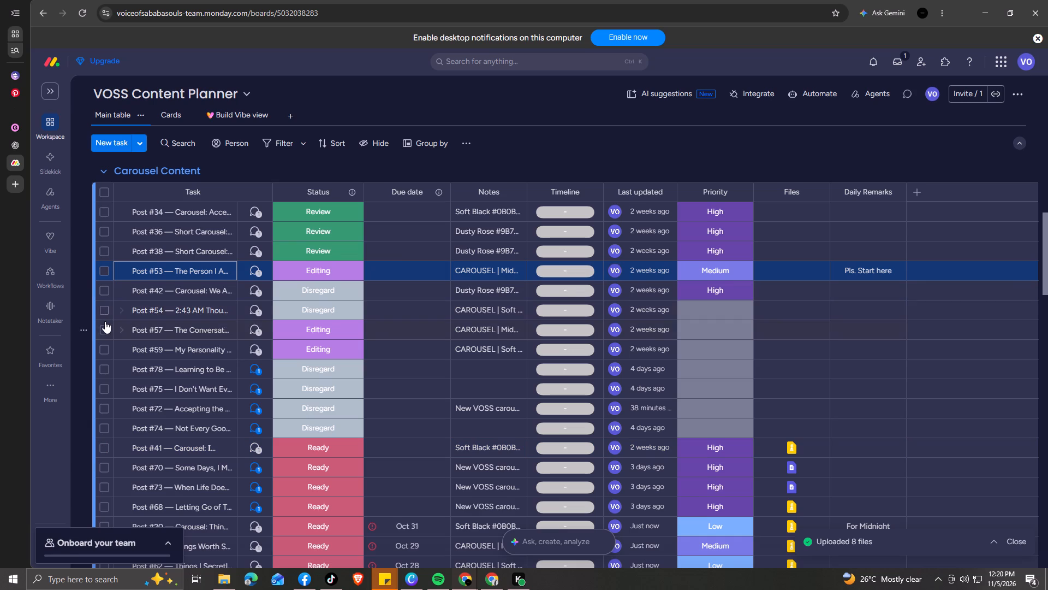
drag(103, 327, 102, 285)
drag(101, 350, 102, 295)
scroll(310, 314, up, 1)
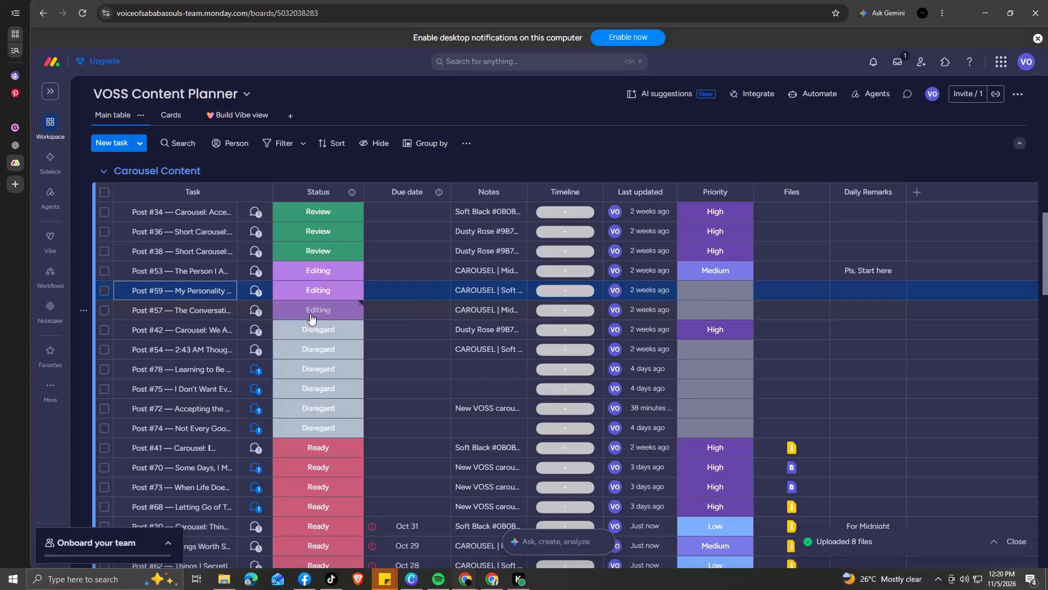
scroll(310, 314, up, 3)
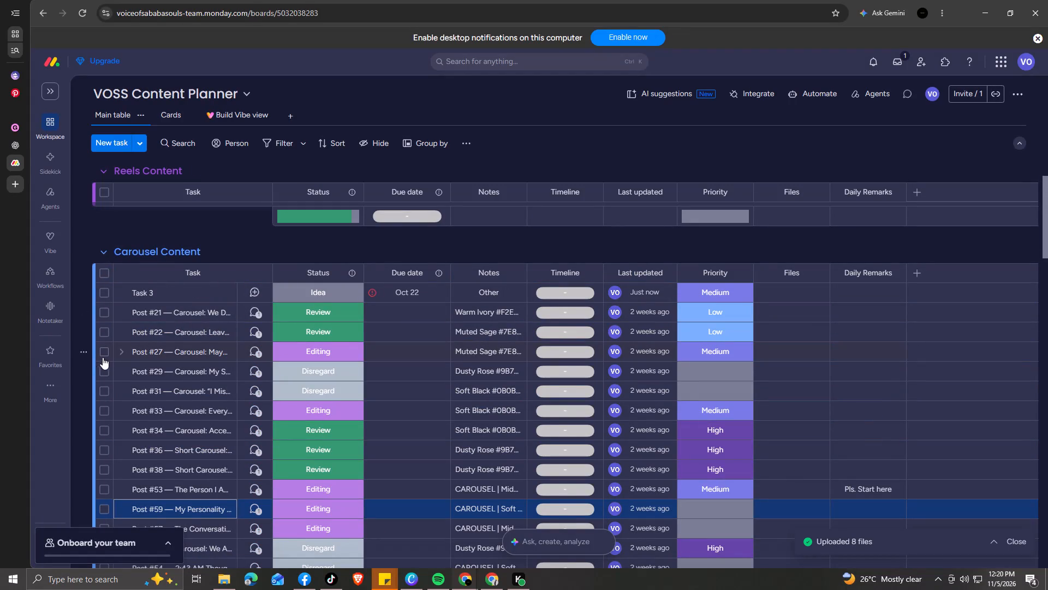
drag(100, 352, 92, 477)
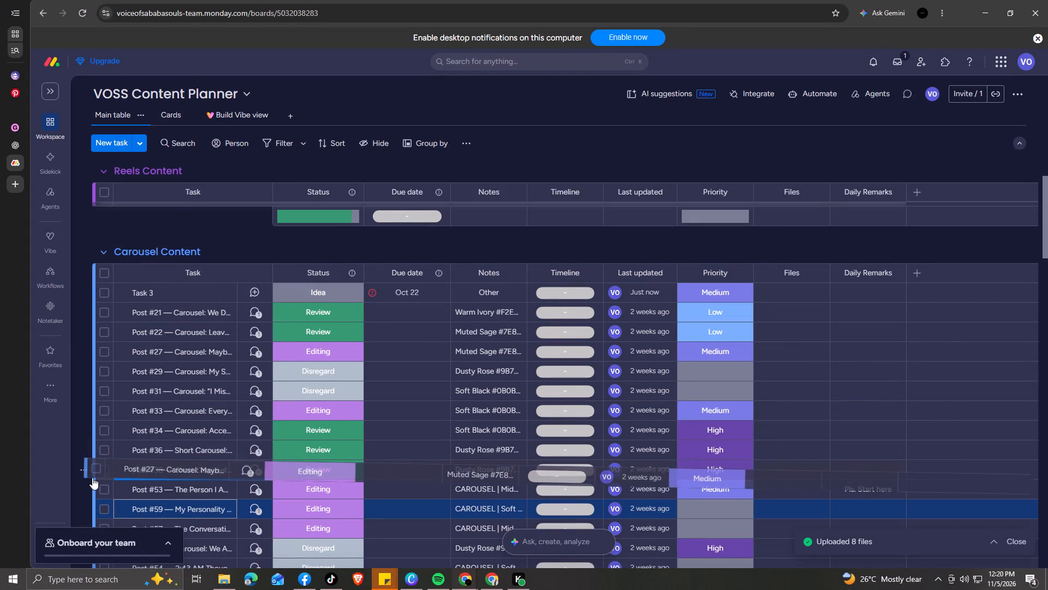
drag(101, 388, 99, 448)
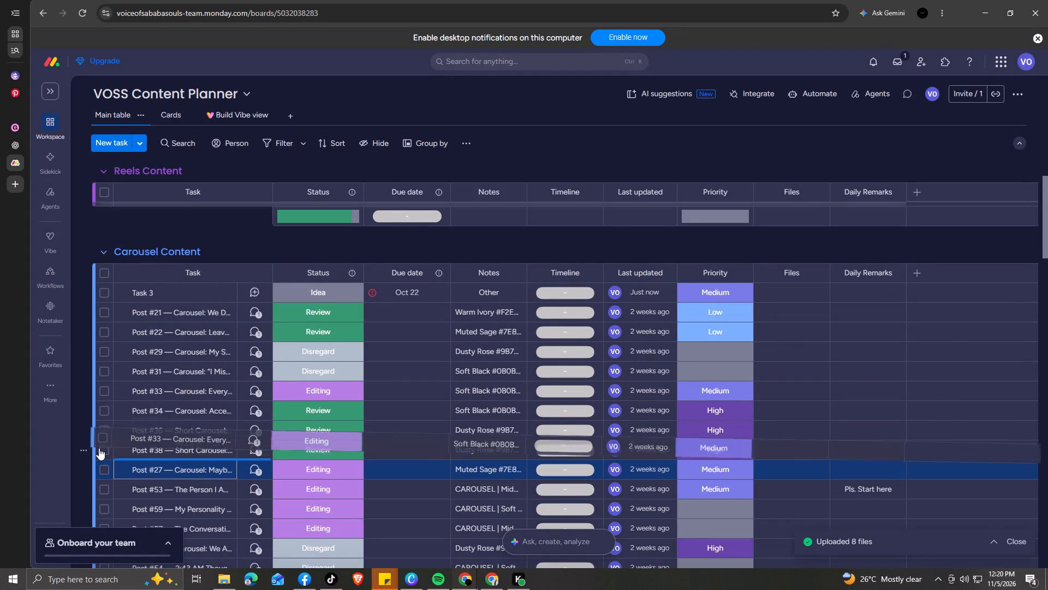
drag(99, 448, 99, 451)
Move Posts #29 and #31 into the Disregard block, placing #29 above Post #42 and #31 below Post #54.
drag(104, 351, 104, 382)
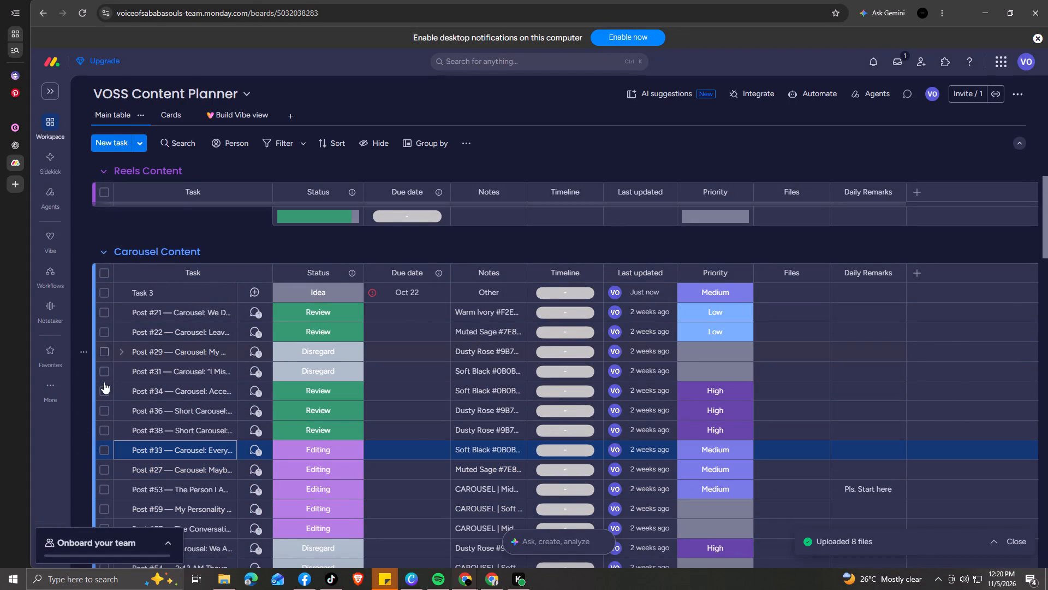
drag(104, 382, 91, 535)
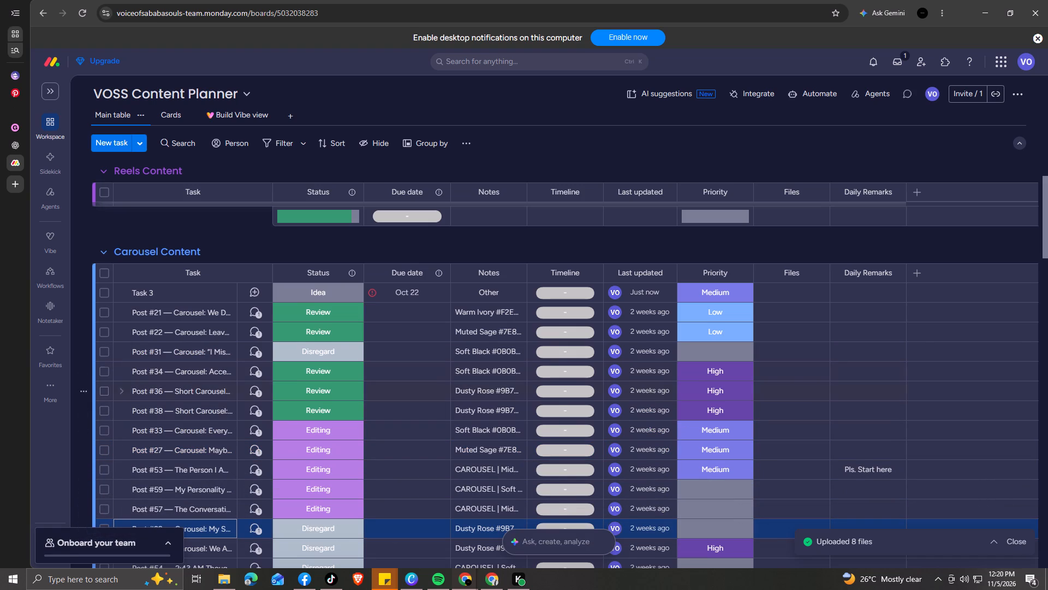
drag(106, 350, 109, 546)
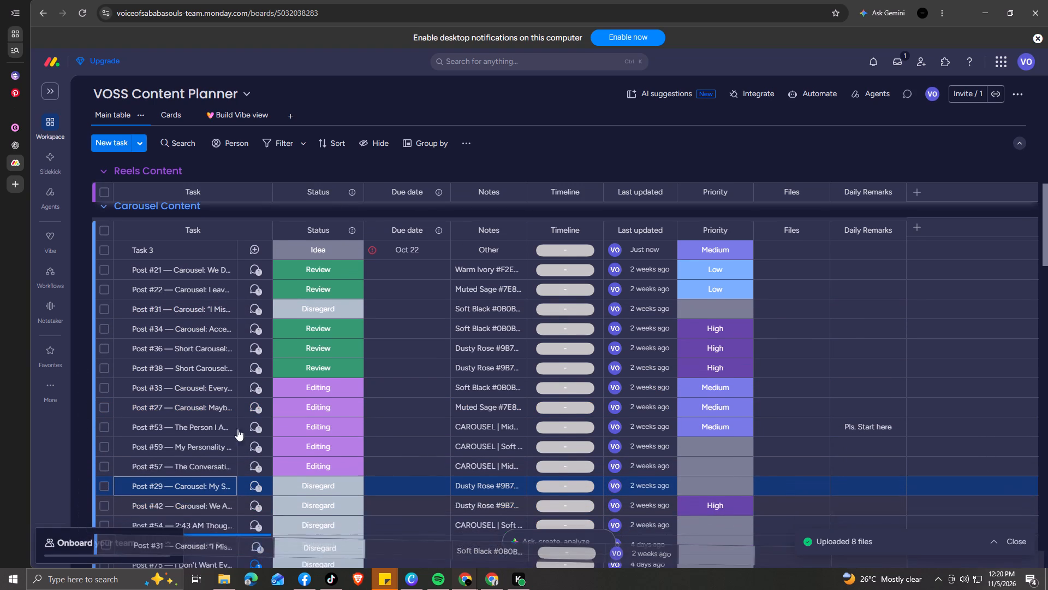
Review the reordered Carousel Content and the other board groups, checking statuses, due dates, timelines and attached files.
scroll(268, 426, down, 6)
scroll(291, 426, up, 5)
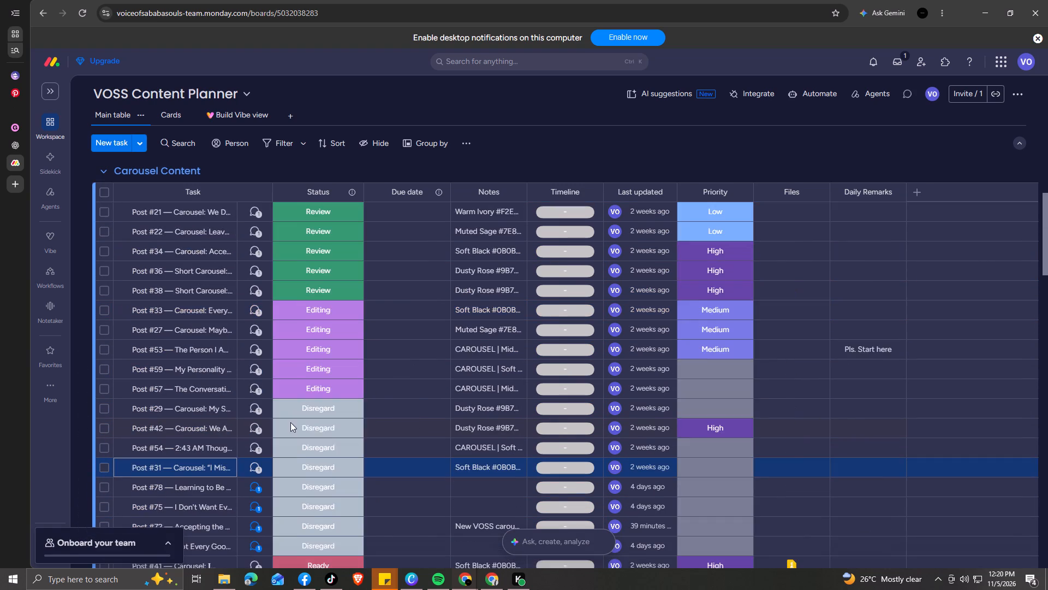
scroll(291, 420, up, 8)
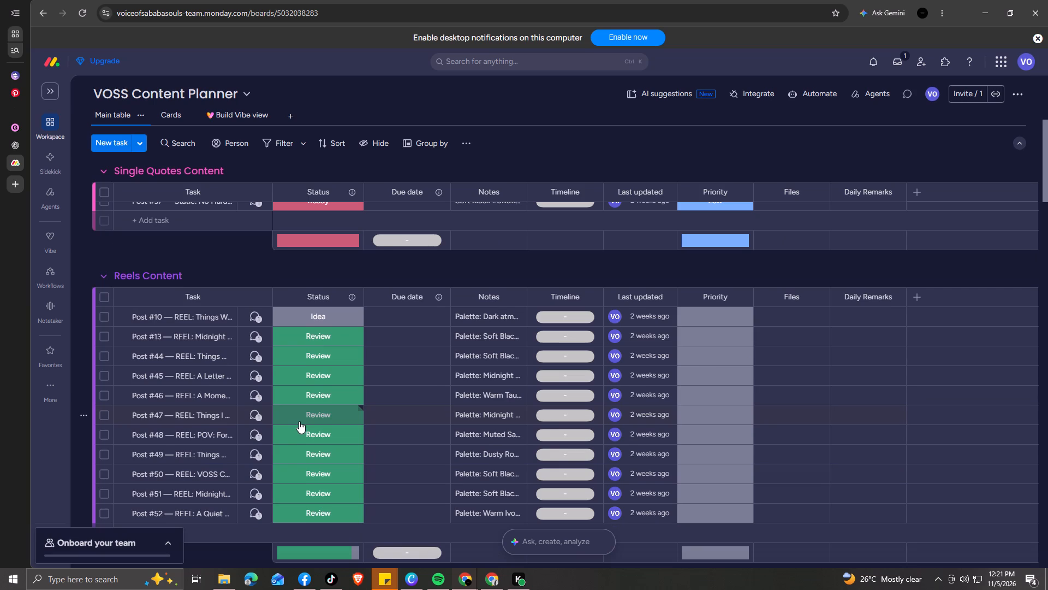
scroll(305, 424, up, 13)
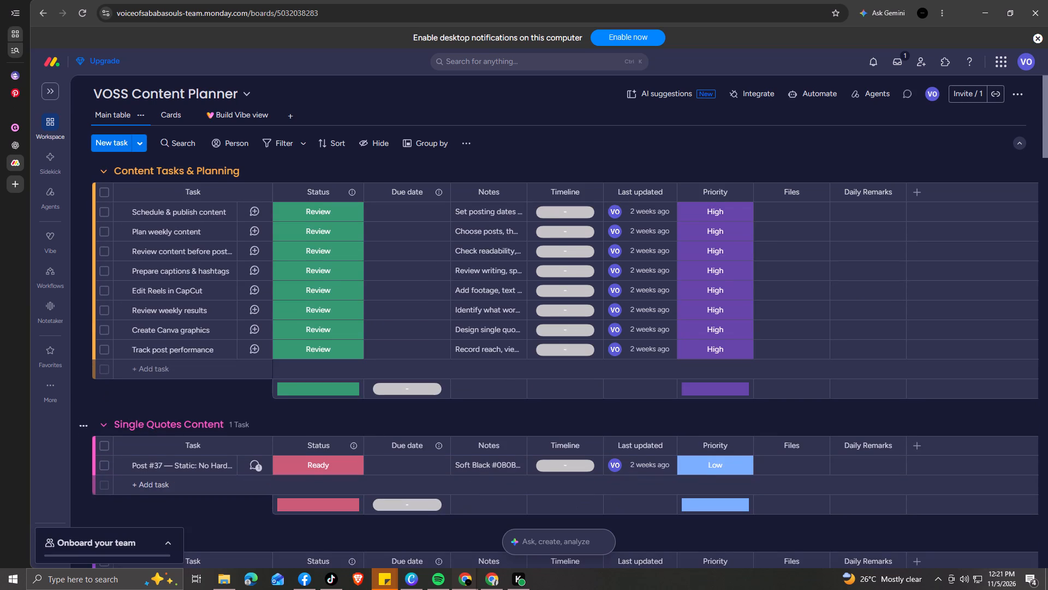
scroll(307, 422, down, 6)
scroll(309, 421, up, 1)
scroll(308, 420, down, 15)
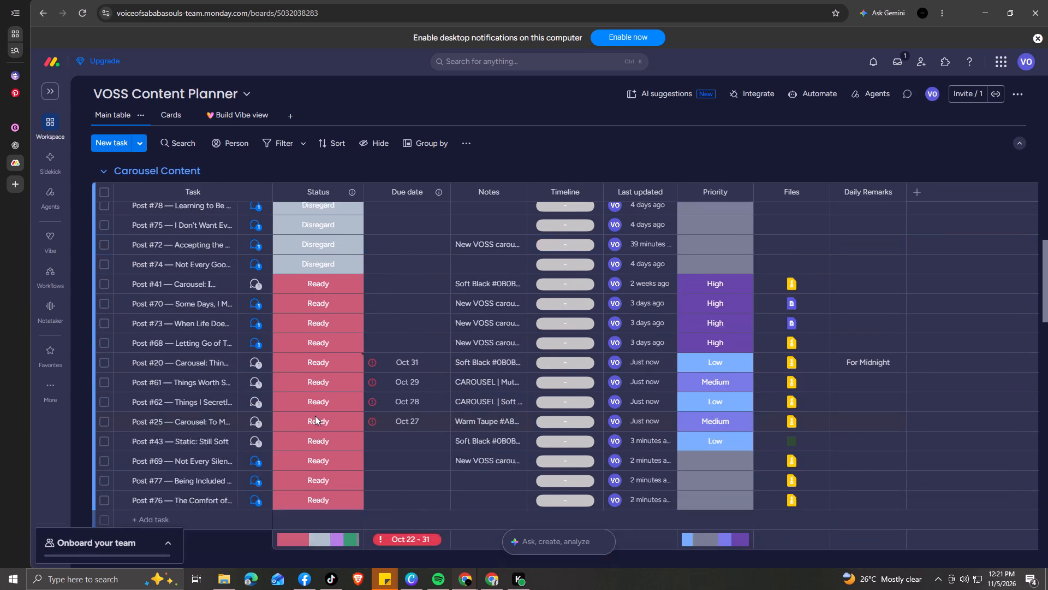
scroll(315, 416, down, 14)
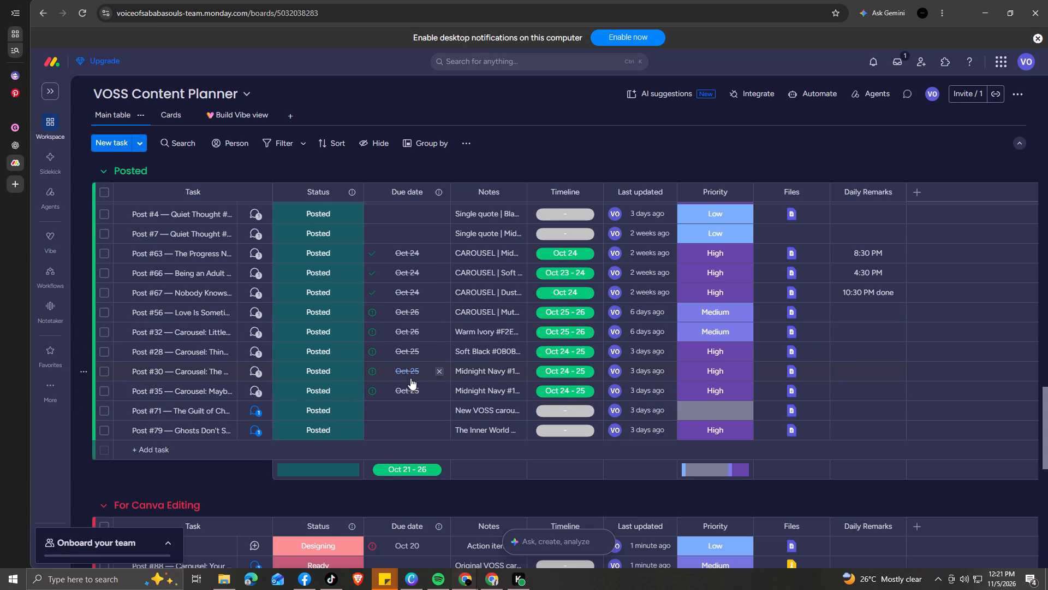
scroll(407, 386, up, 7)
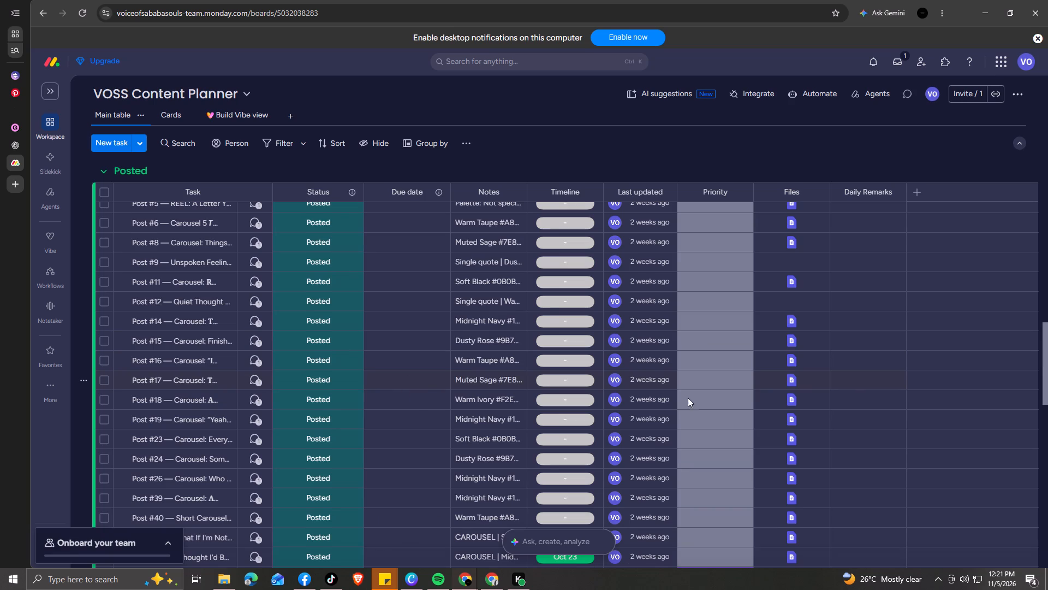
scroll(688, 398, down, 6)
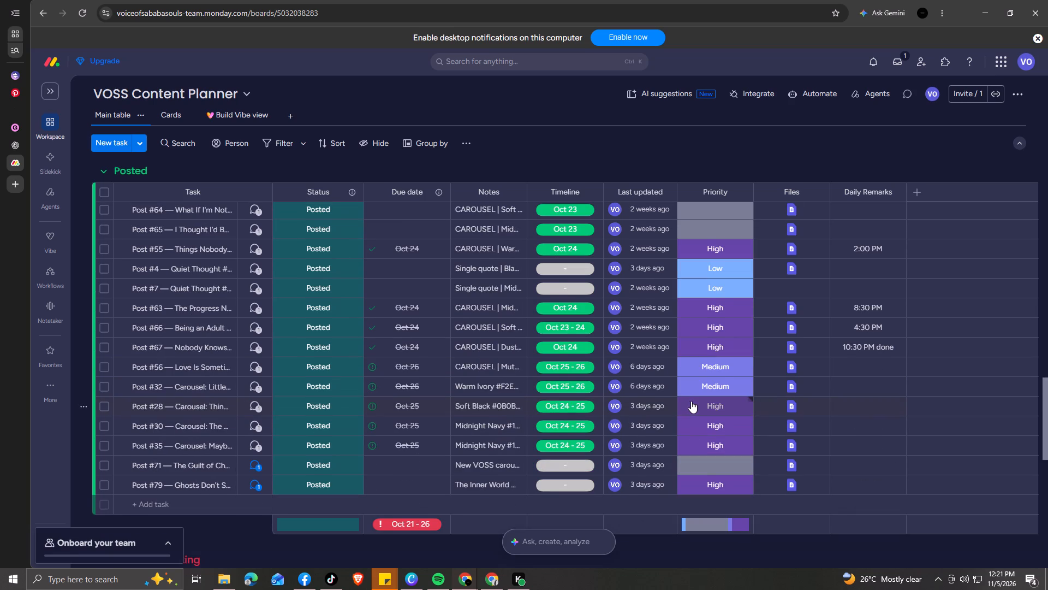
scroll(690, 400, down, 5)
scroll(689, 401, up, 3)
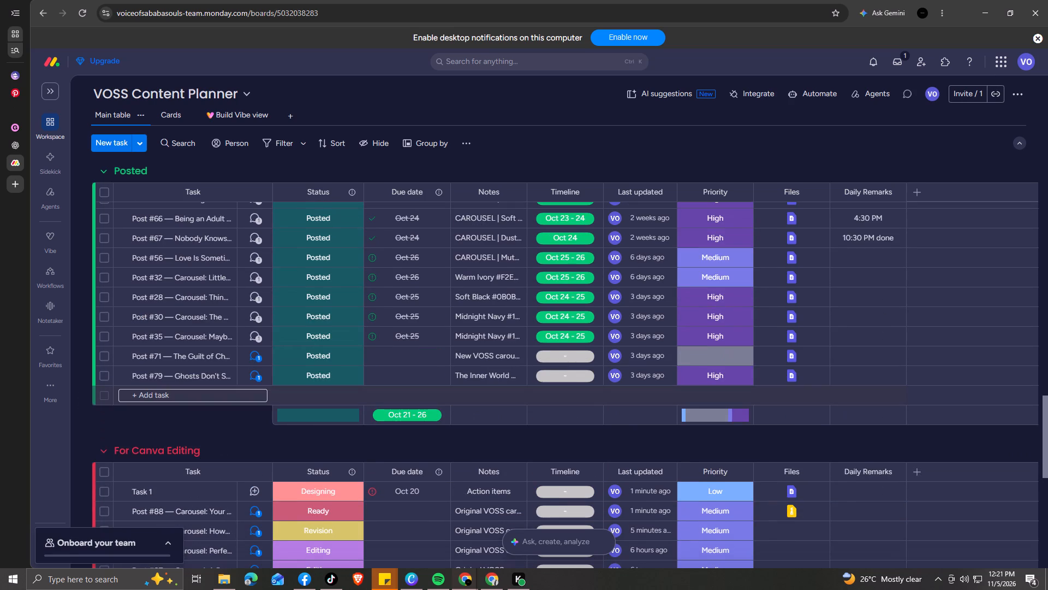
scroll(669, 398, up, 10)
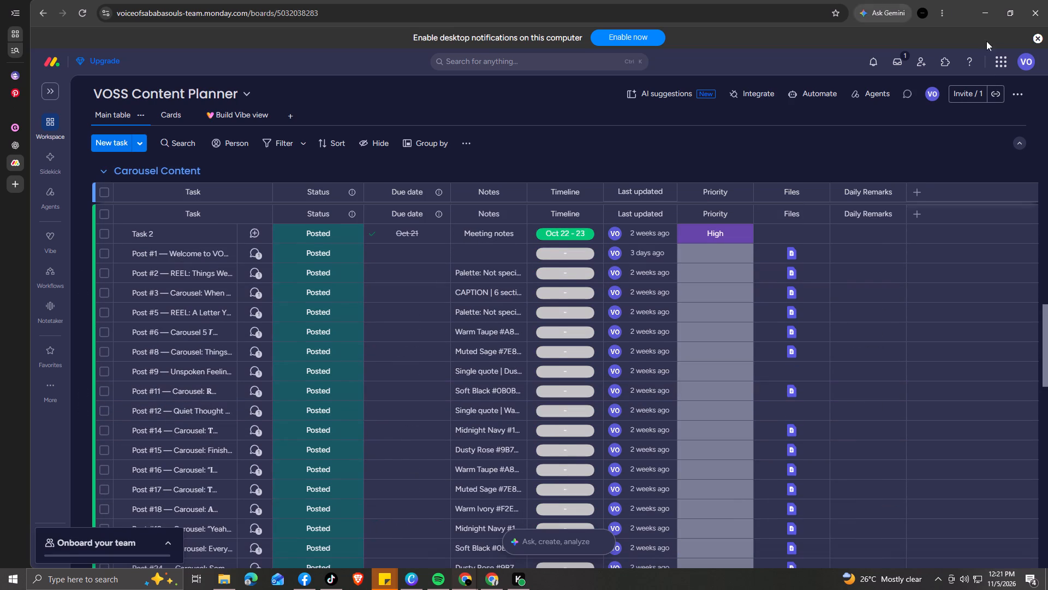
Restore the board window down, switch to the TikTok profile window and check its system notifications.
click(1004, 12)
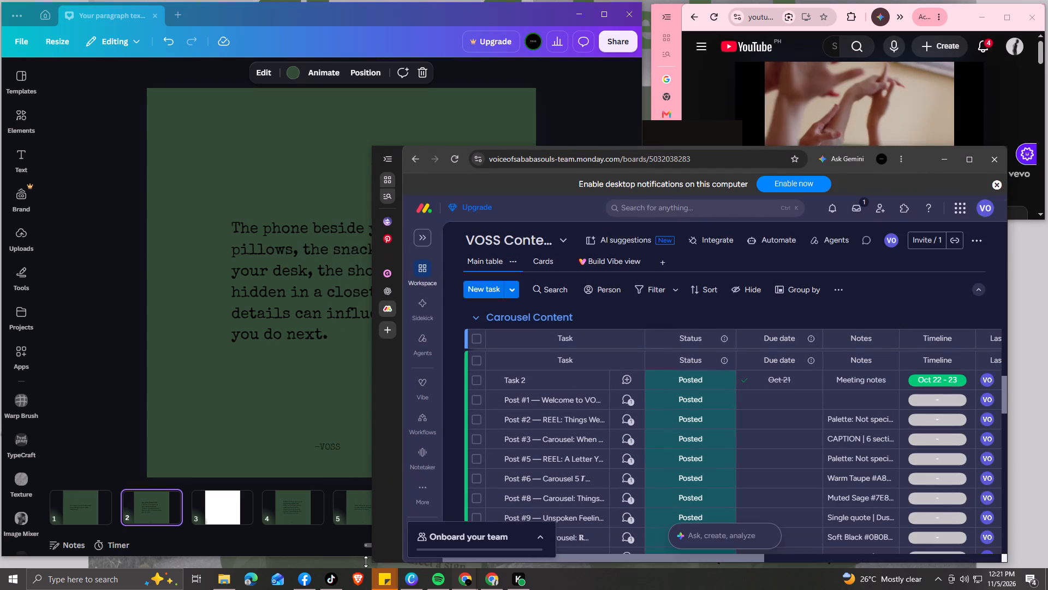
click(330, 580)
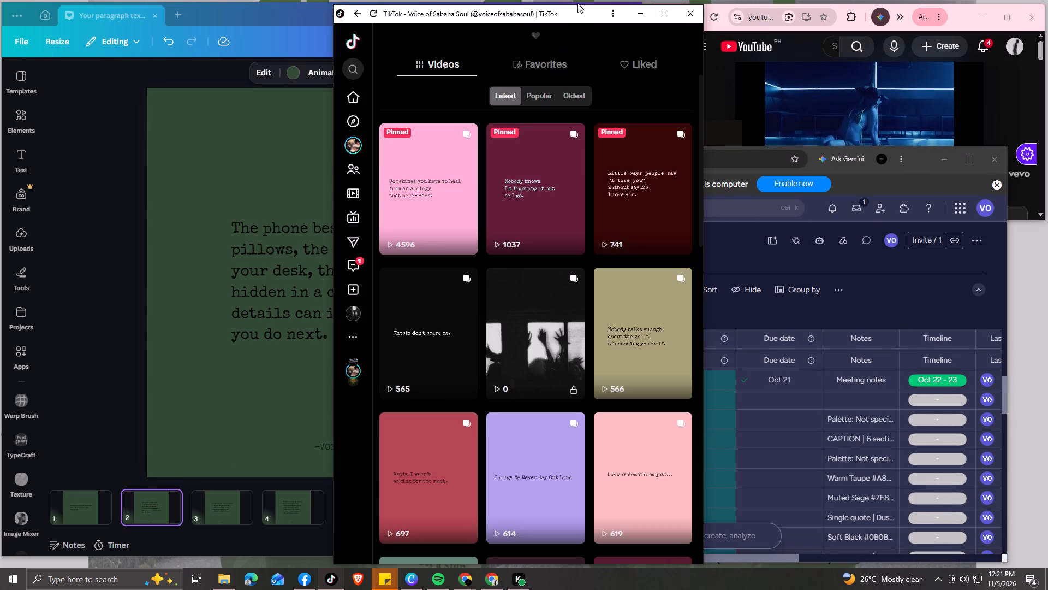
drag(585, 17, 348, 20)
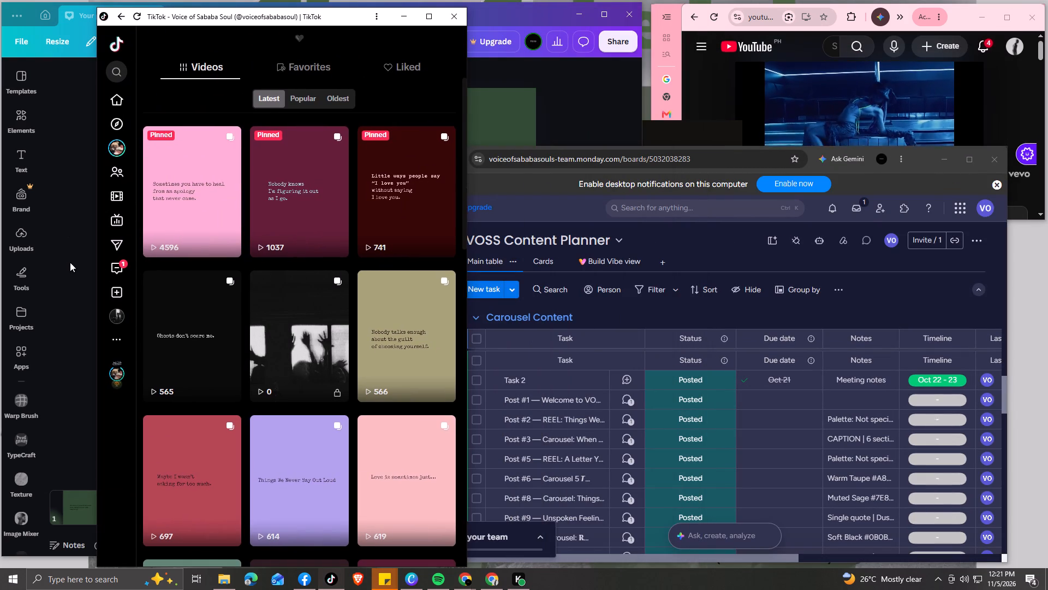
click(110, 264)
click(252, 146)
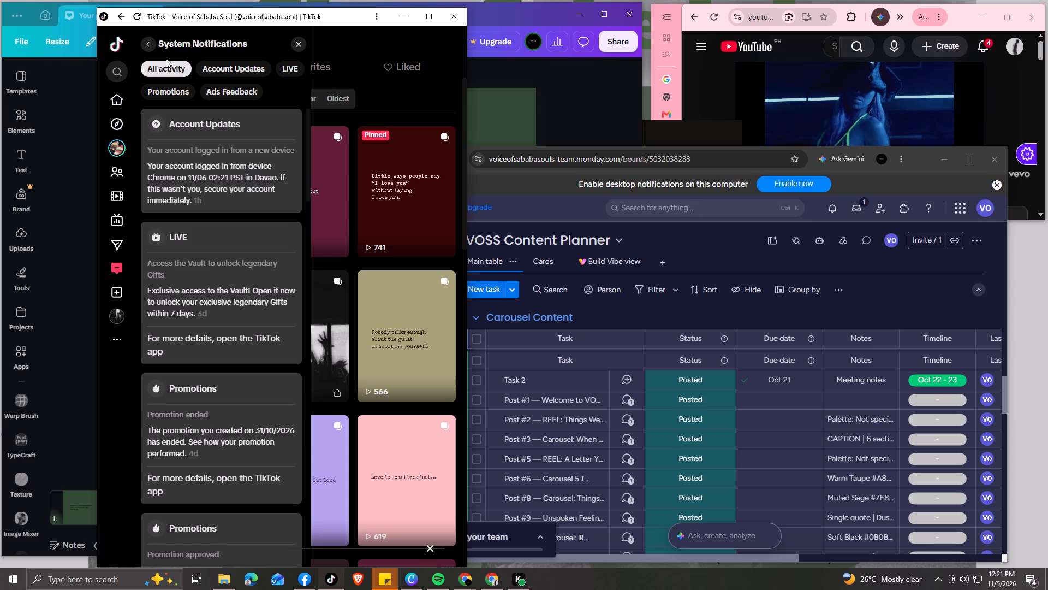
click(298, 40)
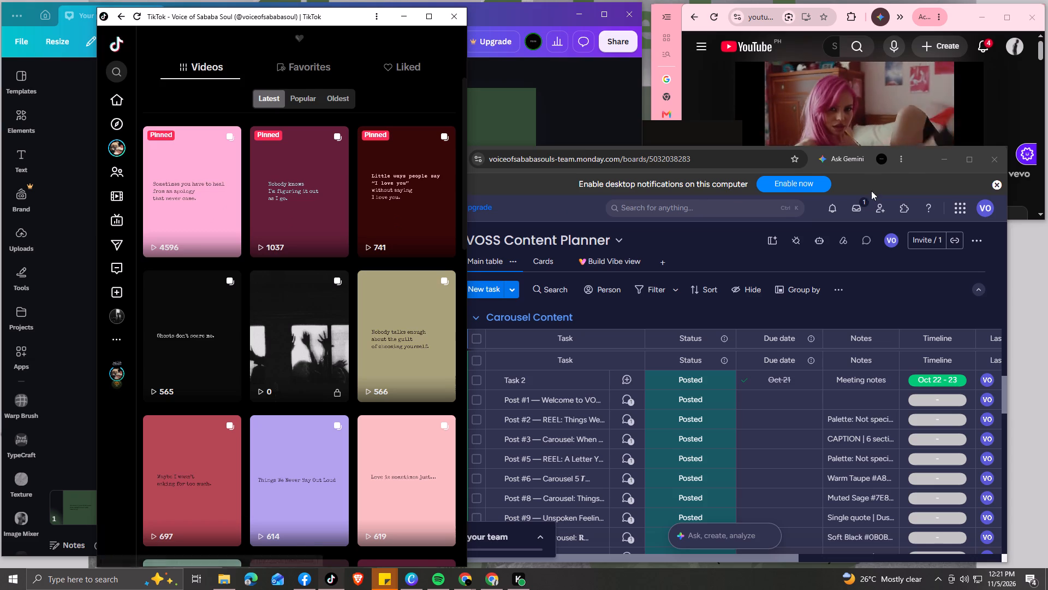
Maximize the board window, find Post #30 in the Posted group and open its full creative brief.
click(968, 157)
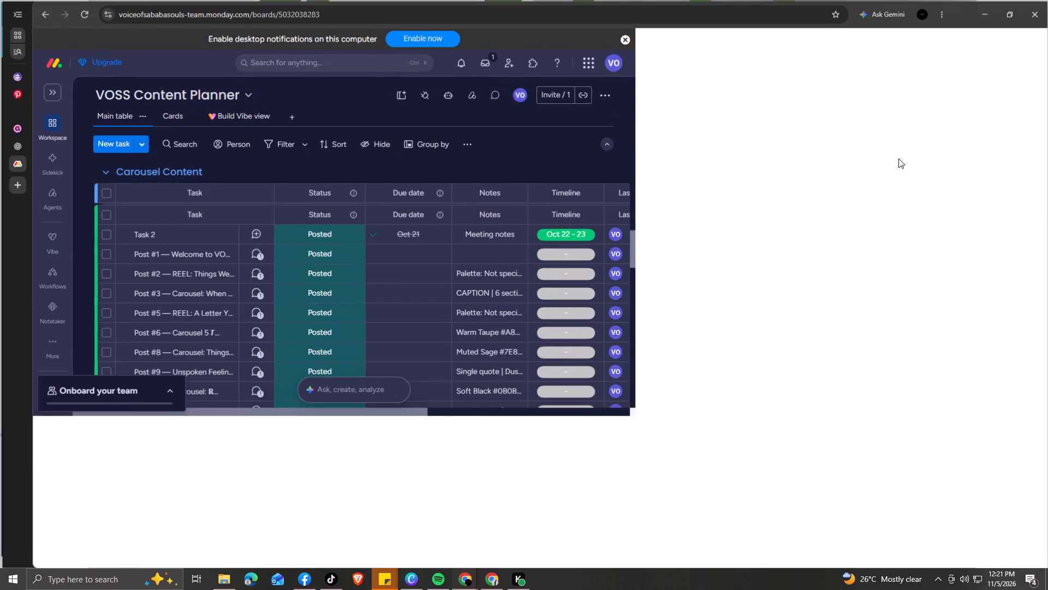
scroll(168, 315, down, 4)
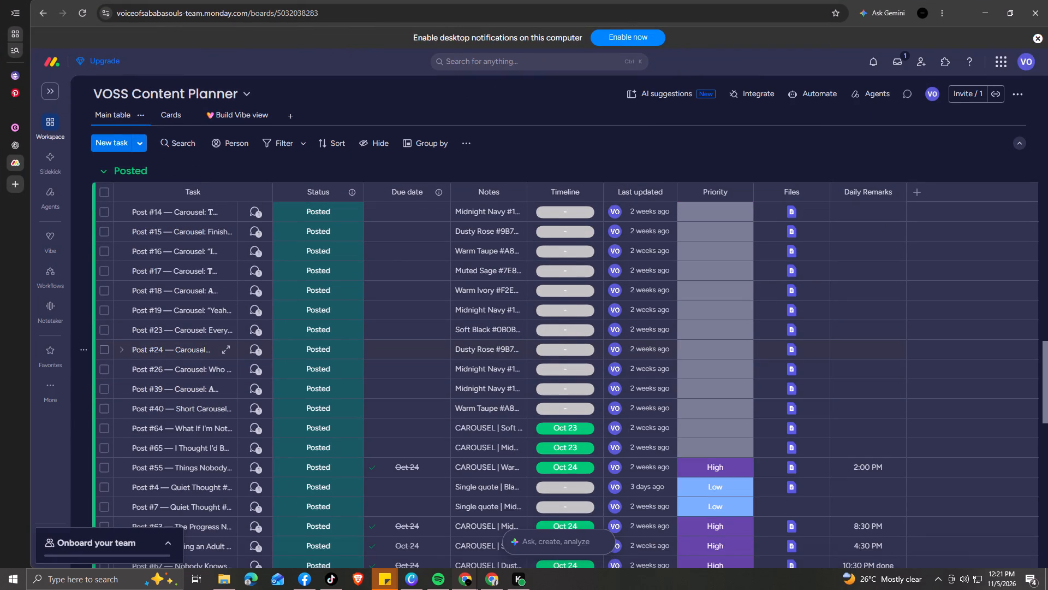
scroll(197, 384, down, 3)
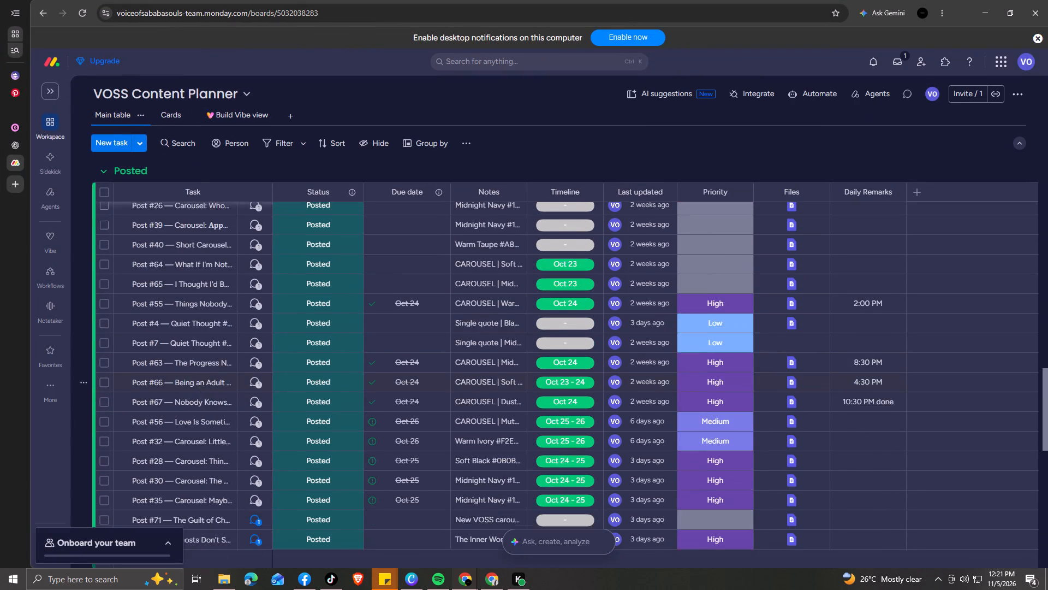
scroll(200, 379, down, 2)
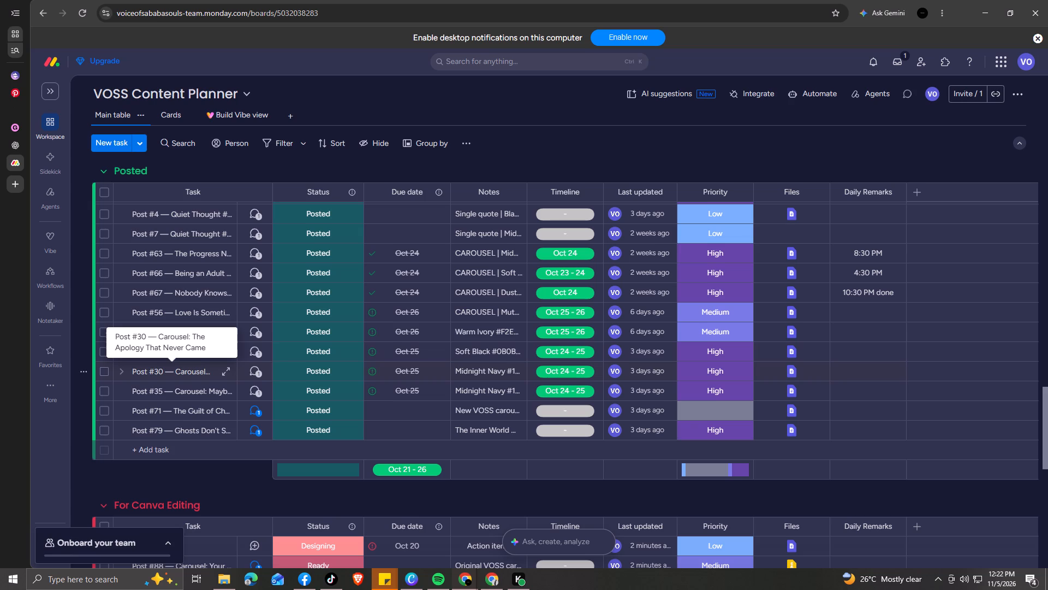
click(252, 375)
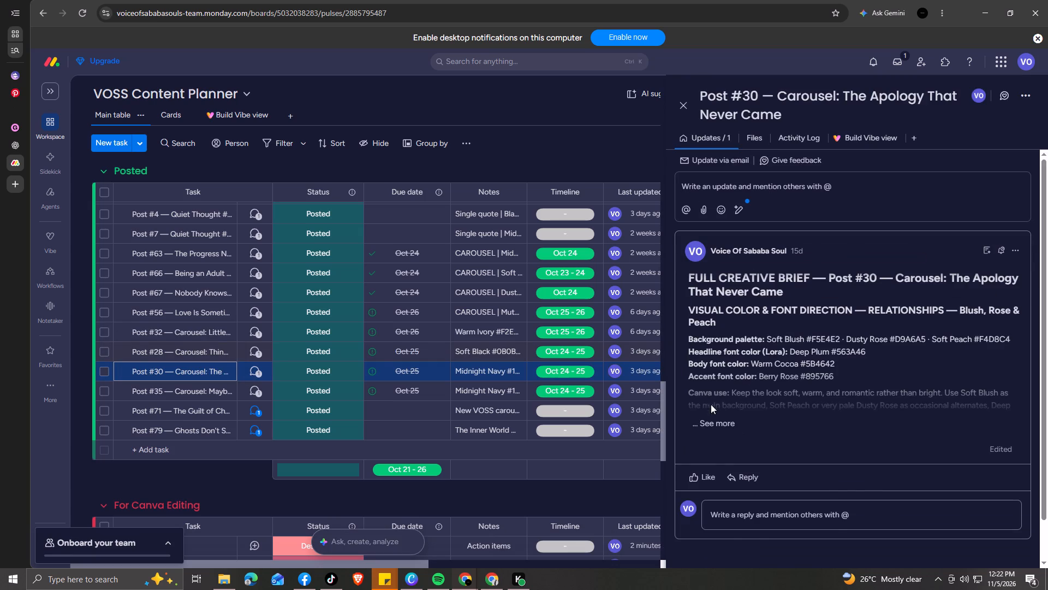
click(703, 423)
Read Post #30's brief through its caption, Results section and slide texts, with the board window restored down beside the TikTok profile.
scroll(772, 364, down, 8)
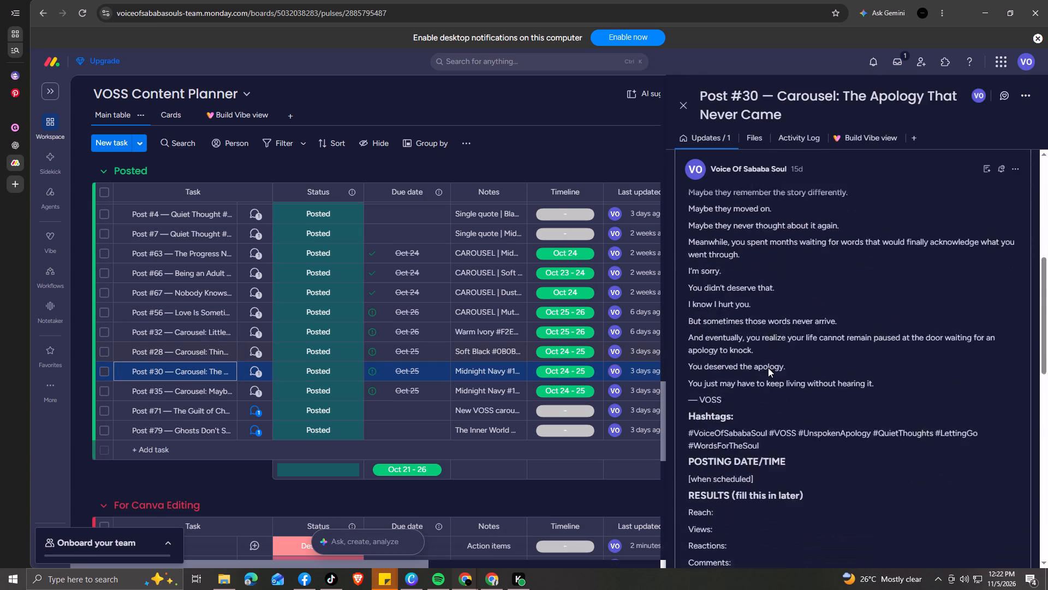
scroll(768, 368, down, 2)
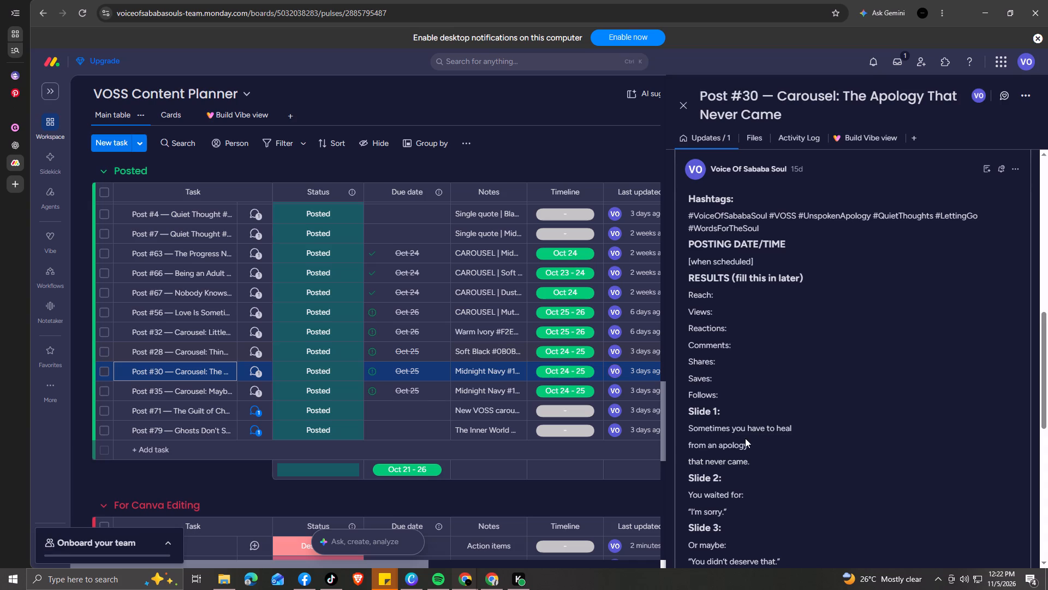
click(1005, 21)
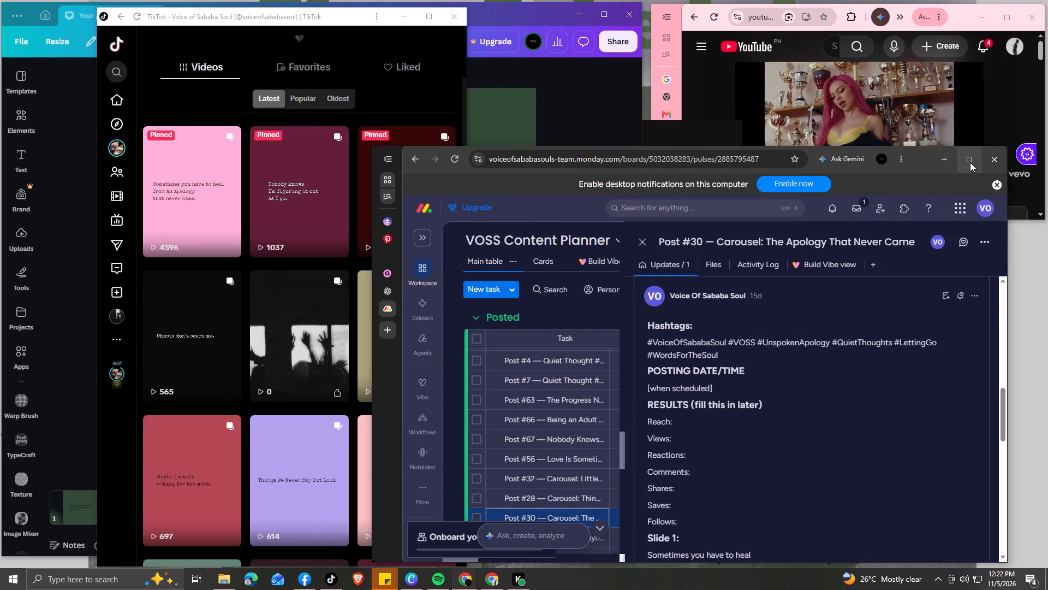
click(970, 162)
scroll(823, 424, down, 1)
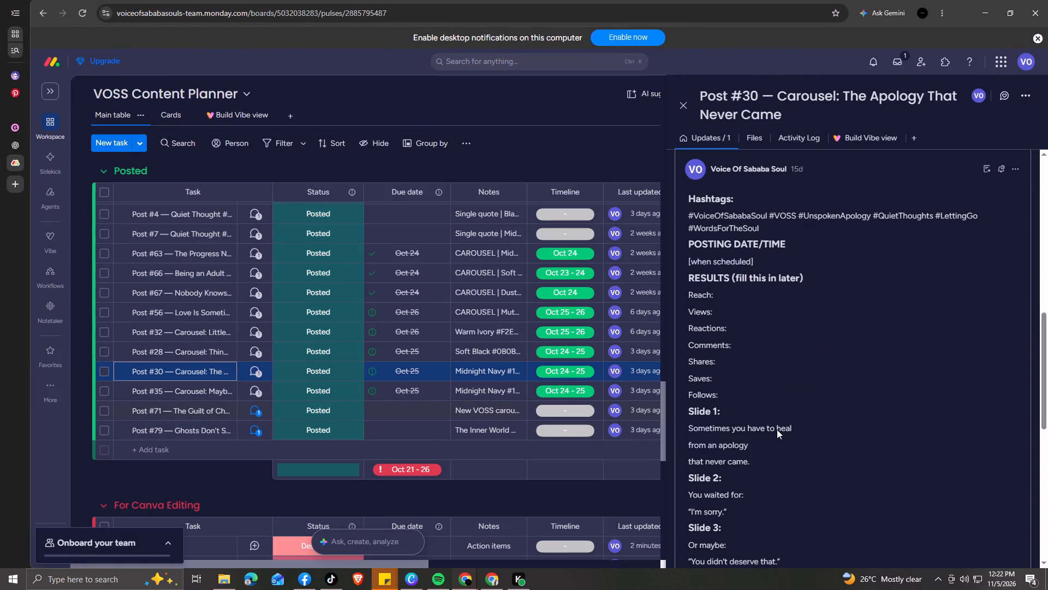
scroll(777, 429, down, 3)
scroll(862, 322, up, 4)
click(1014, 15)
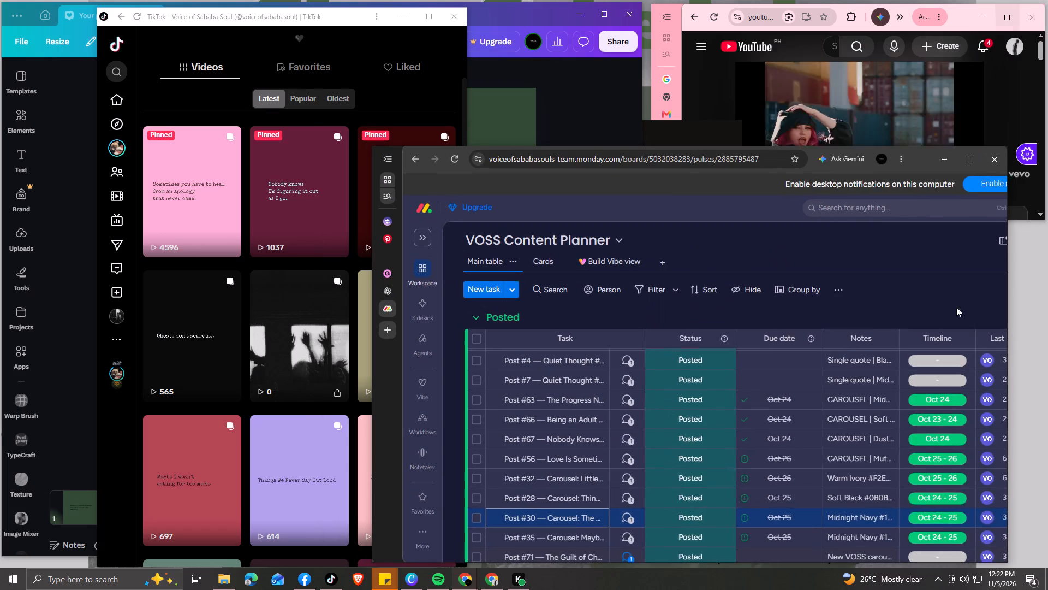
scroll(886, 394, down, 6)
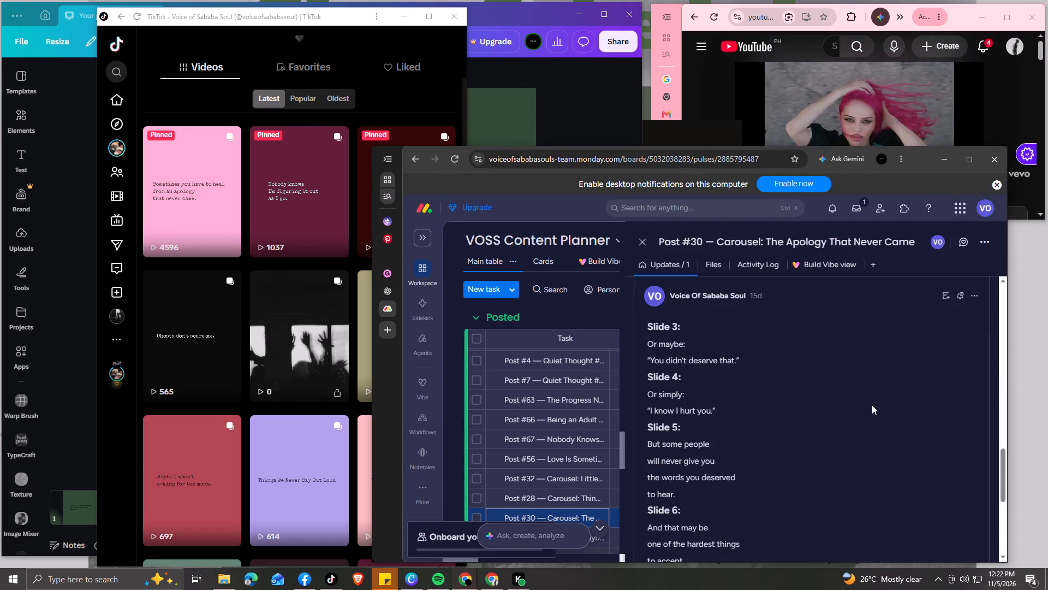
scroll(871, 409, down, 6)
scroll(933, 405, up, 3)
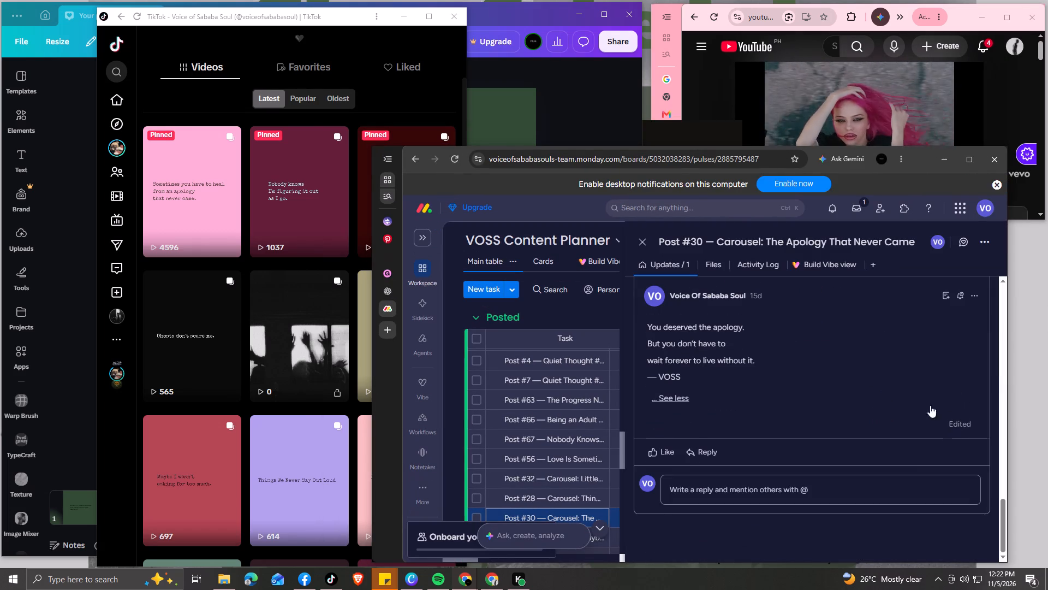
scroll(930, 405, up, 2)
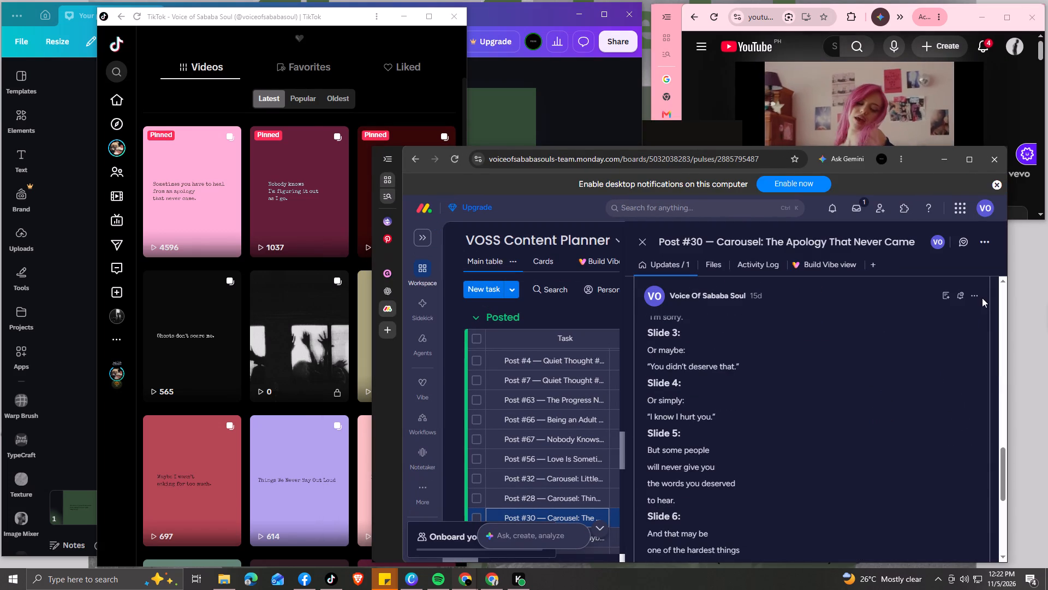
Edit Post #30's creative brief and enter 4, 596 as the Views in its Results section.
click(982, 298)
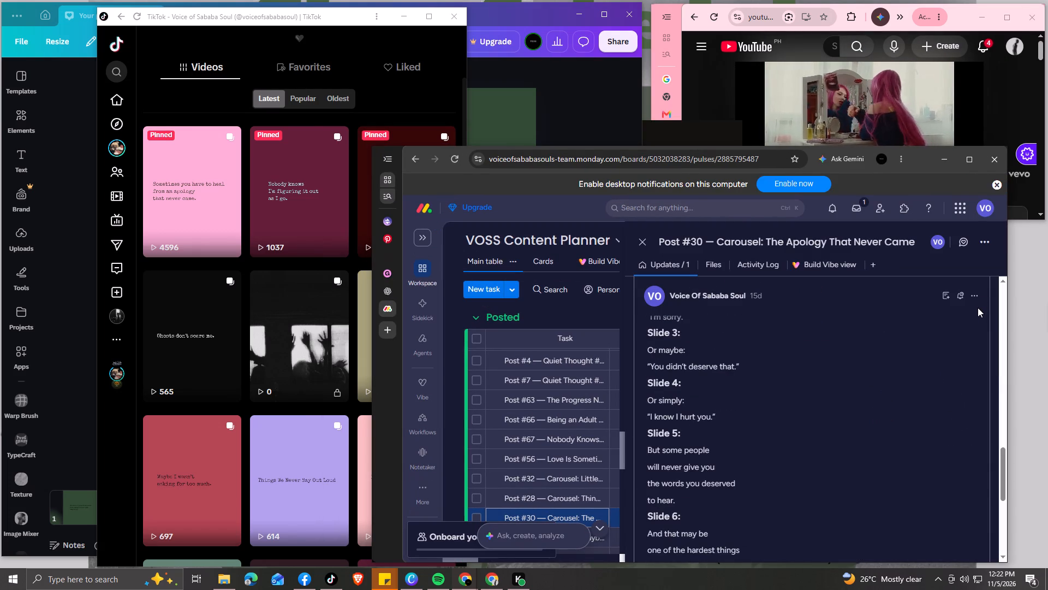
click(978, 300)
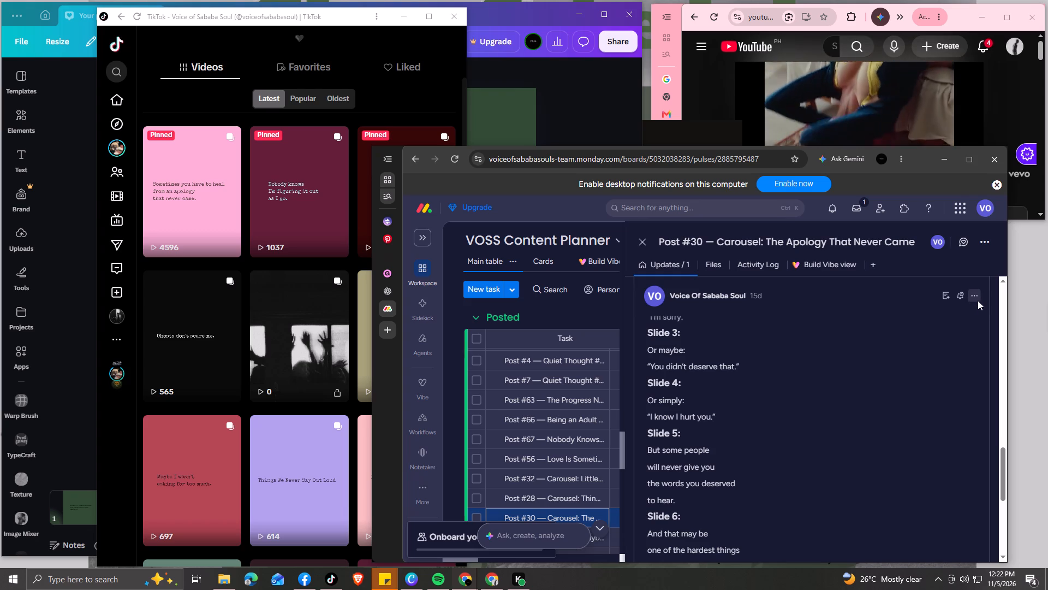
click(912, 323)
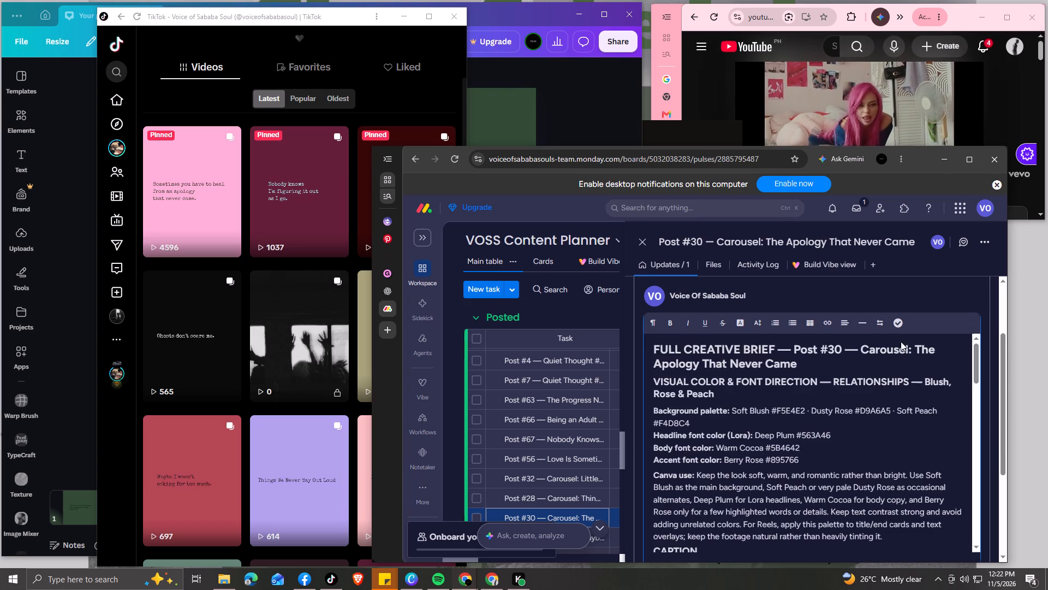
scroll(796, 438, down, 2)
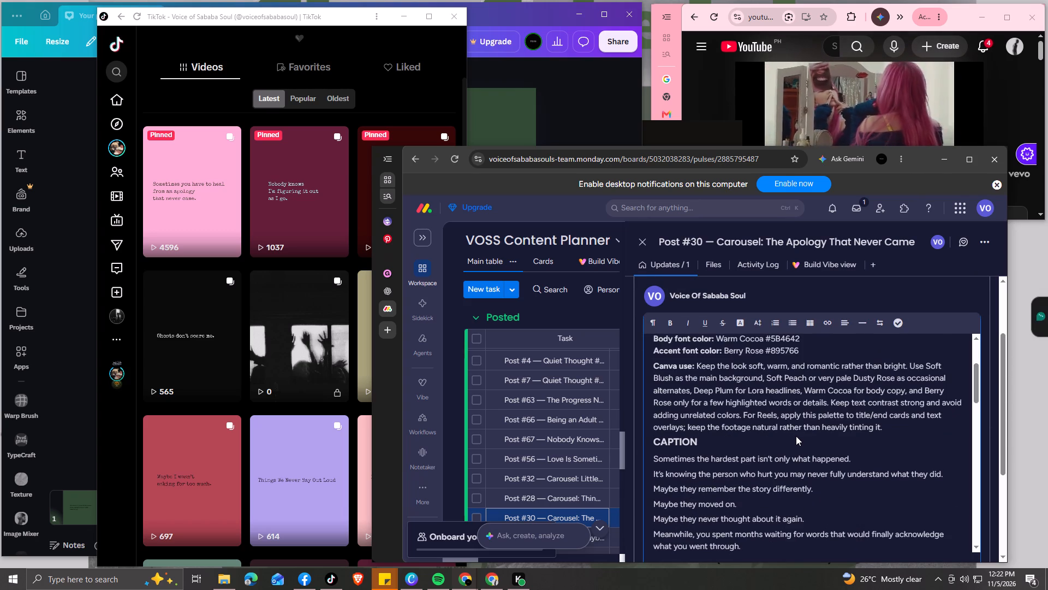
scroll(796, 436, down, 5)
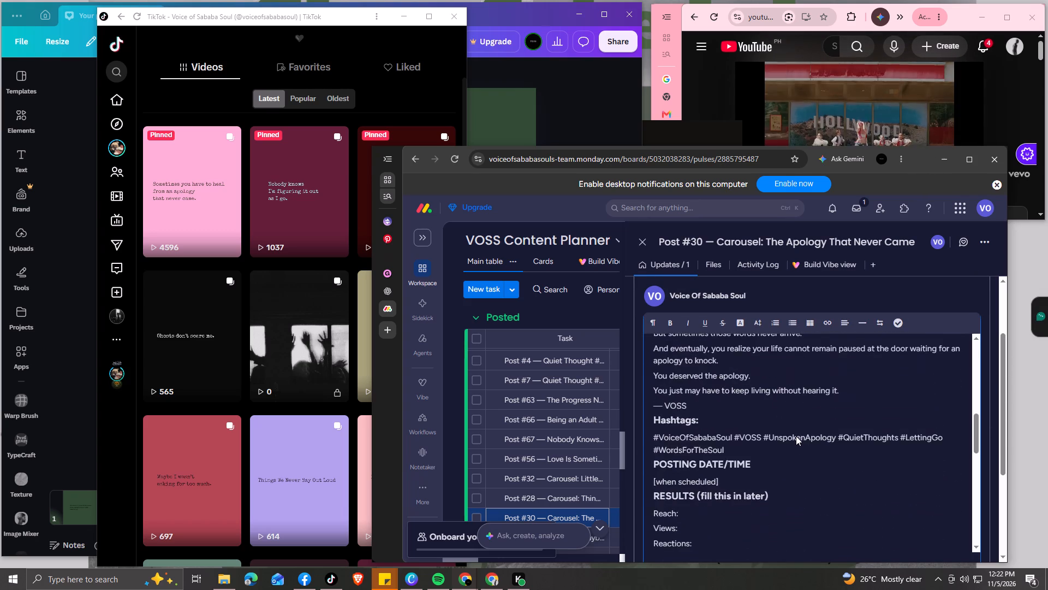
scroll(796, 431, up, 18)
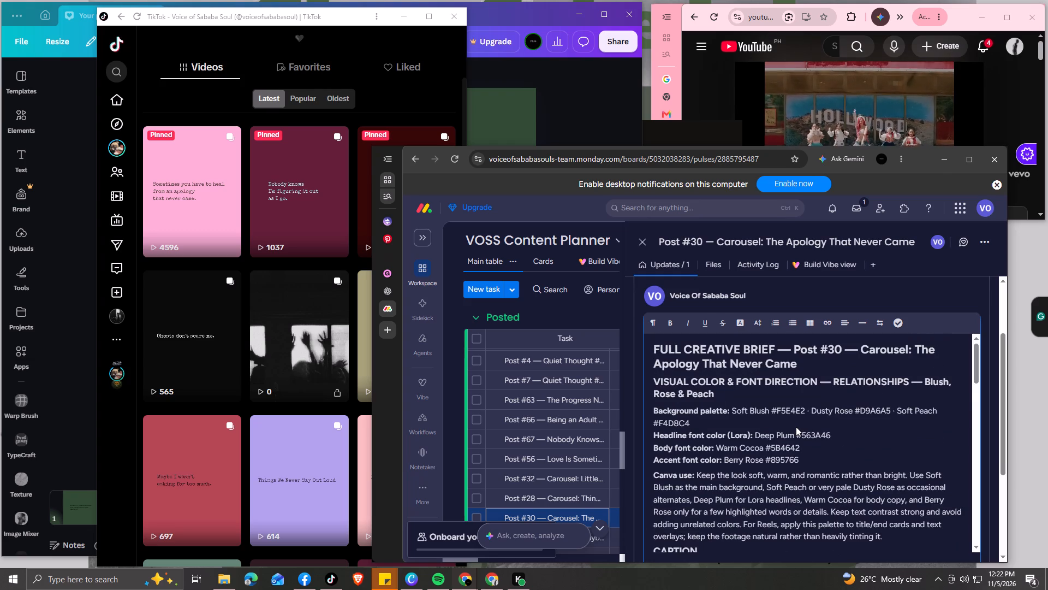
scroll(796, 427, down, 8)
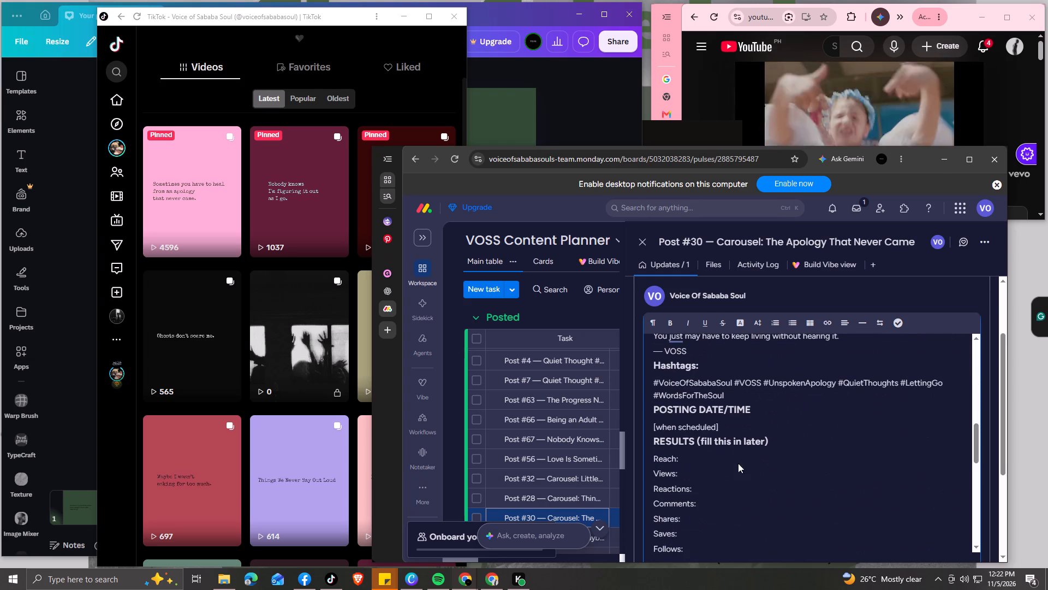
click(713, 461)
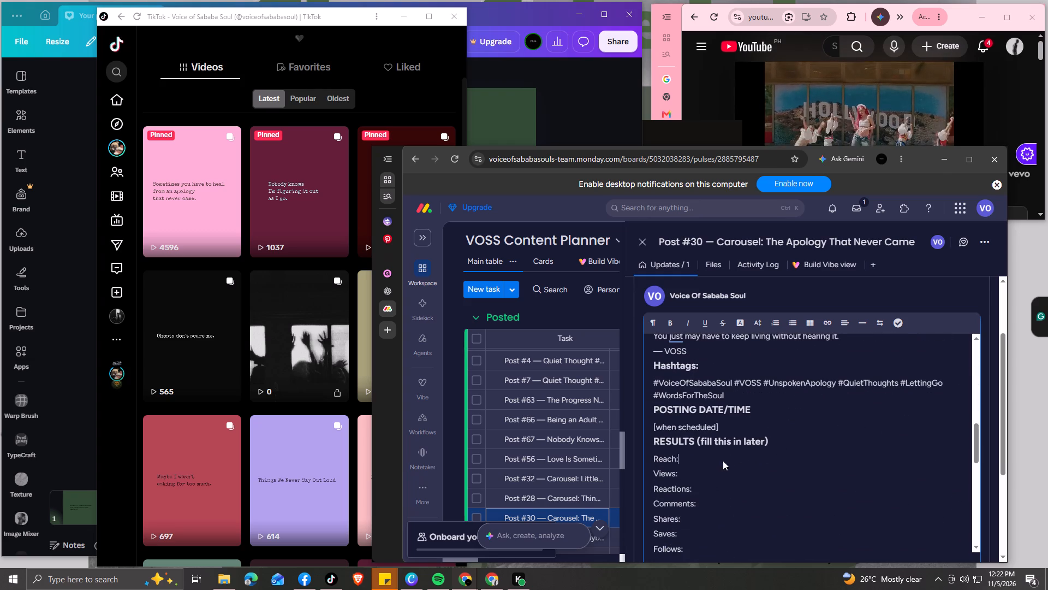
click(716, 472)
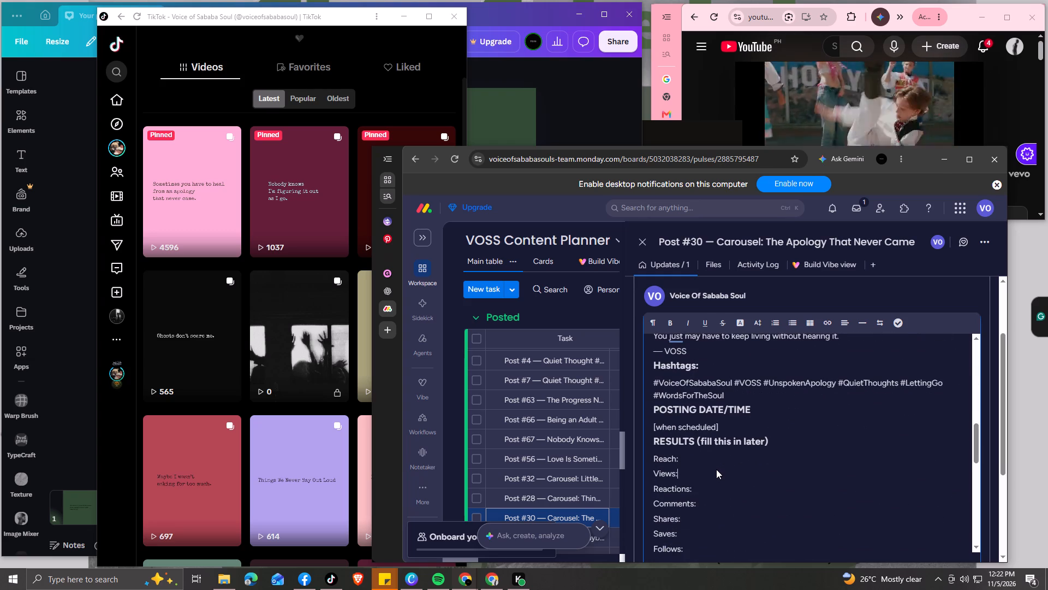
key(space)
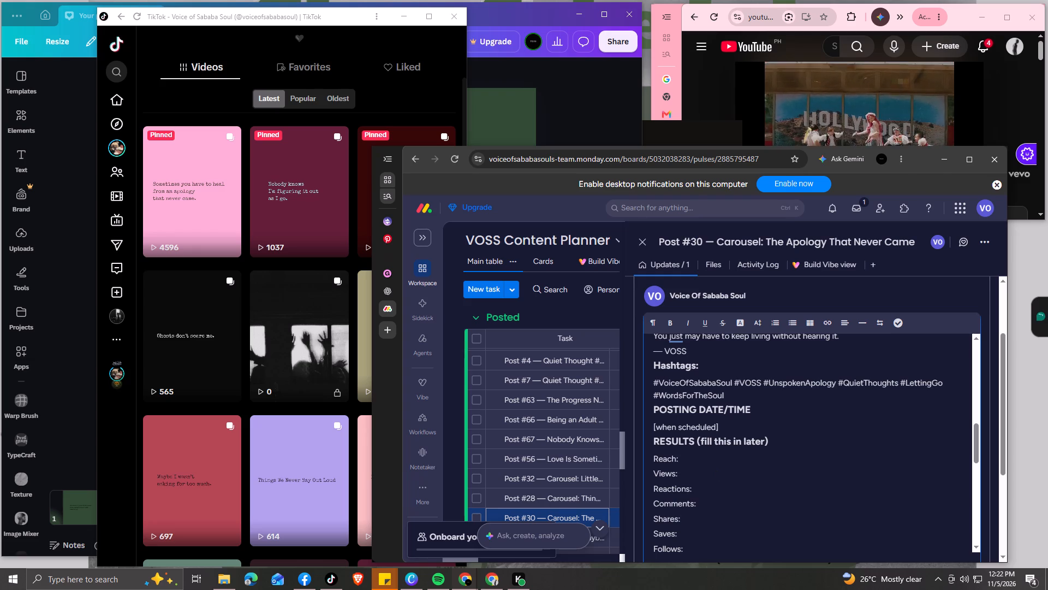
key(4)
text(, 5)
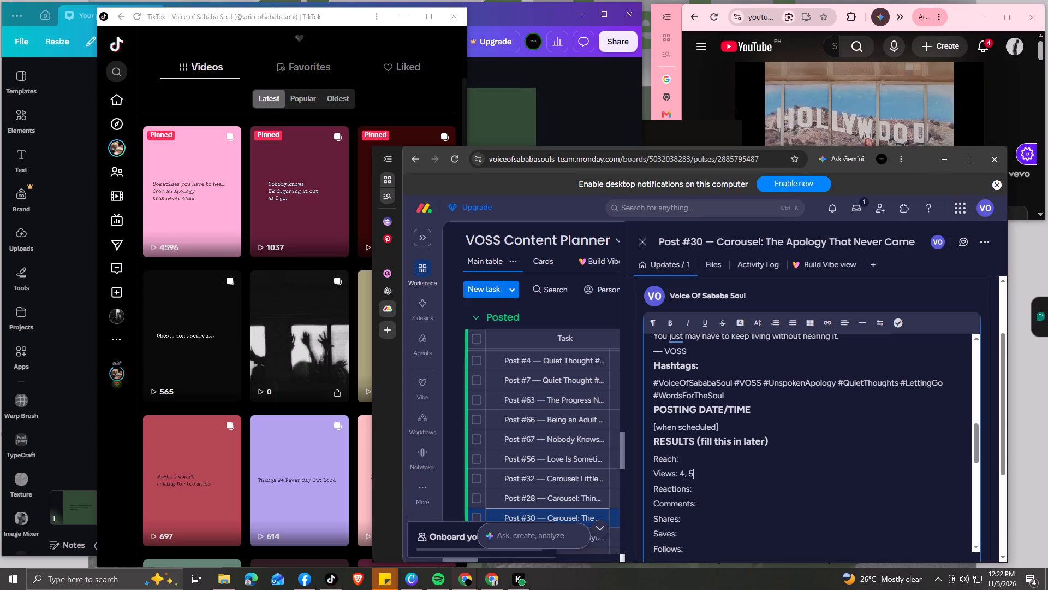
key(9)
key(6)
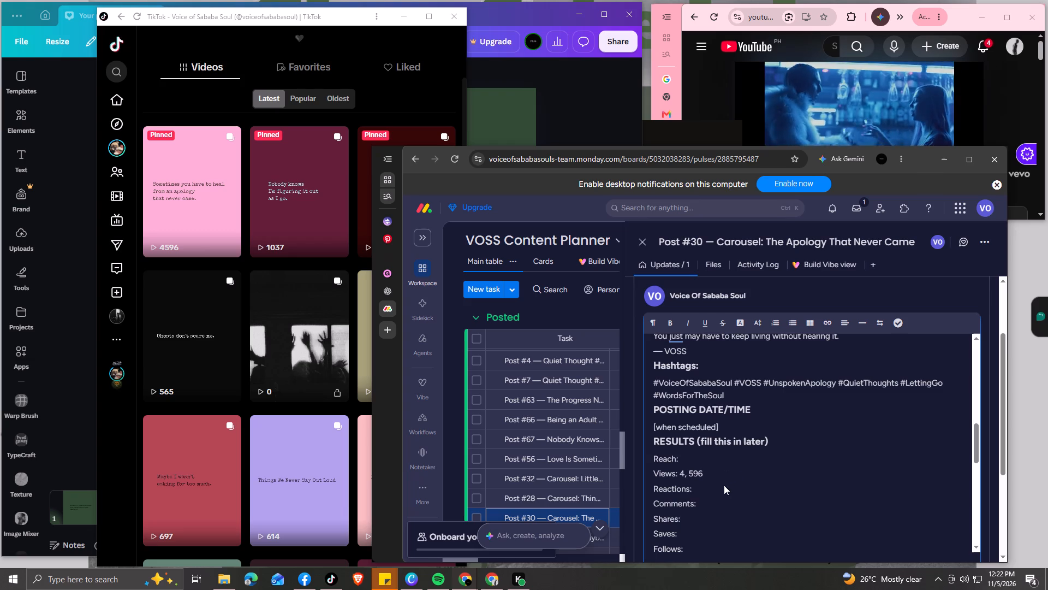
Check the engagement figures of The Apology That Never Came carousel on TikTok, reopening the post from the activity notifications.
click(214, 203)
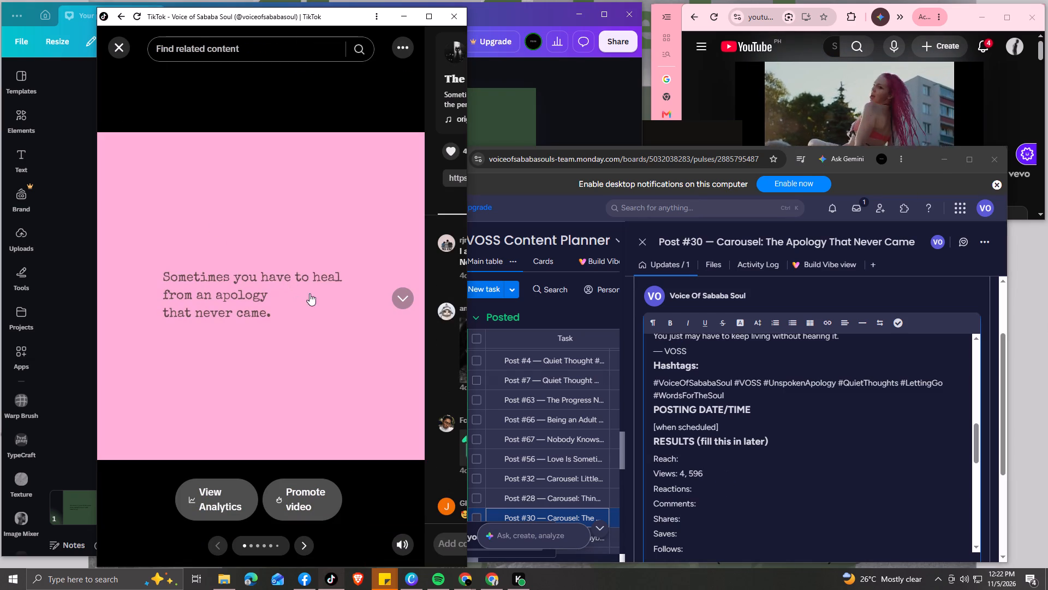
click(428, 20)
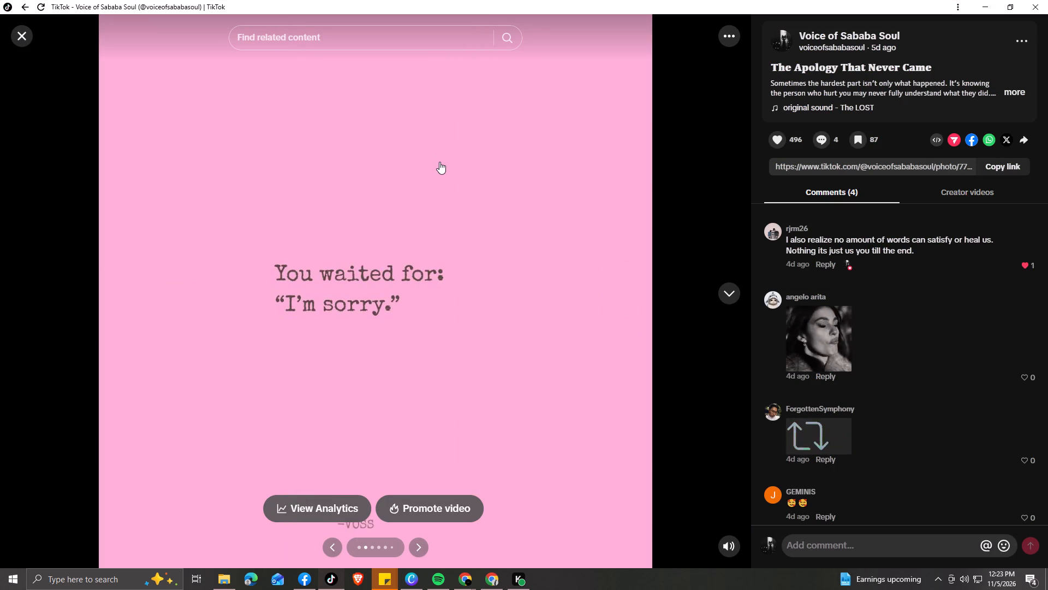
click(13, 34)
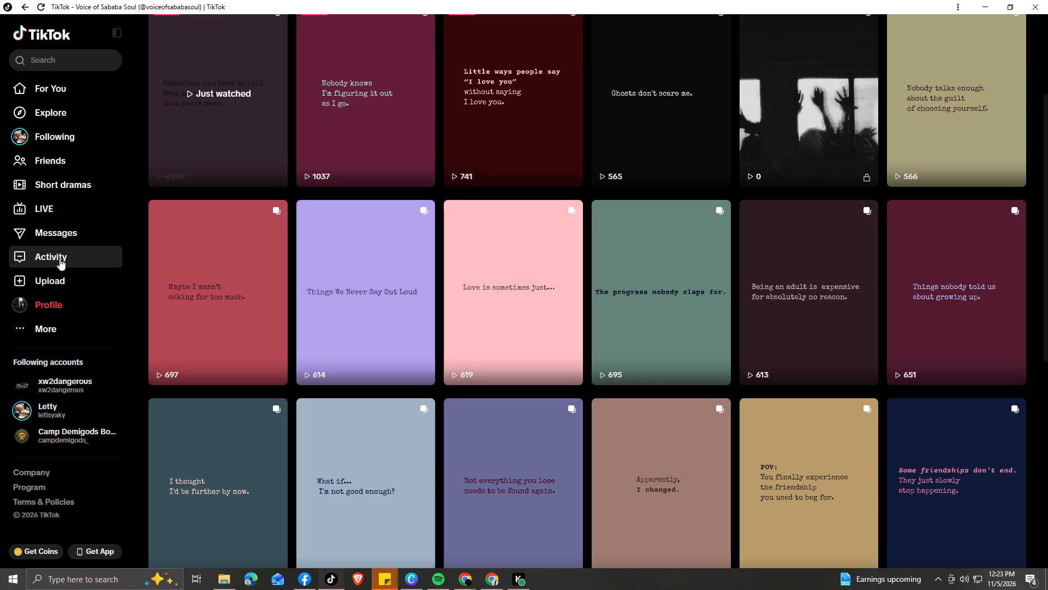
click(59, 258)
click(1001, 8)
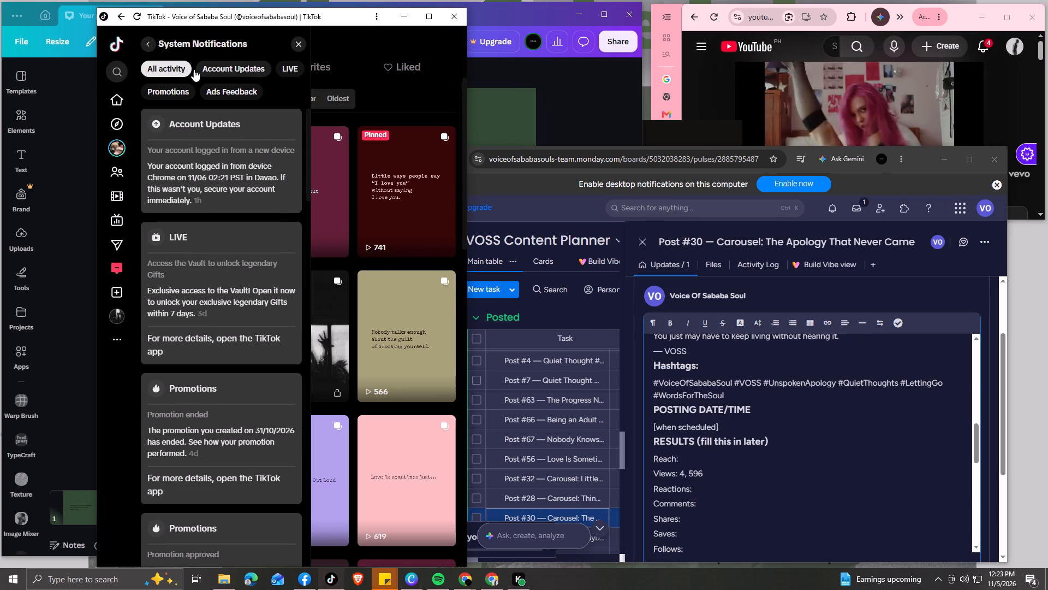
click(144, 48)
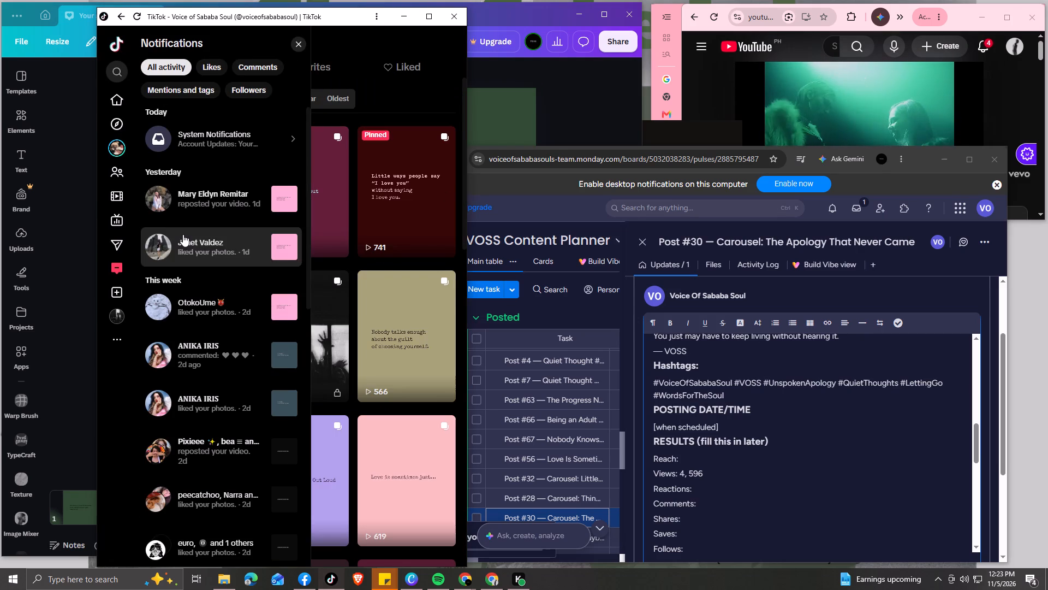
click(234, 198)
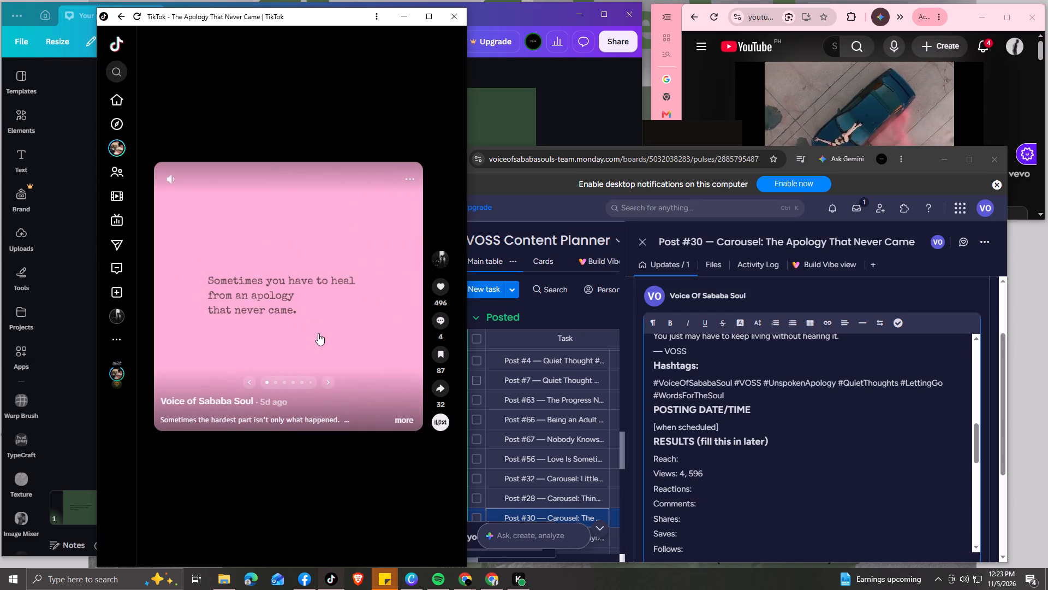
click(288, 303)
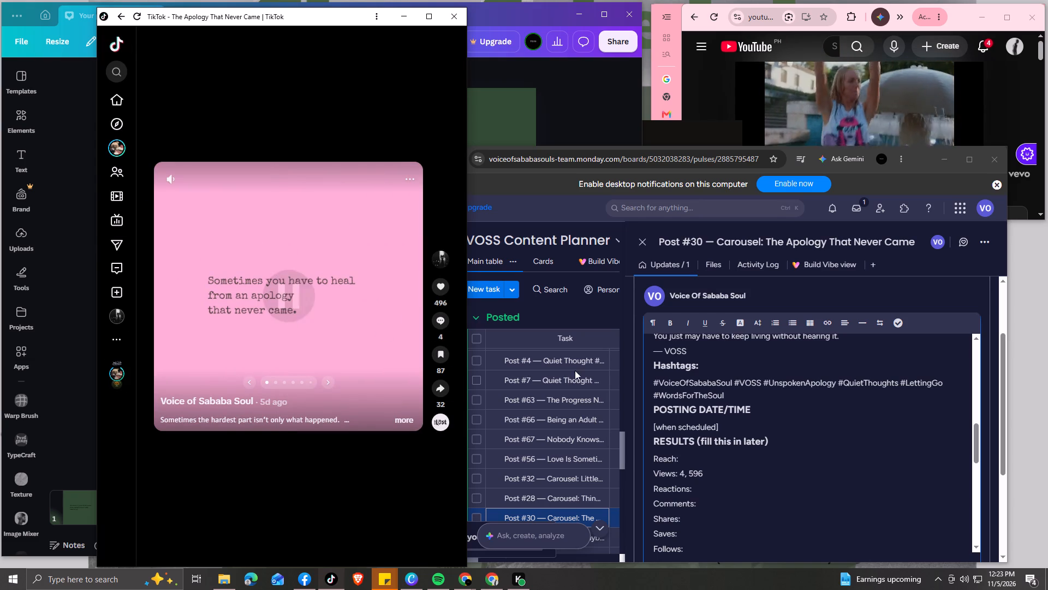
Narrow the board window beside TikTok and enter 496 Reactions and 4 Comments in Post #30's Results section.
click(704, 491)
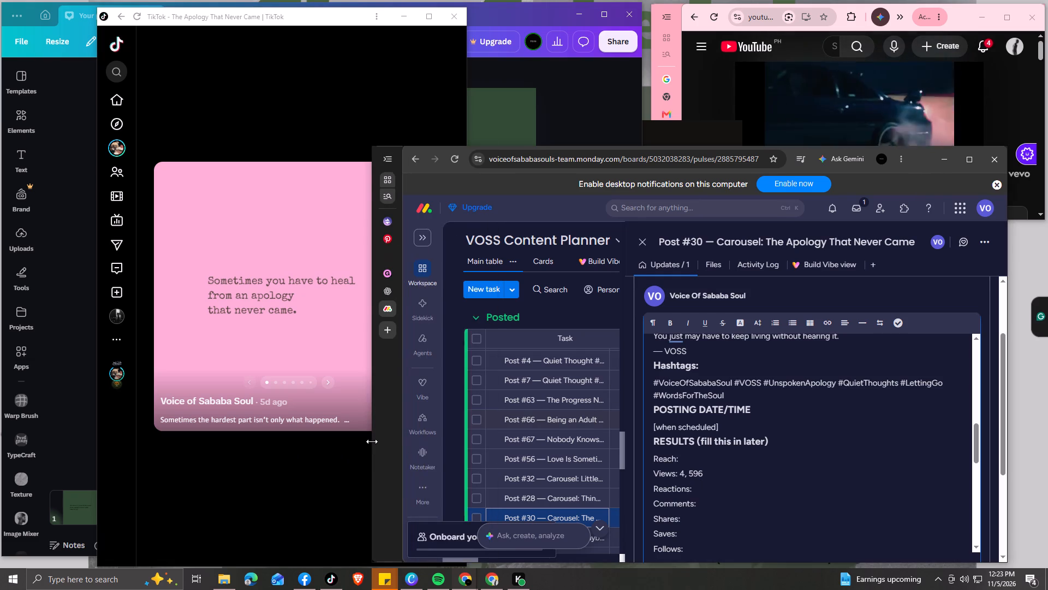
drag(372, 441, 648, 456)
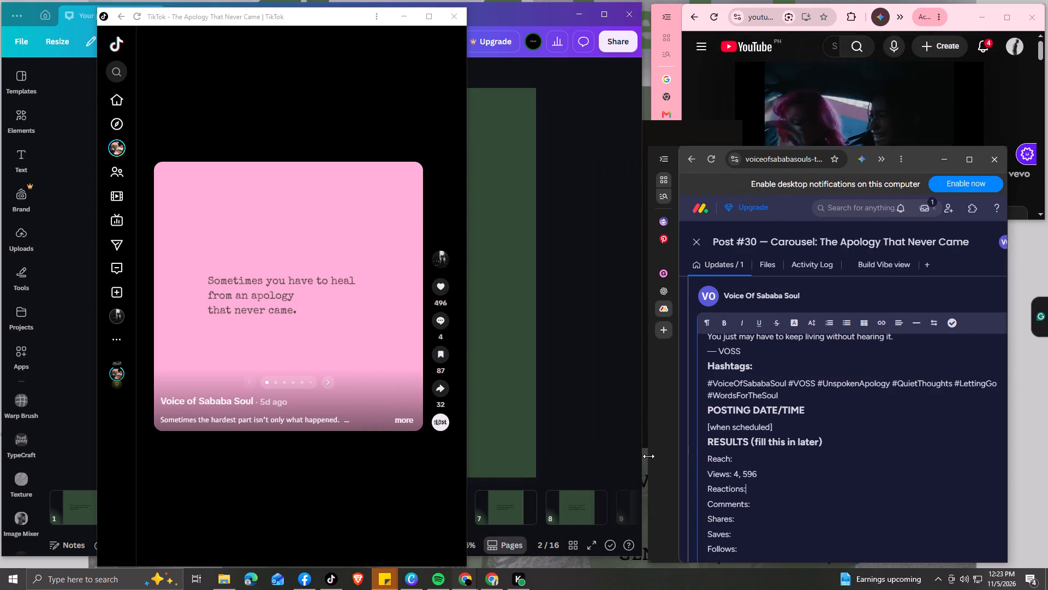
drag(648, 456, 641, 458)
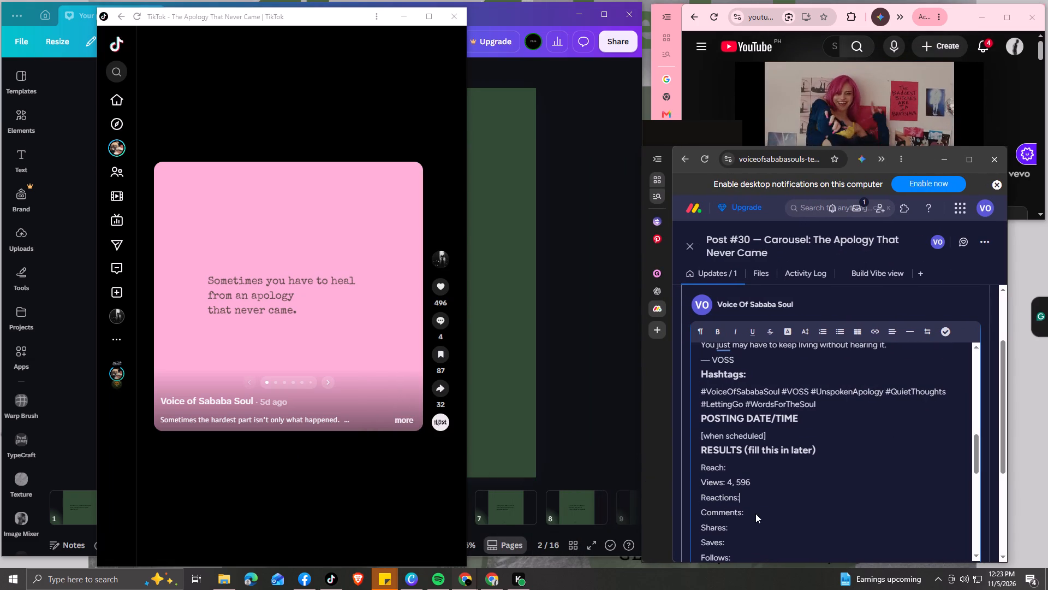
key(space)
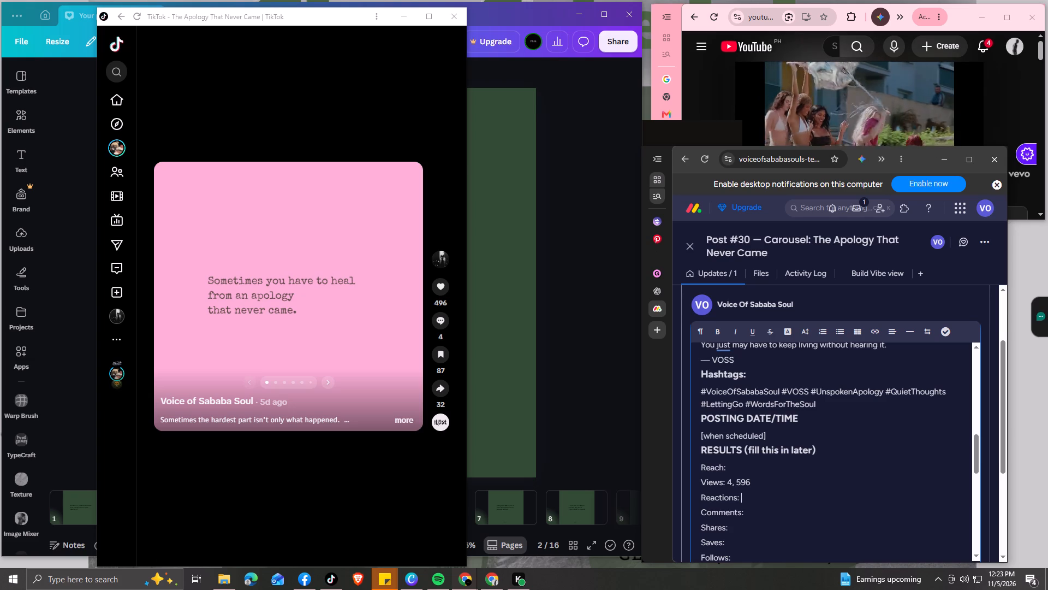
key(4)
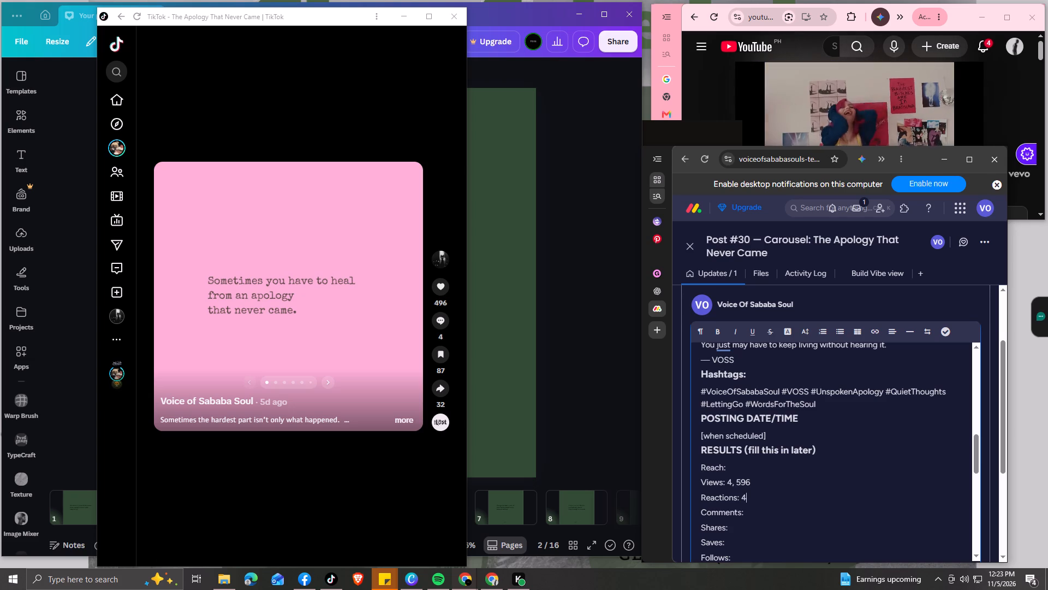
text(96)
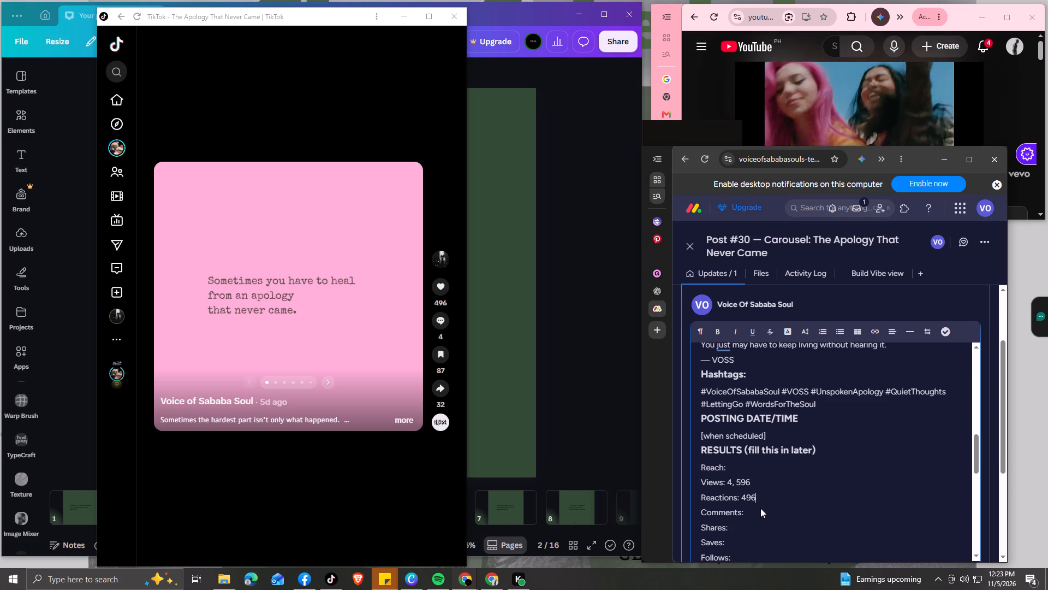
click(760, 512)
key(space)
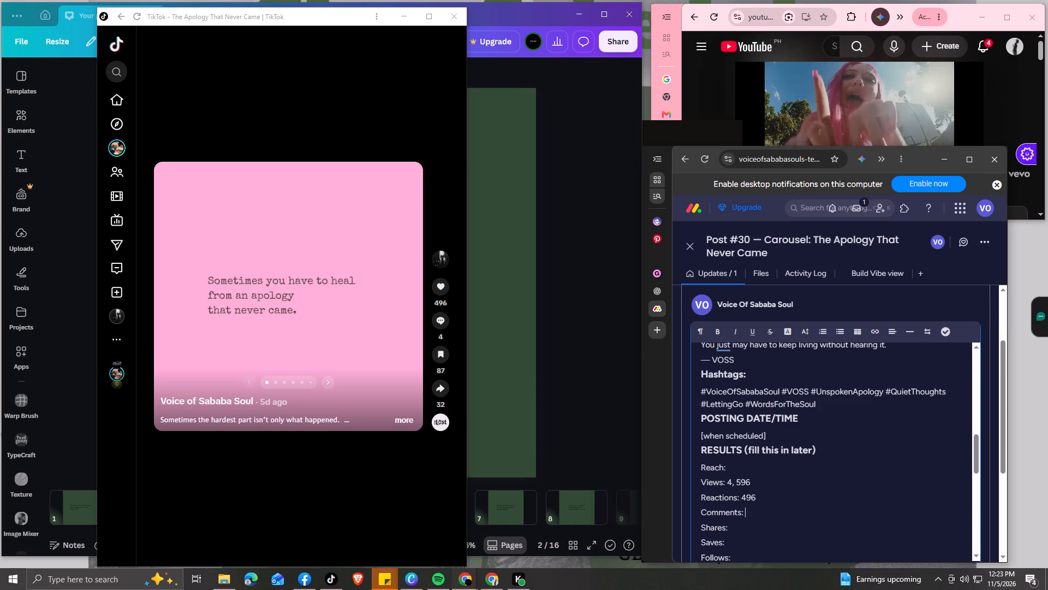
text(4)
Enter 32 Shares, 87 Saves and 2 Follows in Post #30's Results section and save the edited brief.
click(739, 530)
key(space)
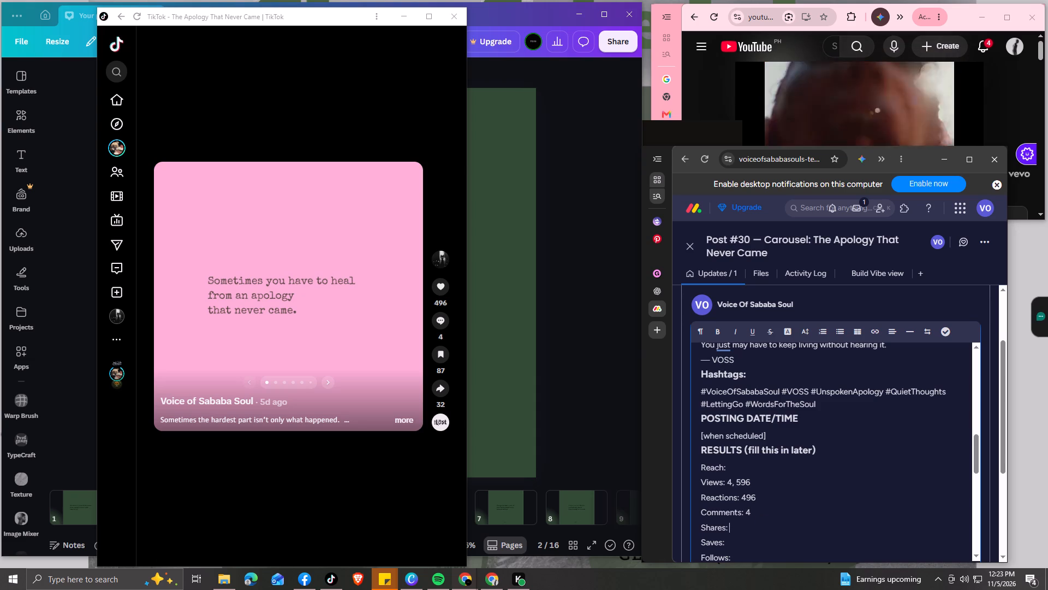
text(32)
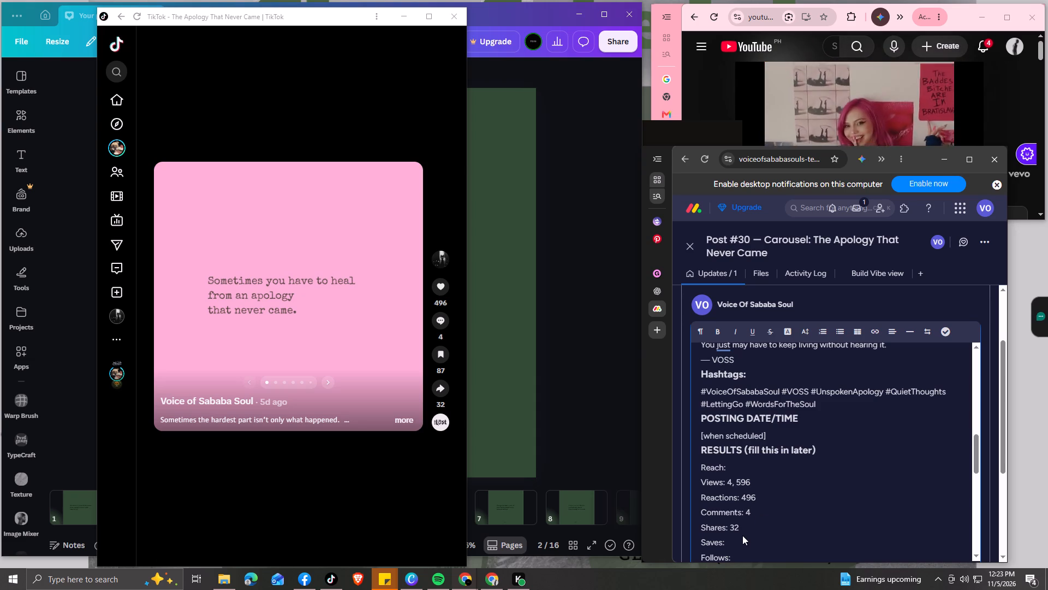
click(741, 535)
key(space)
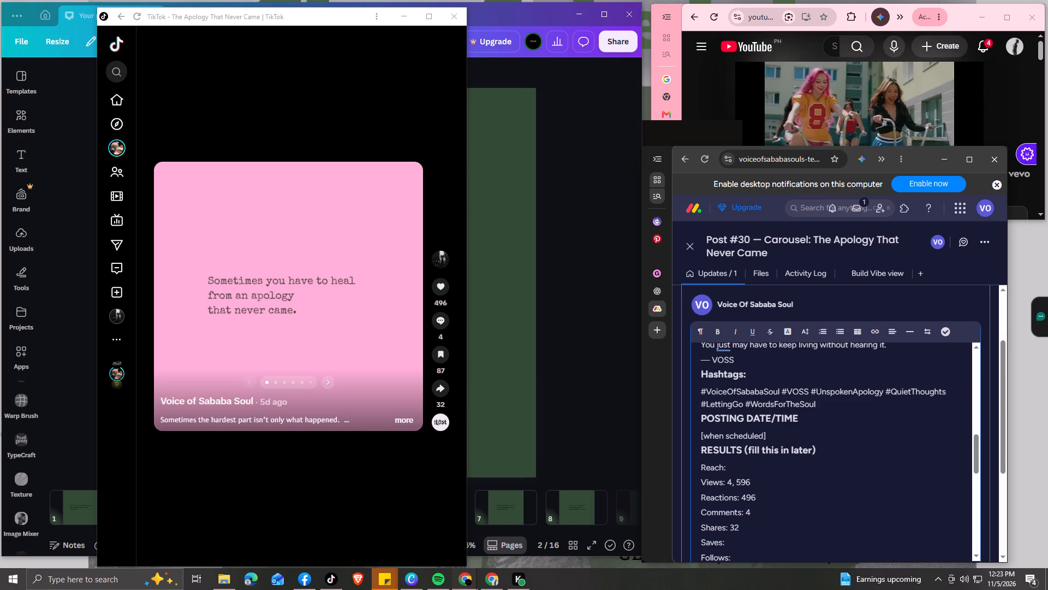
text(87)
scroll(747, 521, down, 1)
click(746, 506)
key(space)
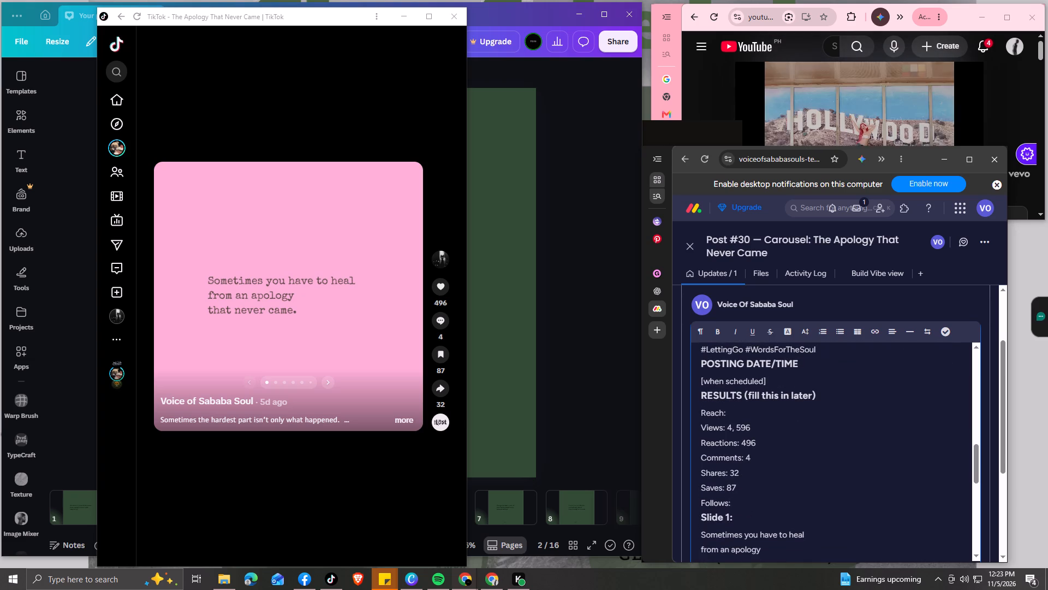
key(2)
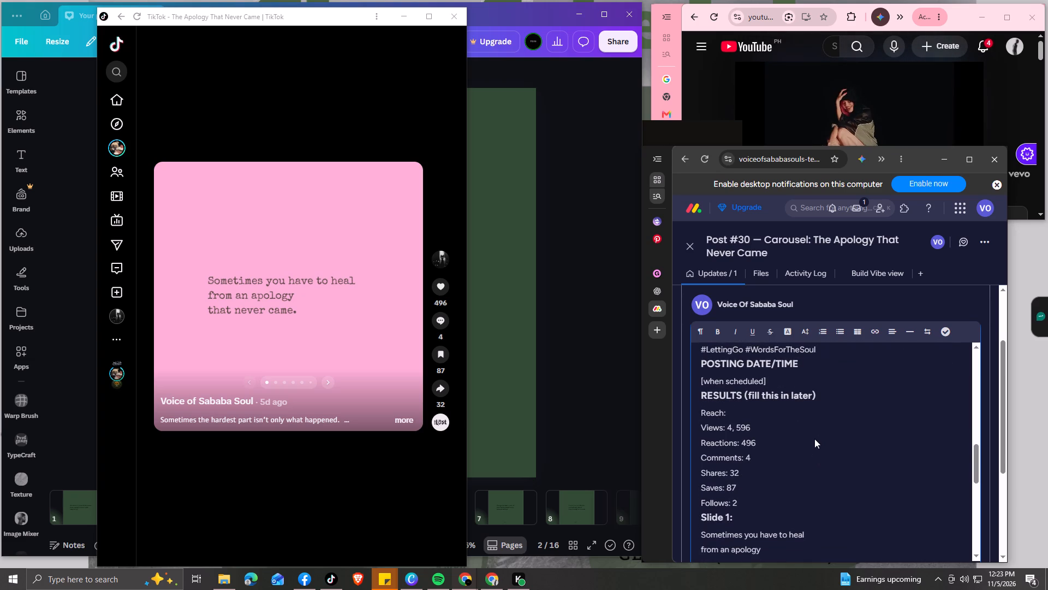
scroll(814, 439, down, 2)
scroll(814, 439, up, 4)
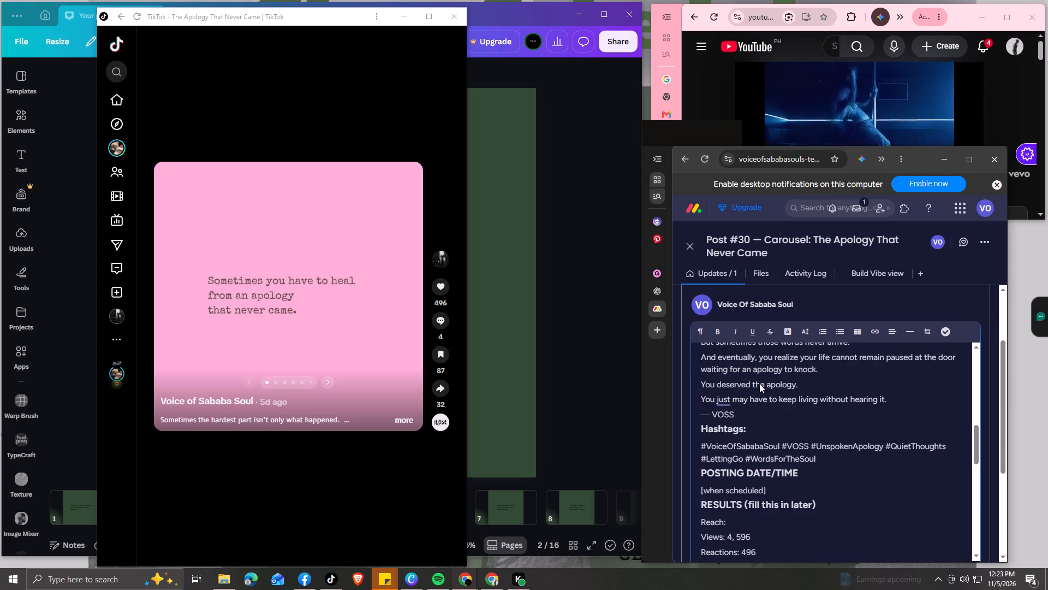
scroll(907, 446, down, 18)
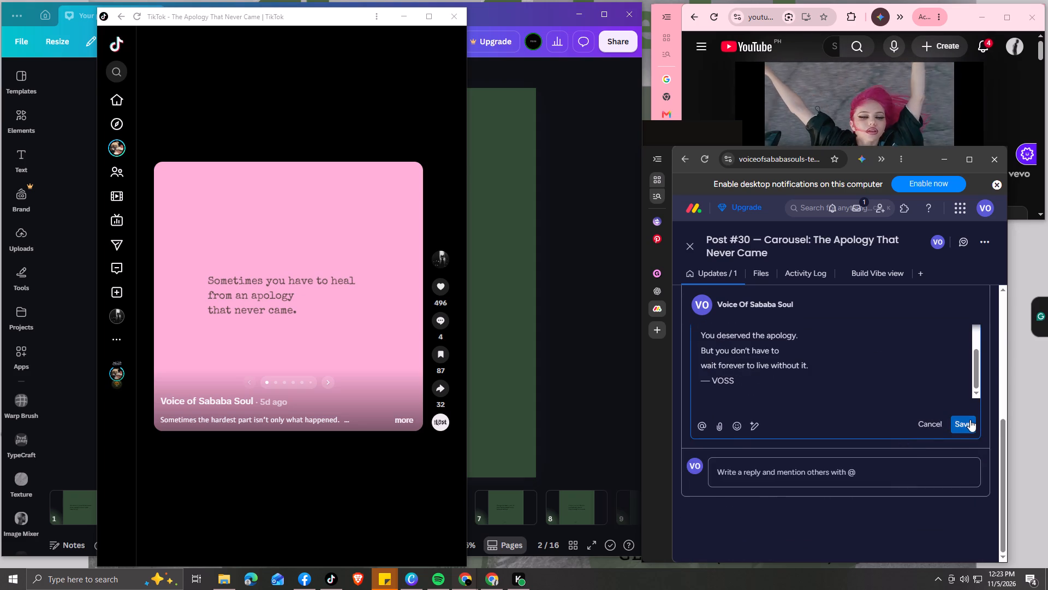
click(968, 425)
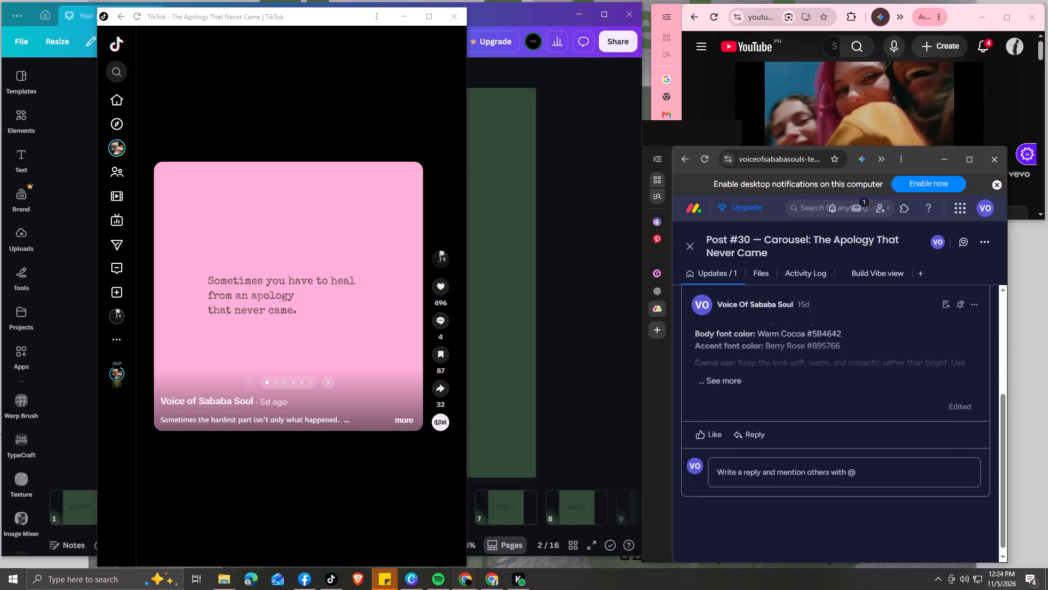
Maximize the board window and close Post #30's details to return to the full board table.
click(967, 154)
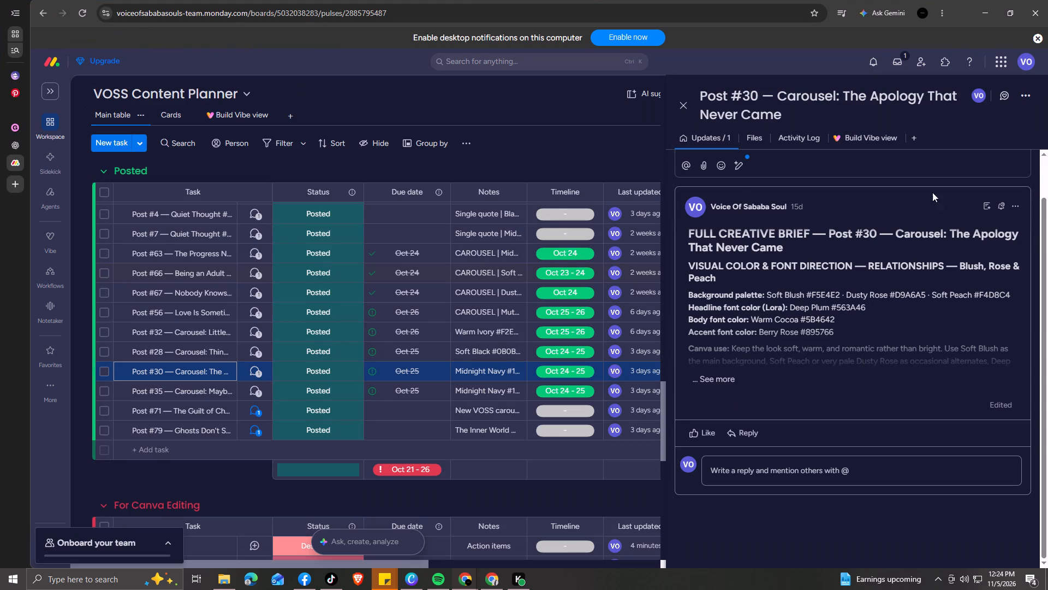
click(1006, 93)
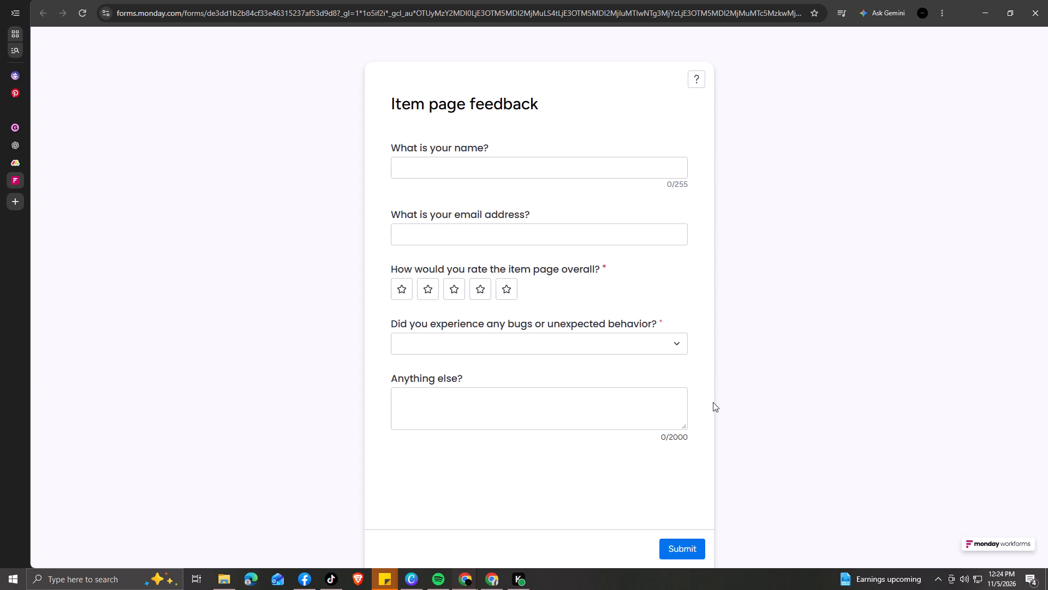
click(115, 181)
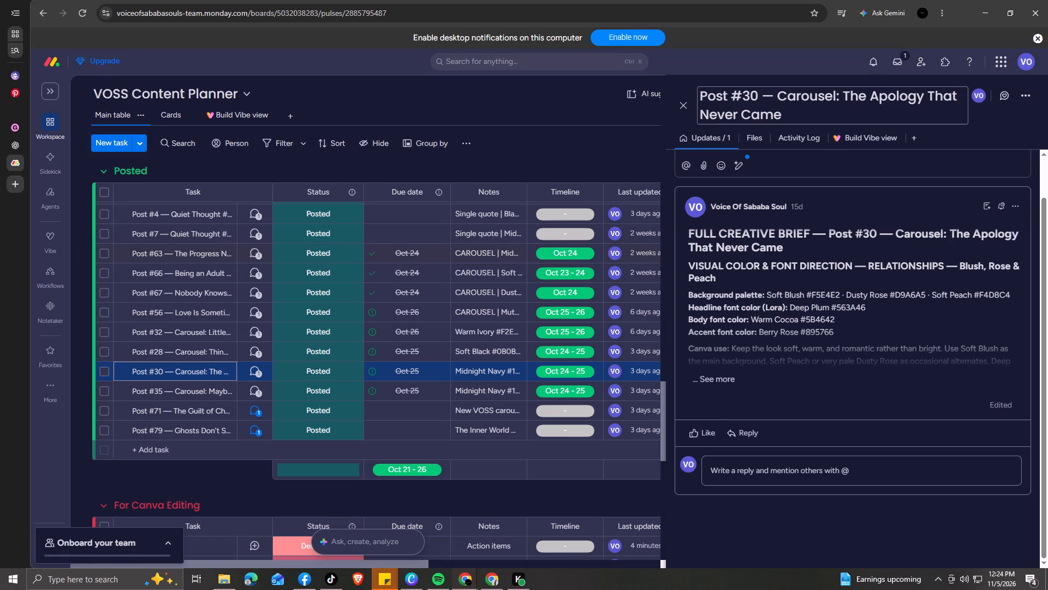
click(687, 113)
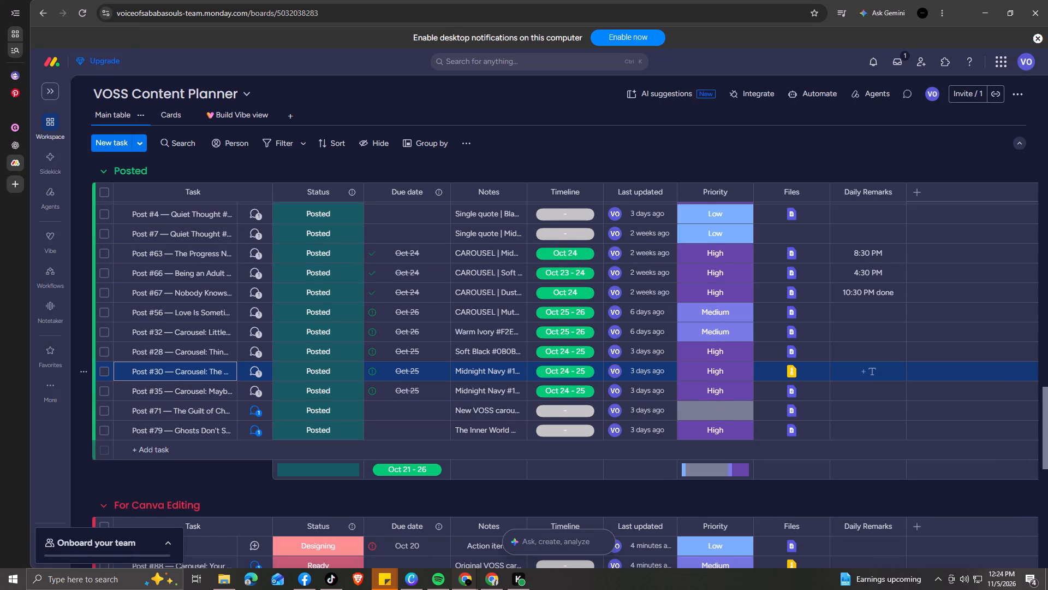
Enter "most viewed and reacted" as the Daily Remarks of Post #30 in the Posted group.
click(872, 372)
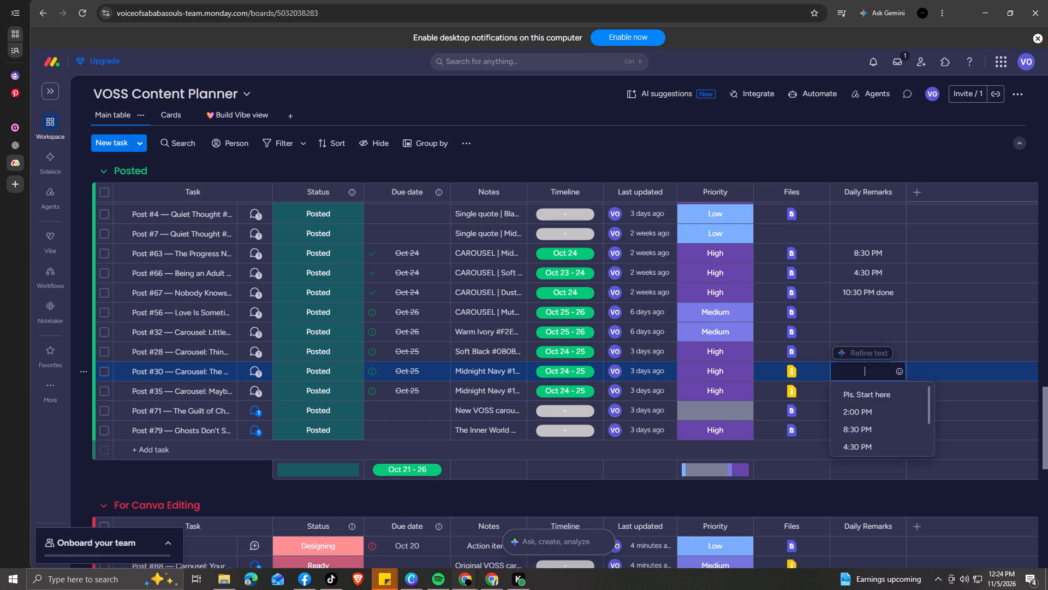
text(most)
key(space)
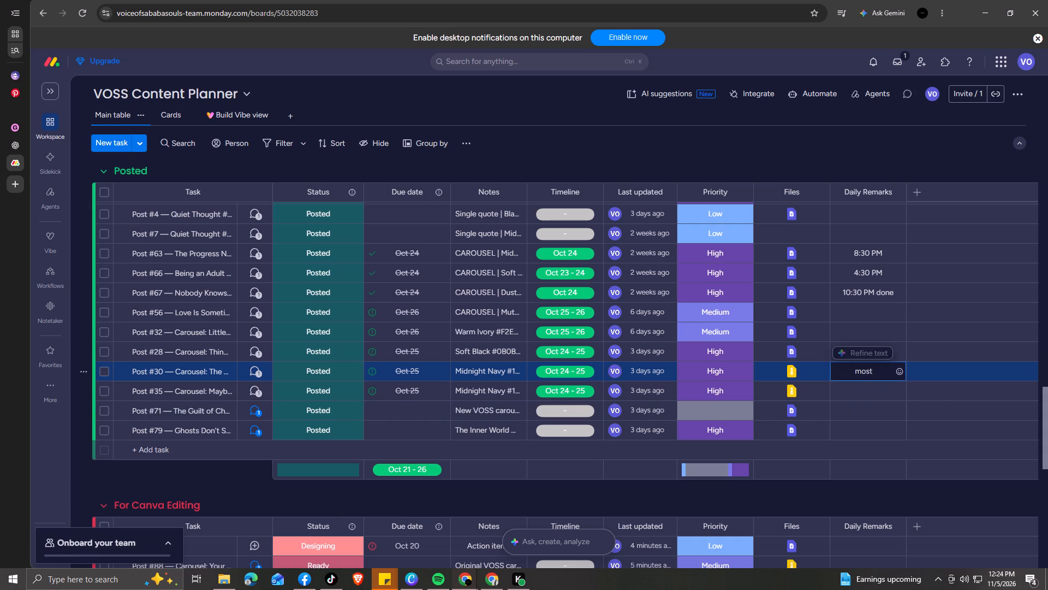
text(view)
key(BackSpace)
text(wed and)
key(space)
text(reacted)
key(BackSpace)
key(BackSpace)
key(BackSpace)
key(BackSpace)
key(BackSpace)
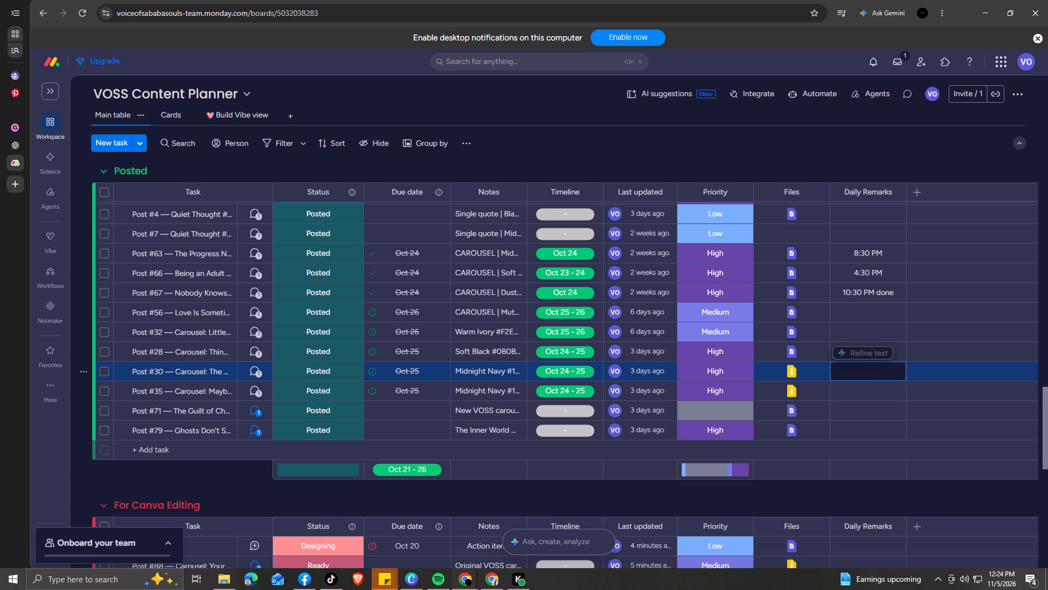
Revise Post #30's daily remark to "Most viewed and reacted to", using Grammarly's suggestions for the first and last words.
click(870, 383)
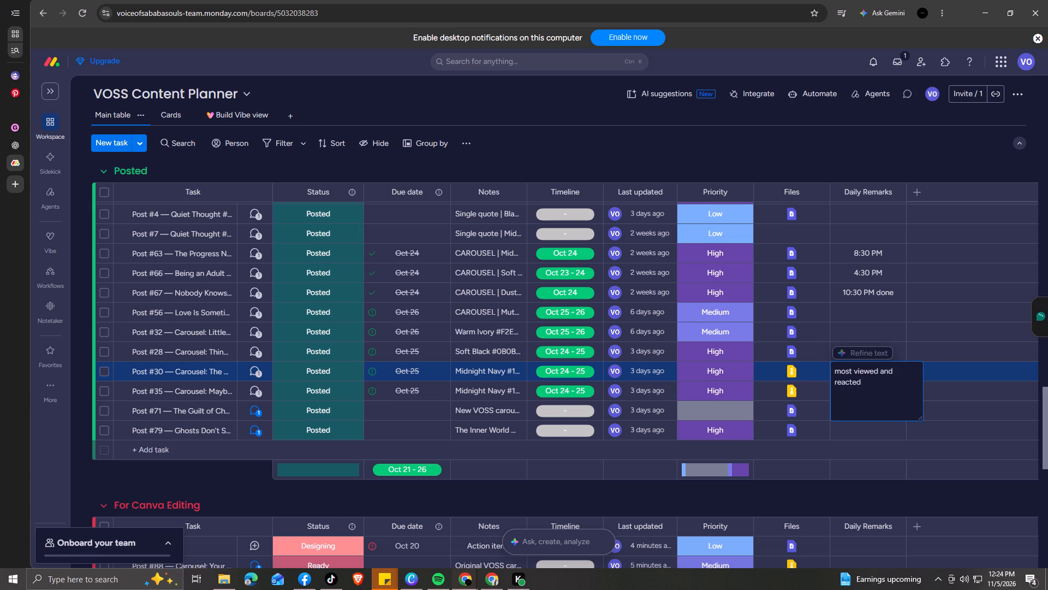
key(BackSpace)
key(BackSpace)
key(a)
key(BackSpace)
key(s)
key(Return)
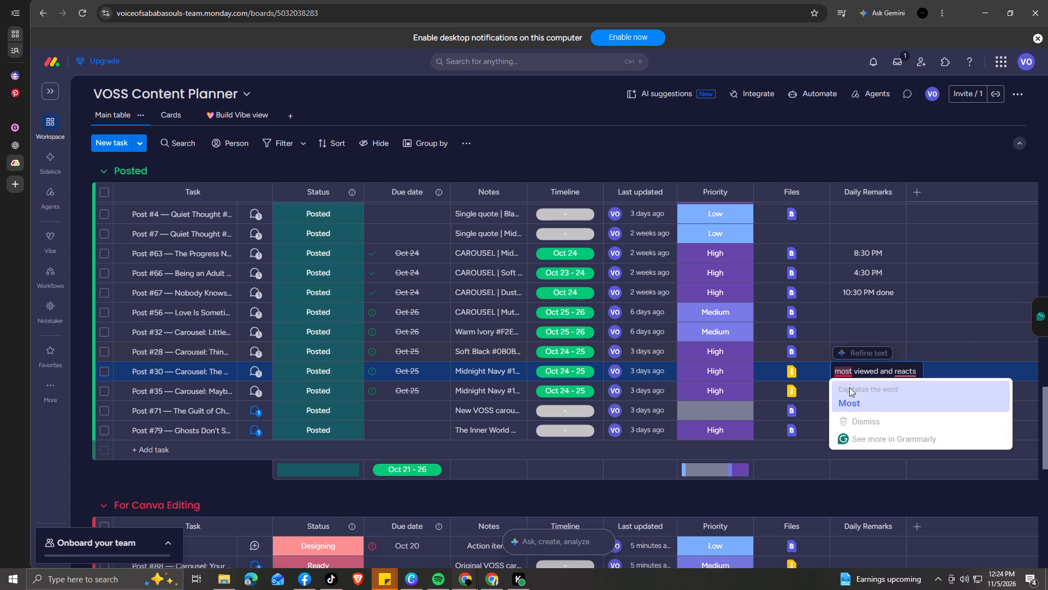
click(850, 391)
text(Most)
click(810, 407)
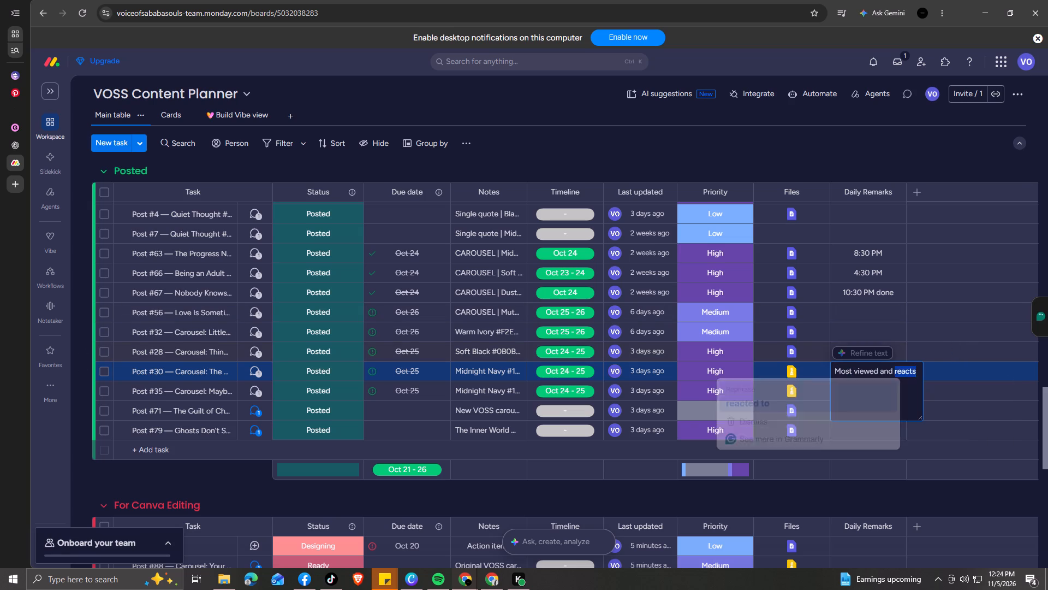
text(reacted to)
click(973, 339)
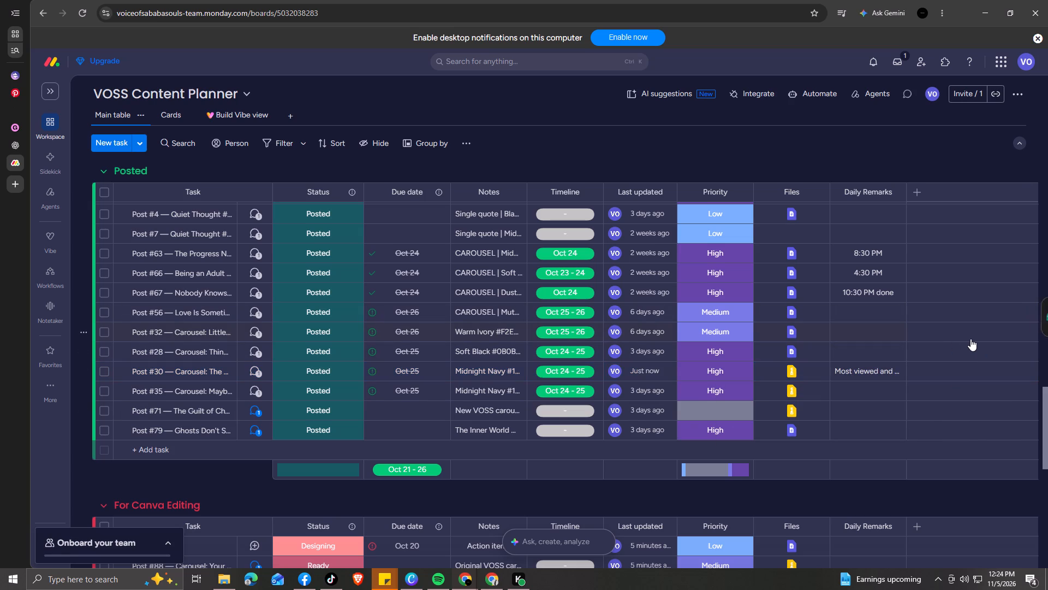
Restore down the board window, minimize TikTok, and reposition and widen the board beside the Canva design.
click(1012, 19)
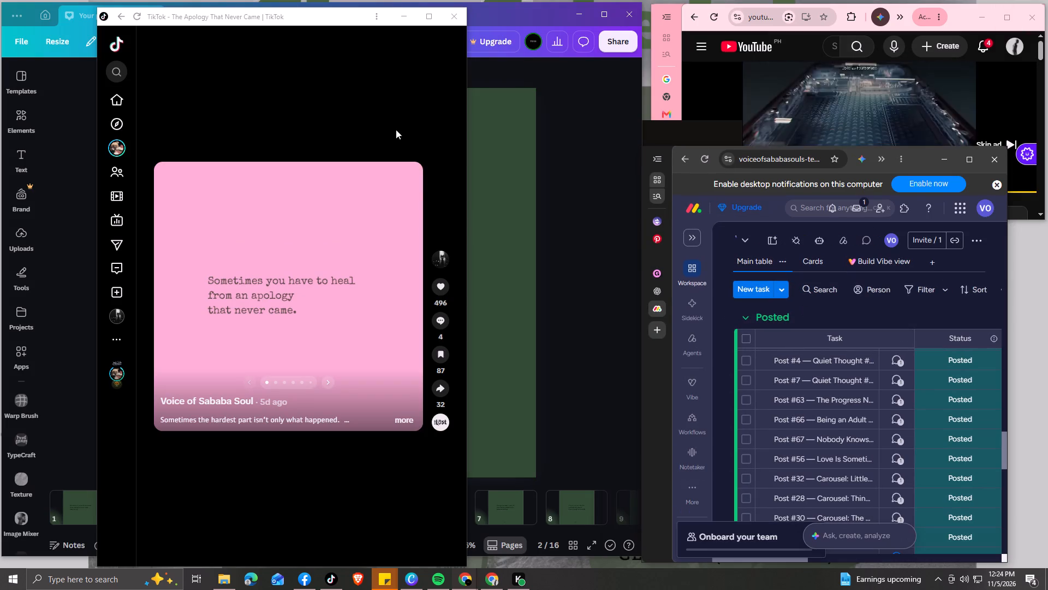
click(401, 19)
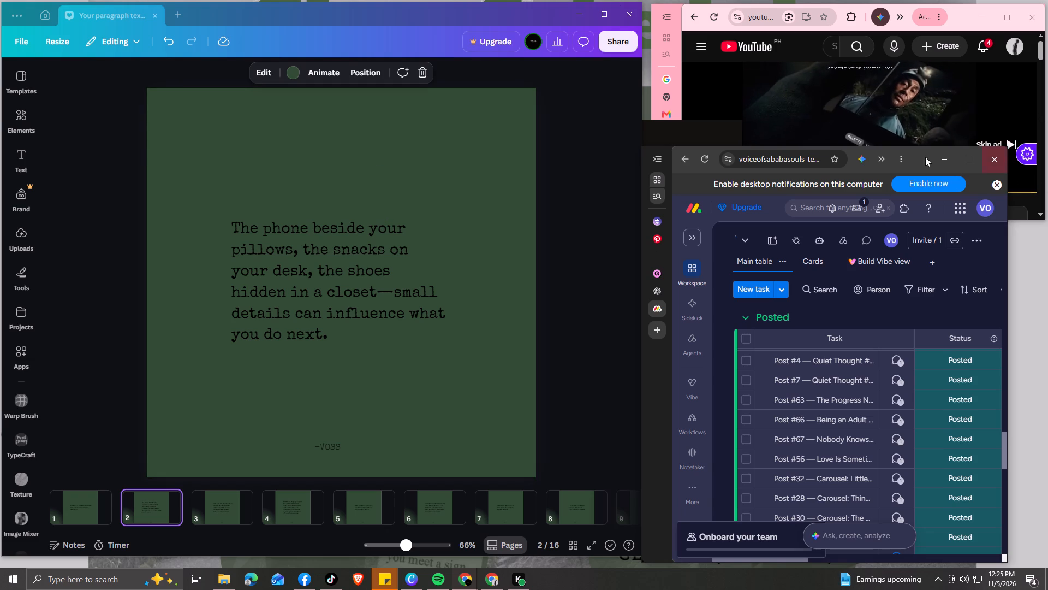
drag(920, 158, 956, 170)
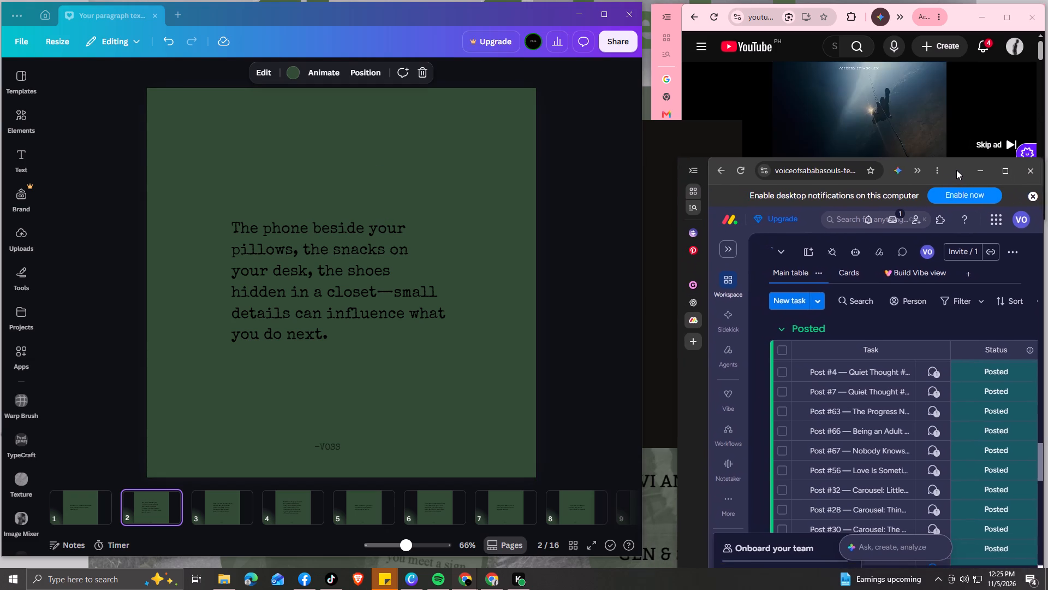
drag(956, 170, 929, 163)
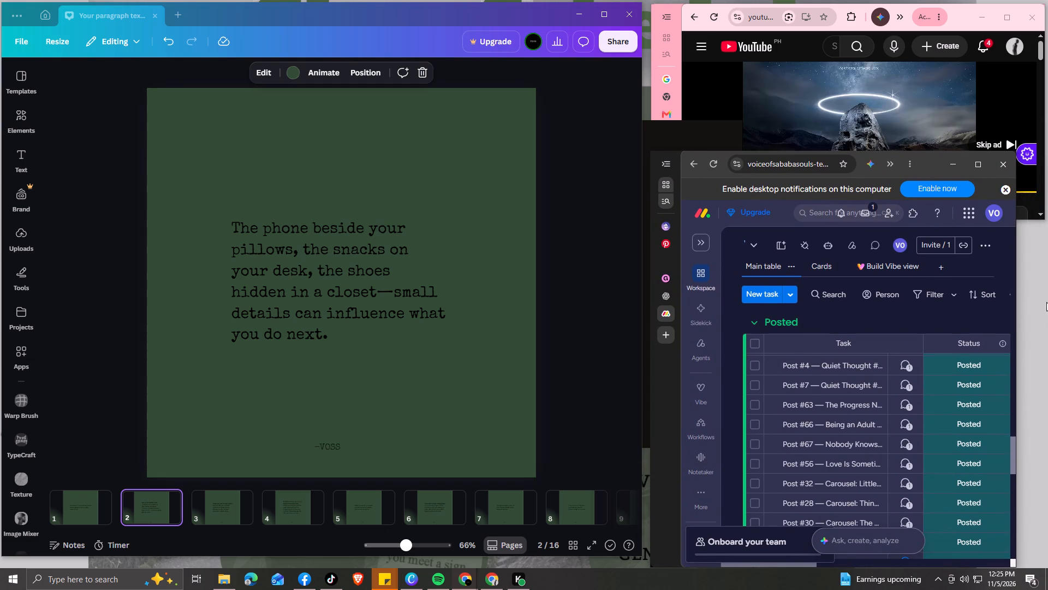
drag(1017, 370, 1047, 367)
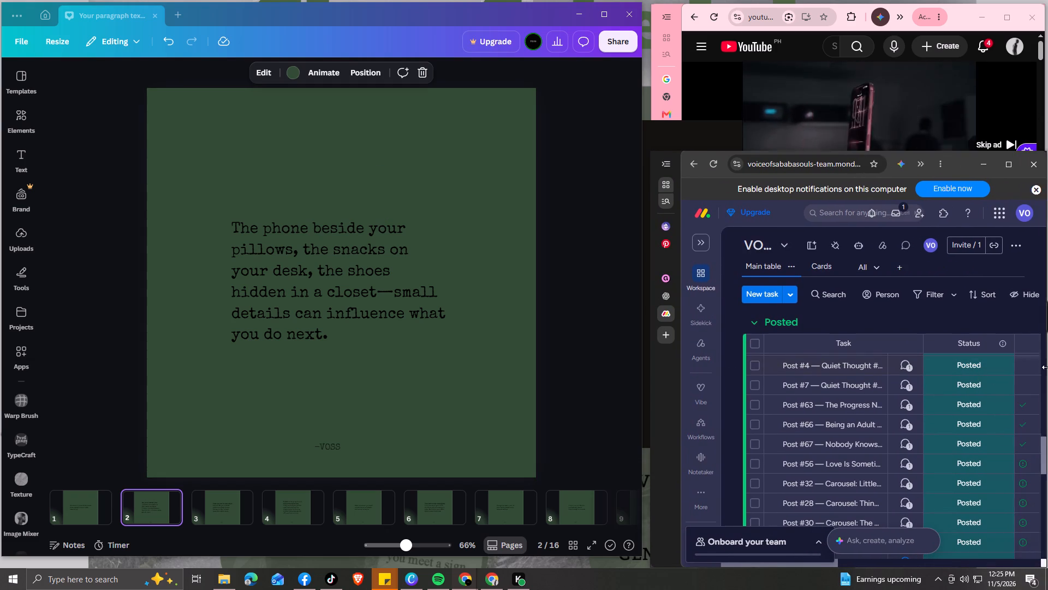
drag(1047, 367, 1041, 367)
drag(648, 377, 617, 377)
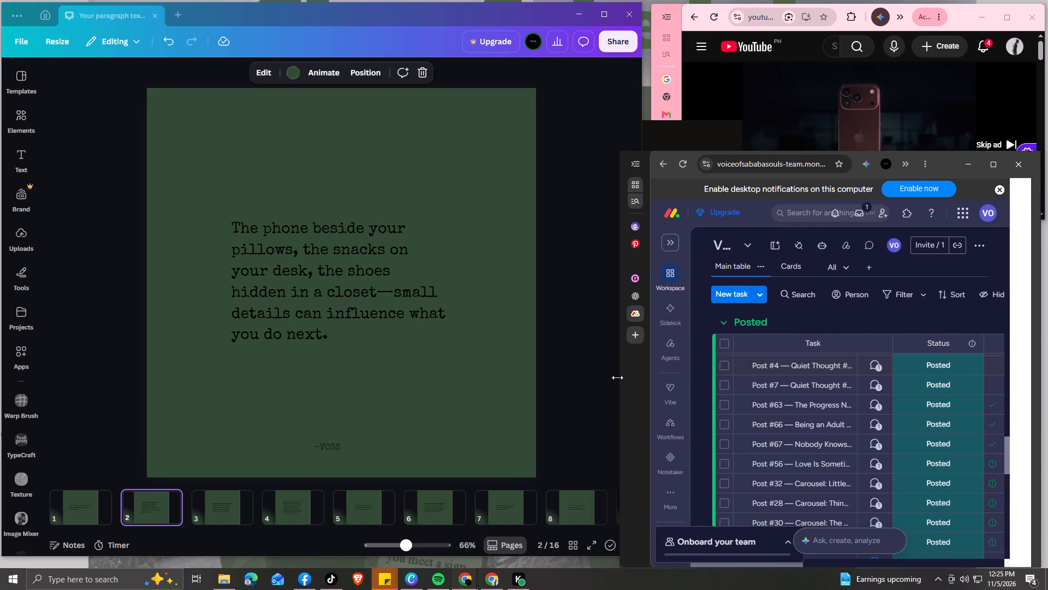
Narrow the monday.com board window slightly along the edge beside the Canva design.
drag(617, 377, 622, 377)
Skip the ad playing in the YouTube window.
click(977, 139)
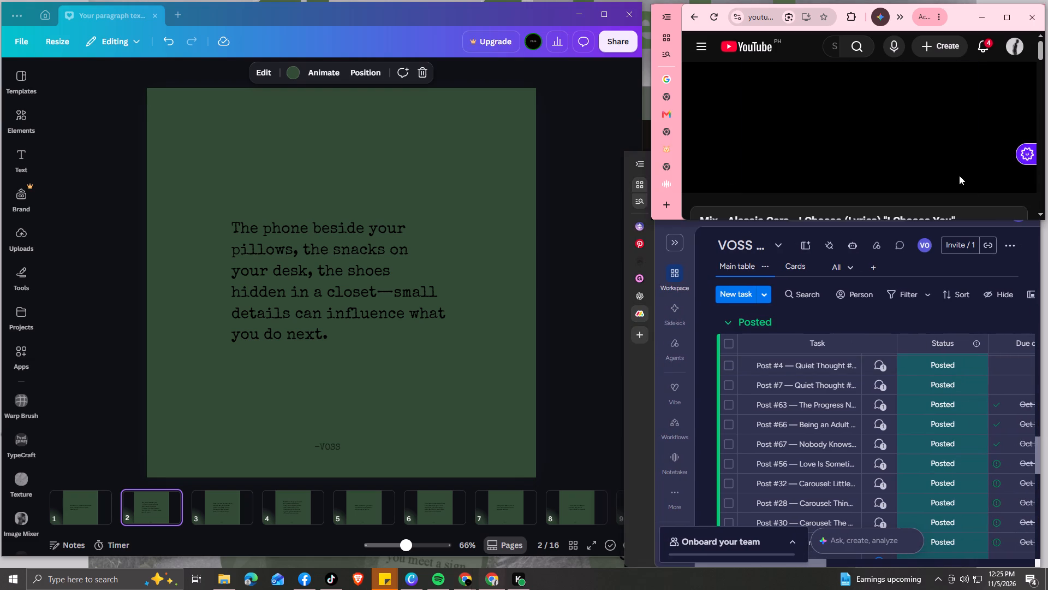
Look through the monday.com board's tasks from the Posted group into the For Canva Editing group.
scroll(823, 338, down, 5)
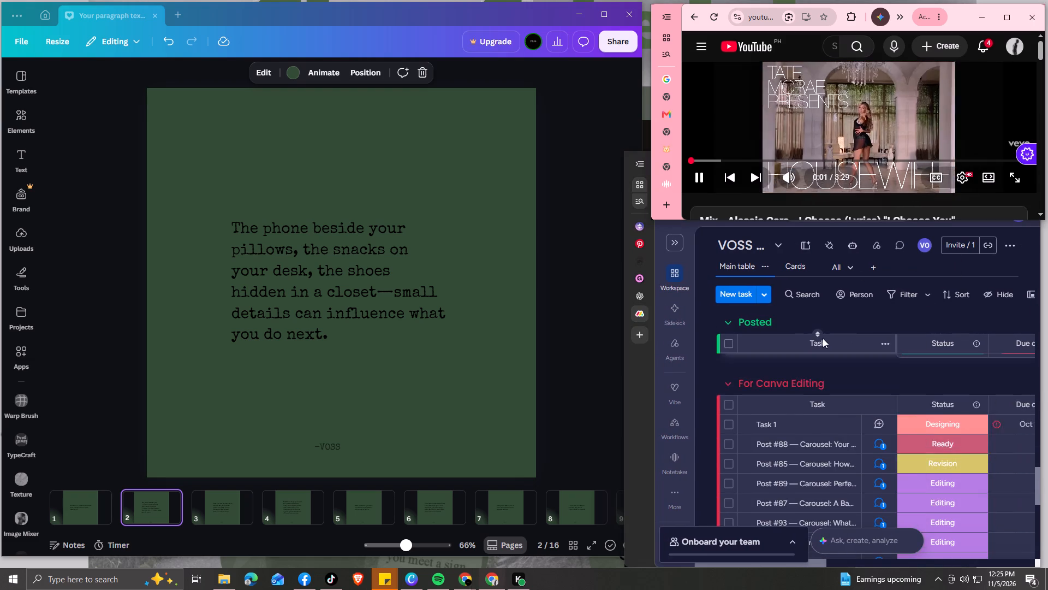
scroll(823, 338, down, 7)
scroll(823, 338, up, 5)
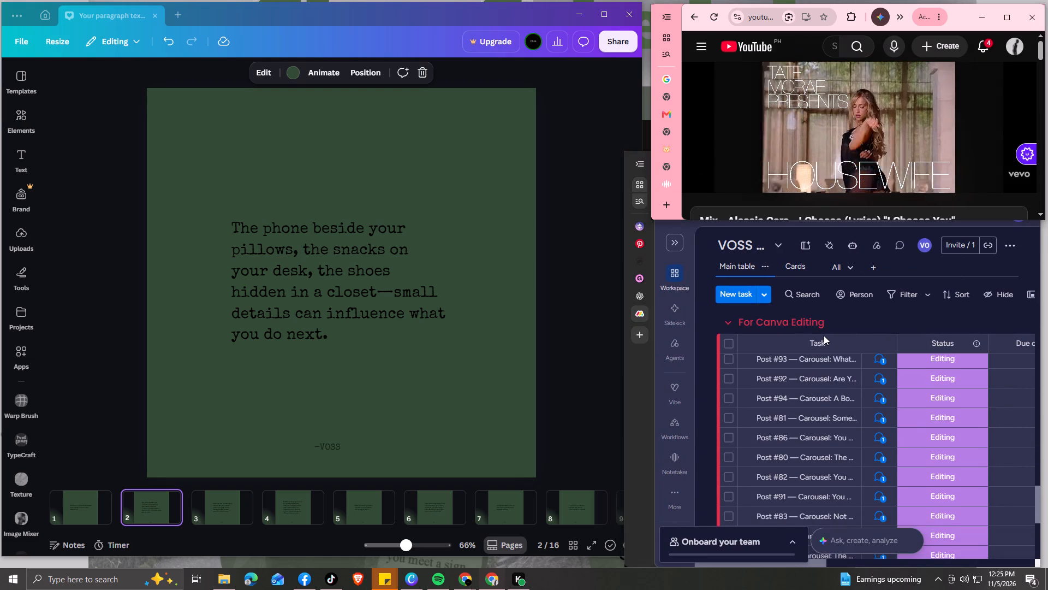
scroll(824, 335, up, 2)
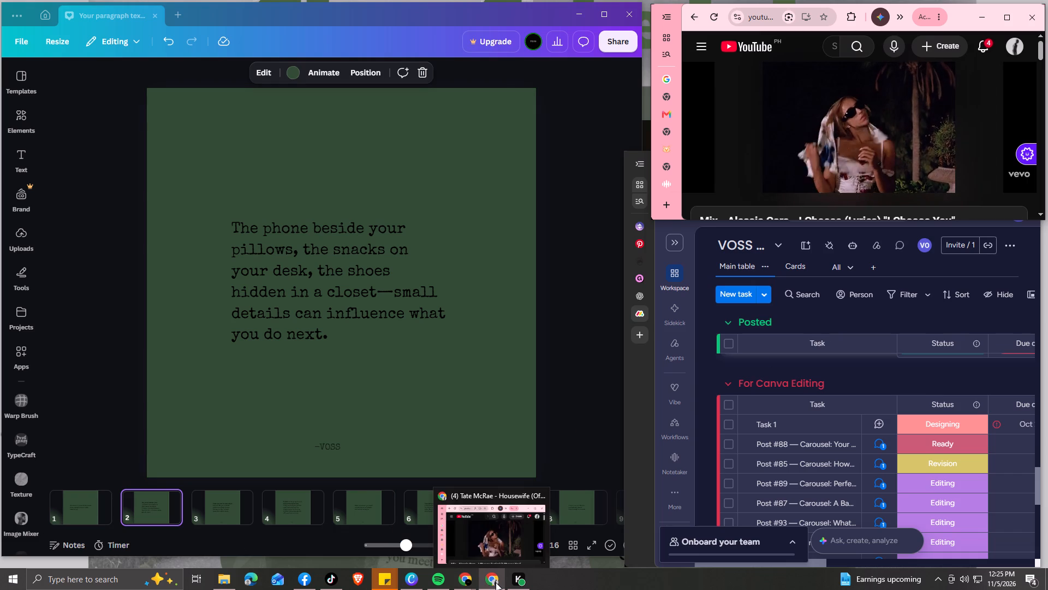
Minimize the YouTube window to uncover the whole monday.com board beside the Canva design.
click(496, 582)
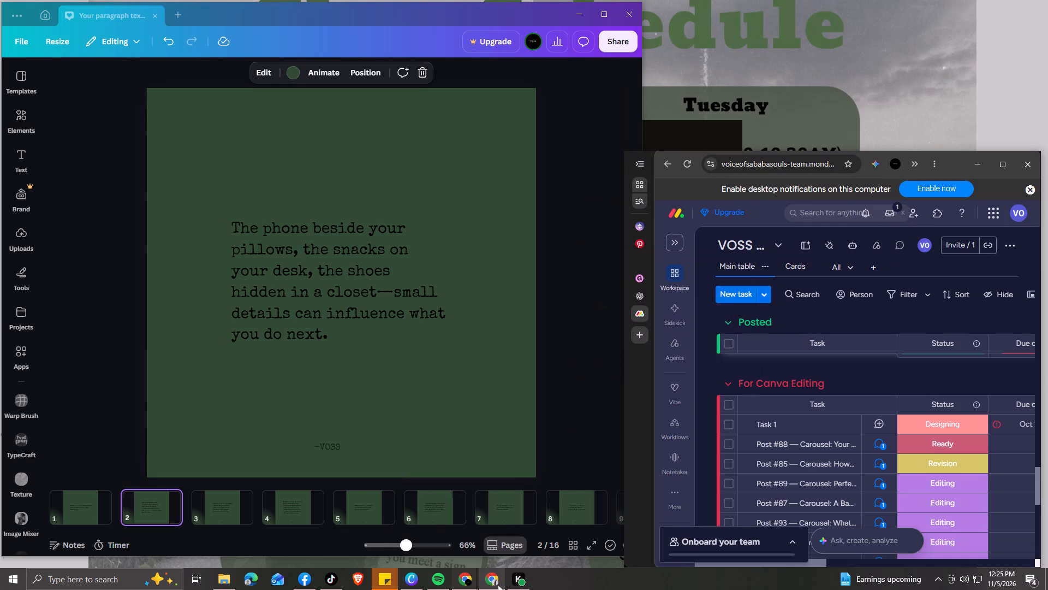
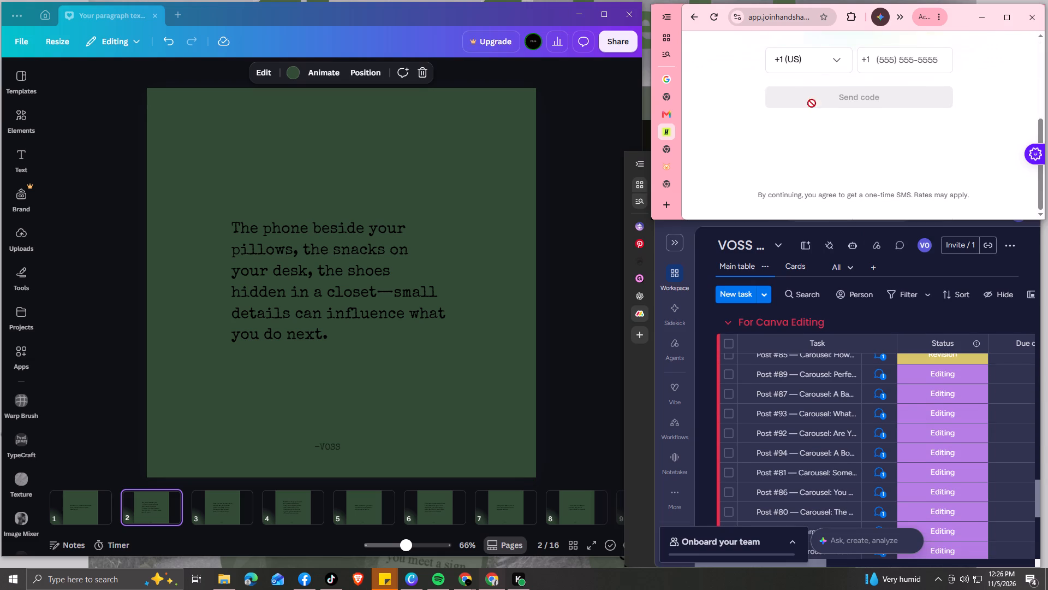
In the Handshake browser window, look through the country codes offered for phone number verification.
click(840, 58)
scroll(828, 110, down, 4)
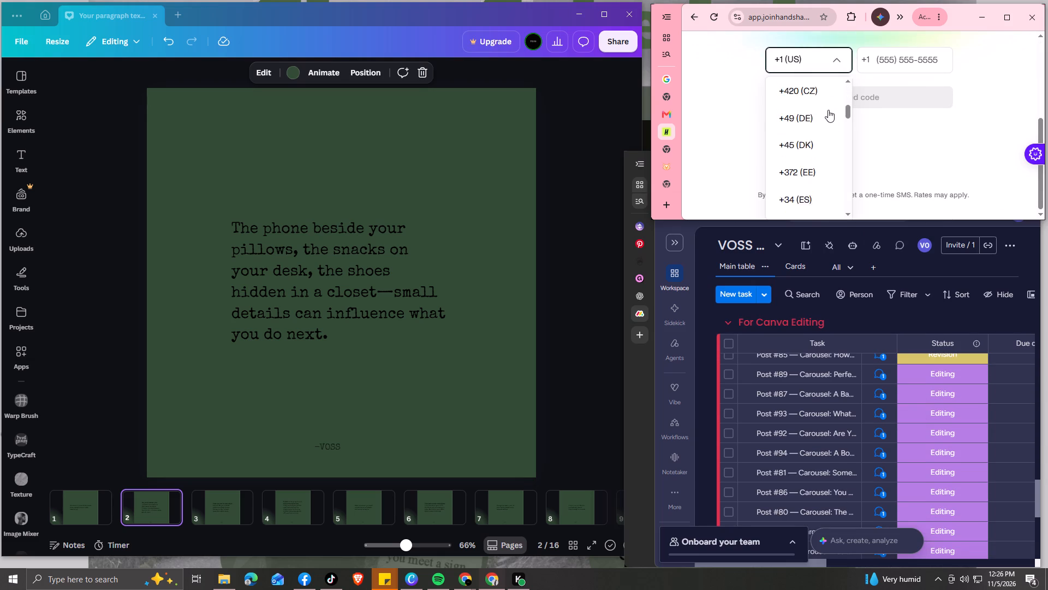
scroll(828, 110, down, 11)
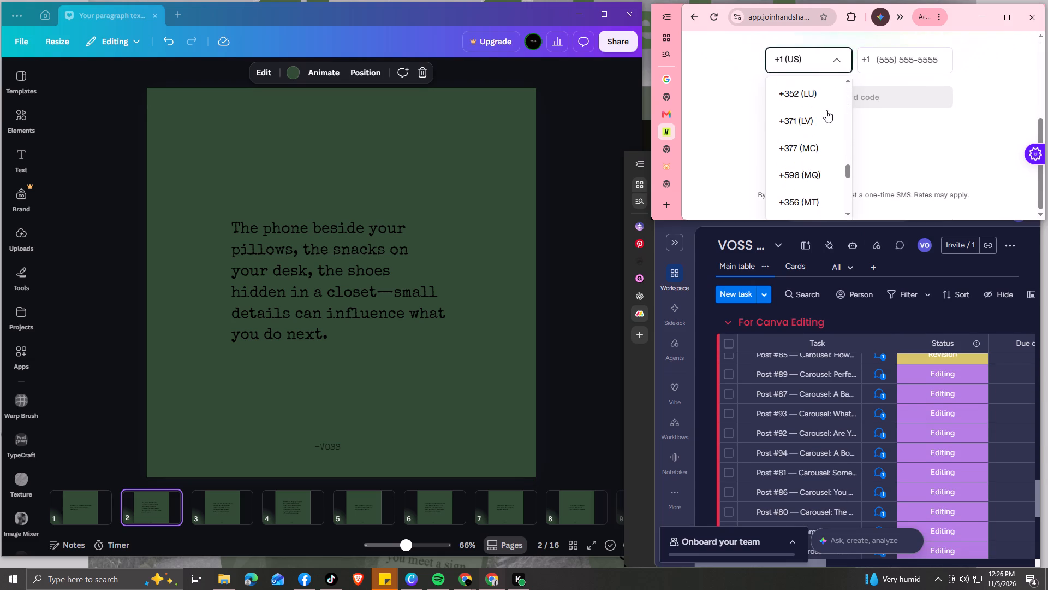
scroll(826, 110, down, 5)
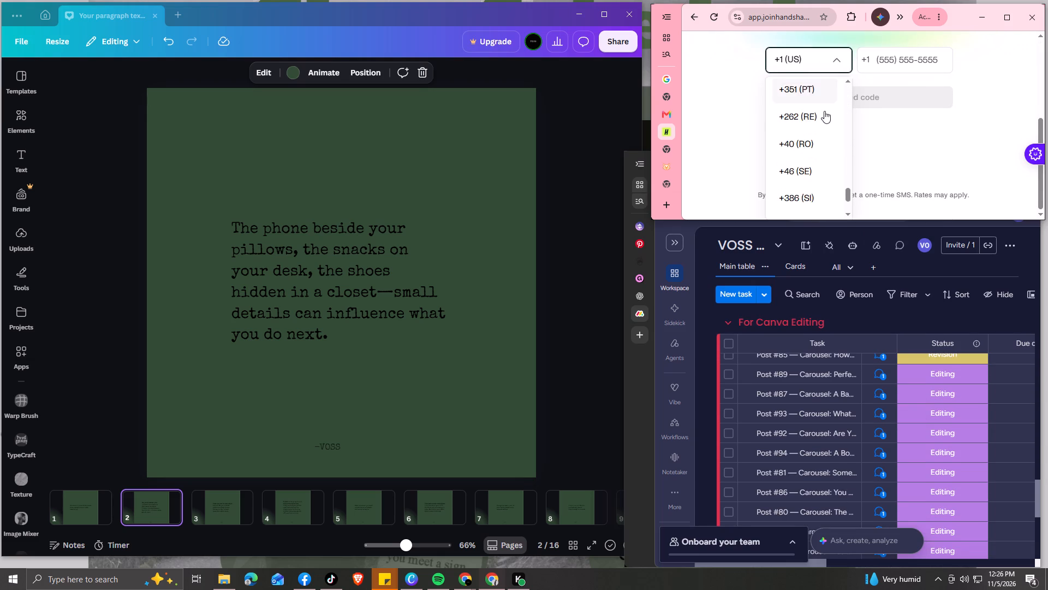
scroll(824, 111, down, 3)
scroll(809, 166, down, 6)
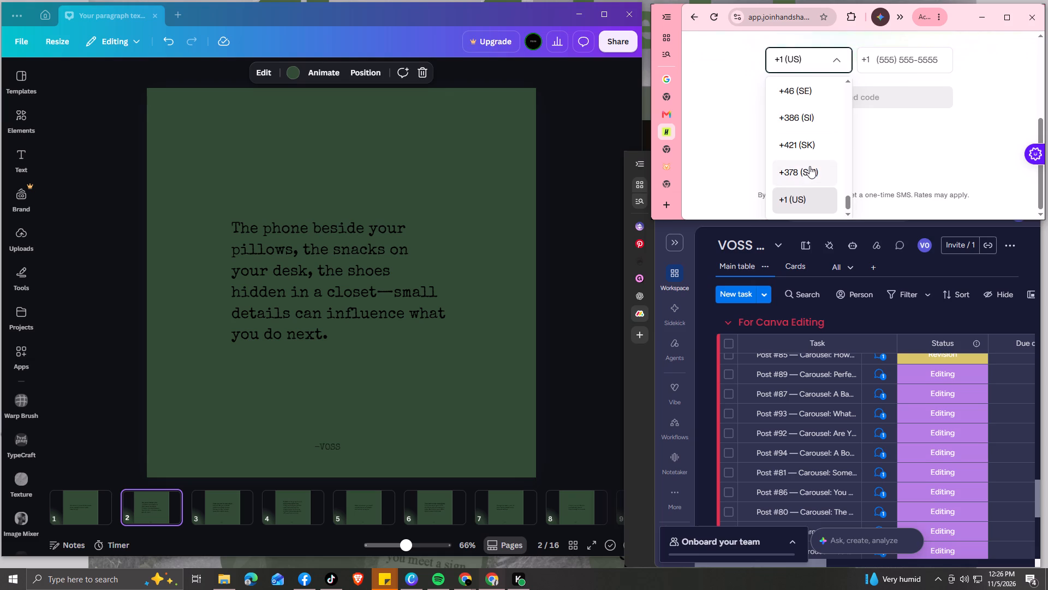
scroll(810, 162, up, 4)
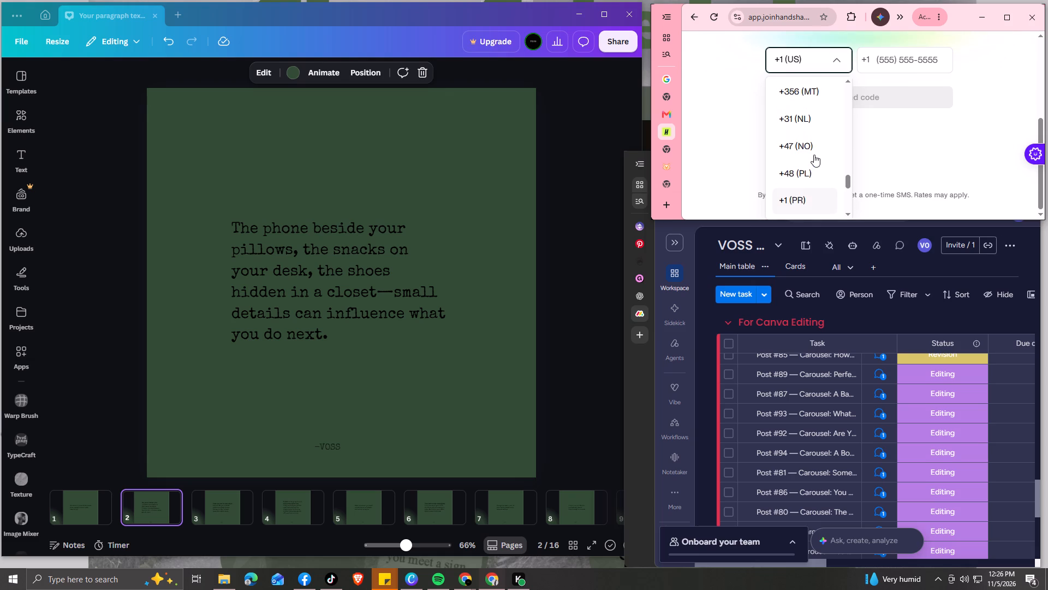
scroll(814, 155, up, 3)
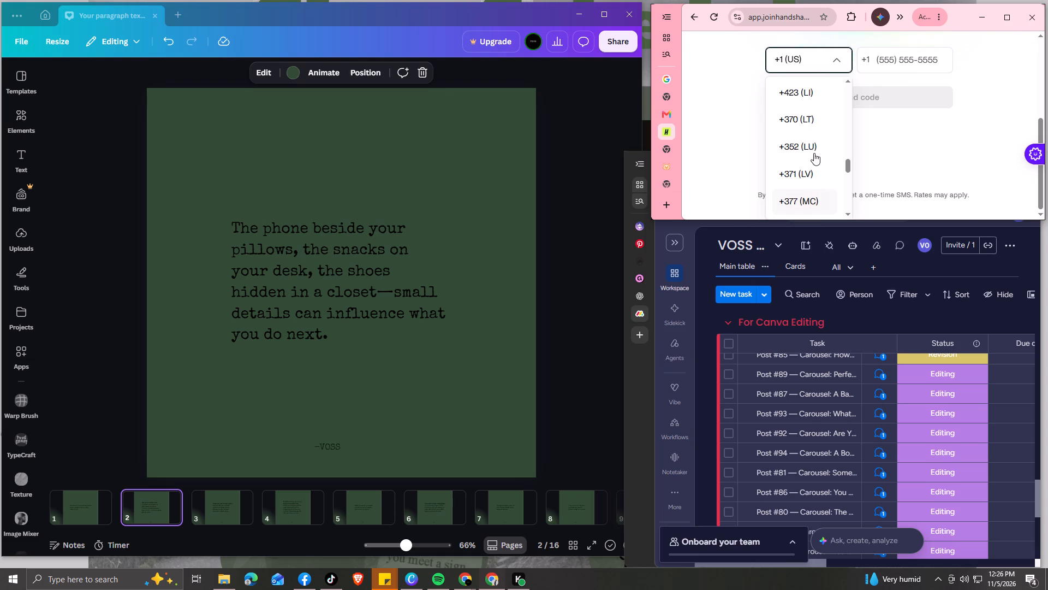
scroll(814, 151, up, 5)
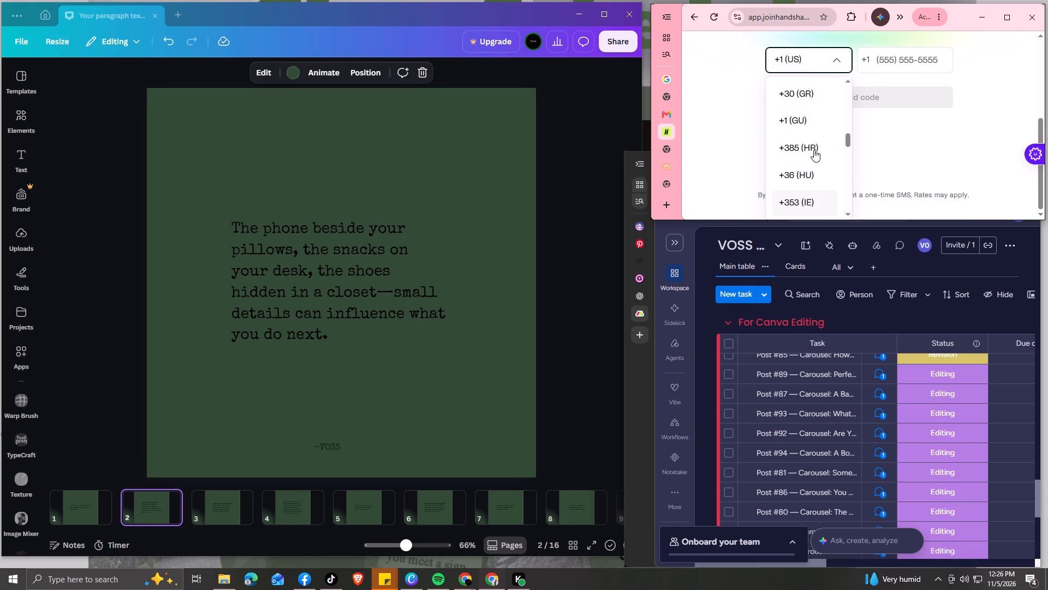
scroll(814, 150, up, 3)
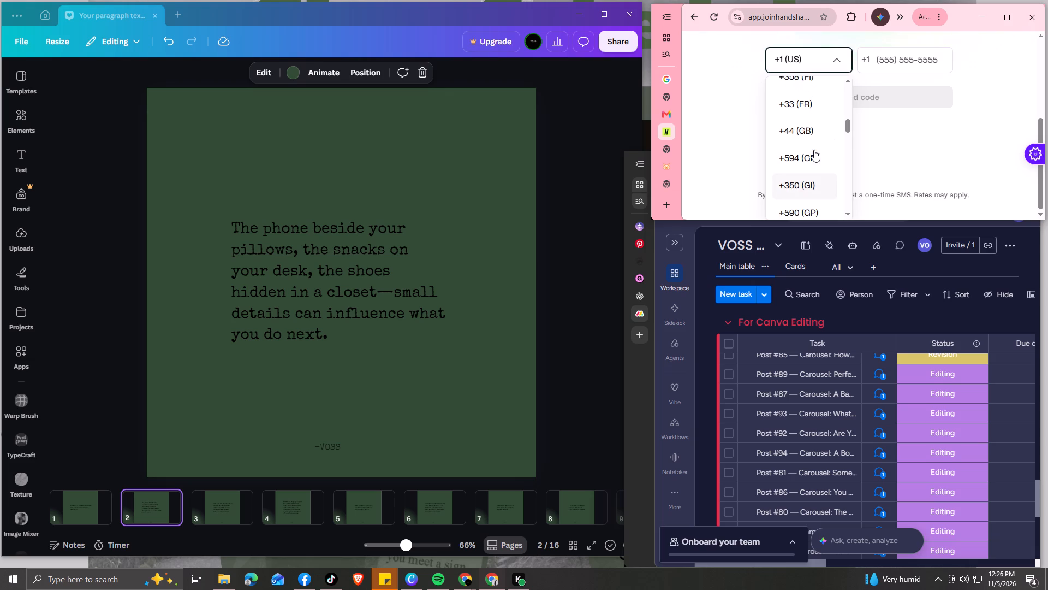
scroll(814, 149, up, 4)
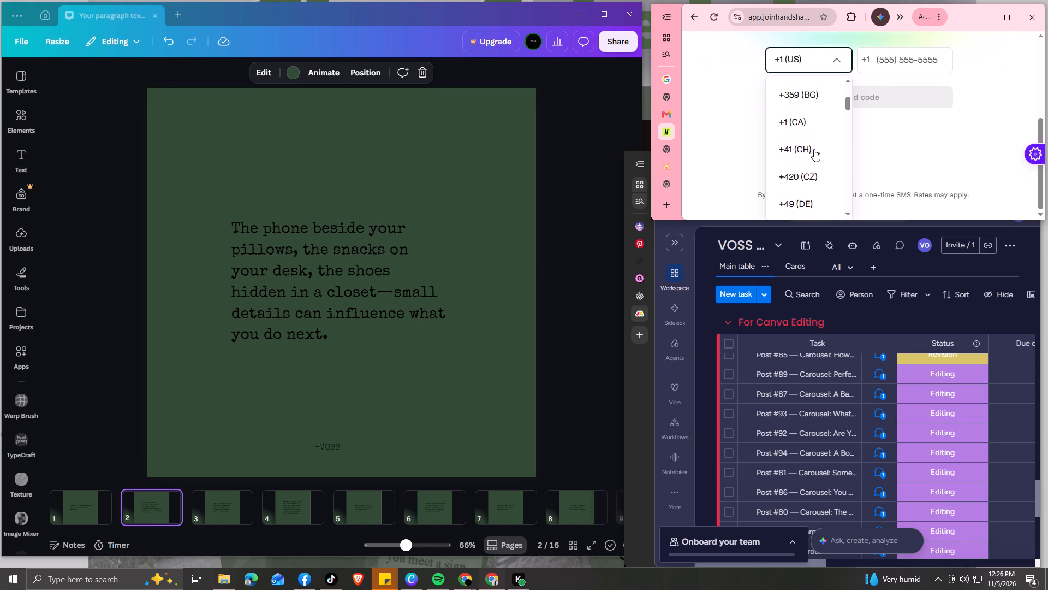
scroll(814, 149, up, 5)
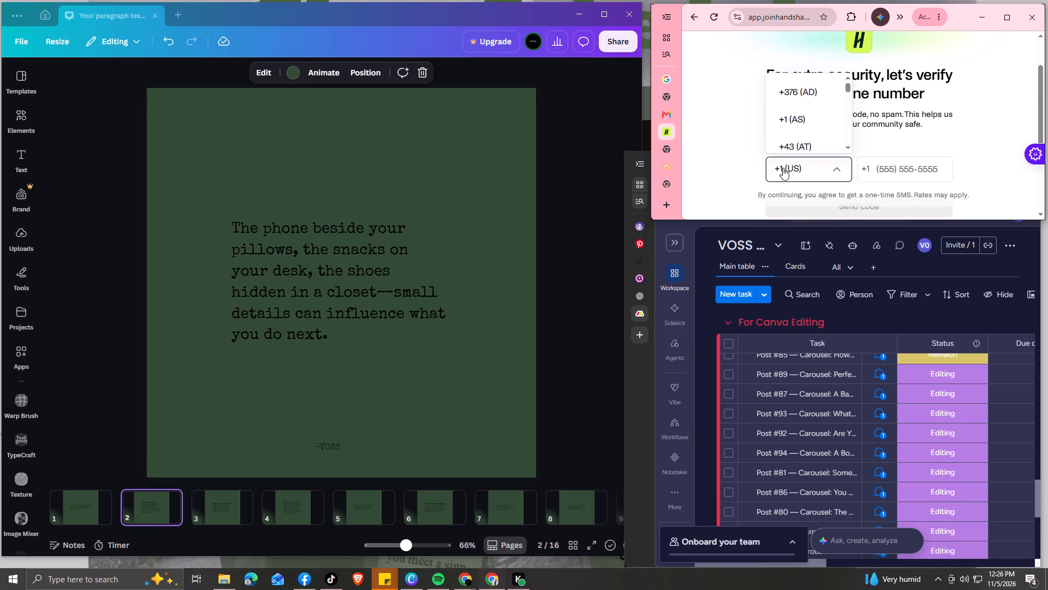
Reopen the phone verification country-code list and check its first entries again.
click(783, 168)
click(784, 169)
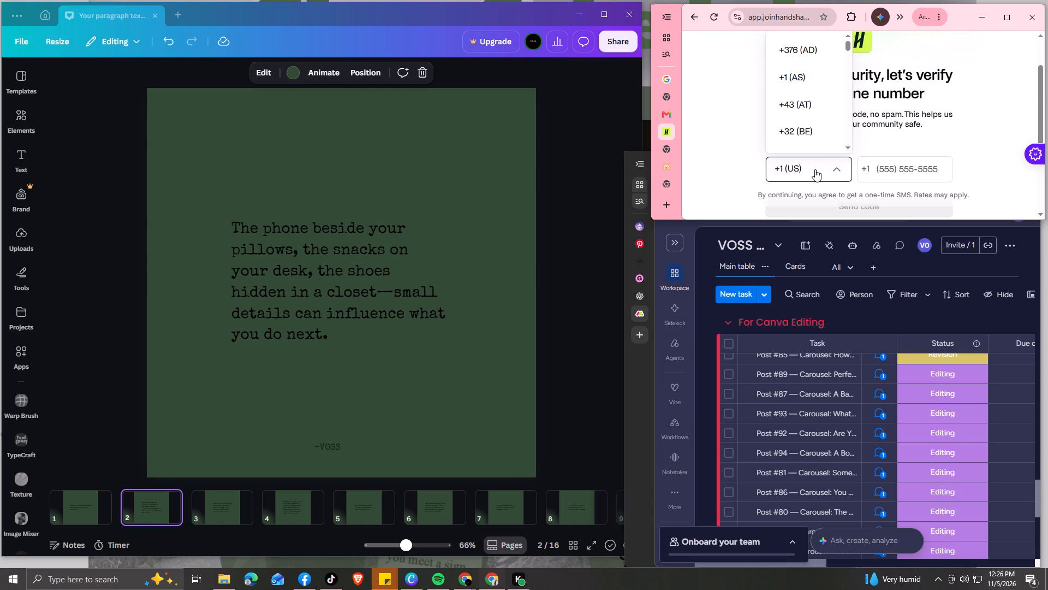
click(814, 169)
click(836, 166)
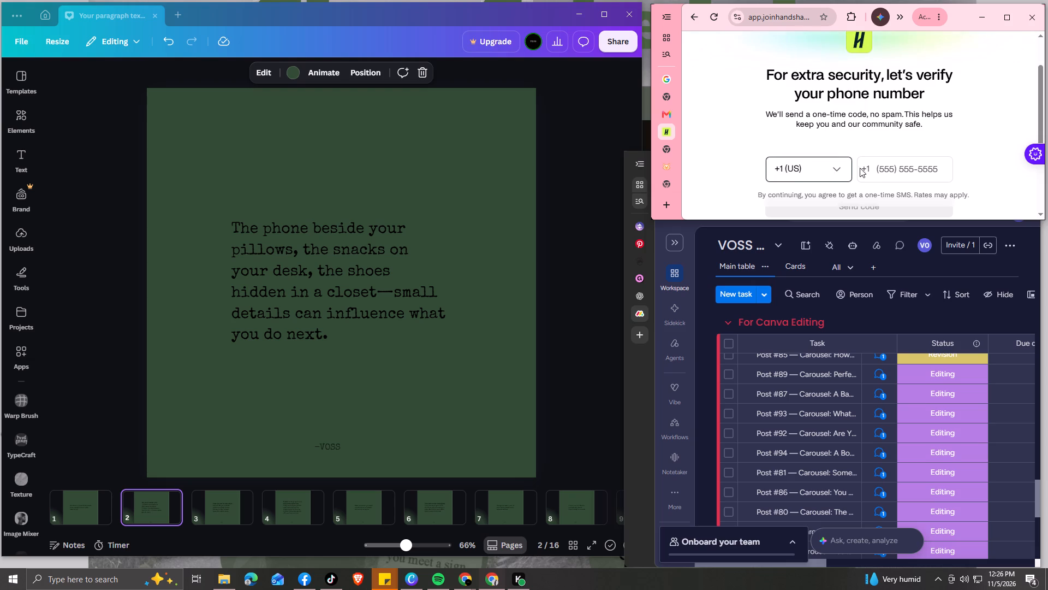
click(871, 168)
click(827, 170)
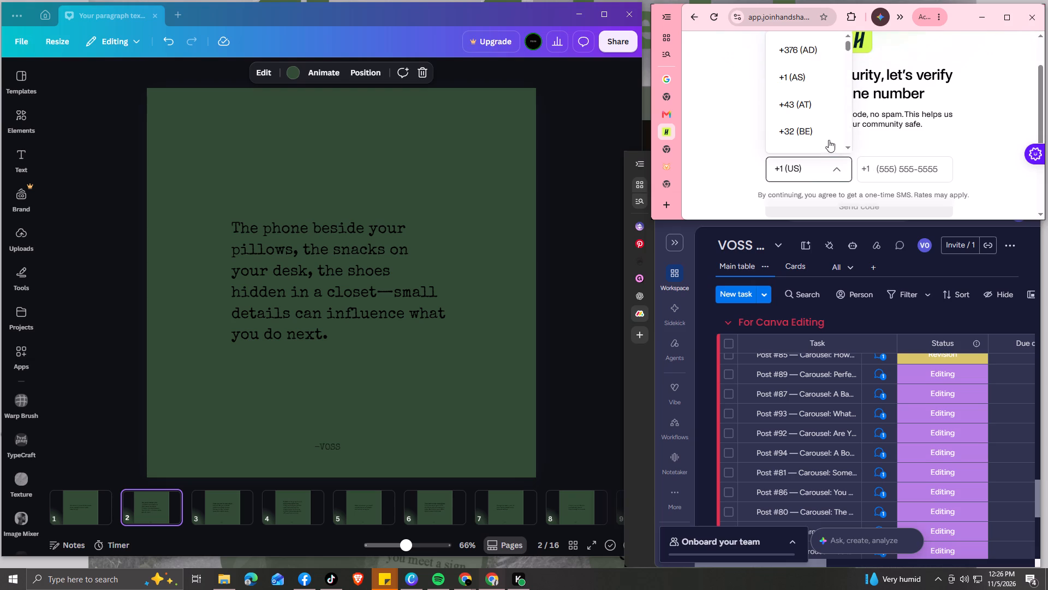
scroll(815, 114, up, 1)
scroll(815, 114, down, 1)
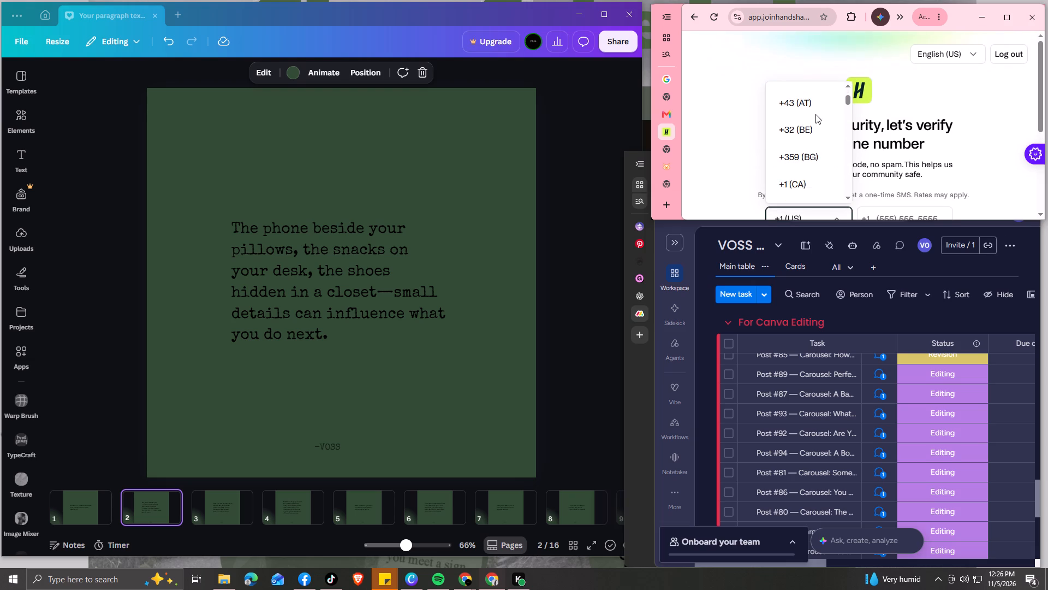
Look through the full list of phone verification country codes down to its last entry, and close the list without choosing another code.
scroll(815, 114, up, 1)
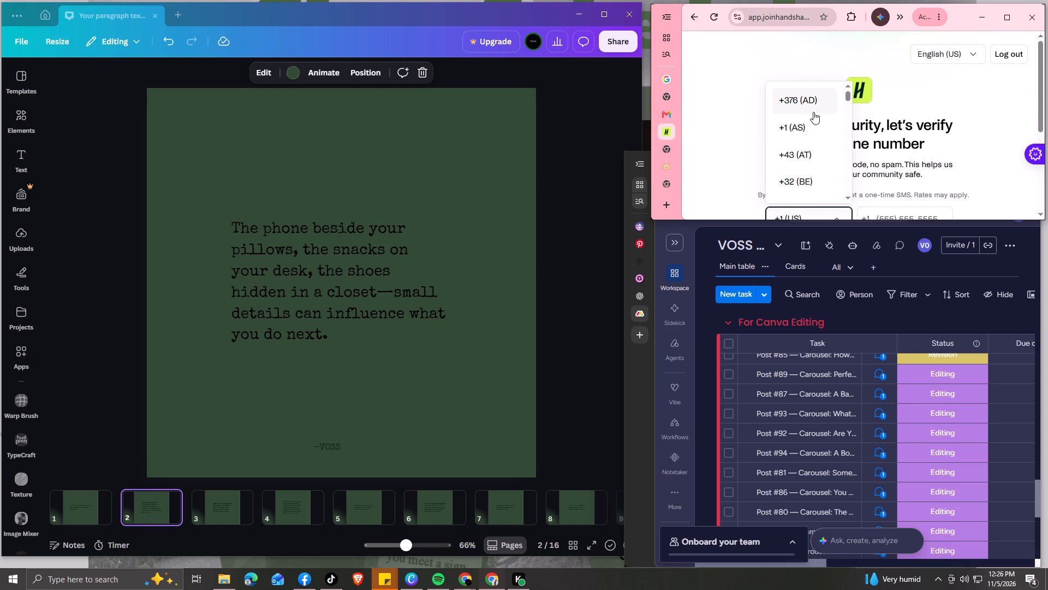
scroll(813, 123, down, 2)
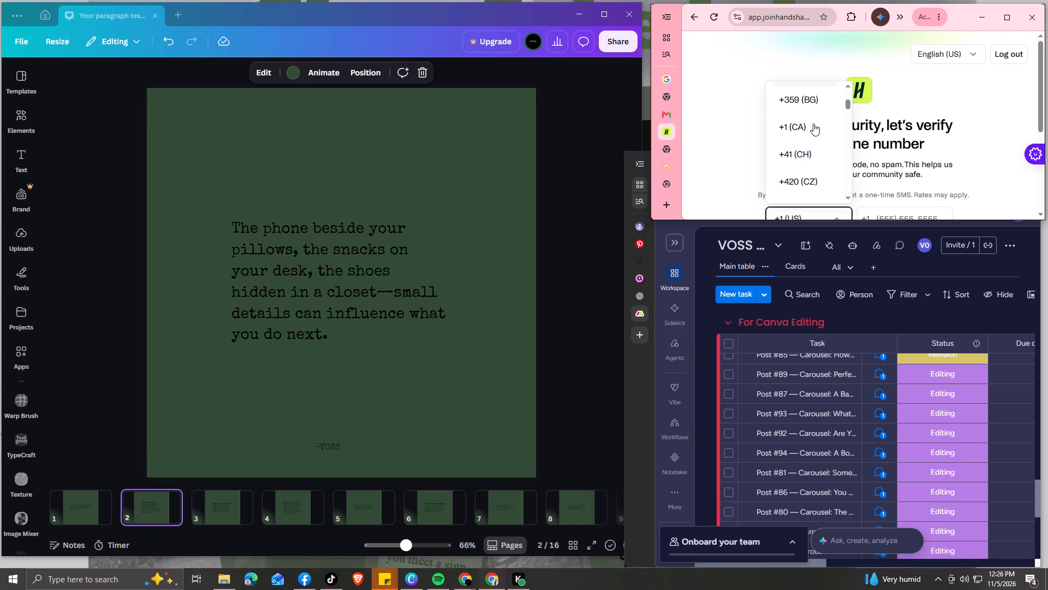
scroll(813, 123, down, 3)
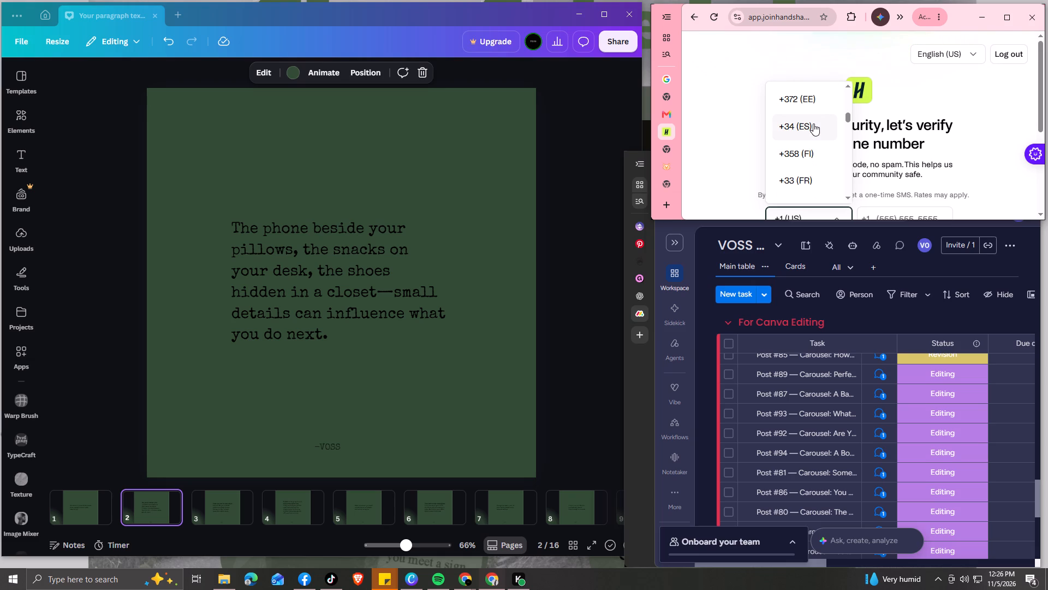
scroll(813, 123, down, 2)
scroll(813, 123, up, 1)
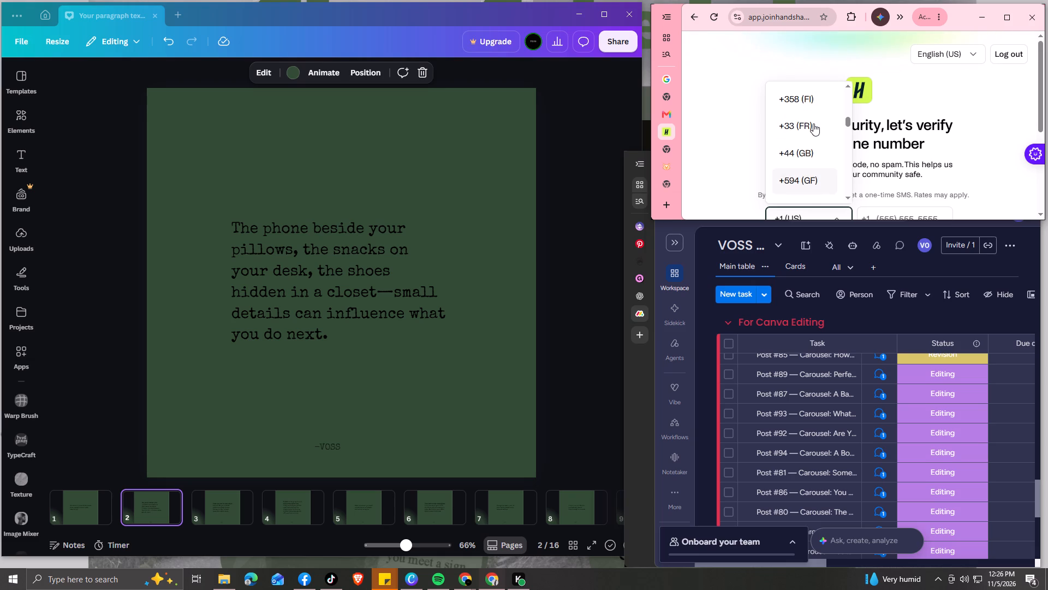
scroll(813, 123, up, 2)
scroll(813, 123, down, 5)
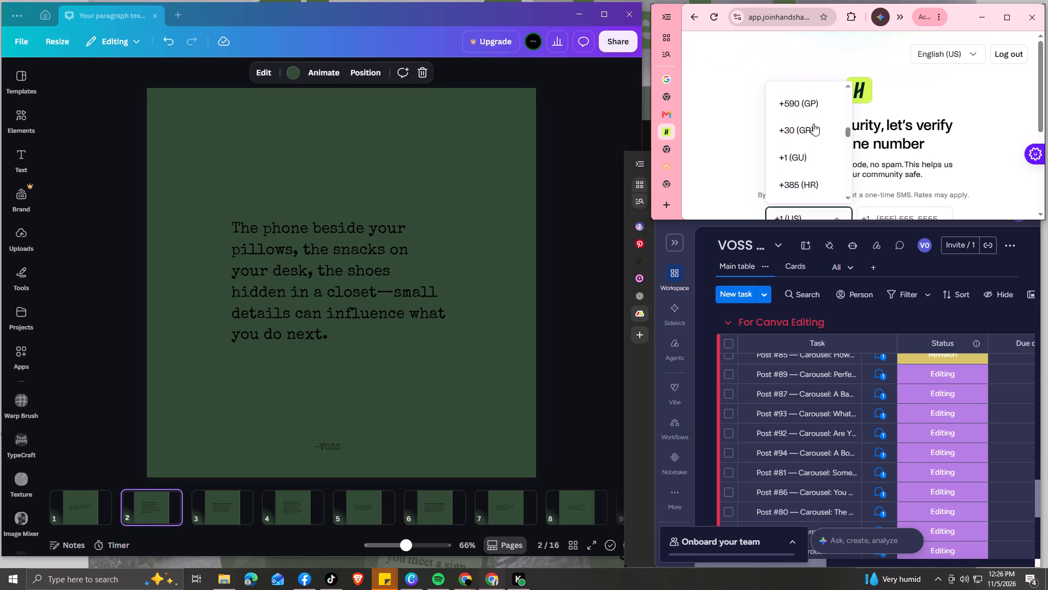
scroll(813, 123, down, 3)
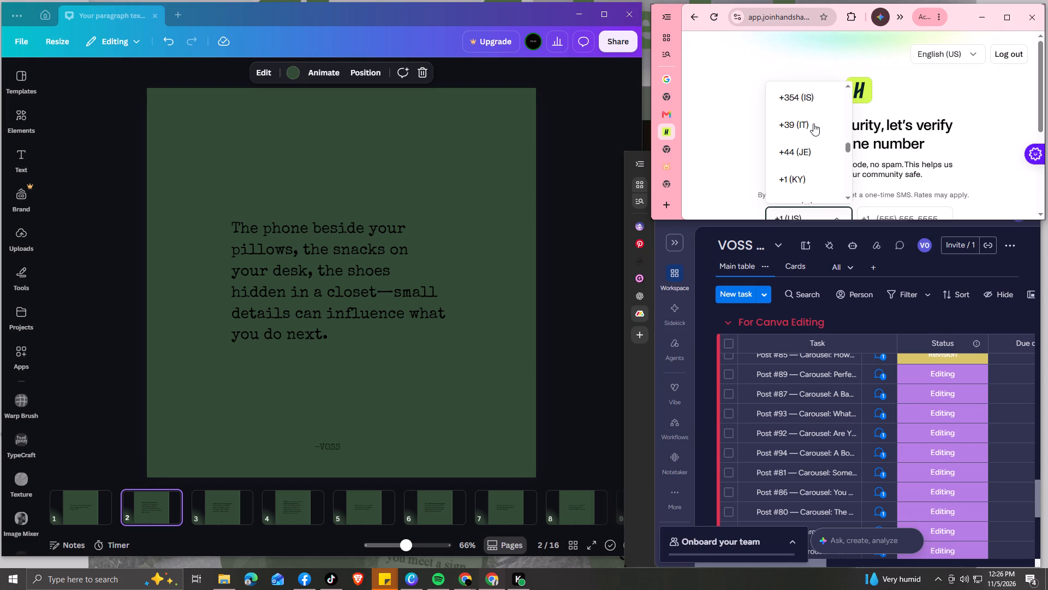
scroll(813, 123, down, 10)
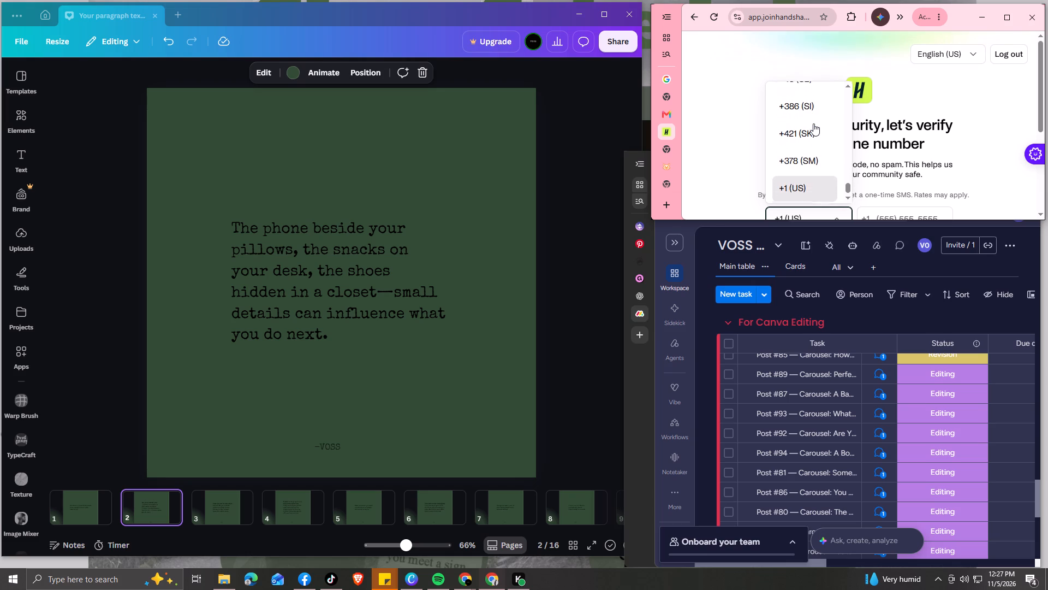
scroll(813, 123, down, 3)
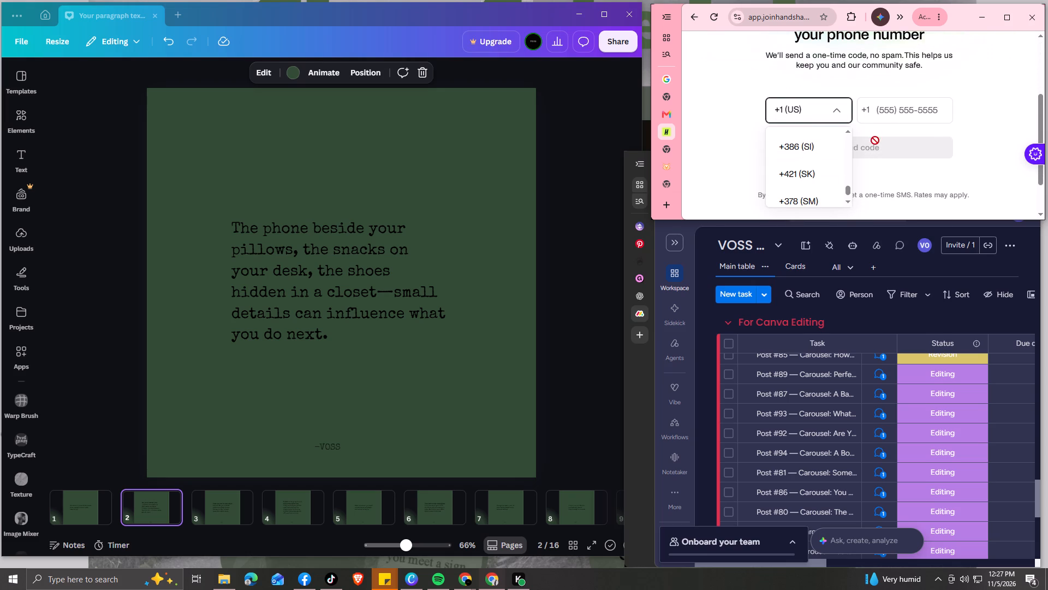
scroll(872, 133, up, 6)
click(1003, 56)
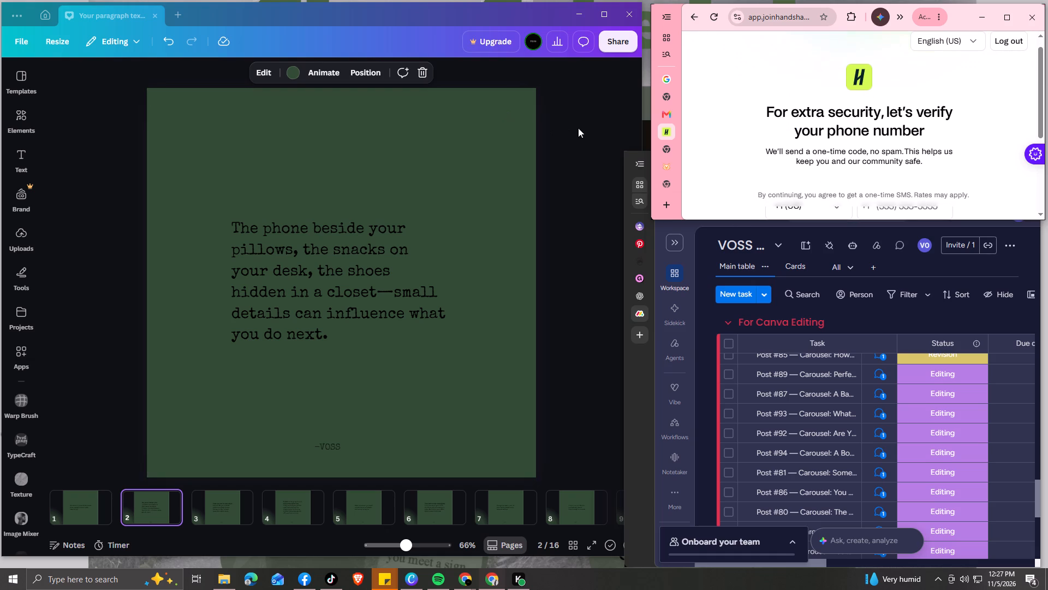
click(690, 131)
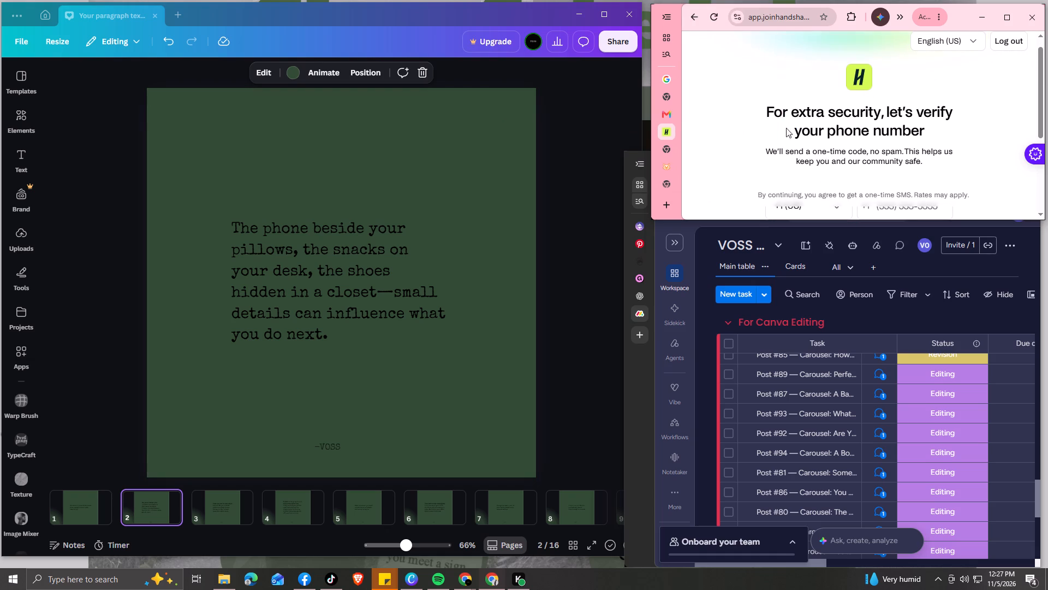
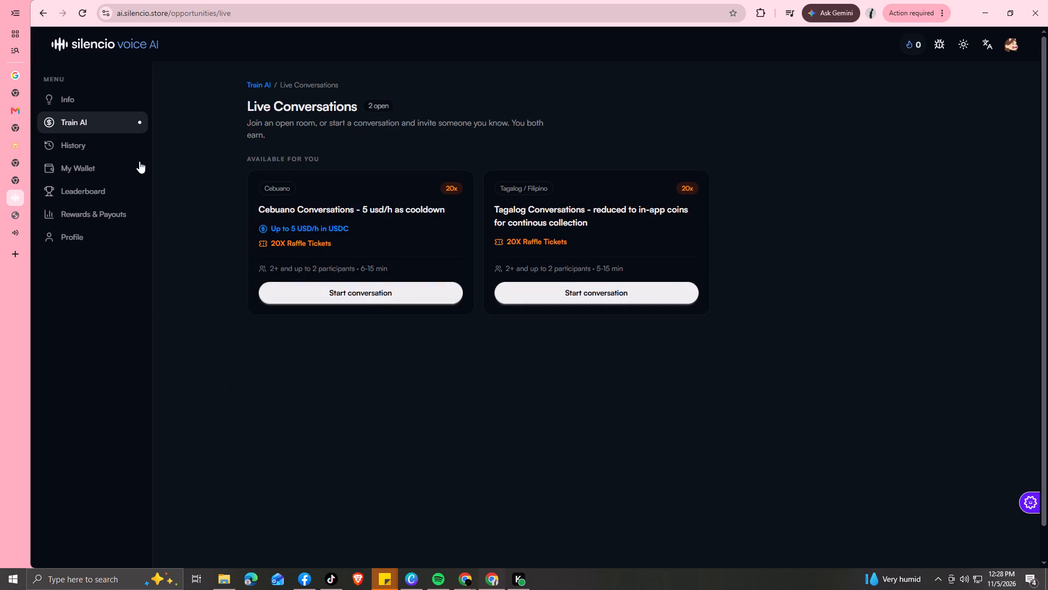
Go back to the Train AI overview from the Live Conversations page on the Silencio Voice AI site.
click(117, 120)
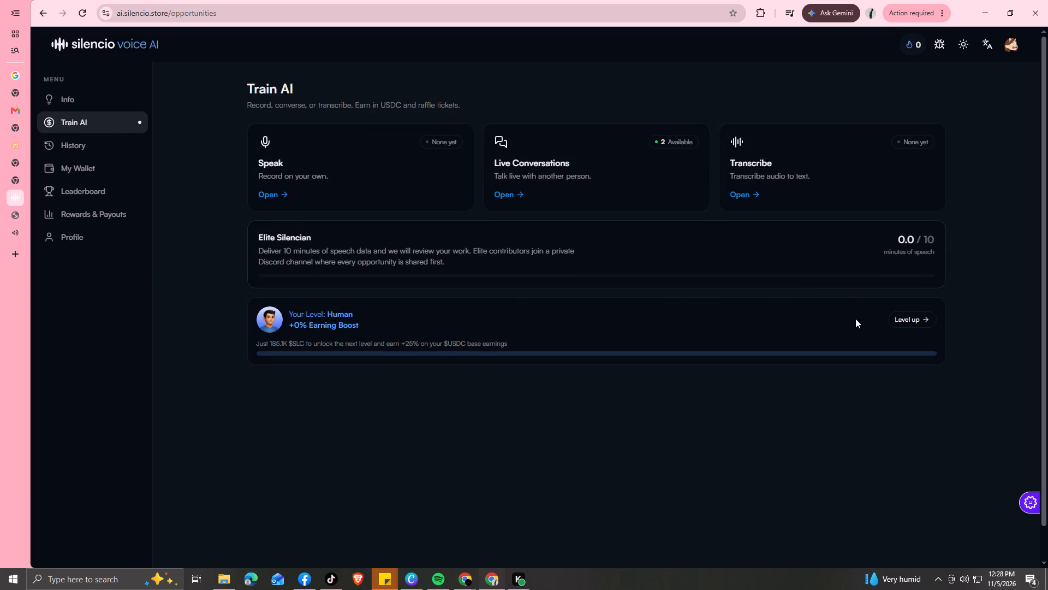
Open the level-up details in Silencio Voice AI and review the earning boost, payout terms and $SLC balance breakdown.
click(903, 320)
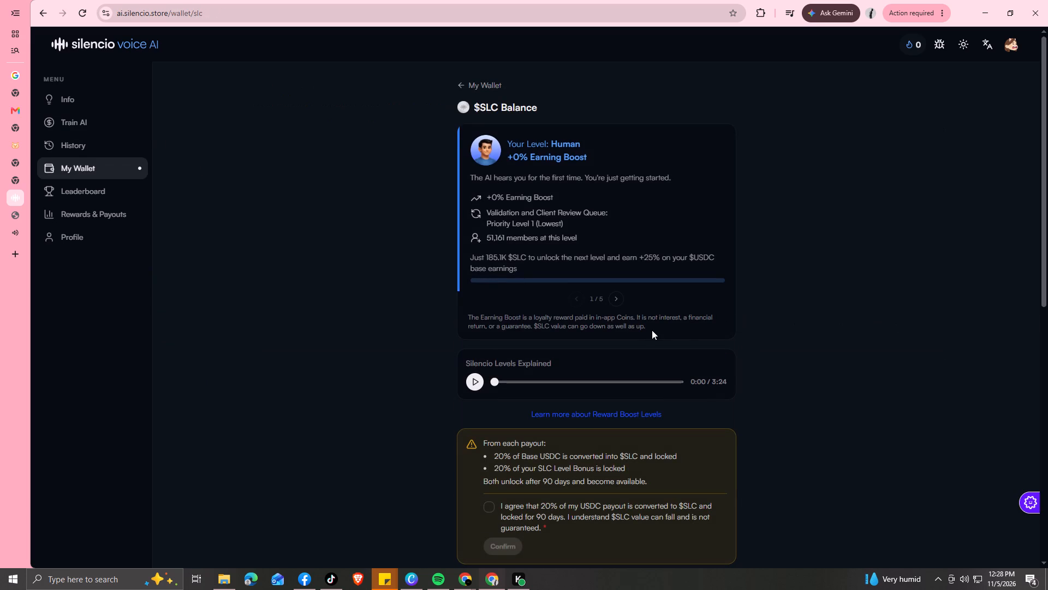
scroll(652, 344, down, 1)
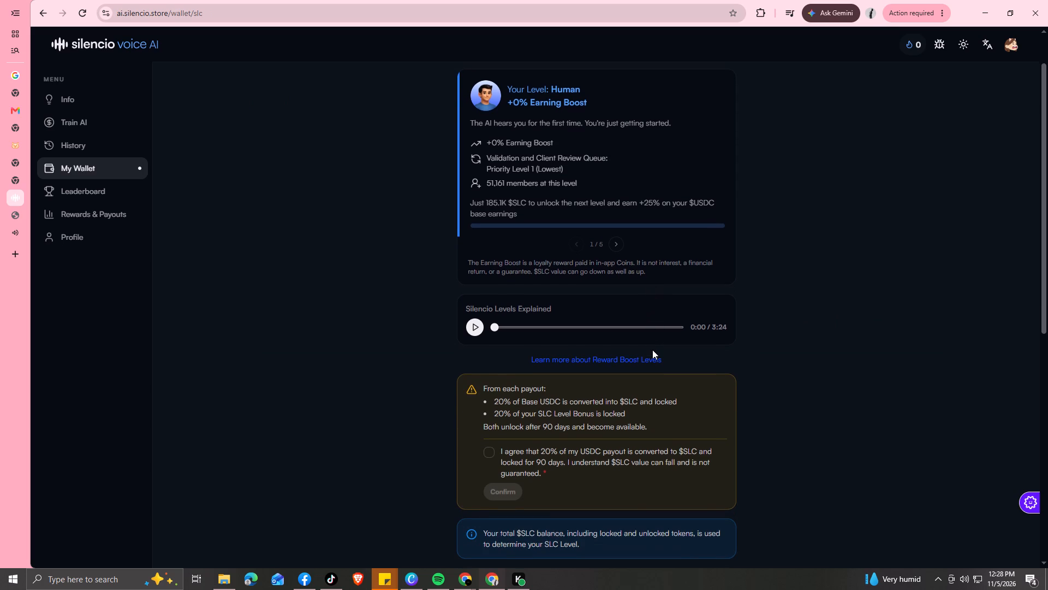
scroll(652, 350, down, 5)
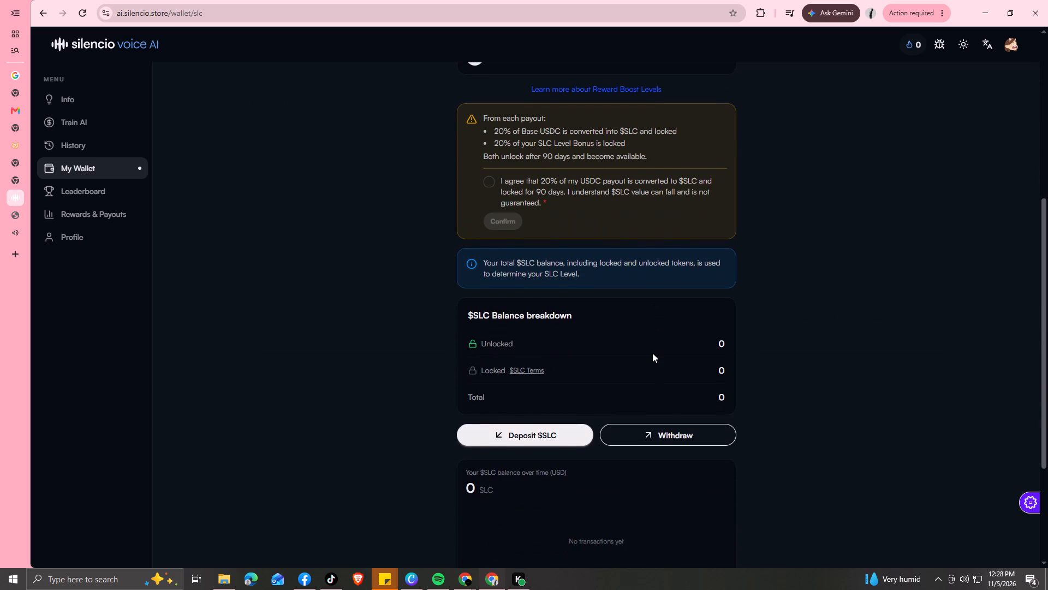
scroll(652, 354, down, 6)
scroll(652, 355, up, 3)
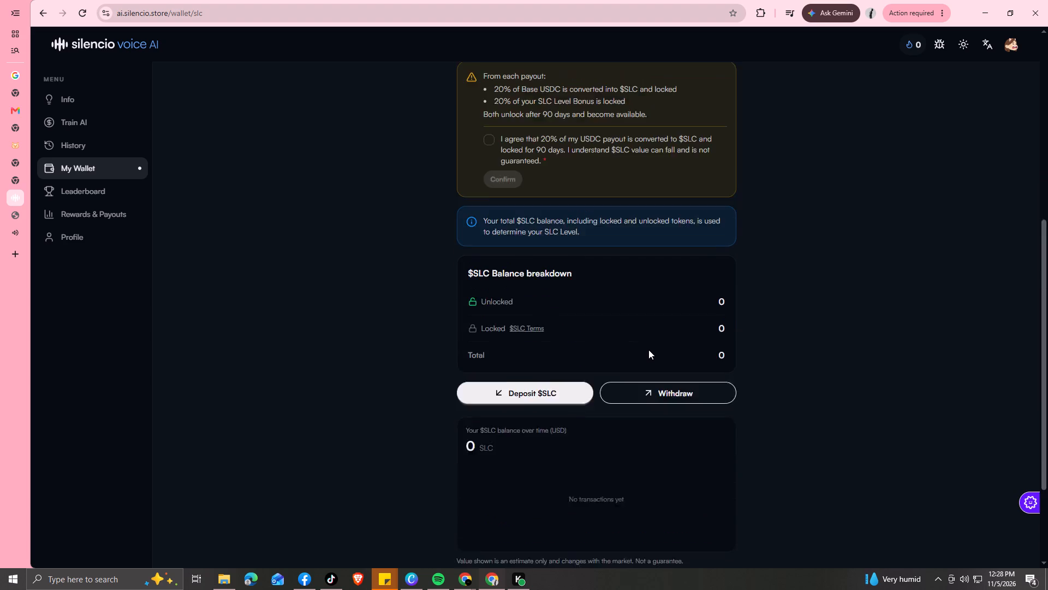
scroll(648, 350, up, 14)
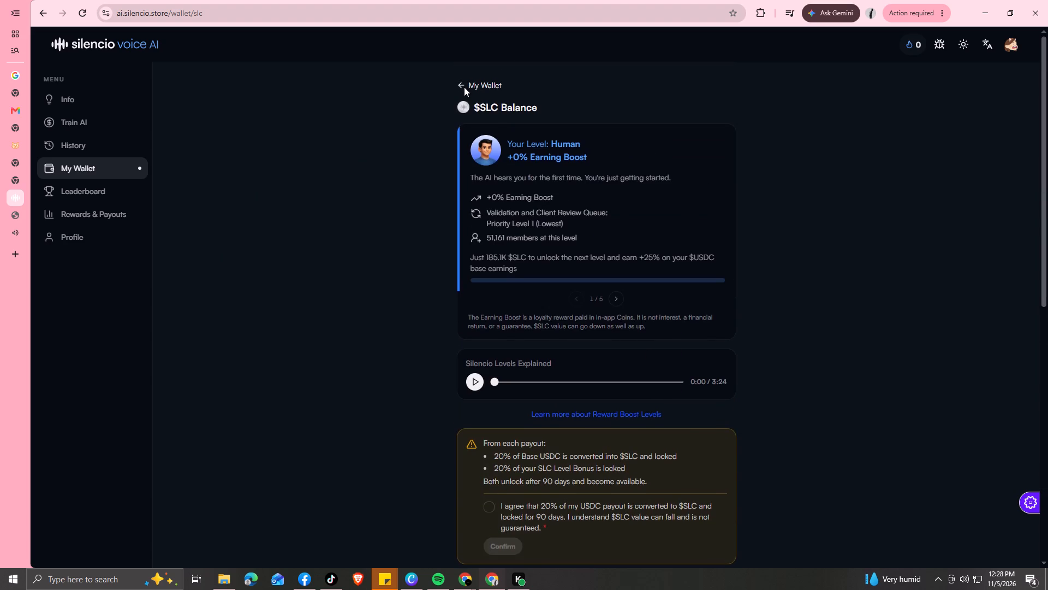
Return to the My Wallet overview and look over its balances, raffle tickets and earnings sections.
click(464, 87)
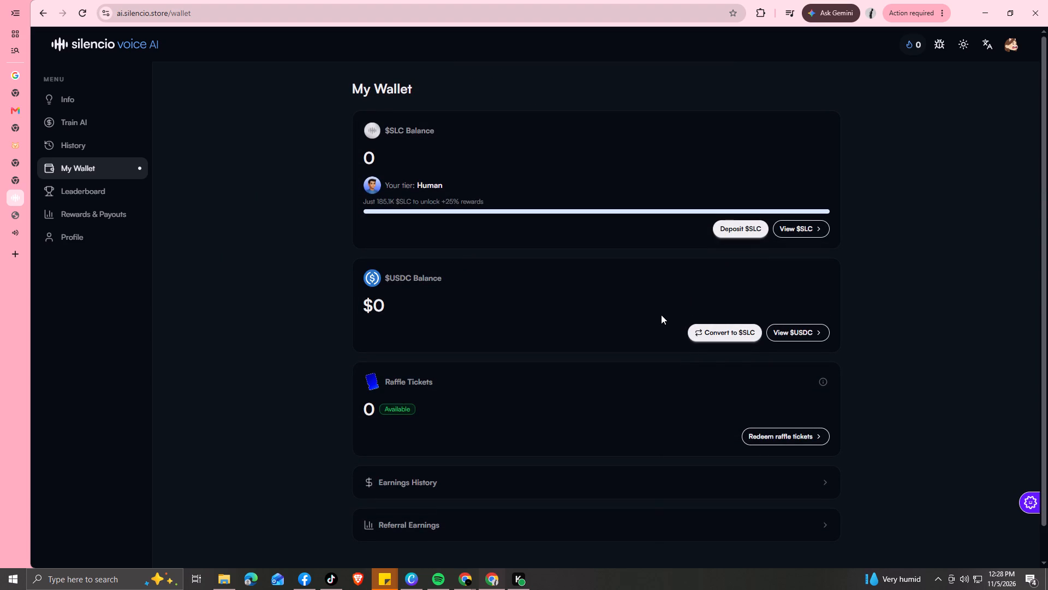
scroll(661, 315, down, 2)
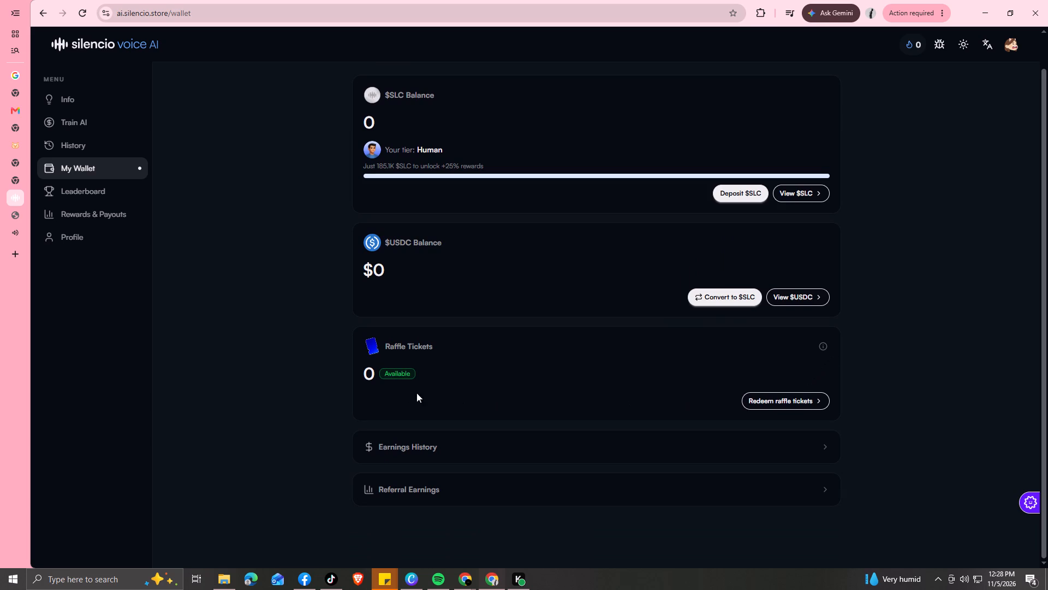
scroll(445, 375, down, 4)
scroll(446, 375, up, 12)
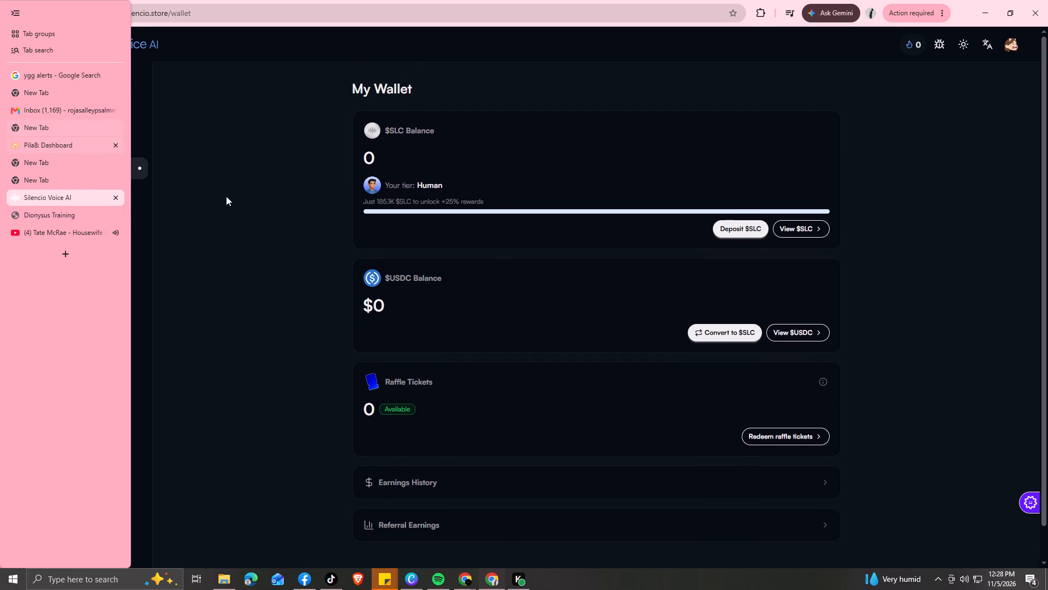
click(71, 123)
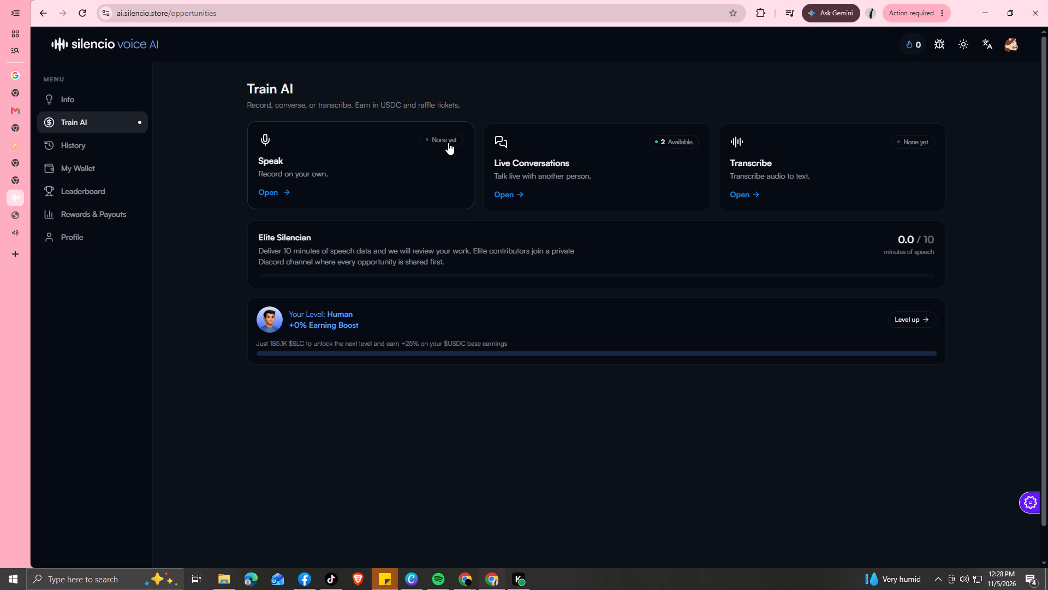
click(287, 190)
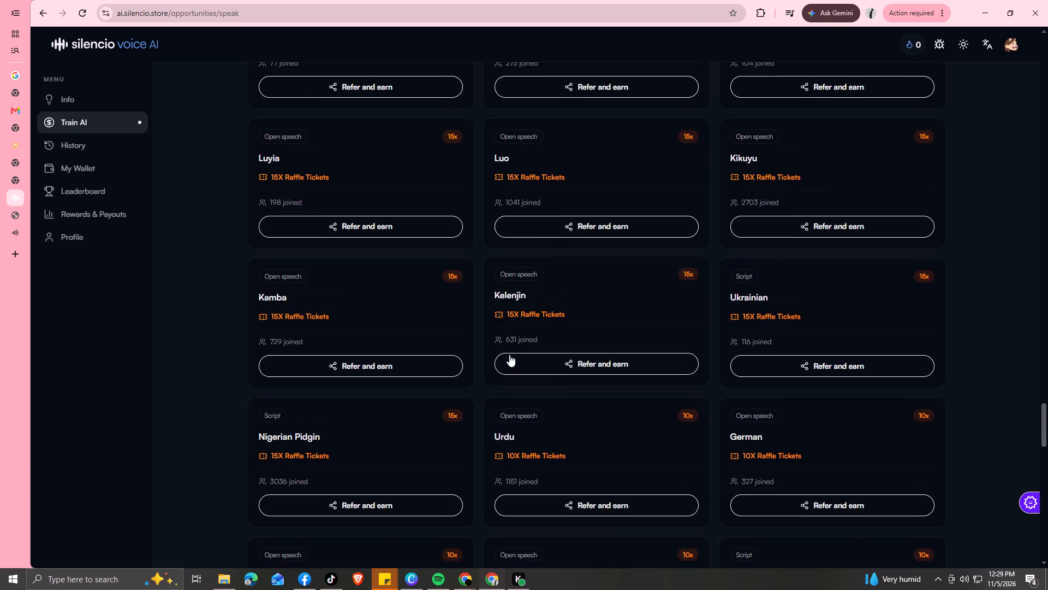
scroll(511, 351, up, 12)
Restore the Silencio browser window to its smaller size beside the Canva design and the VOSS board.
click(1017, 17)
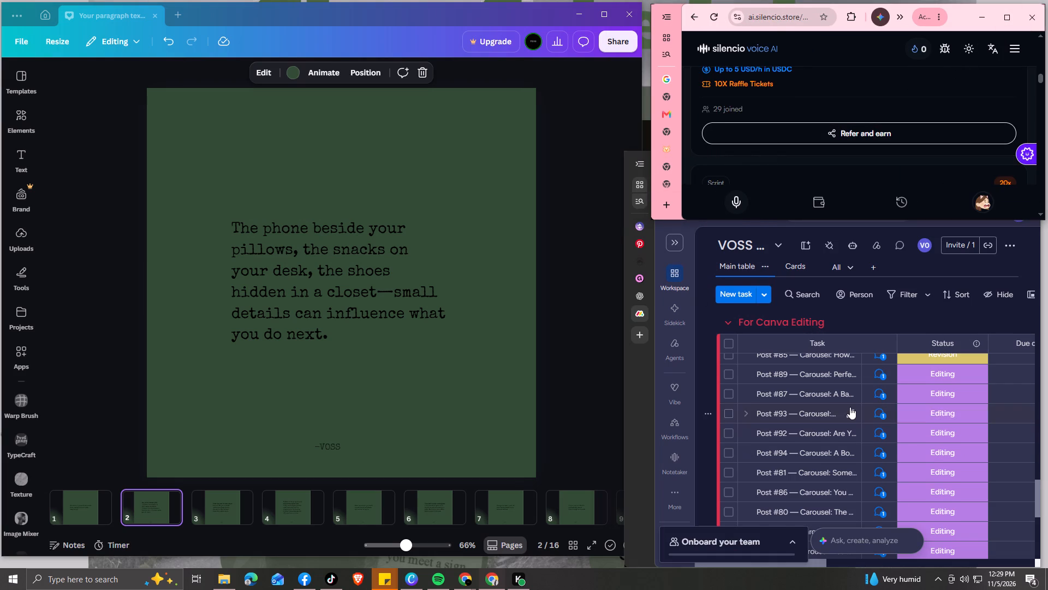
Open the Post #89 brief from the For Canva Editing group, expand its full slide copy, and show page 1 of the design.
scroll(850, 407, up, 1)
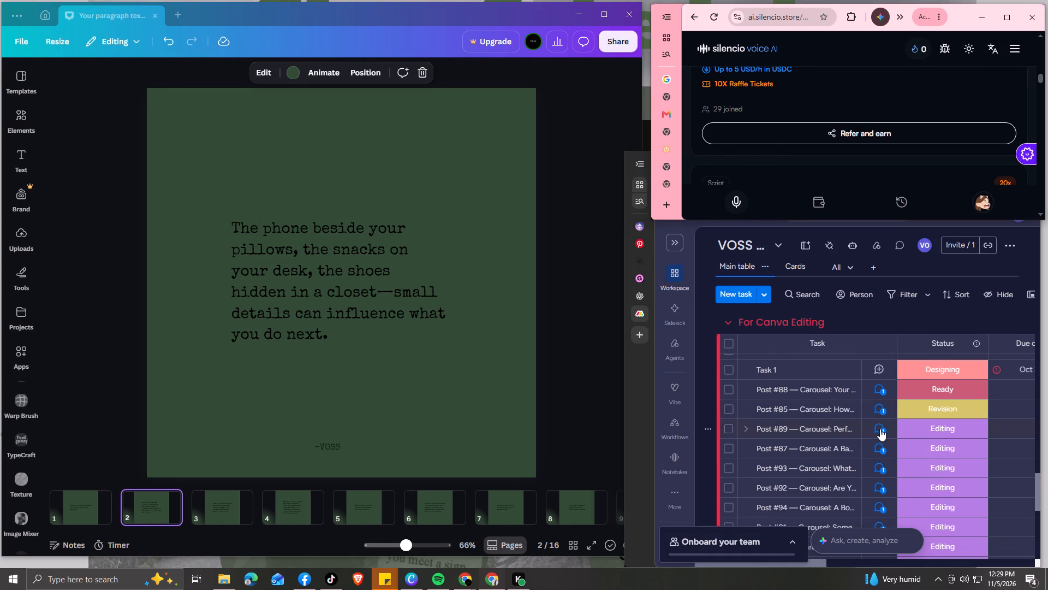
click(880, 429)
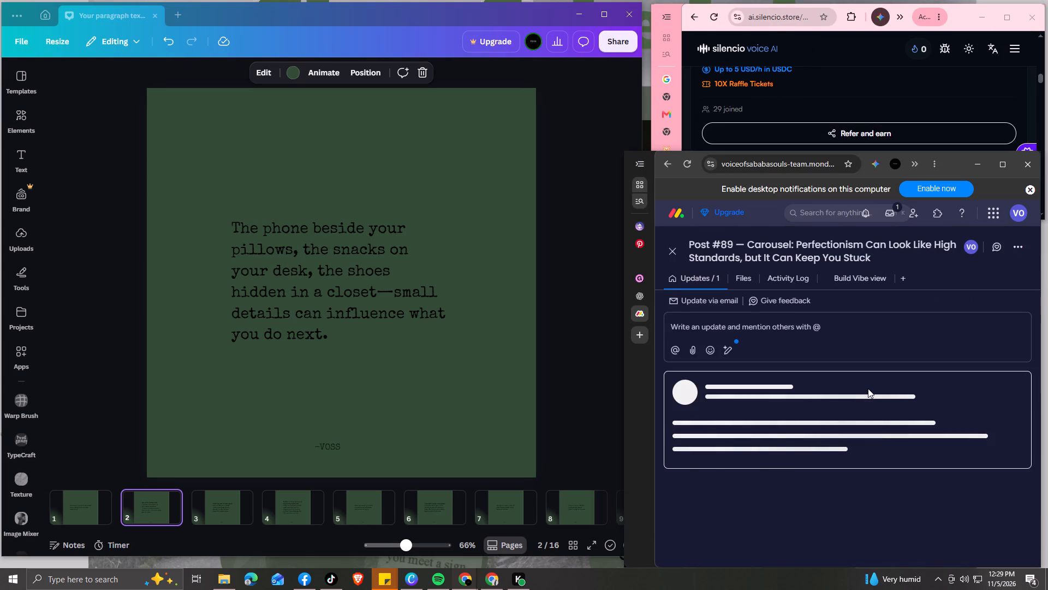
click(80, 501)
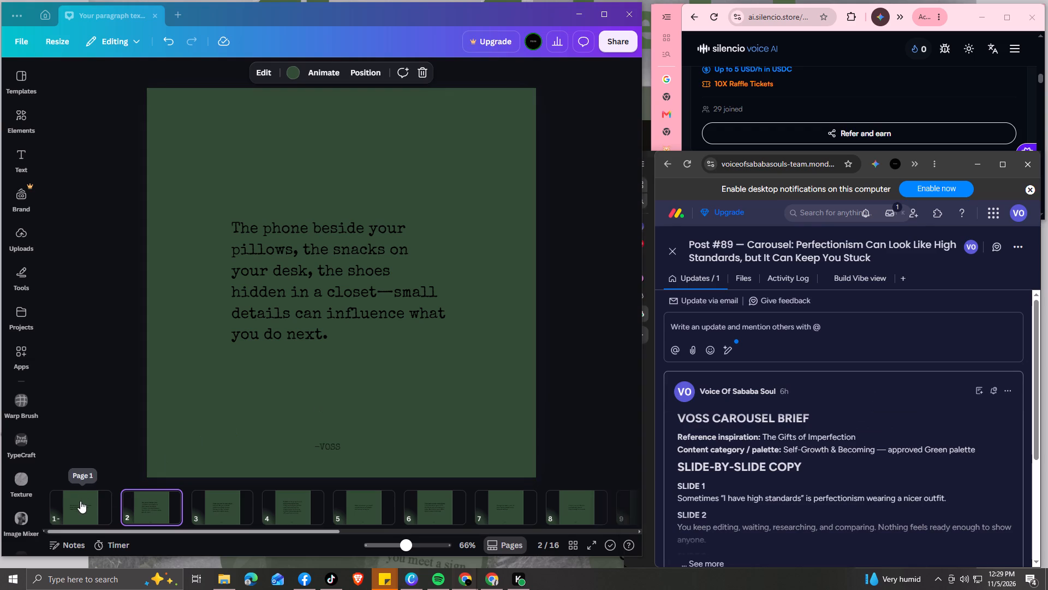
scroll(764, 449, down, 3)
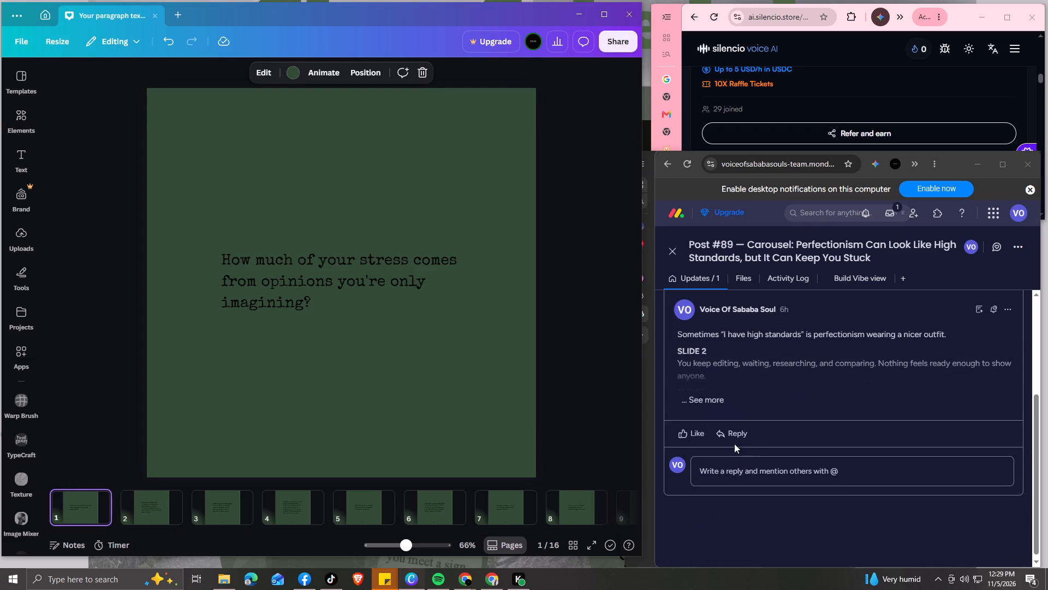
click(713, 399)
scroll(757, 406, up, 2)
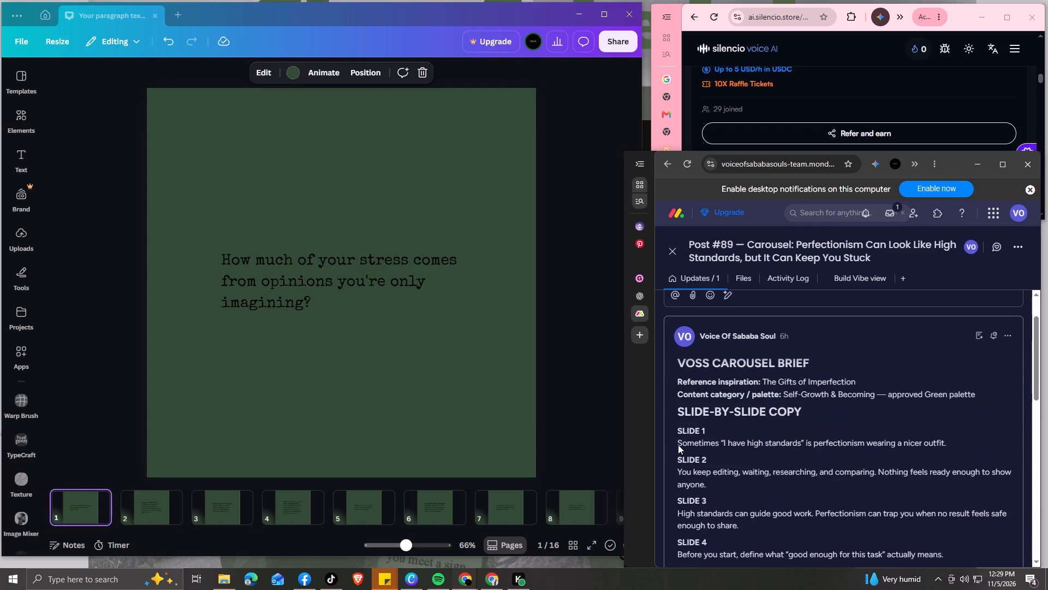
Replace the page 1 text in Canva with Post #89's Slide 1 copy, "Sometimes “I have high standards” is perfectionism wearing a nicer outfit.".
drag(678, 444, 950, 446)
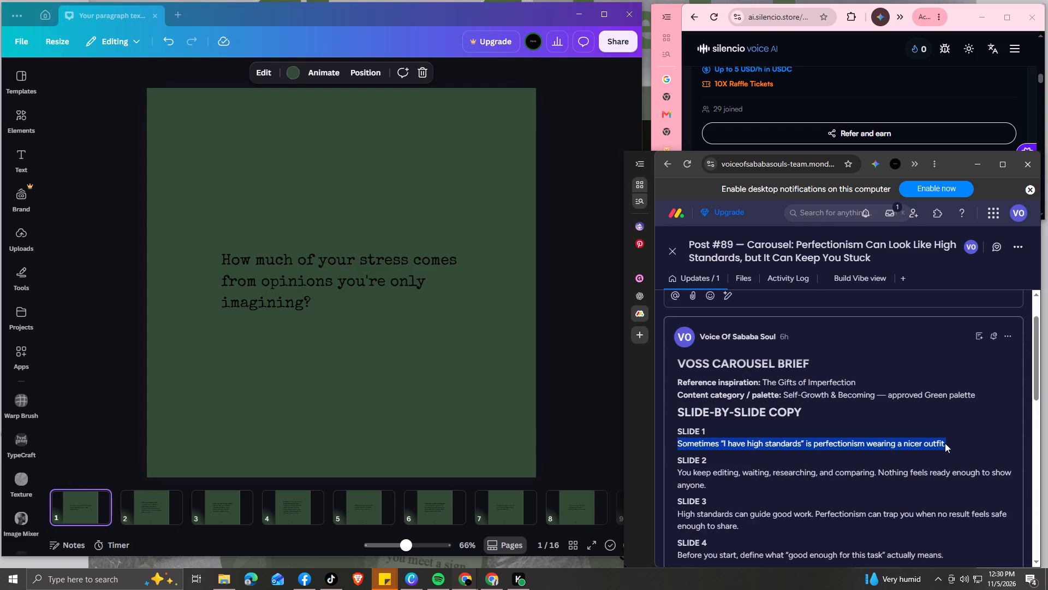
key(ctrl+c)
click(347, 299)
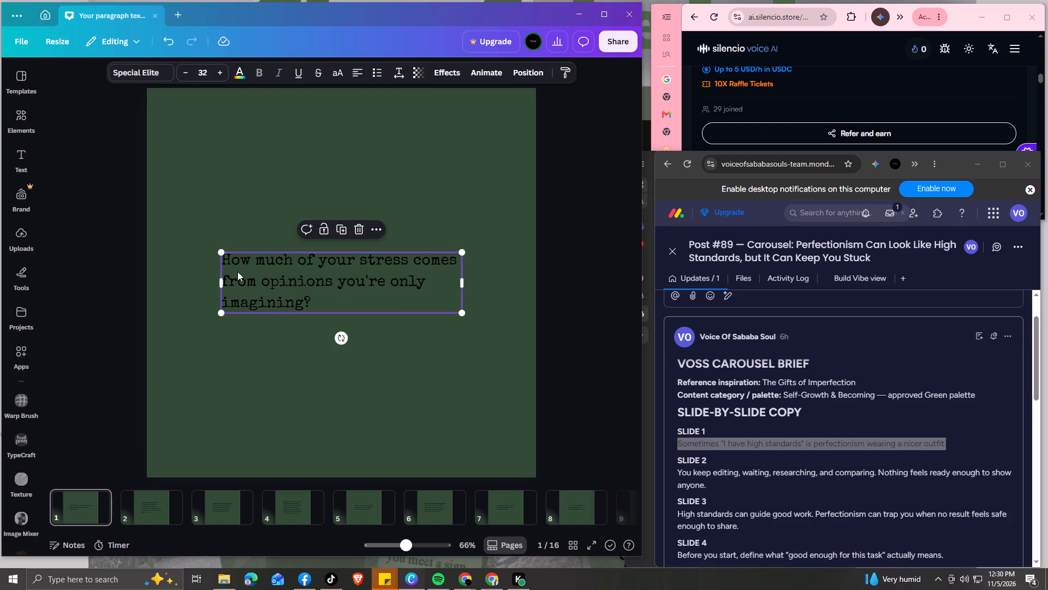
click(229, 260)
click(224, 260)
drag(224, 260, 321, 296)
key(ctrl+v)
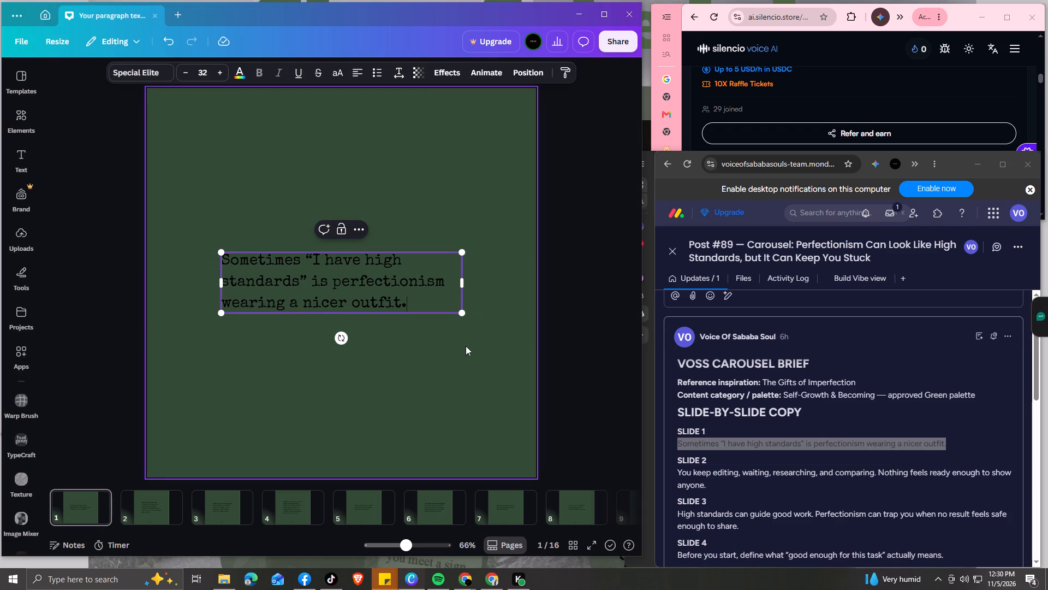
click(440, 383)
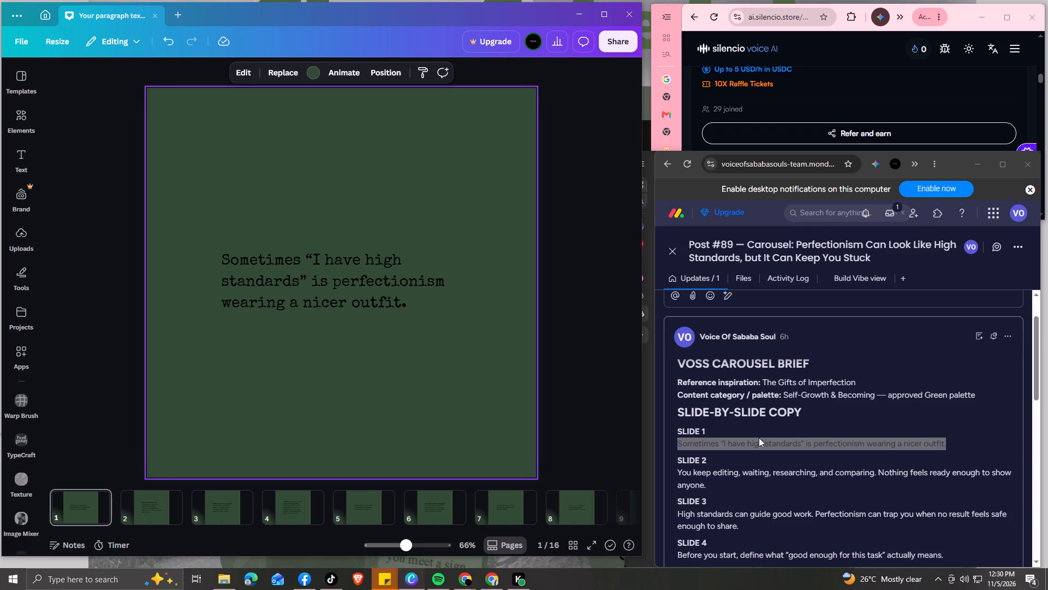
Move the monday.com window up over the Canva design and enlarge it to widen the Post #89 brief.
click(913, 360)
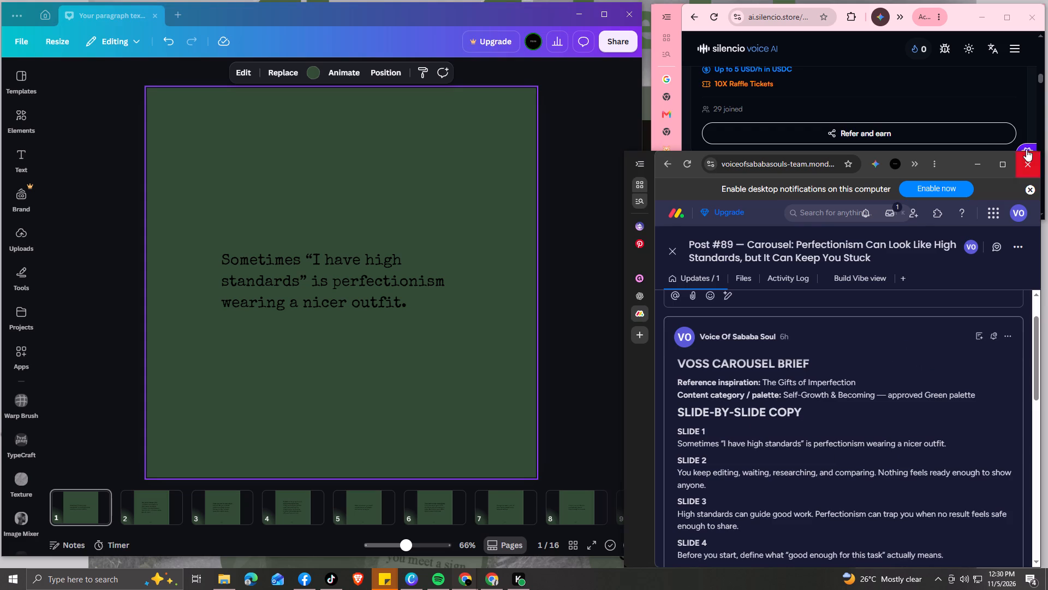
drag(949, 169, 858, 146)
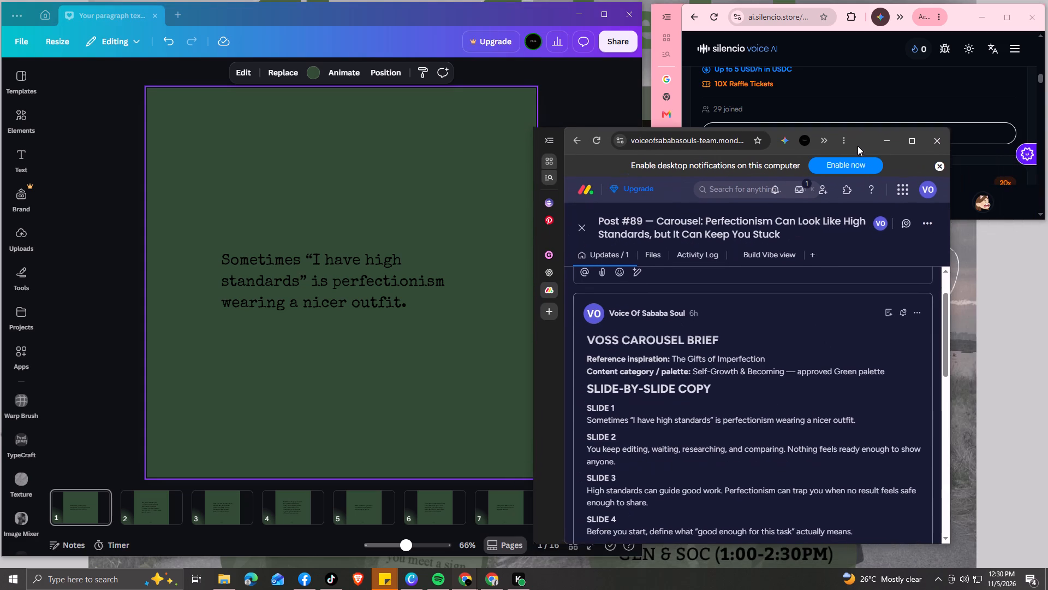
drag(858, 146, 861, 109)
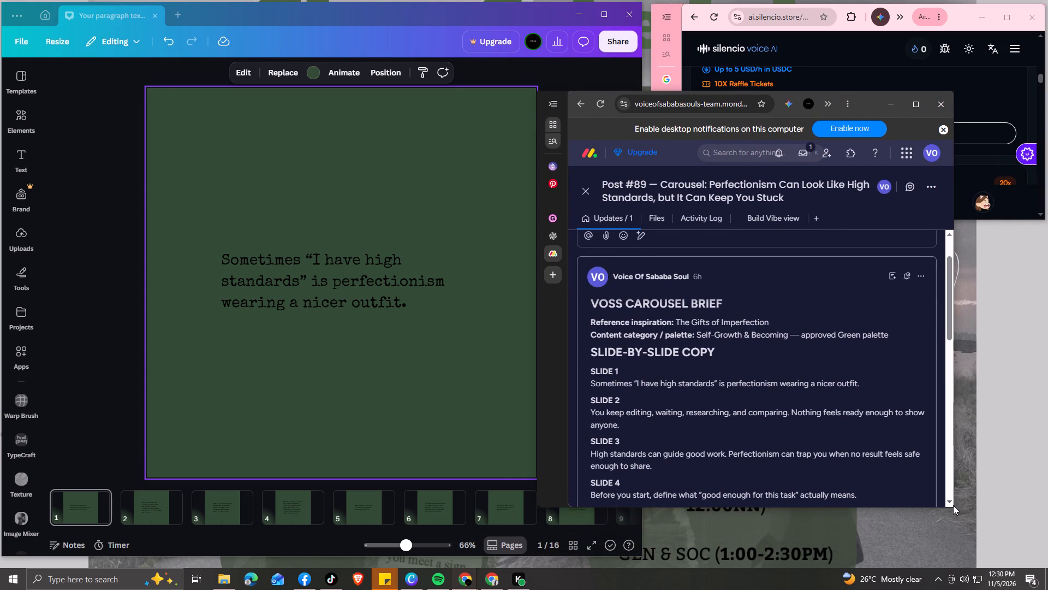
drag(956, 499, 1021, 539)
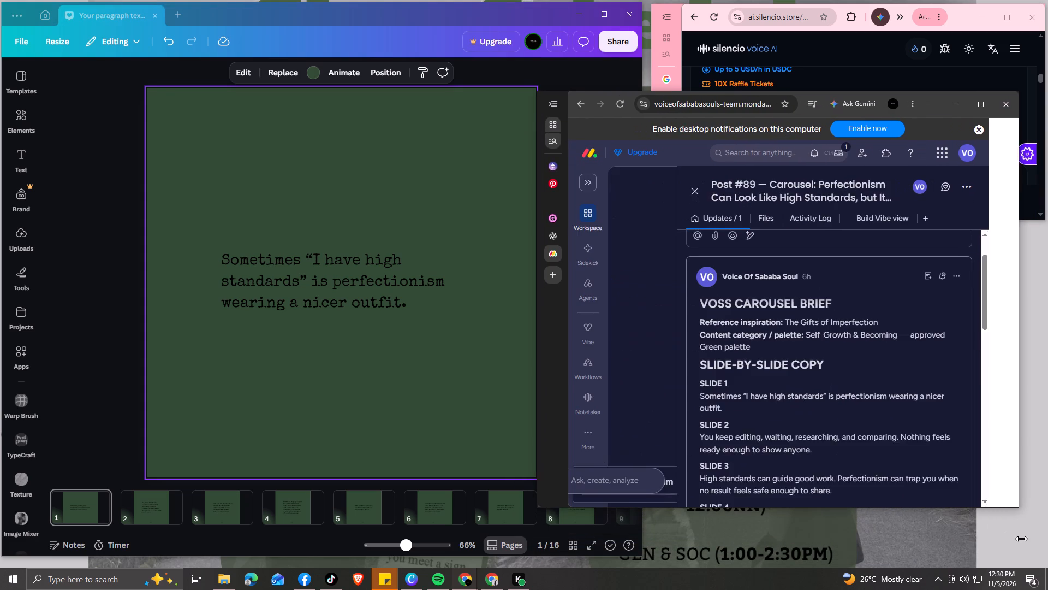
drag(1021, 539, 1023, 545)
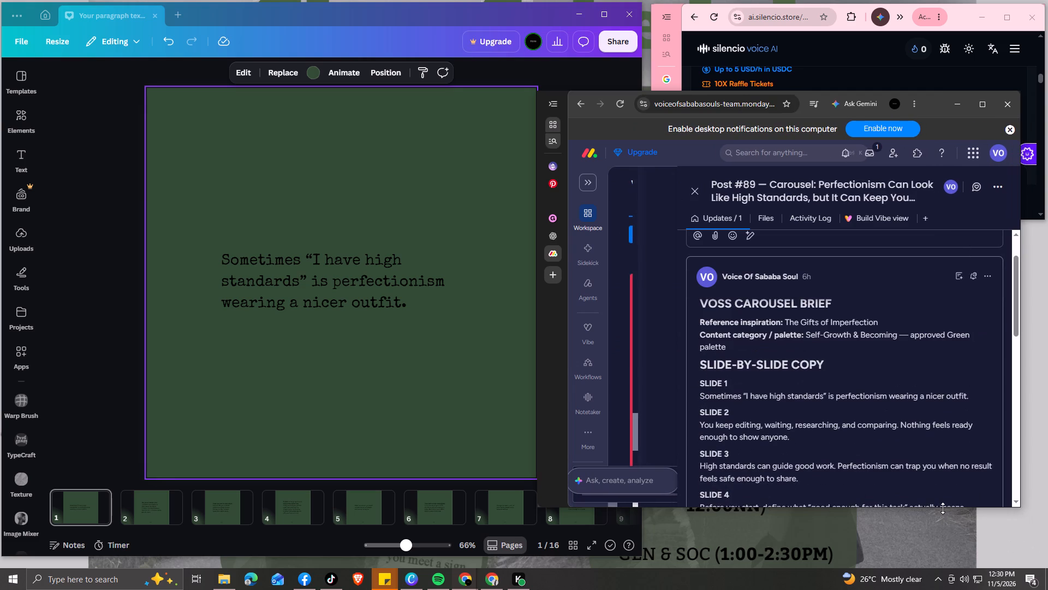
drag(943, 508, 949, 550)
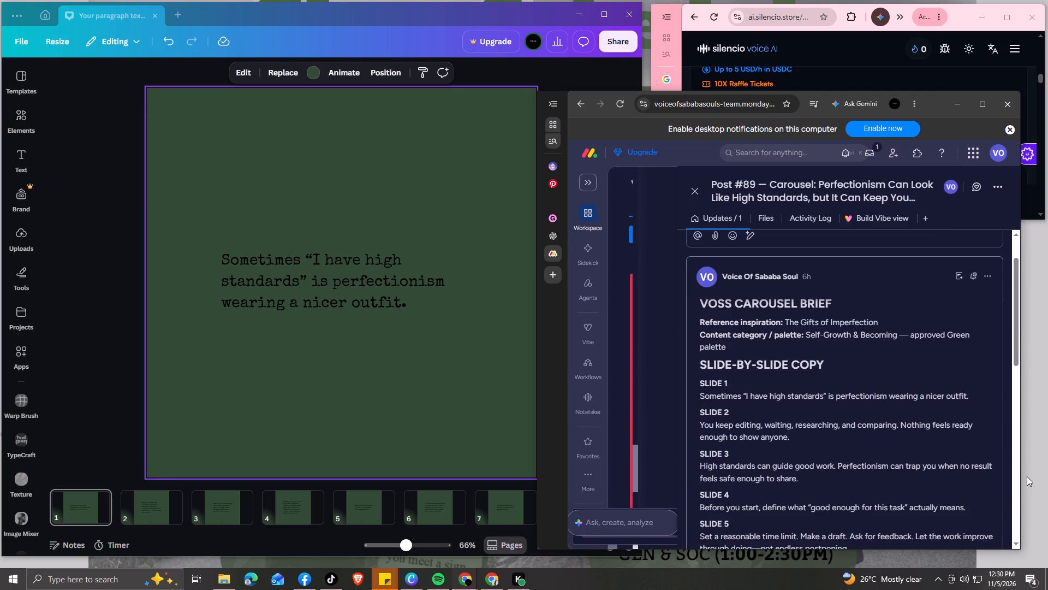
drag(1023, 476, 1047, 474)
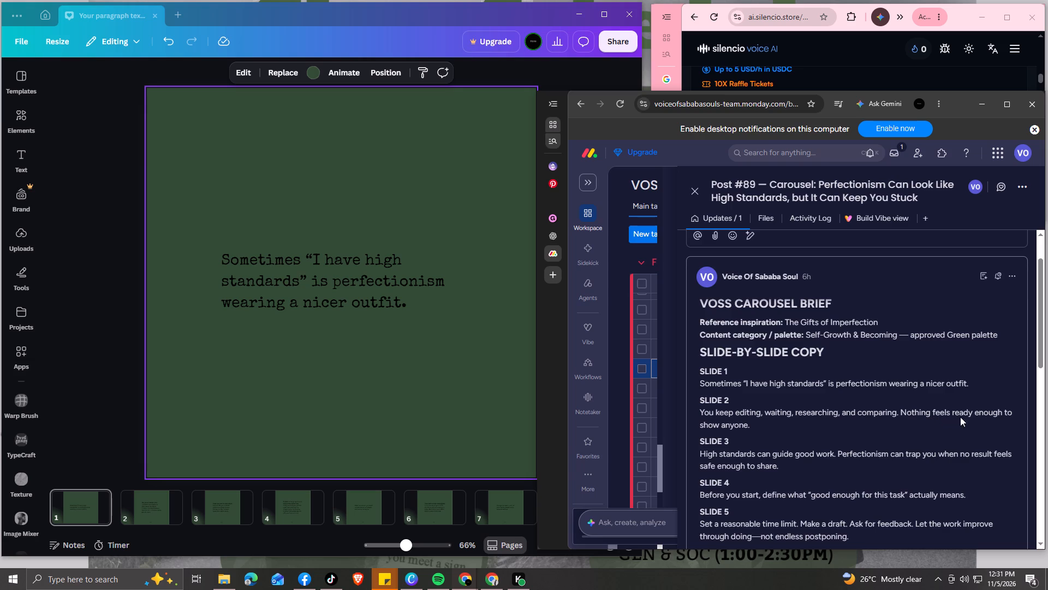
Read through Post #89's remaining slide copy and caption, and close the brief.
scroll(746, 438, down, 1)
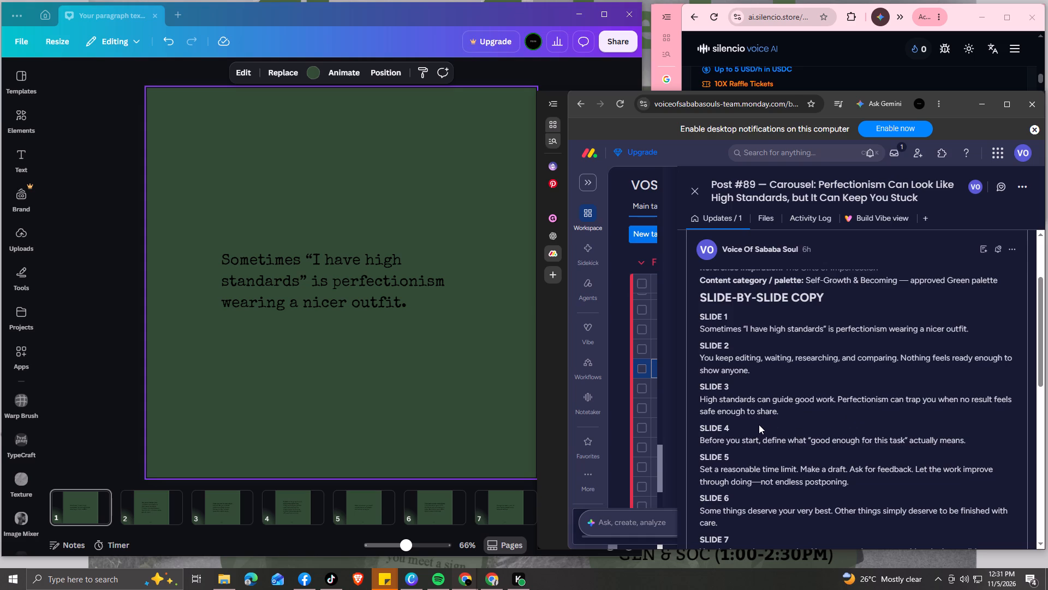
scroll(779, 406, down, 2)
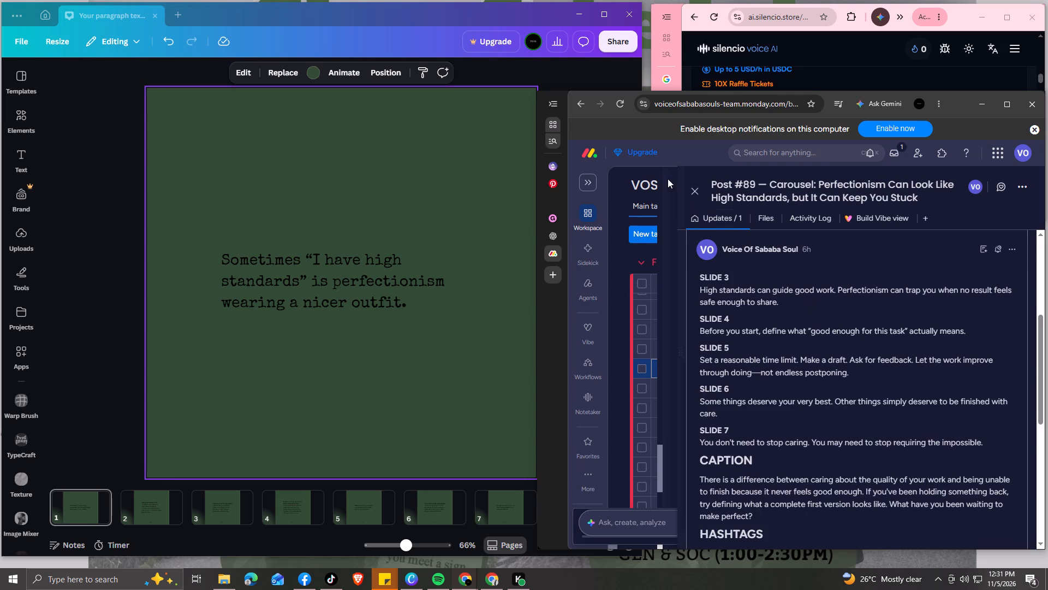
click(693, 195)
Clear the due dates of Posts #20, #61, #62 and #25 in the Carousel Content group.
scroll(830, 356, up, 11)
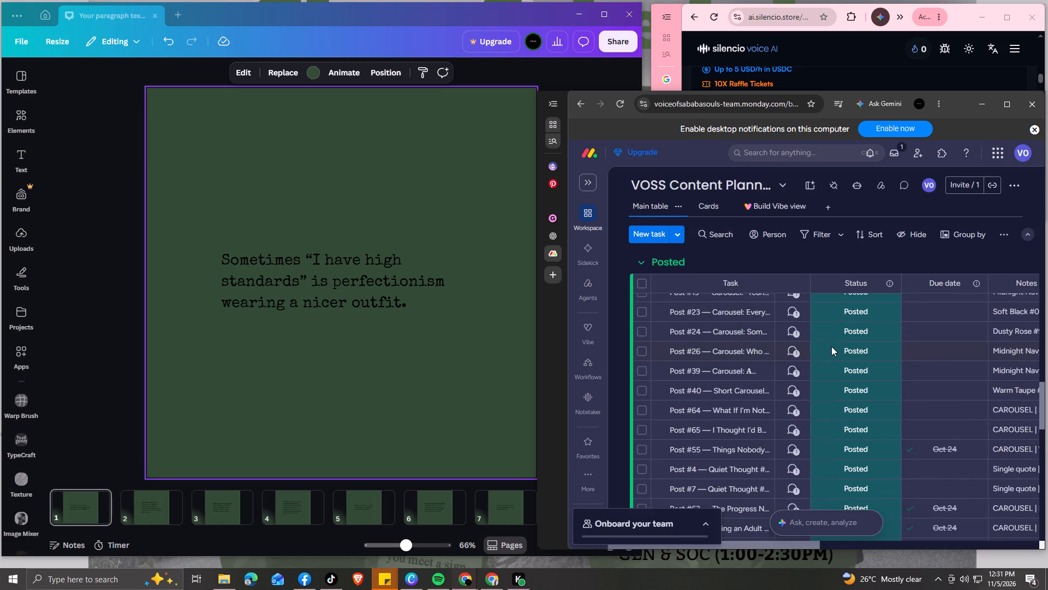
scroll(831, 346, up, 12)
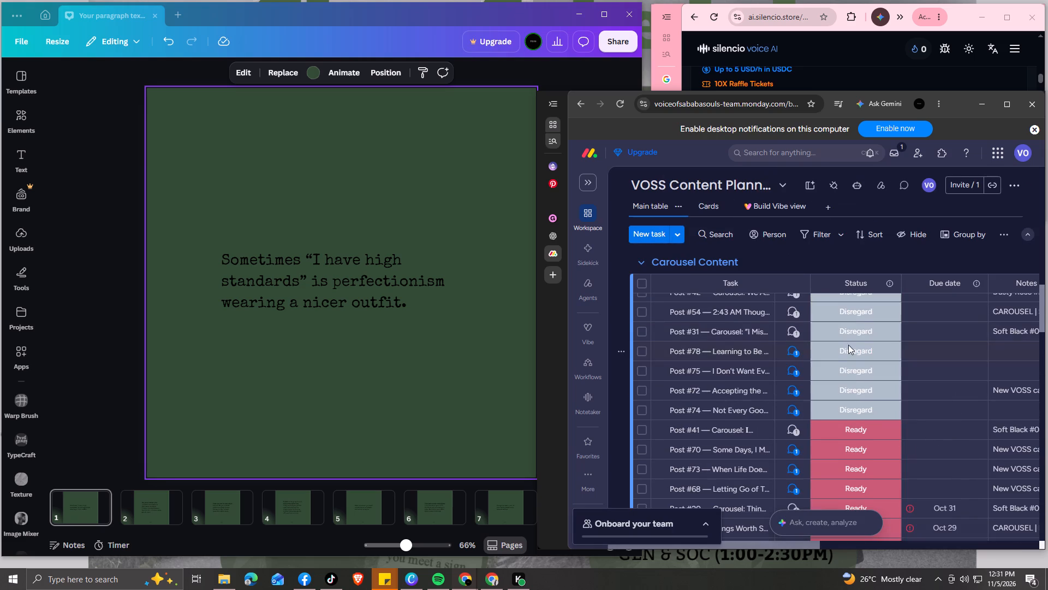
scroll(848, 351, down, 2)
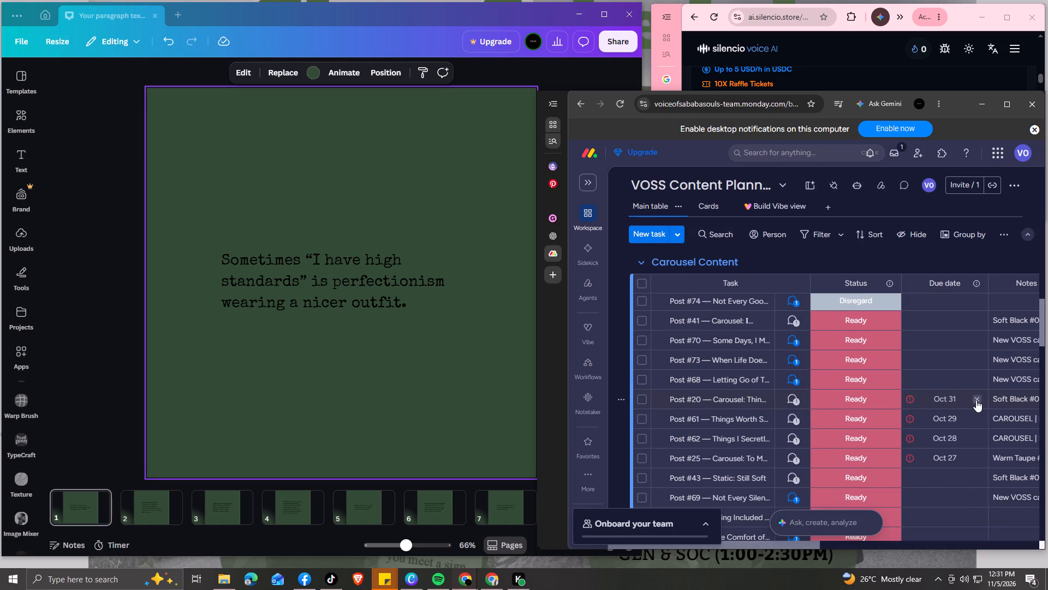
click(976, 399)
click(978, 418)
click(976, 439)
click(979, 457)
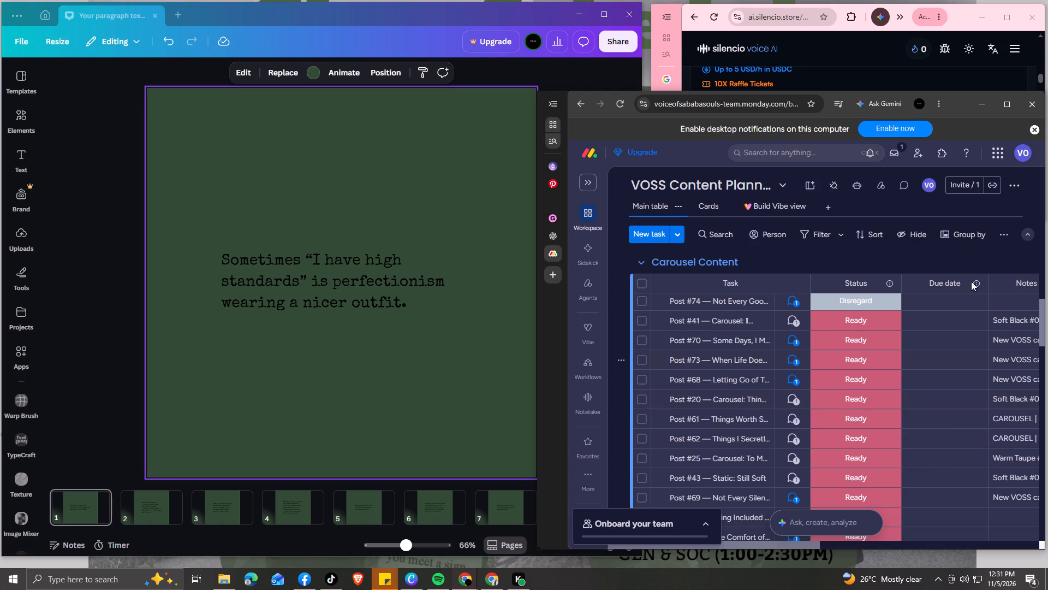
Maximise the board window and move the Templates task from For Canva Editing to the end of Carousel Content, below Post #76.
drag(954, 99, 558, 86)
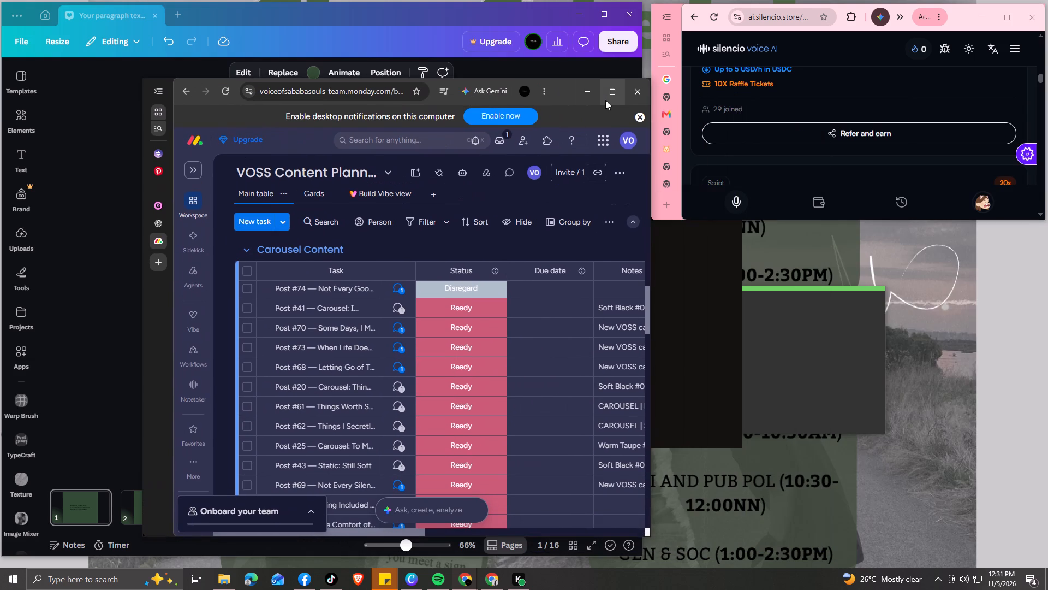
click(611, 100)
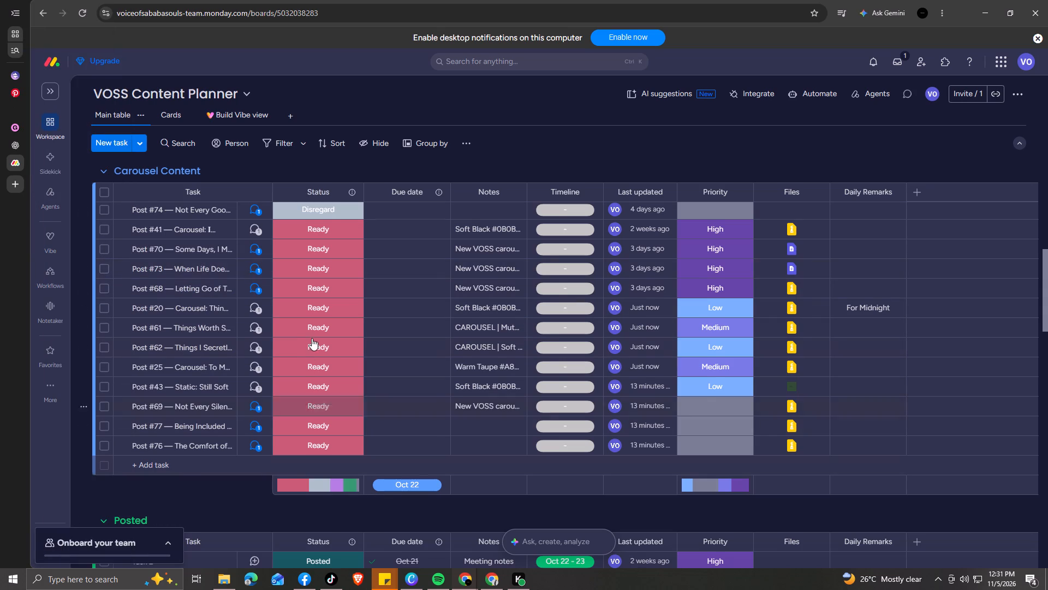
scroll(312, 353, down, 7)
scroll(312, 385, down, 17)
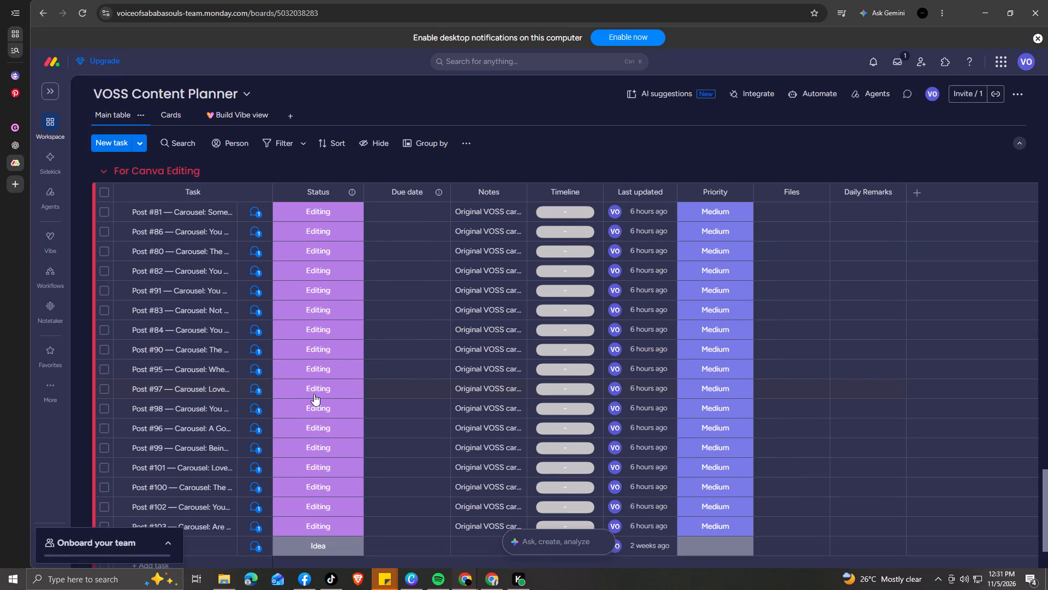
scroll(312, 394, down, 7)
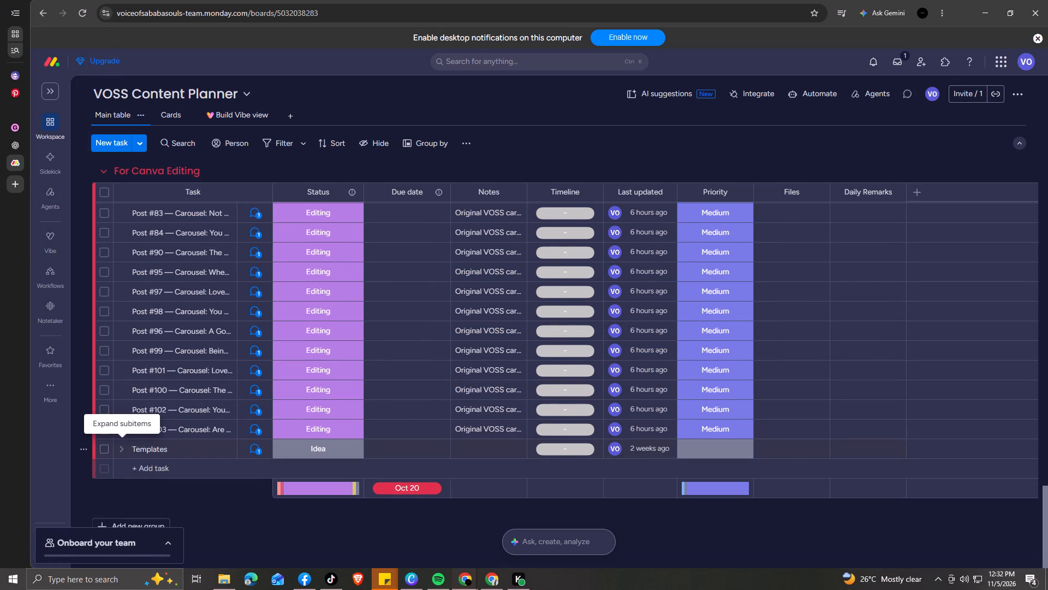
drag(109, 447, 109, 446)
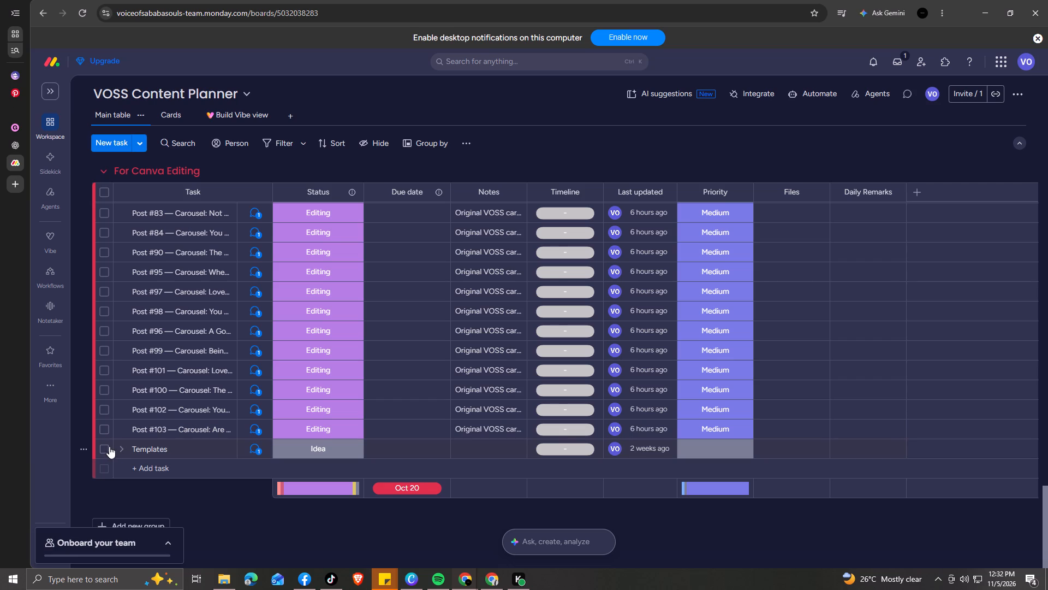
drag(109, 446, 125, 373)
scroll(116, 408, up, 11)
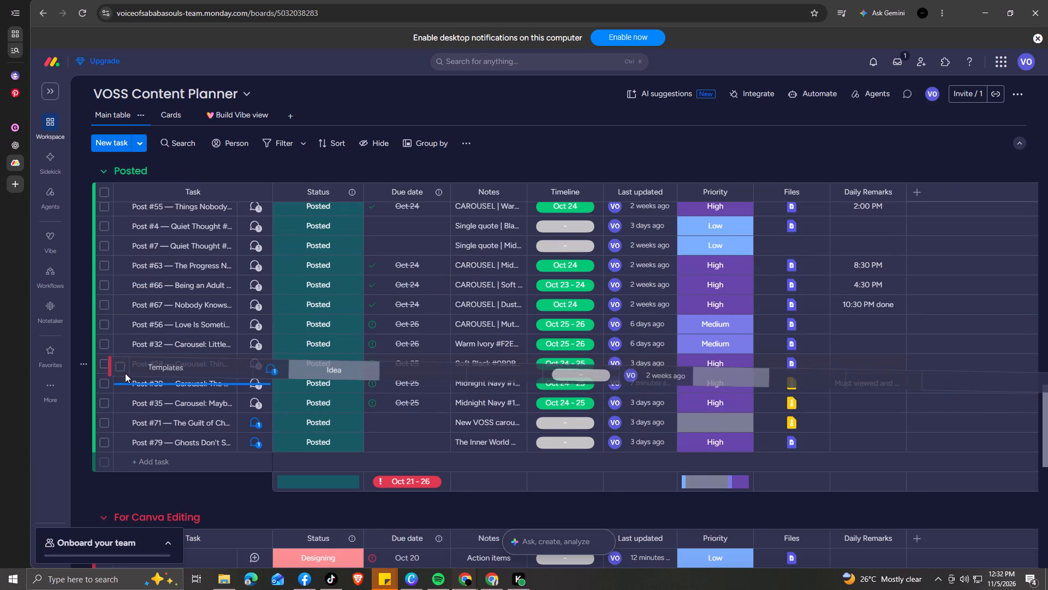
drag(125, 373, 114, 427)
scroll(114, 427, up, 4)
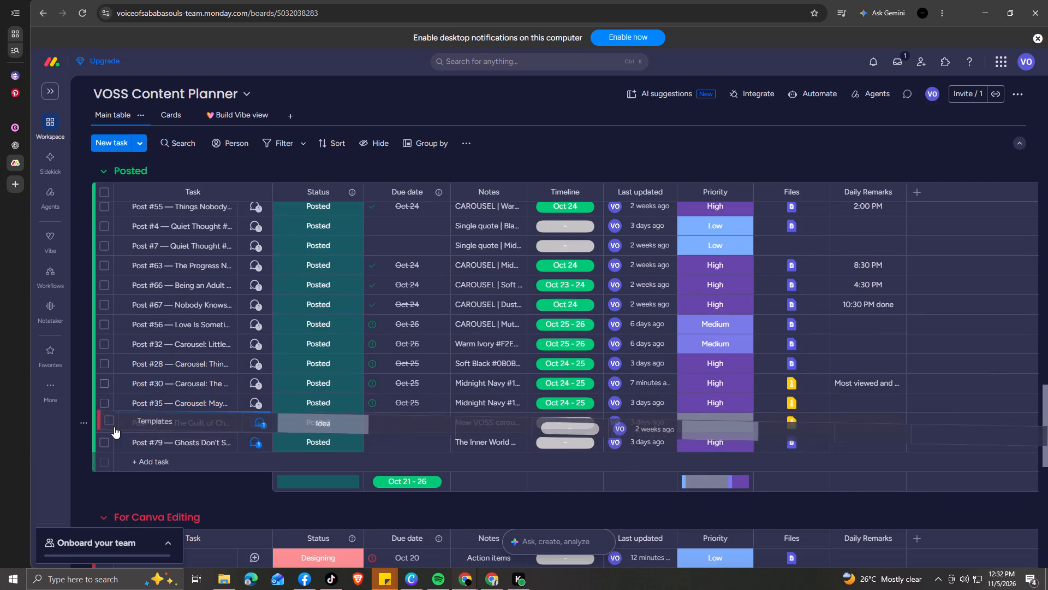
drag(114, 427, 118, 426)
scroll(116, 427, up, 10)
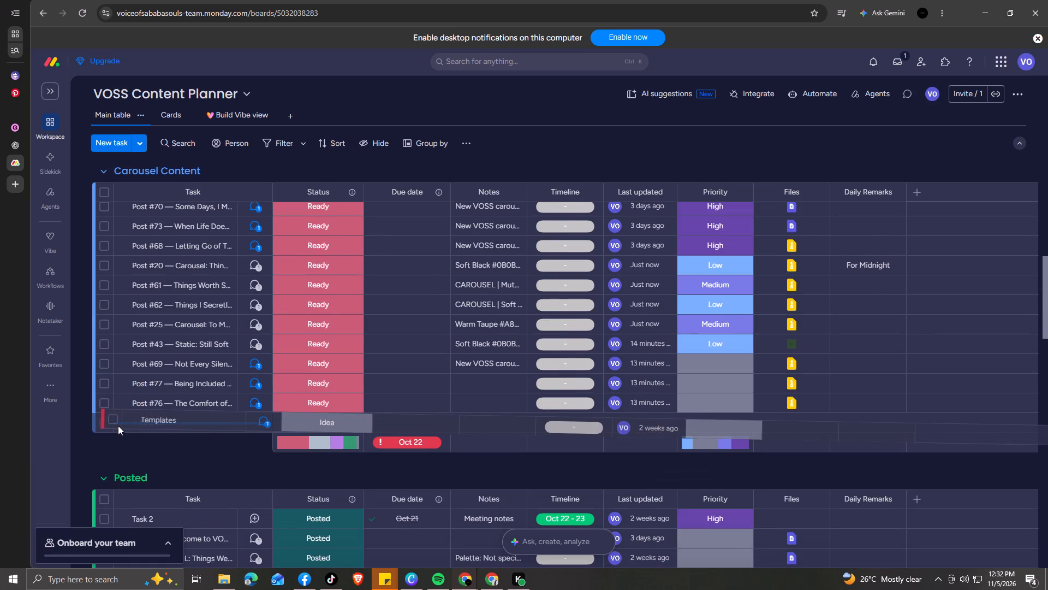
drag(118, 426, 124, 419)
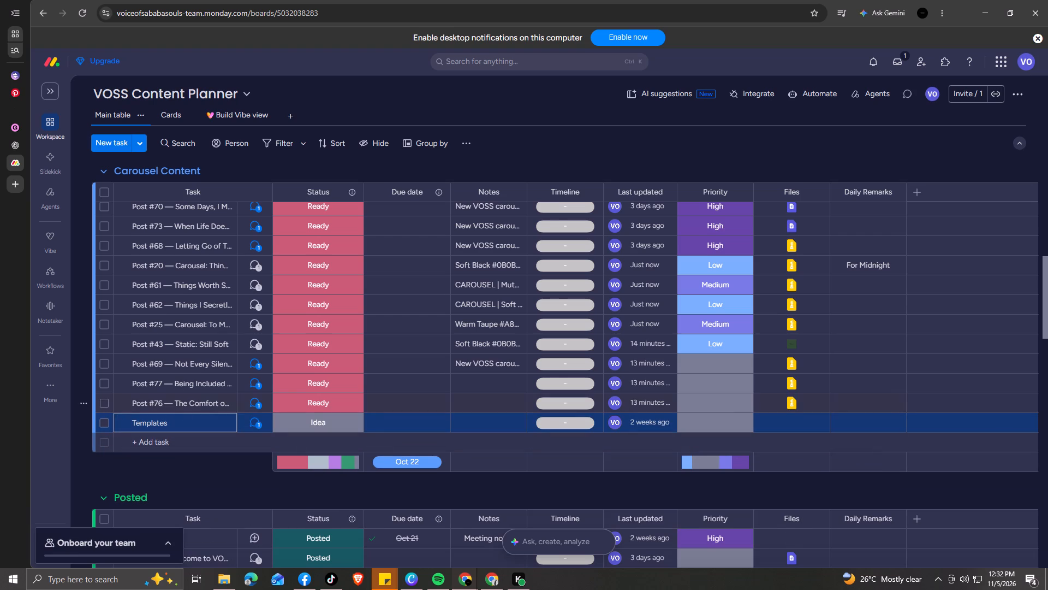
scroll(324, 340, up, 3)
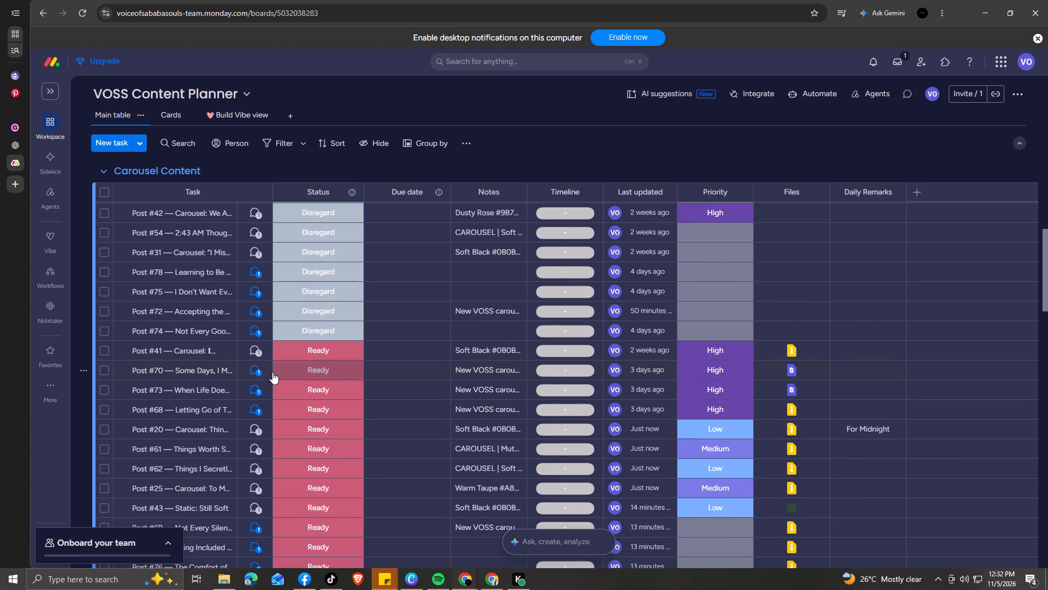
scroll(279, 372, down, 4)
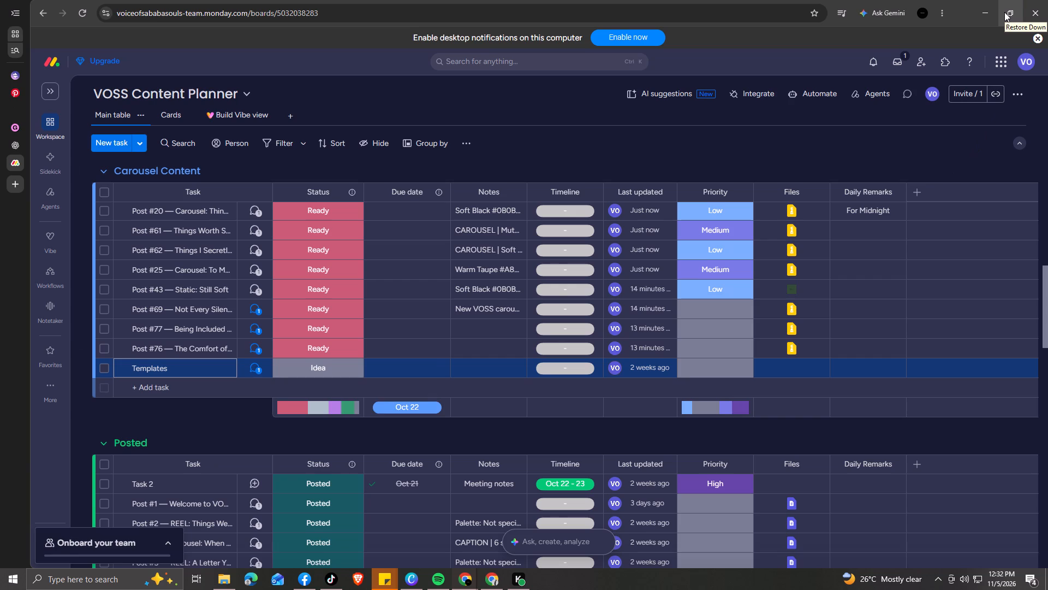
Replace the colours opening Post #41's note with its brief's Background #310c0c, Lora headline #ffbdbd and Body #ffbdbd lines.
scroll(315, 367, up, 5)
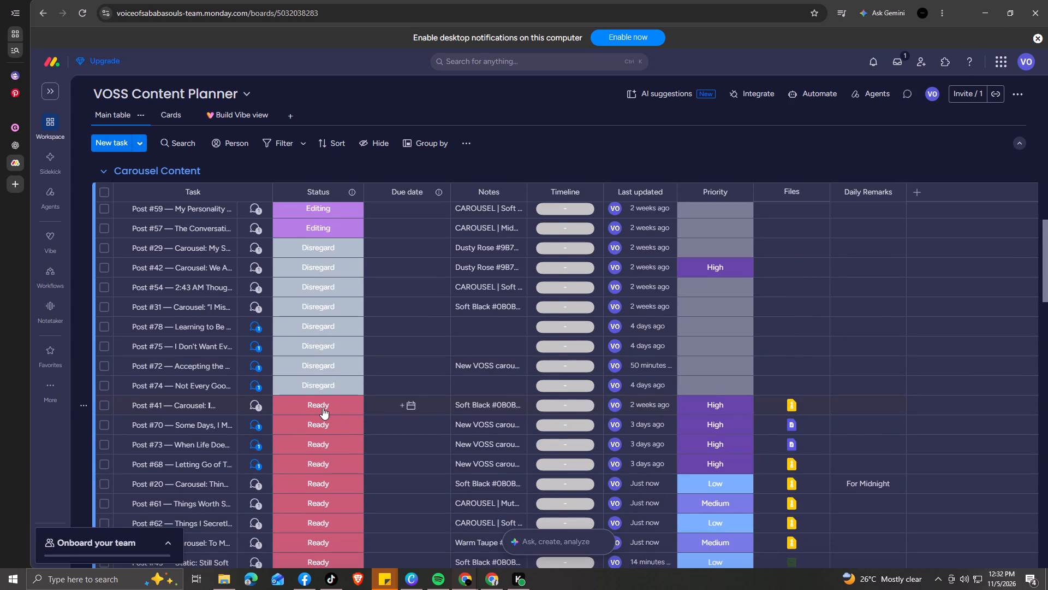
click(253, 408)
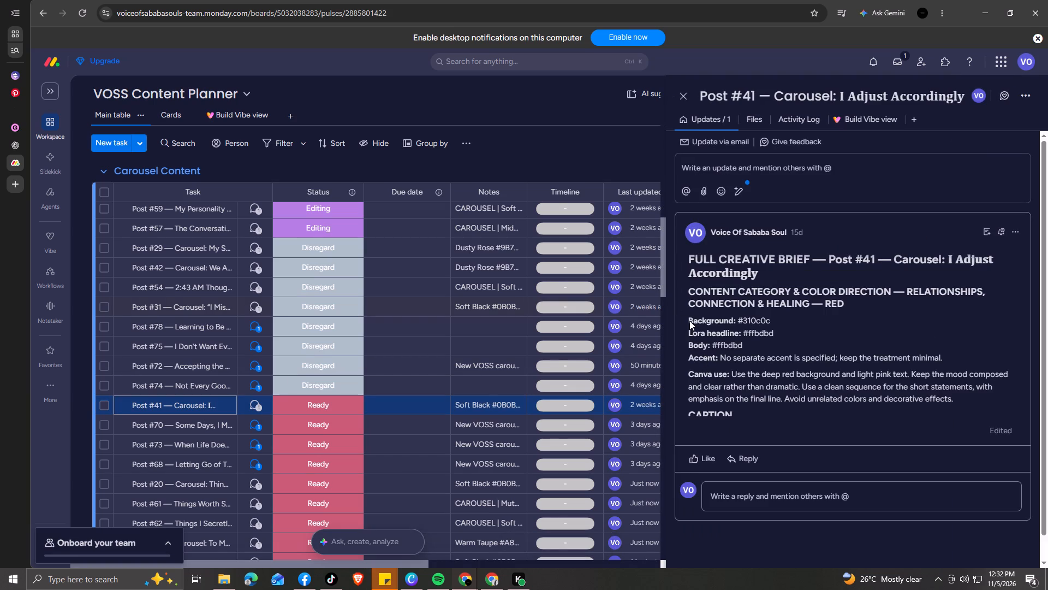
drag(689, 321, 742, 345)
key(ctrl+c)
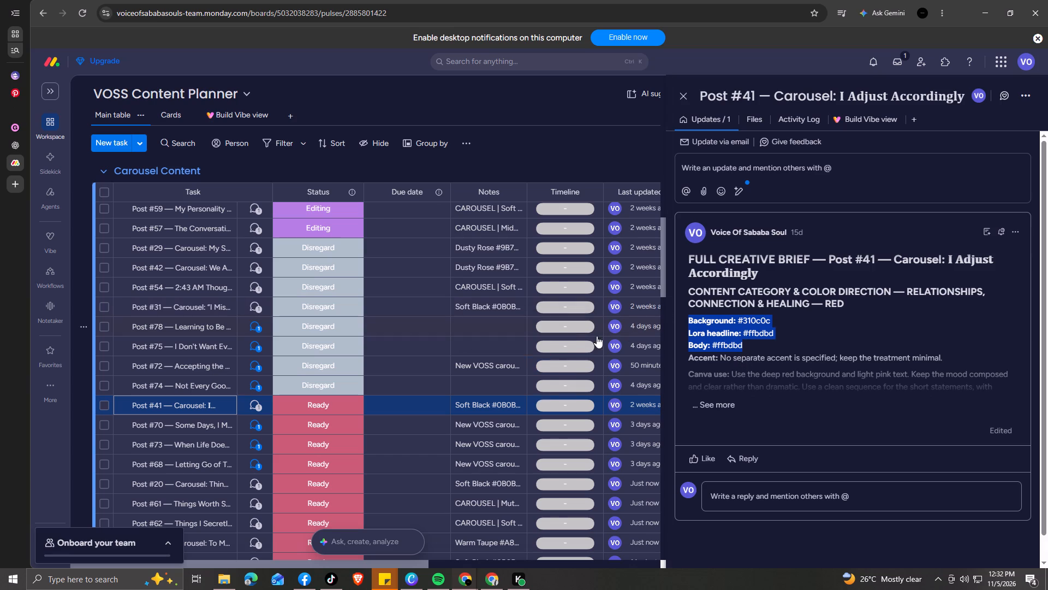
click(469, 406)
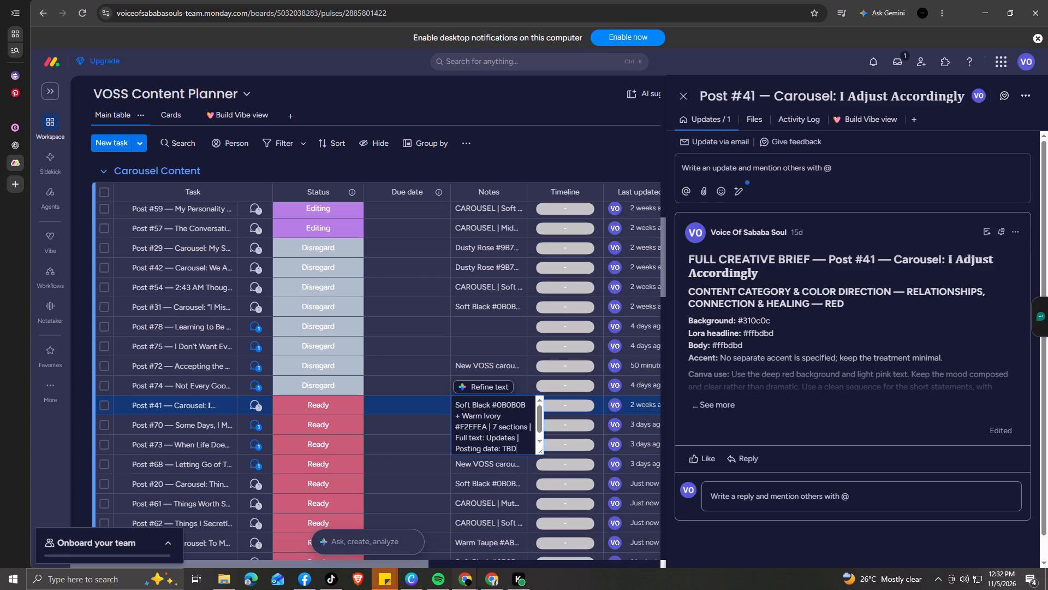
drag(456, 400, 487, 424)
key(ctrl+v)
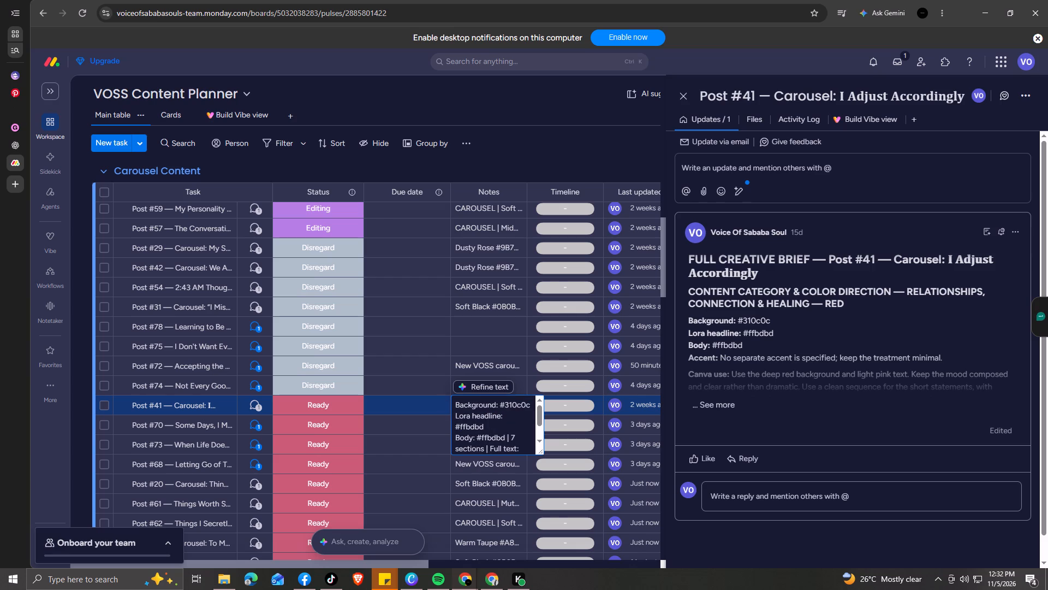
Remove the Lora headline line from Post #41's note, leaving the Background line directly followed by Body, and save the note.
drag(457, 415, 485, 424)
key(BackSpace)
key(BackSpace)
key(BackSpace)
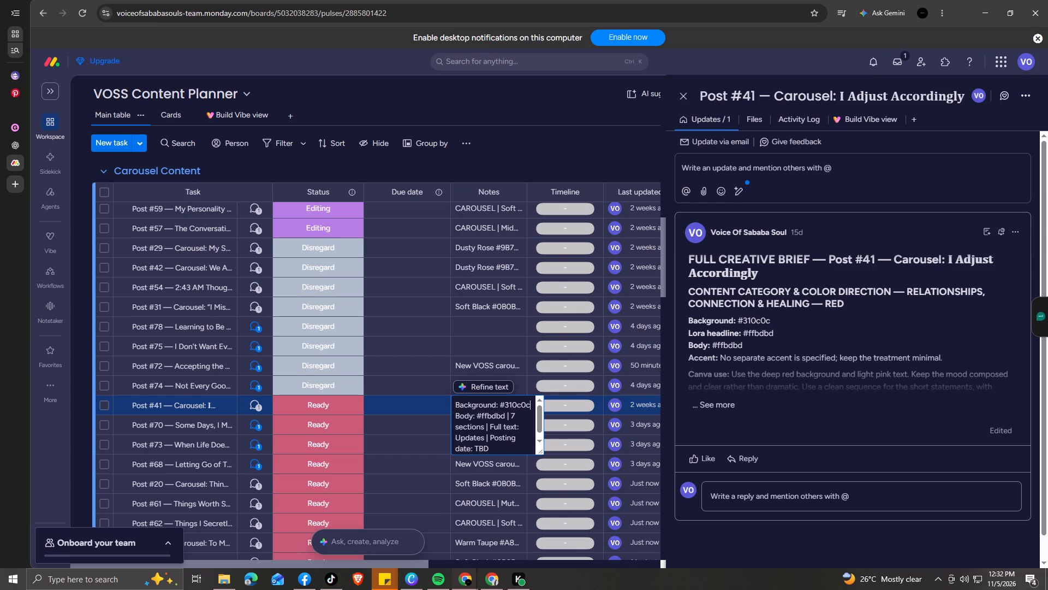
key(Return)
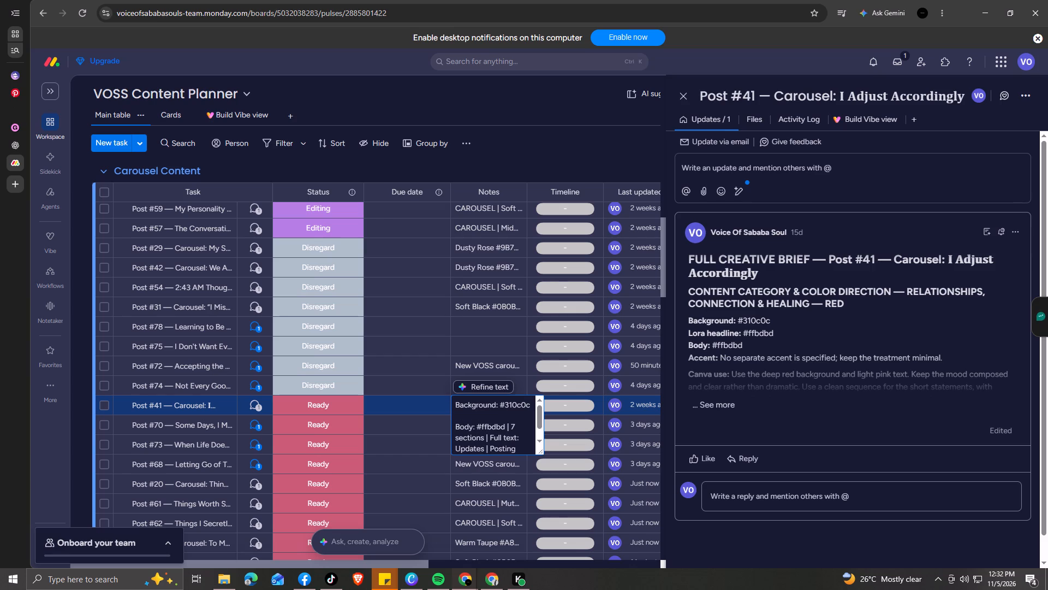
key(BackSpace)
key(Down)
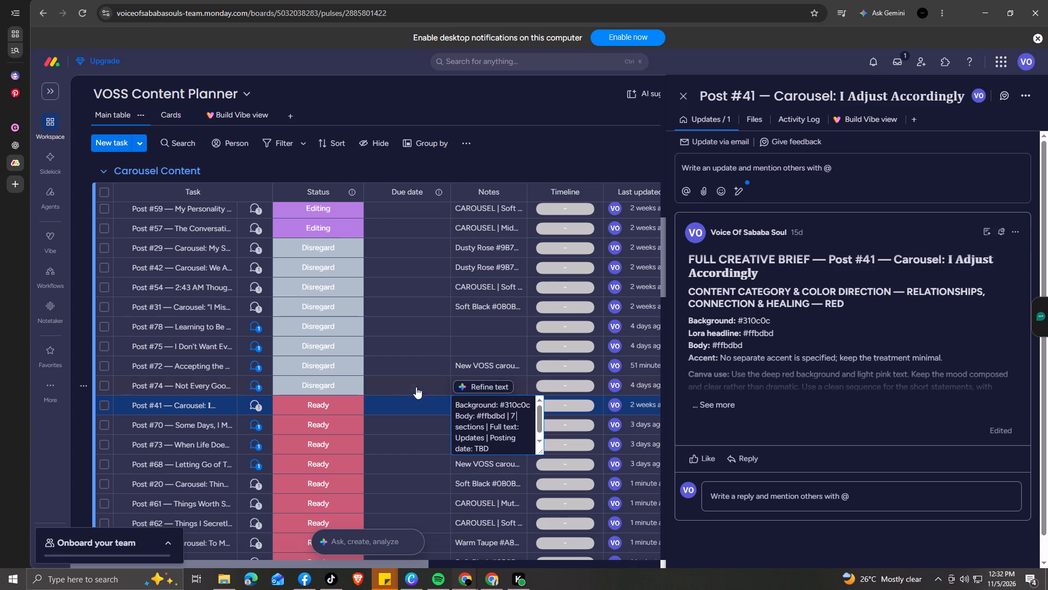
click(433, 429)
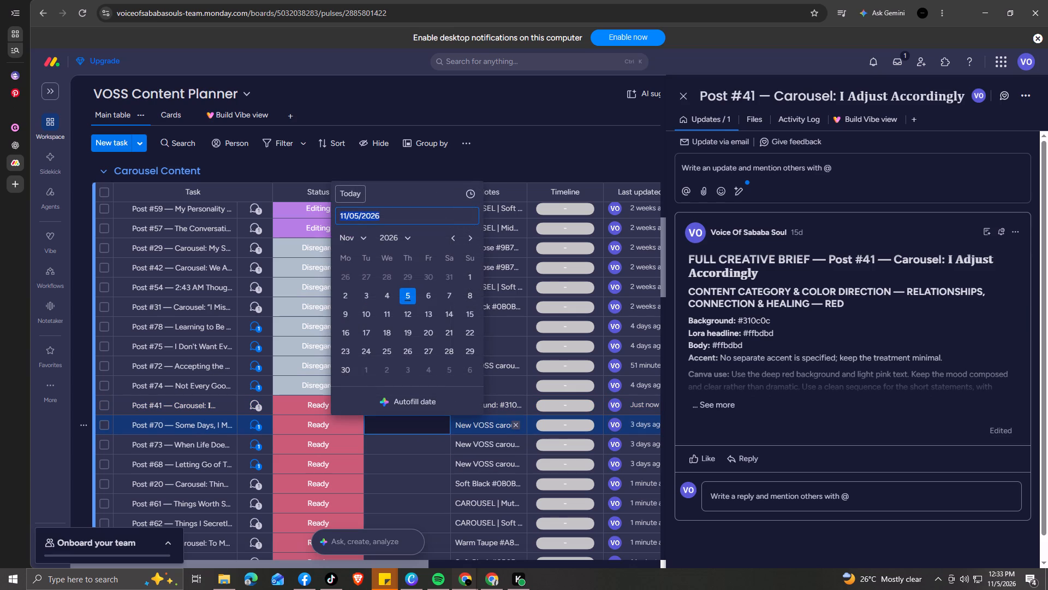
Copy "Background: #473c38" and "Saved Body value: #000000" from Post #70's brief to the start of its note, followed by a | separator.
click(258, 426)
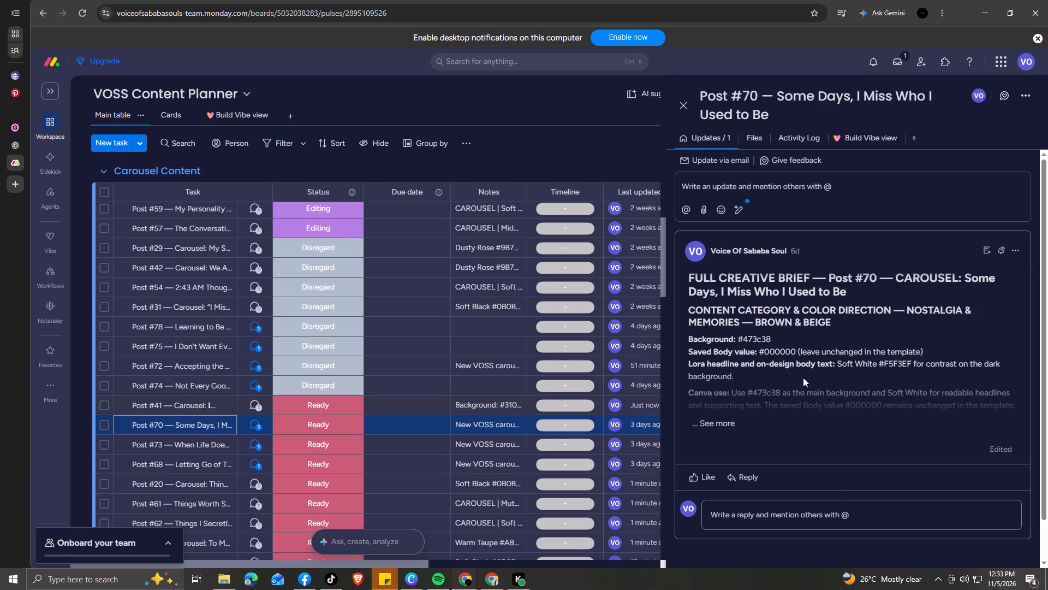
drag(688, 337, 765, 356)
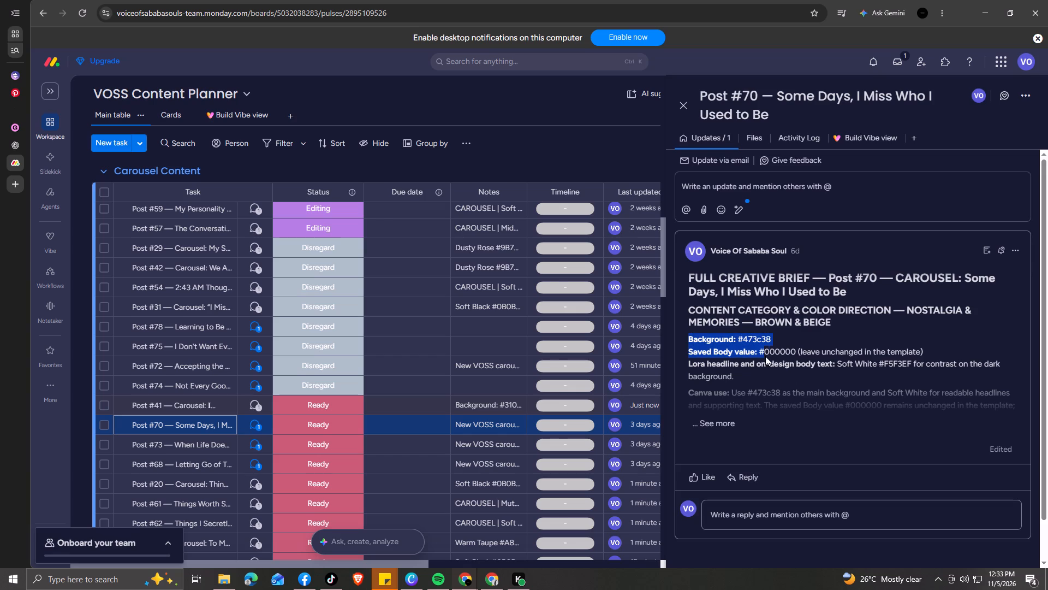
drag(765, 356, 794, 357)
key(ctrl+c)
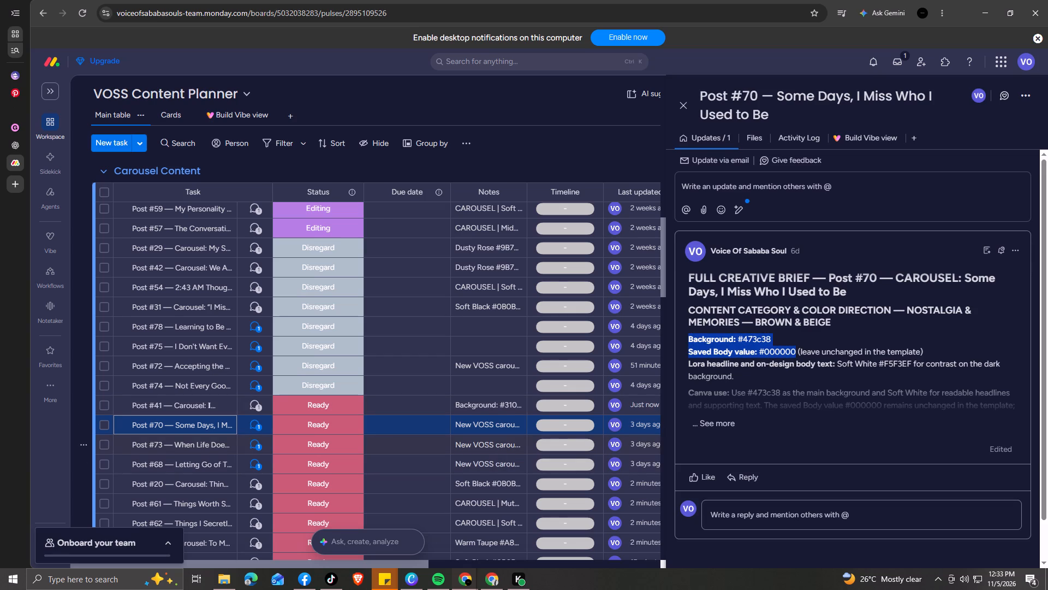
click(468, 422)
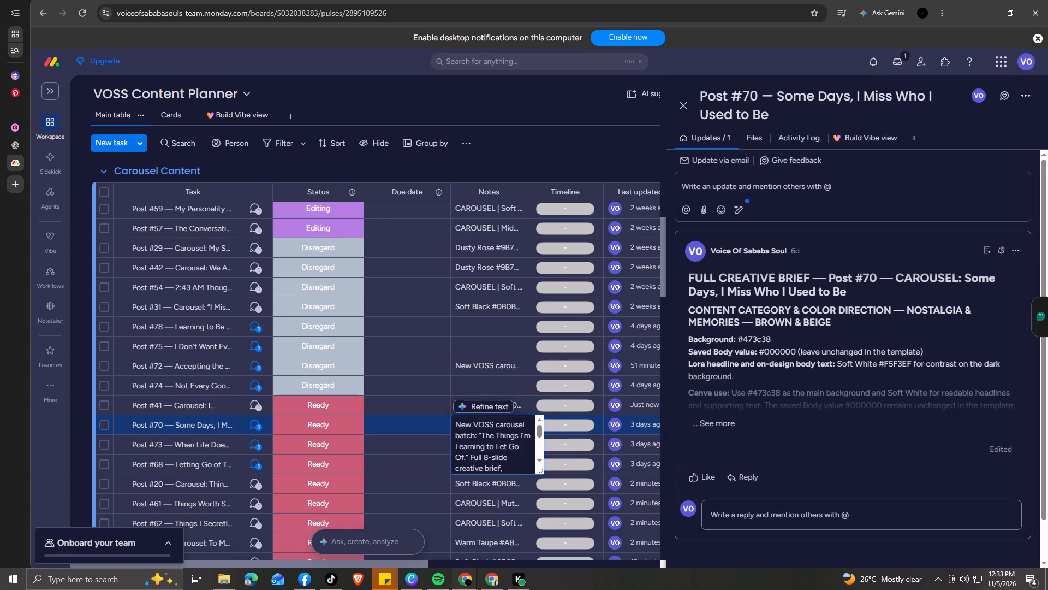
click(517, 406)
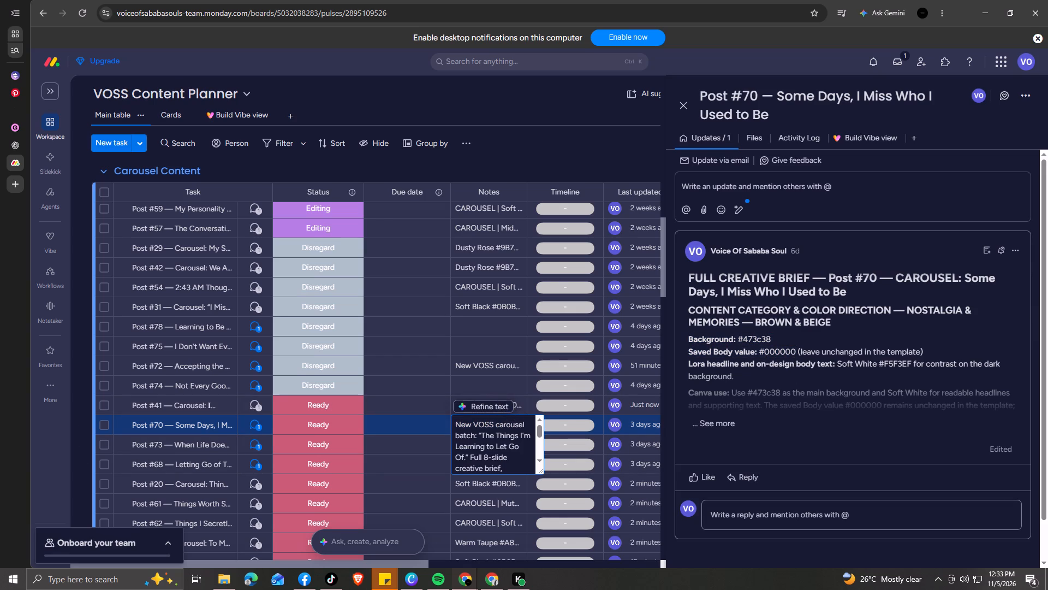
click(520, 407)
scroll(504, 453, down, 5)
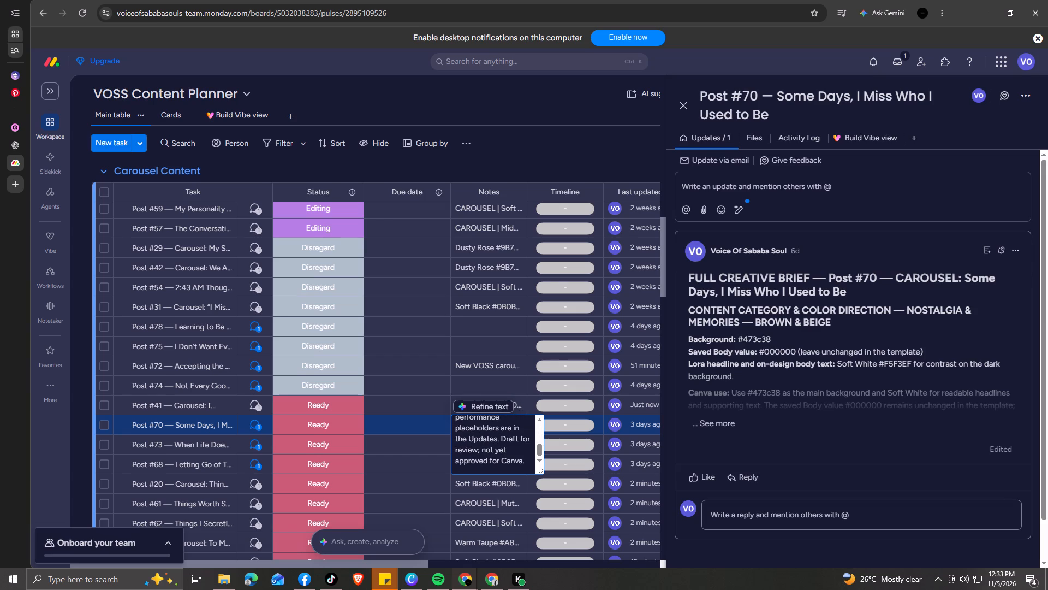
scroll(504, 451, up, 5)
click(455, 423)
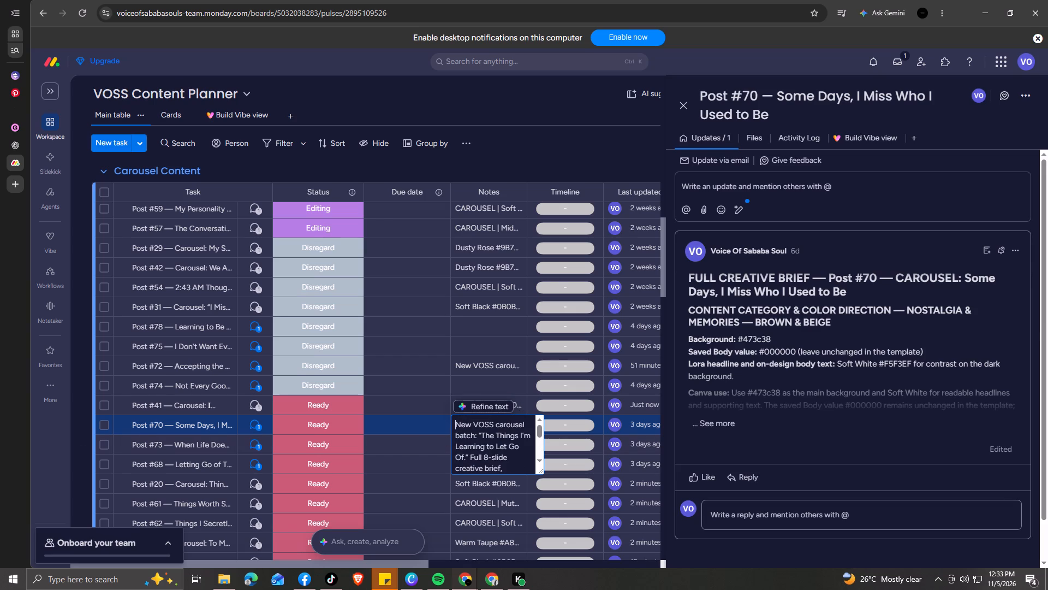
key(ctrl+v)
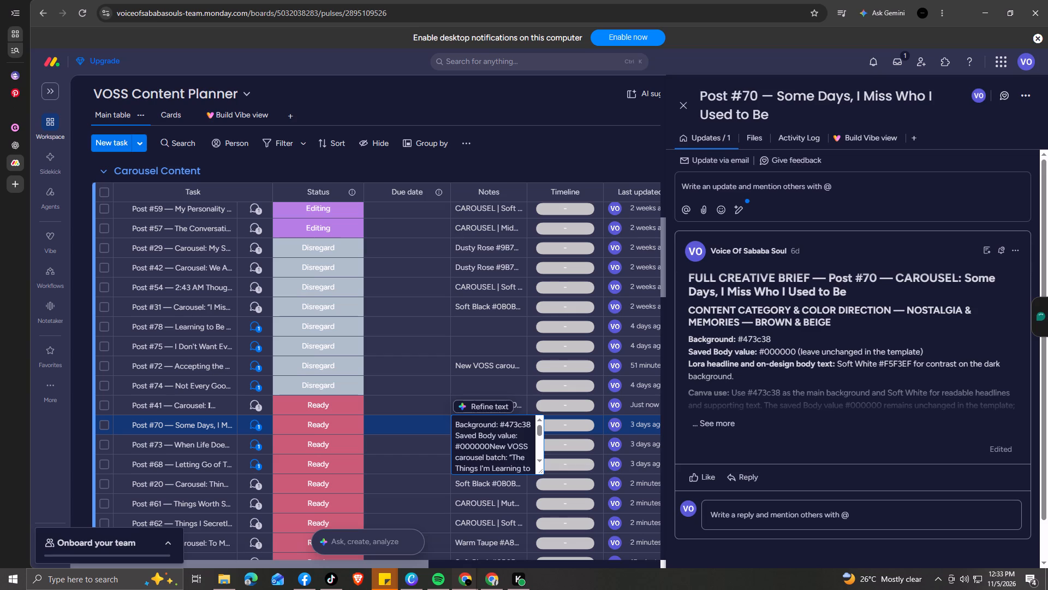
key(space)
key(shift+bar)
key(space)
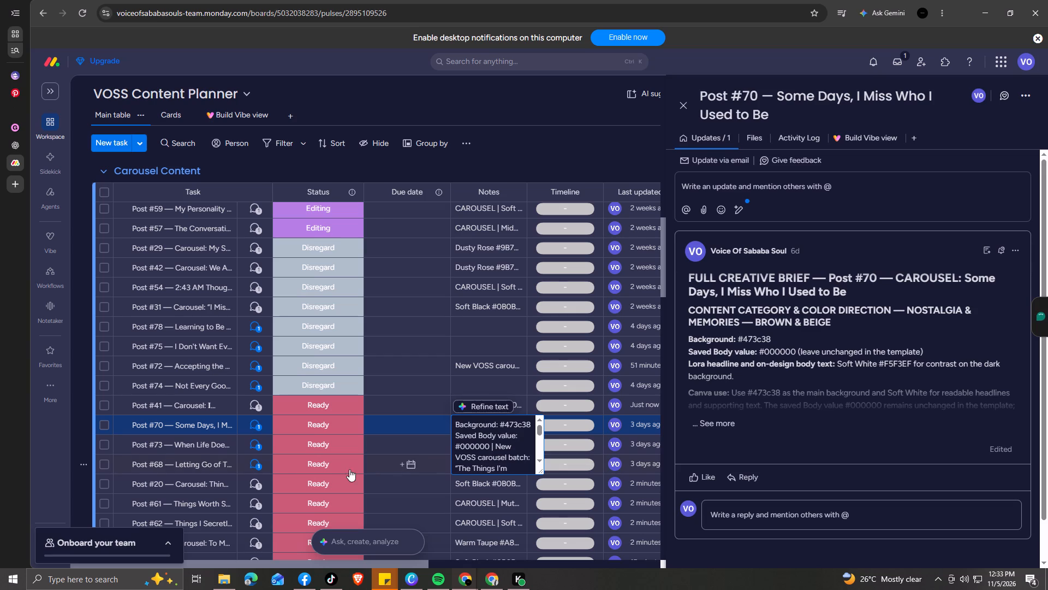
Copy "Background: #324b34" and "Saved Body value: #000000" from Post #73's brief to the start of its note, followed by a | separator.
click(255, 449)
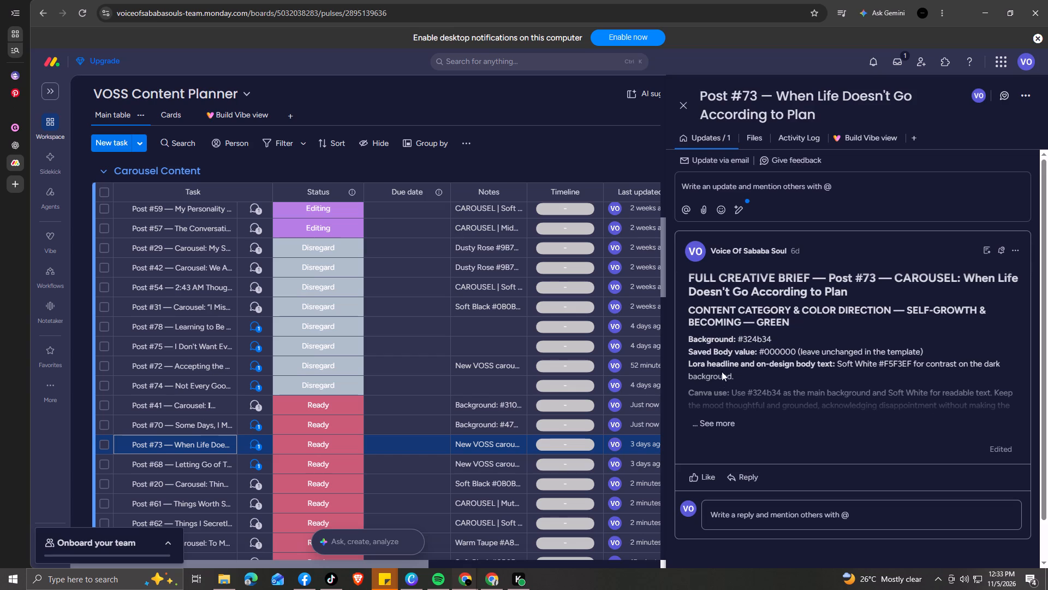
drag(688, 338, 749, 340)
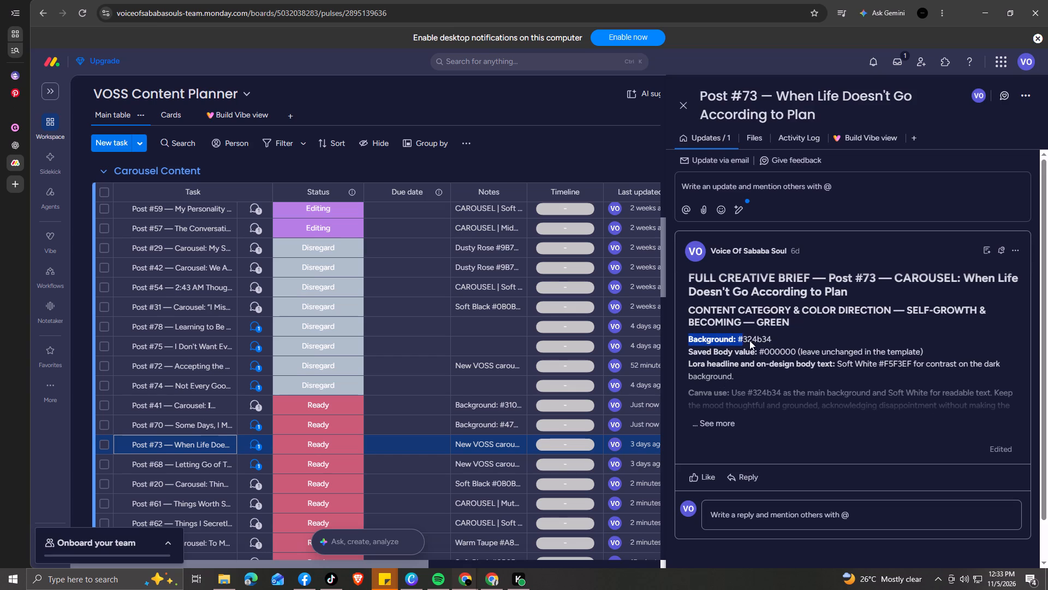
drag(749, 340, 793, 354)
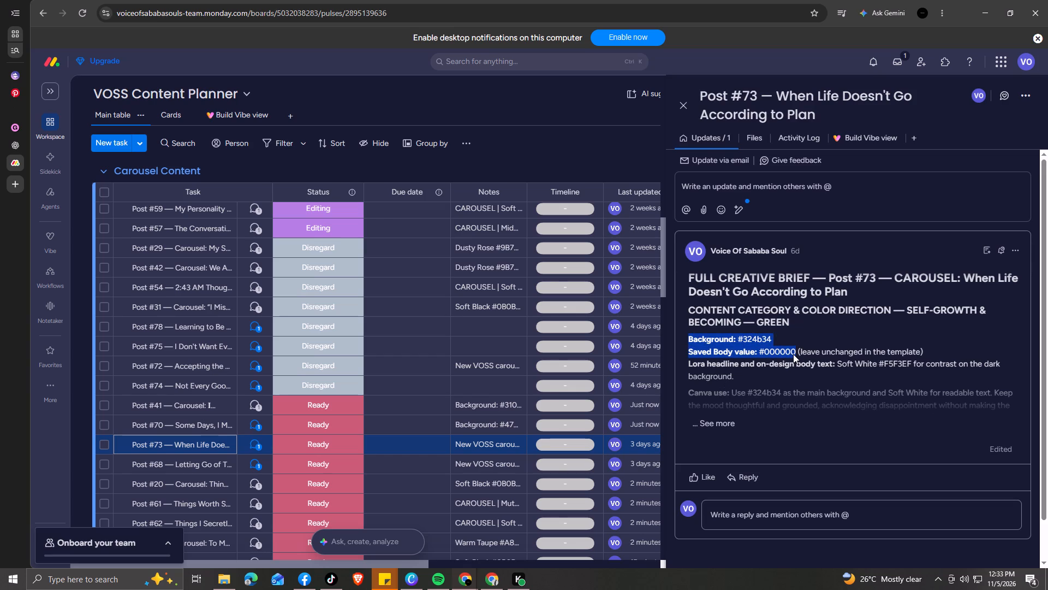
key(ctrl+c)
click(480, 447)
click(454, 441)
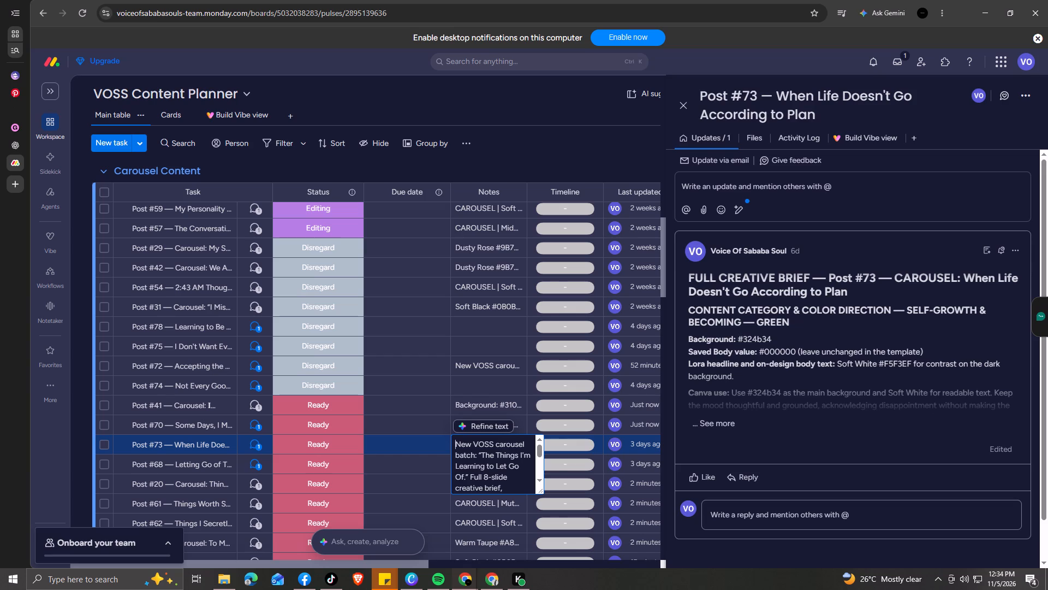
key(ctrl+v)
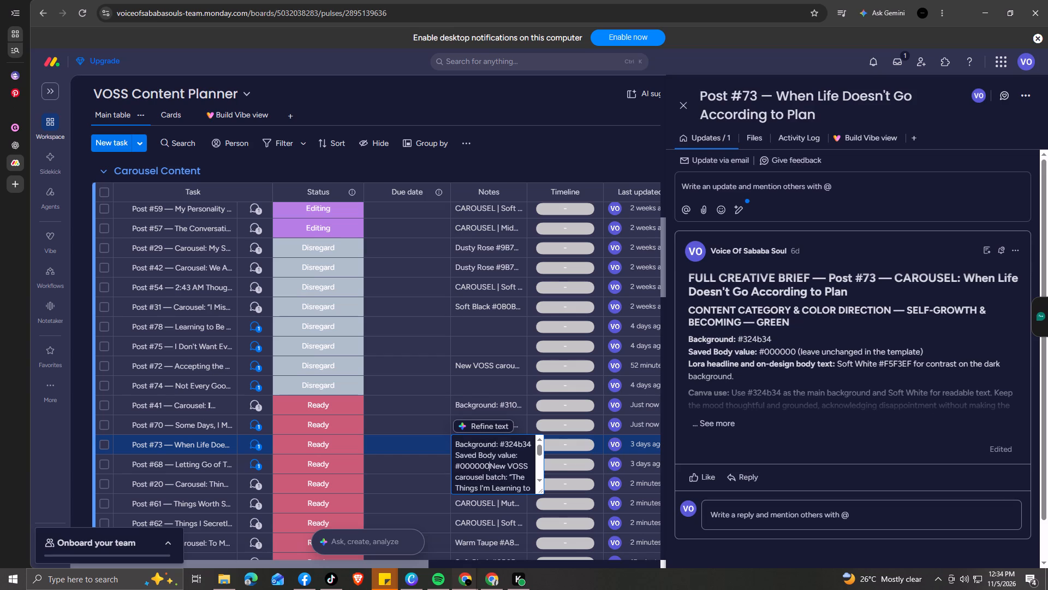
key(shift+bar)
key(BackSpace)
key(space)
text(|)
key(space)
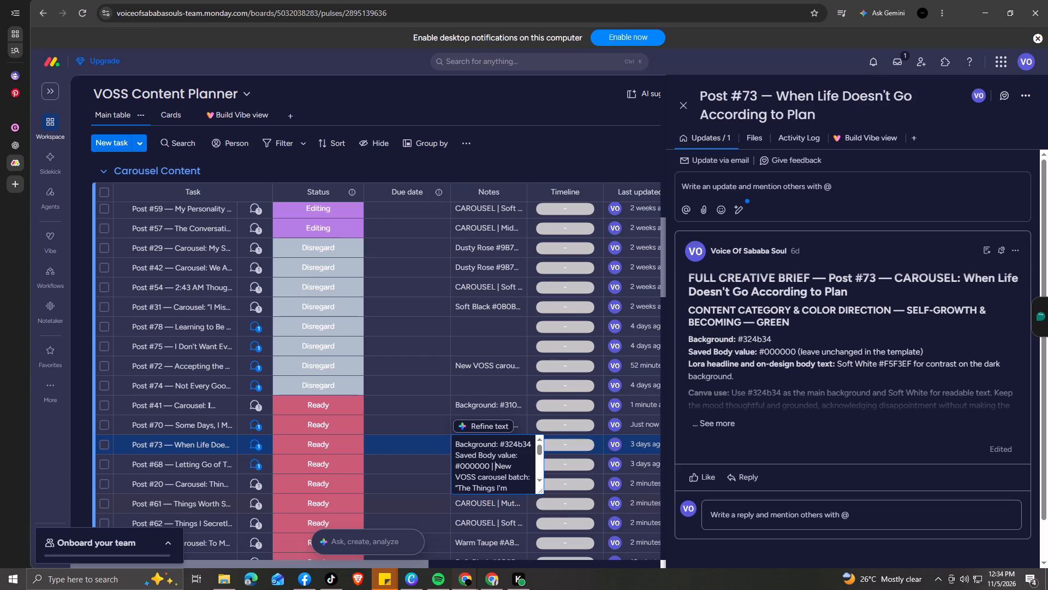
Open Post #68's brief and look over the notes of the posts in the Carousel Content group.
click(252, 467)
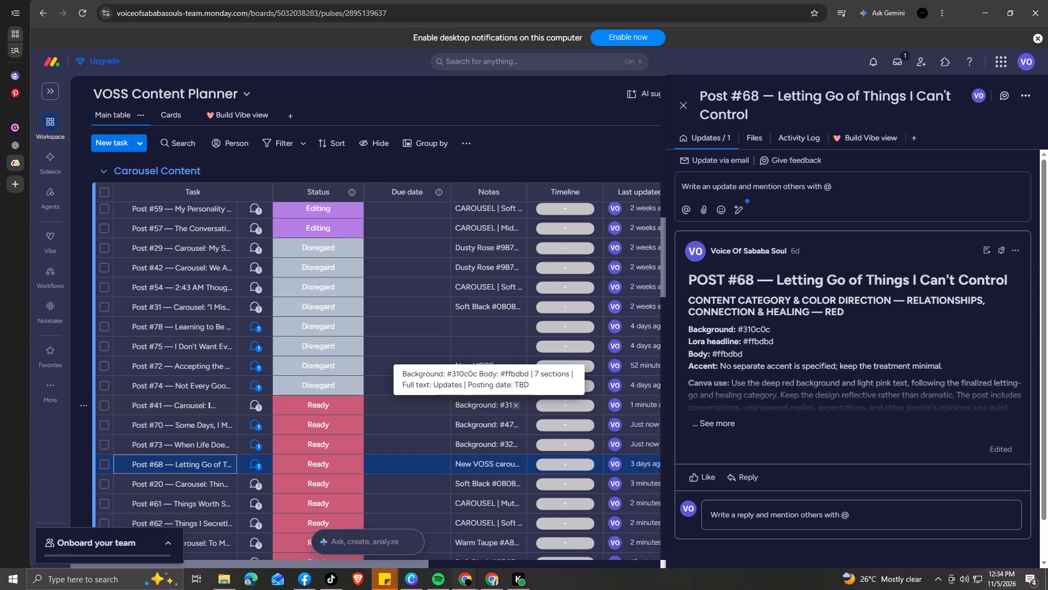
scroll(483, 435, up, 3)
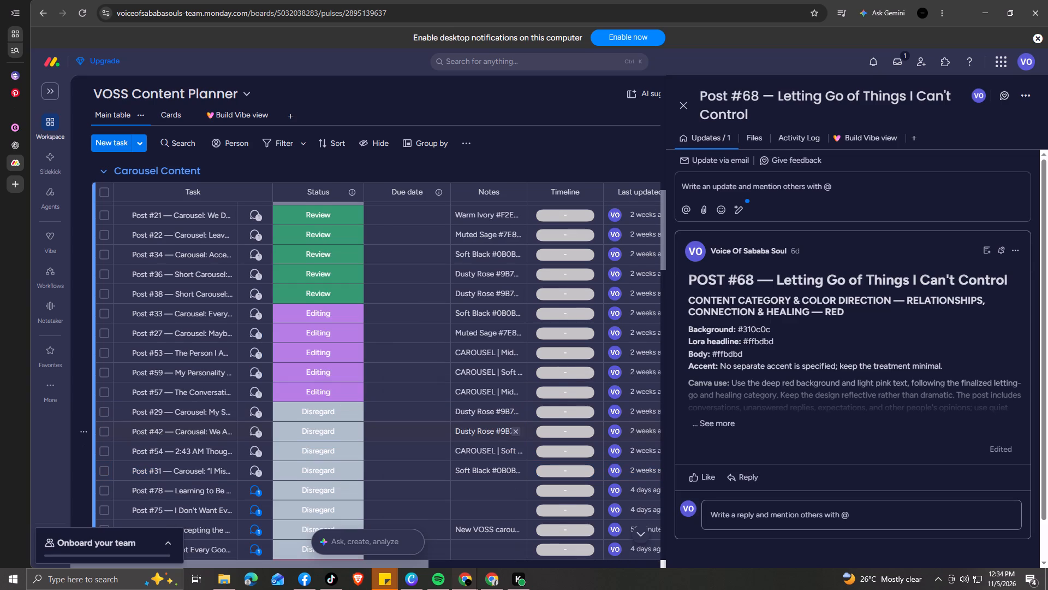
scroll(483, 435, down, 4)
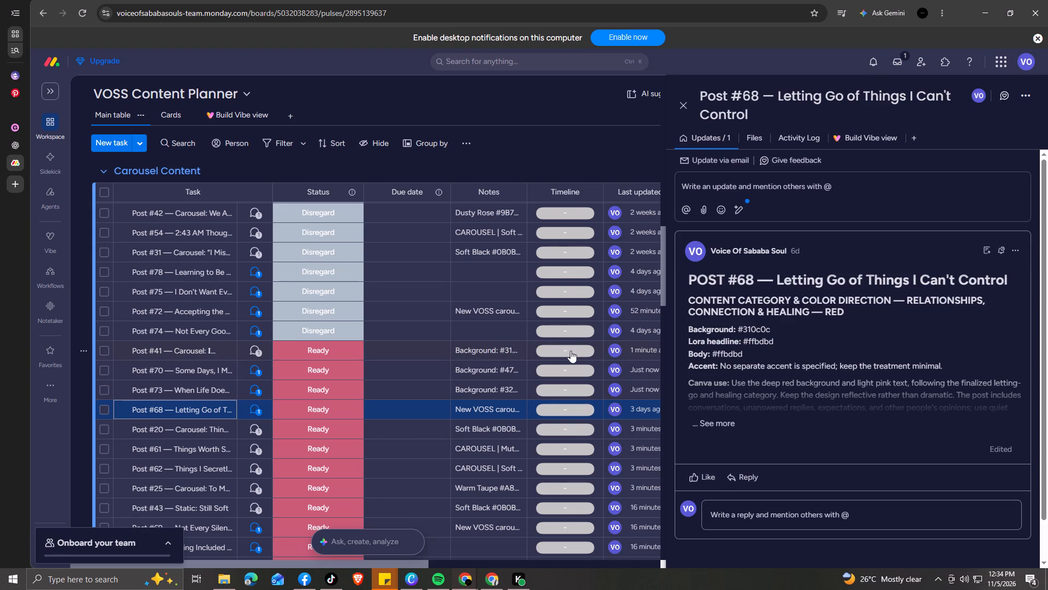
scroll(508, 325, up, 7)
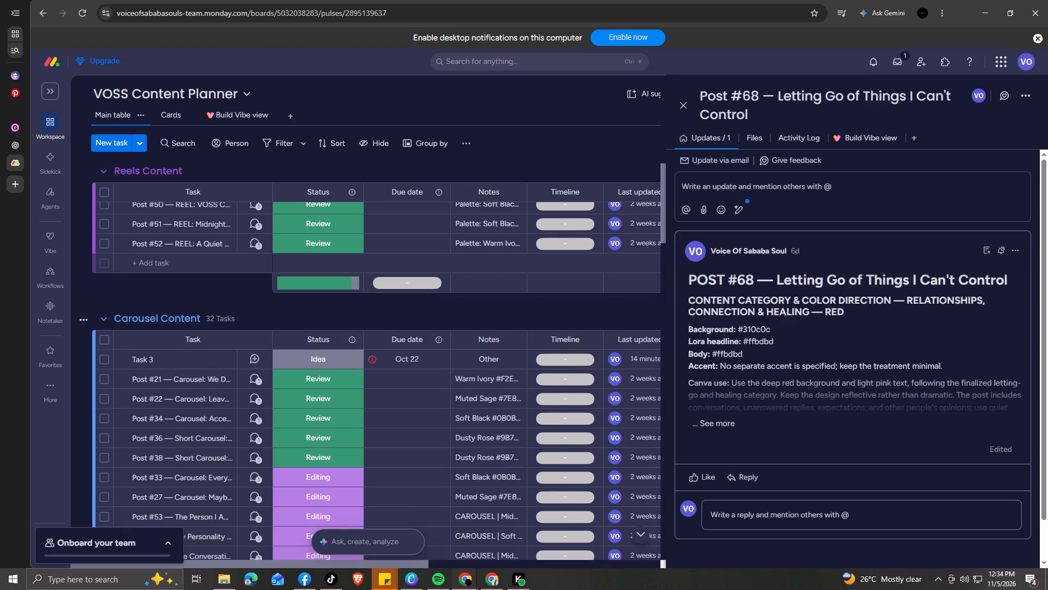
scroll(508, 325, down, 4)
scroll(460, 450, down, 5)
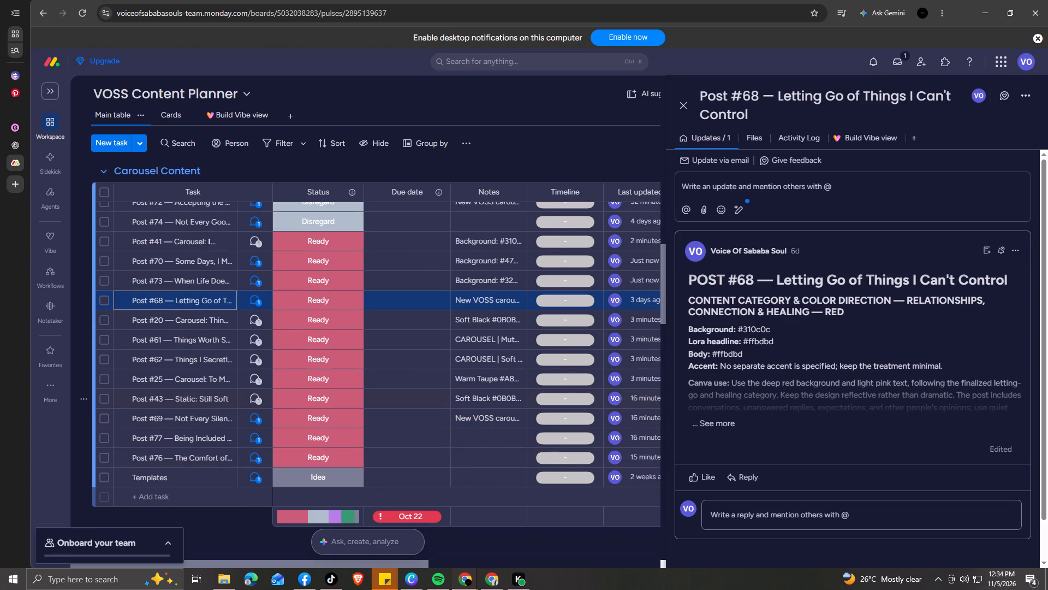
Clear the notes of the Ready carousel posts #41, #70, #73, #68, #20, #61, #62, #25, #43 and #69.
scroll(510, 352, up, 2)
click(518, 350)
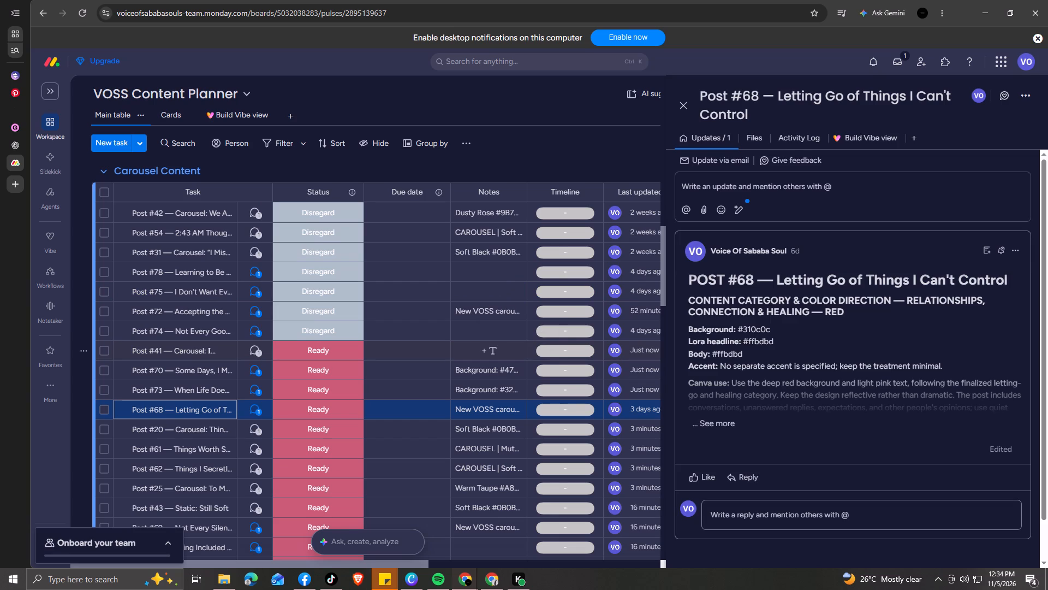
click(515, 371)
click(516, 390)
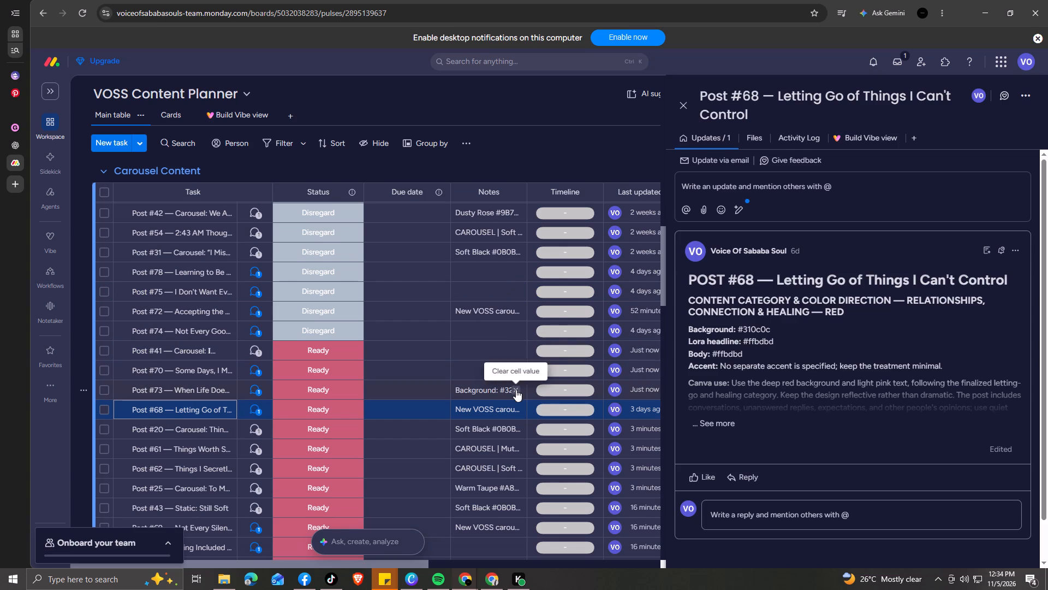
click(514, 410)
click(514, 431)
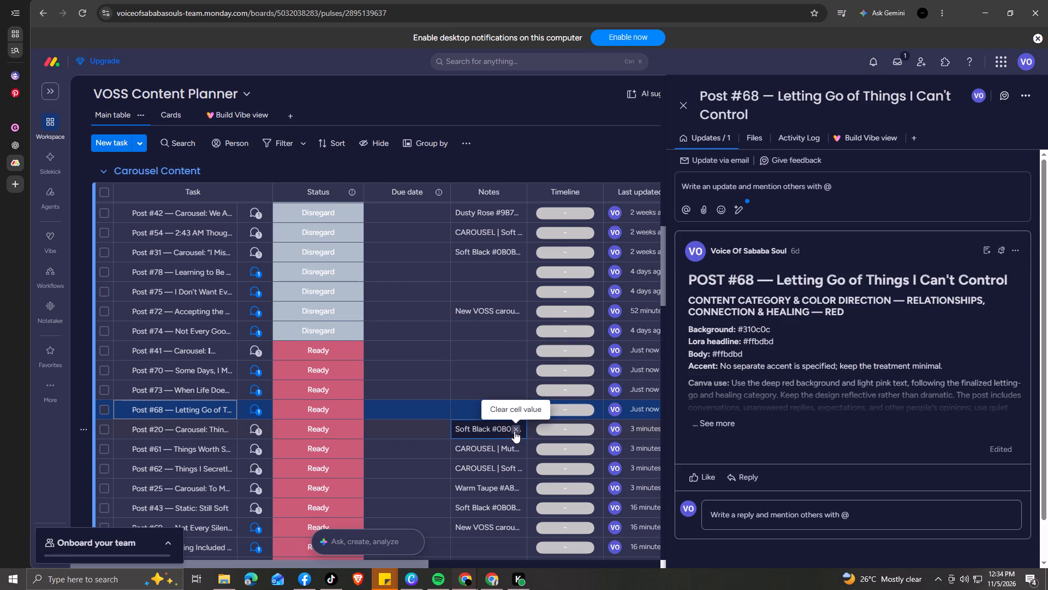
click(514, 447)
click(515, 469)
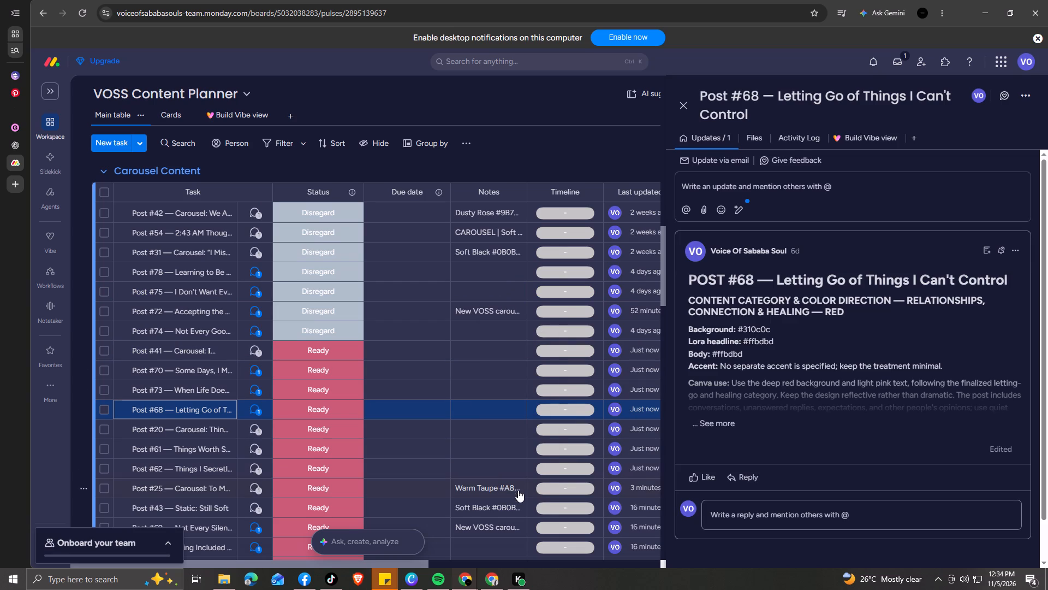
click(518, 493)
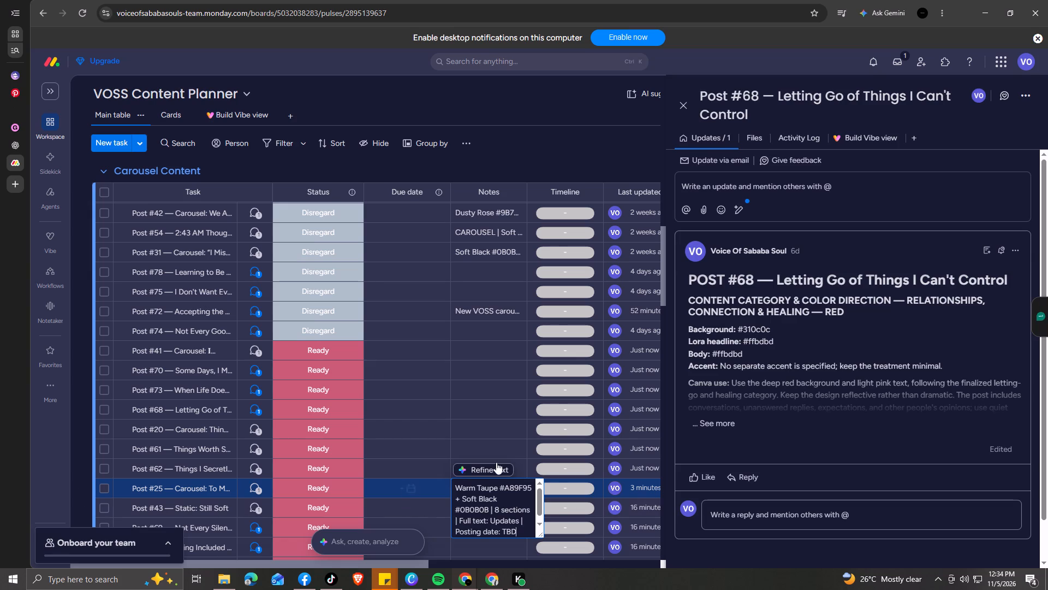
click(498, 453)
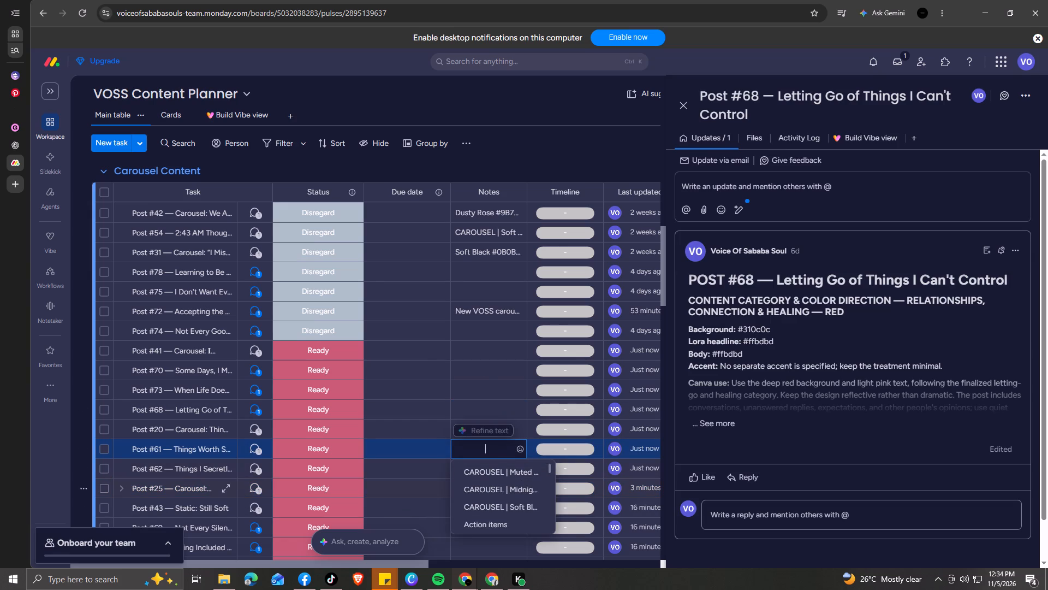
click(159, 475)
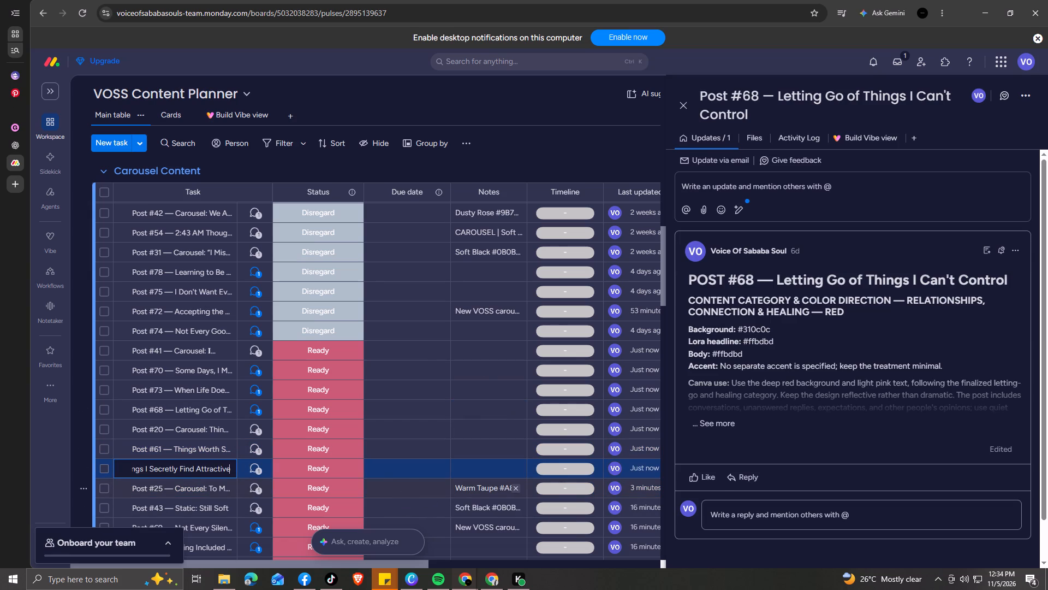
click(513, 488)
click(516, 508)
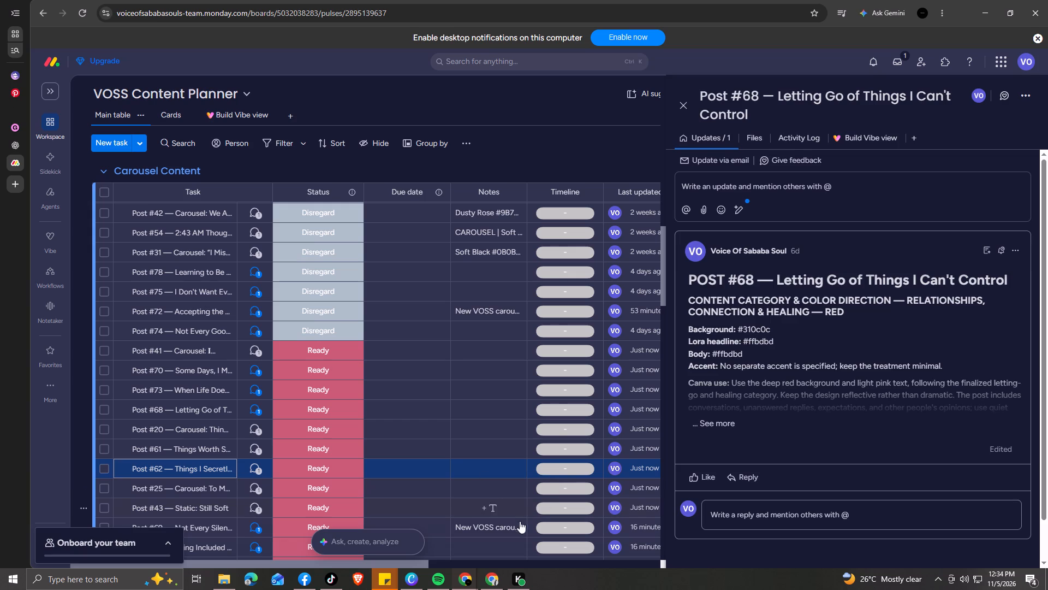
click(517, 532)
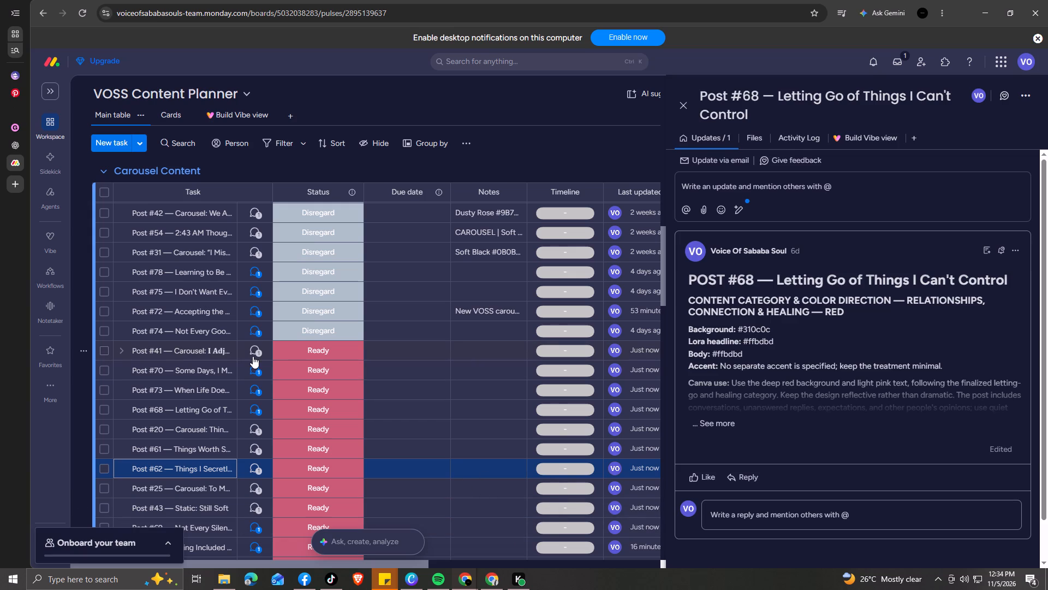
Open Post #41's brief and enter its colour category, RED, as the post's note.
click(255, 353)
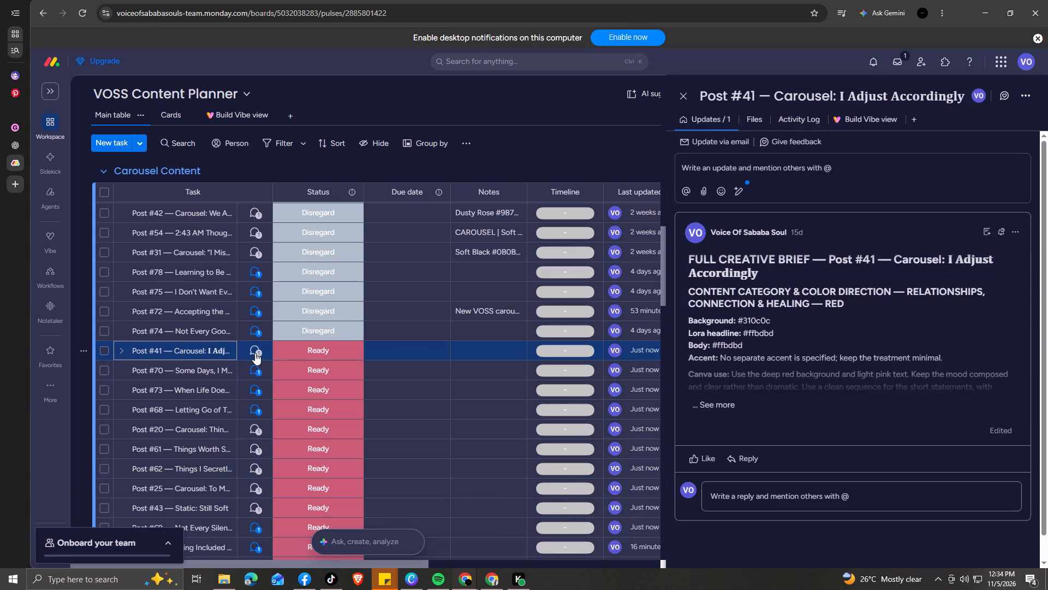
click(486, 353)
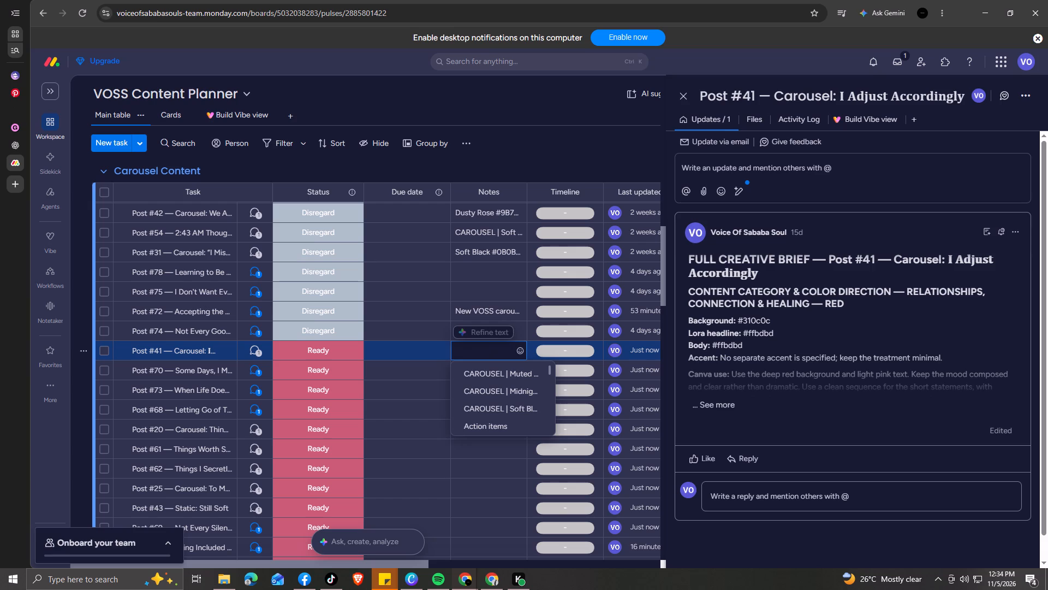
text(RED)
key(Return)
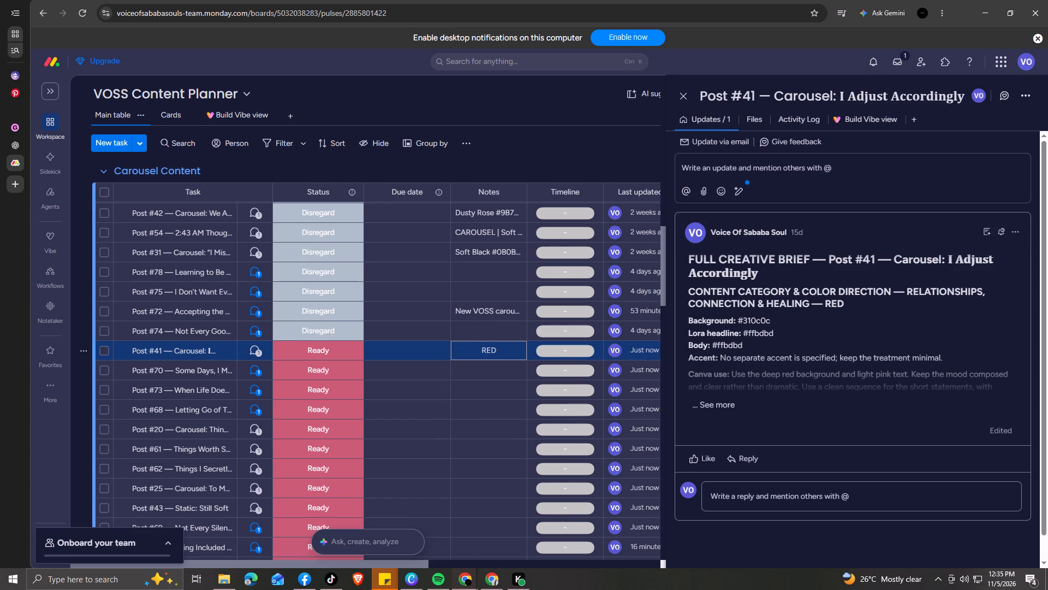
Open Post #70's brief and enter its main colour category, BROWN, as the post's note.
key(Down)
key(Return)
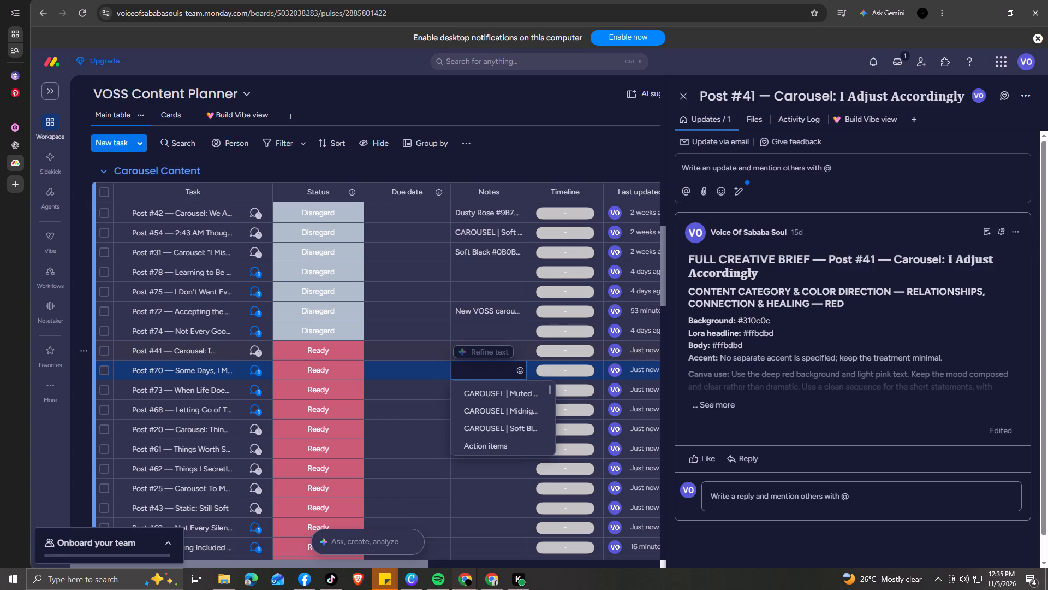
click(256, 375)
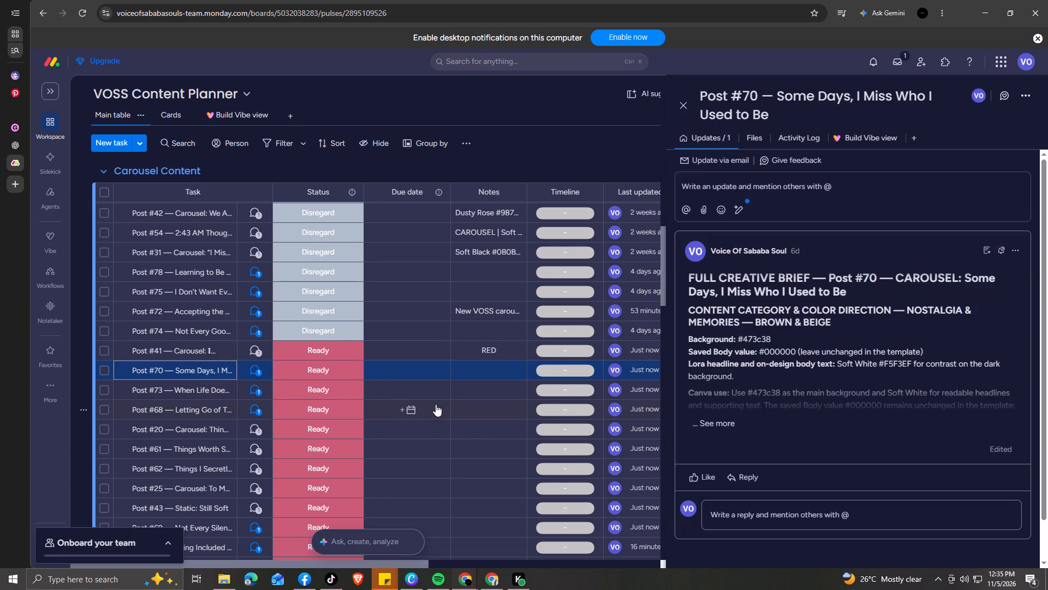
click(493, 369)
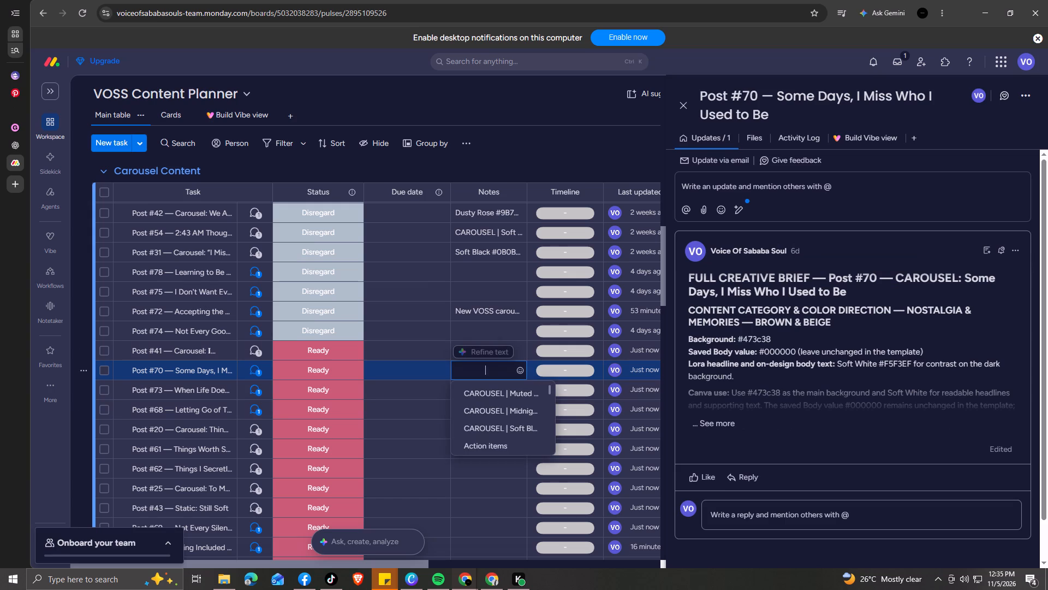
key(r)
key(BackSpace)
text(BROWN)
key(Return)
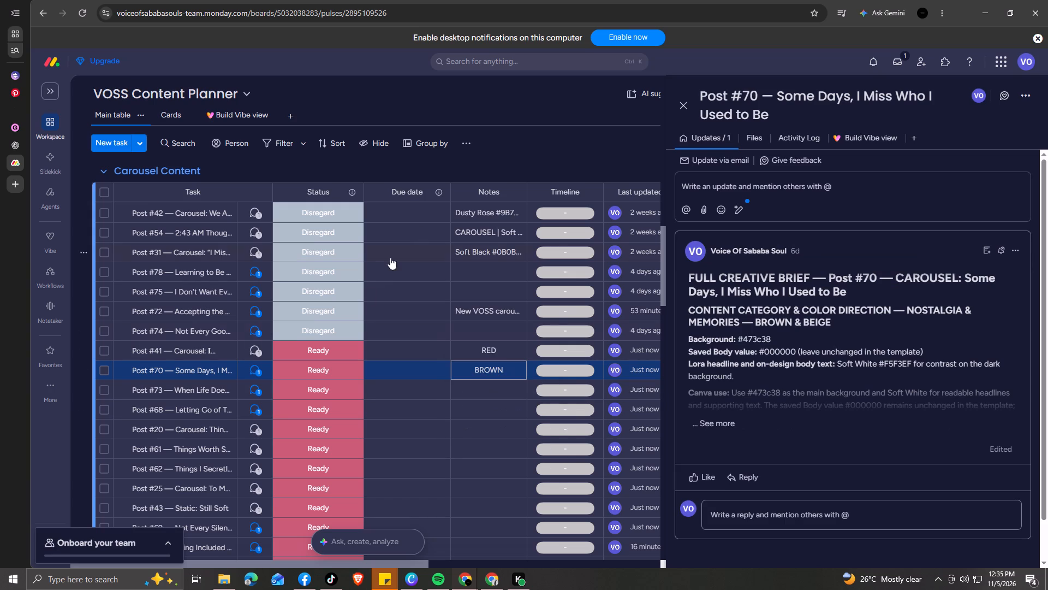
Open Post #73's brief and enter its colour category, GREEN, as the post's note.
click(259, 391)
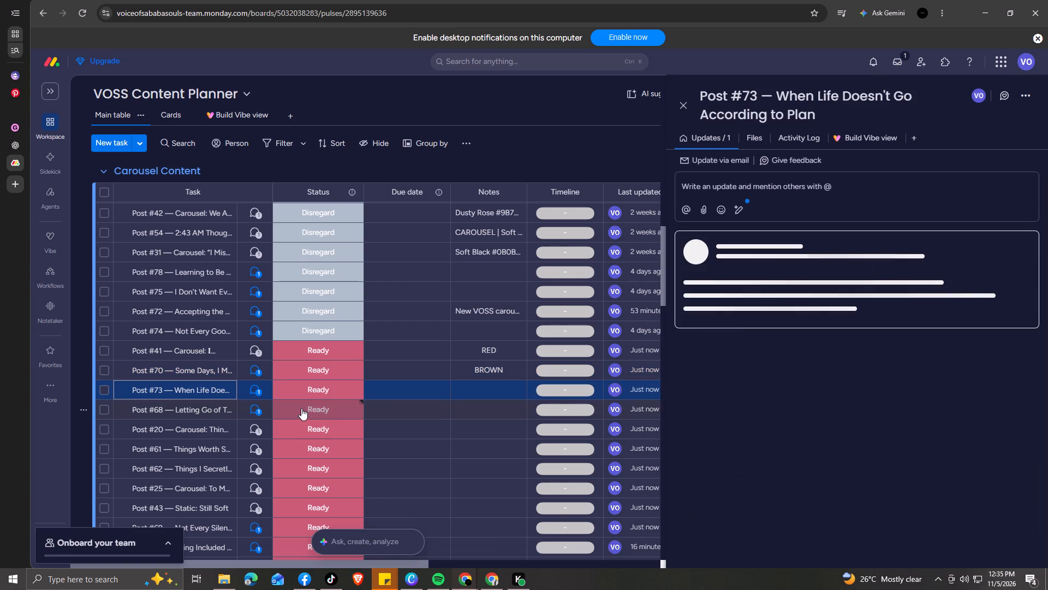
click(486, 391)
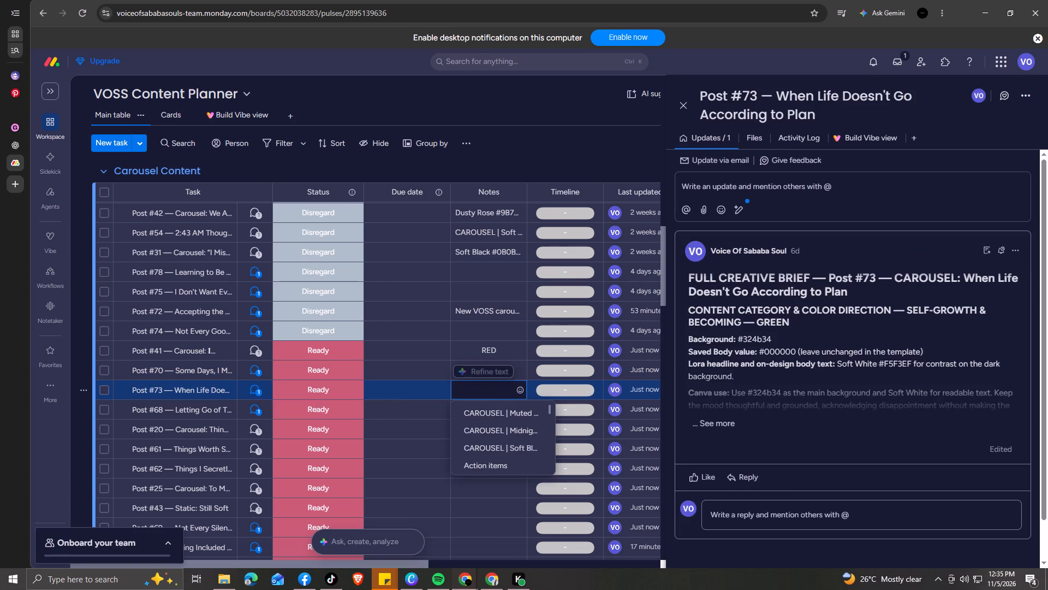
text(GREEN)
key(Return)
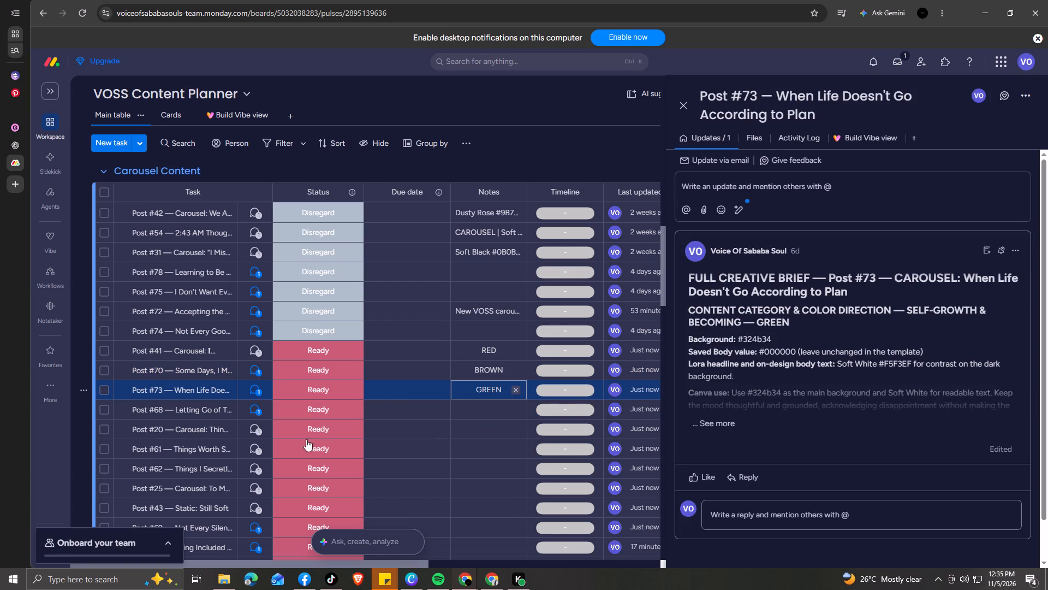
Open Post #68's brief and enter its colour category, RED, as the post's note.
click(255, 406)
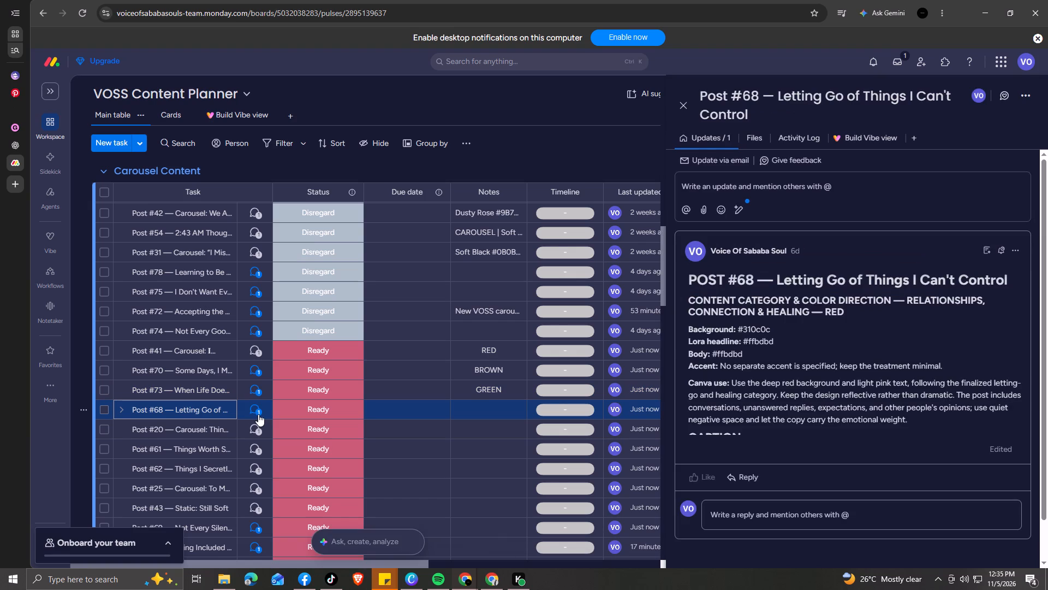
click(478, 409)
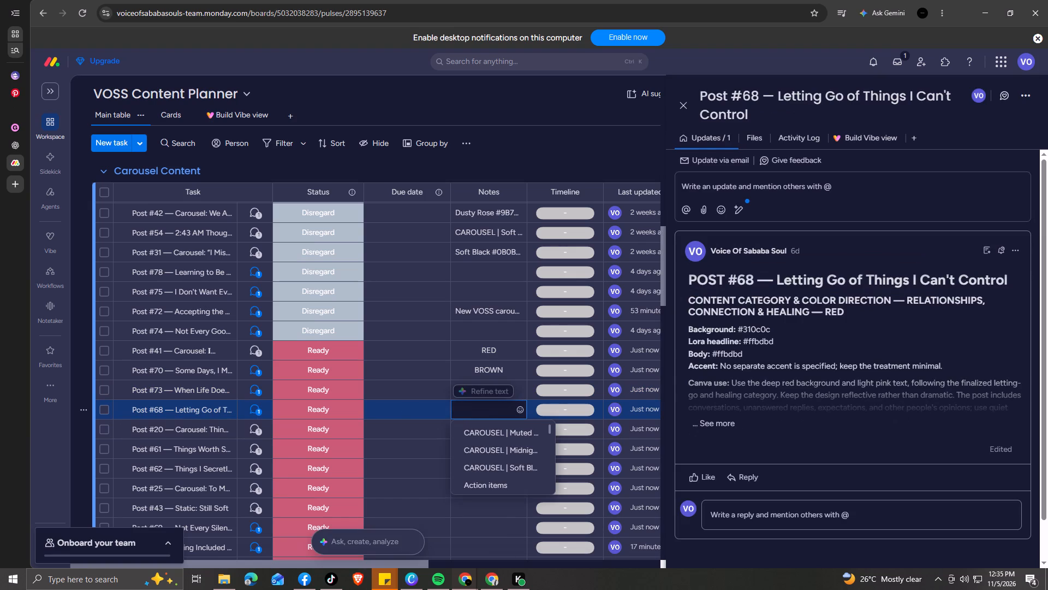
text(RED)
key(Return)
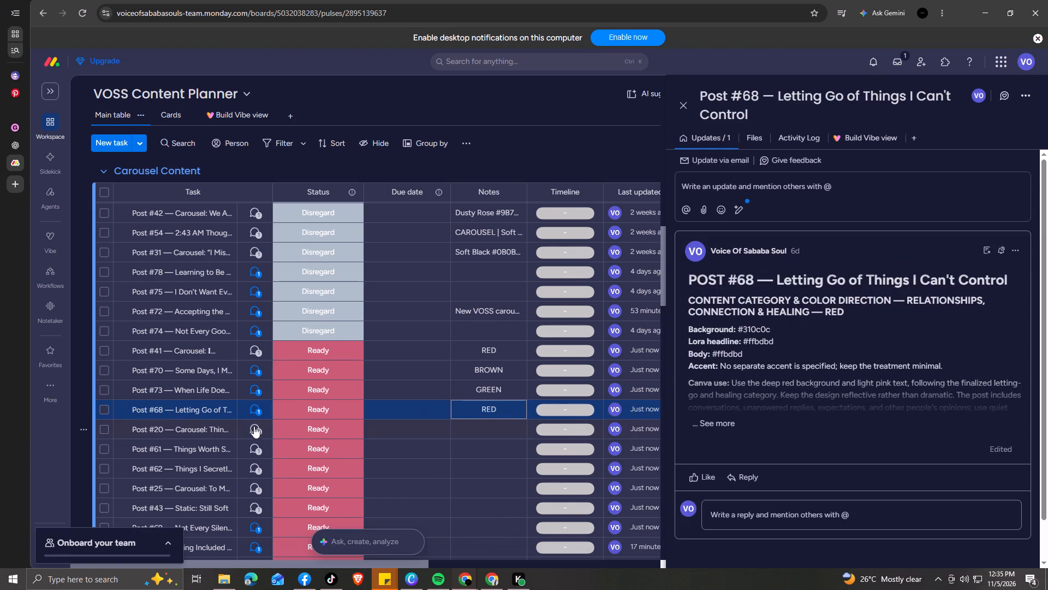
Open Post #20's brief and enter its colour category, MONOCHROME, as the post's note.
click(253, 428)
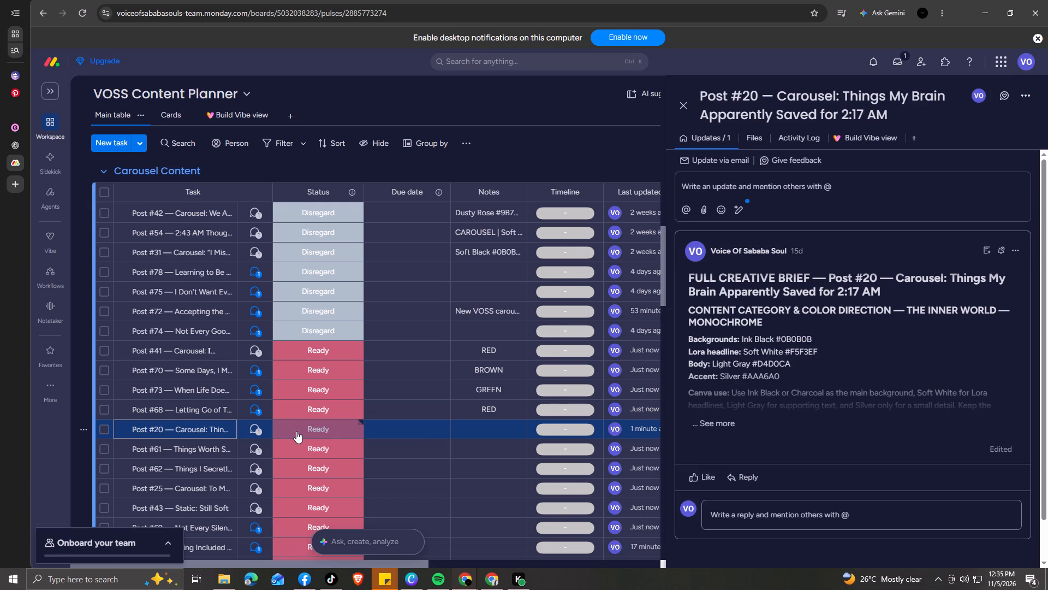
click(481, 426)
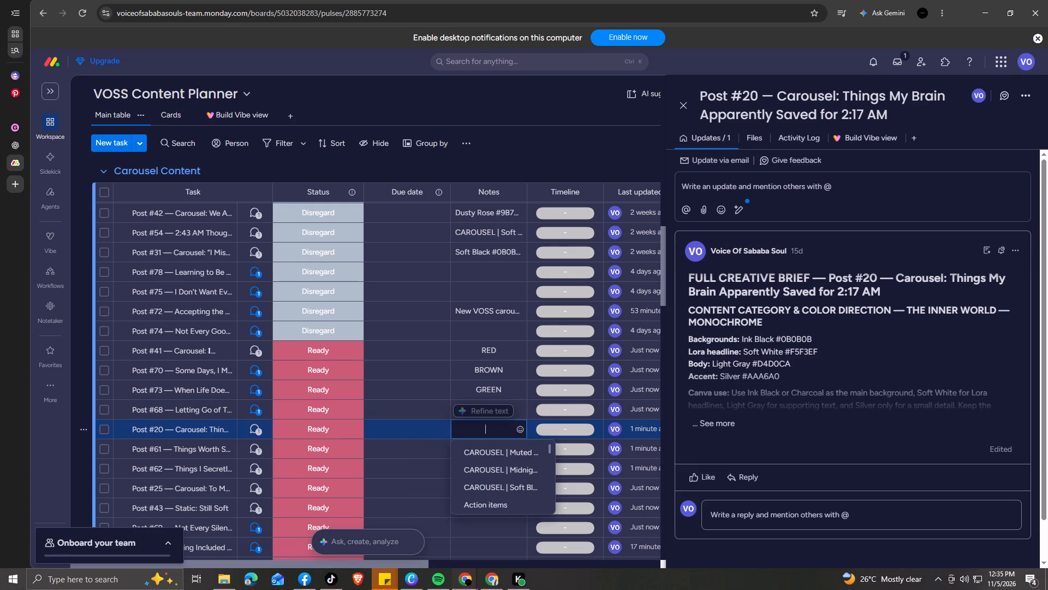
key(m)
text(ONO)
text(CHROME)
key(Return)
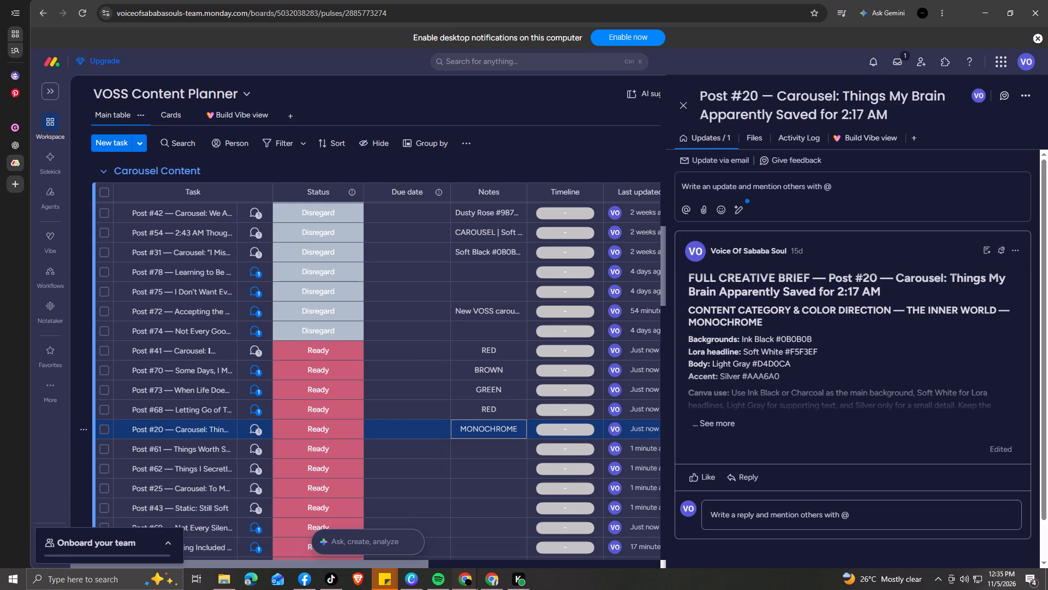
Open Post #61's brief and enter its colour category, GREEN, as the post's note.
click(255, 451)
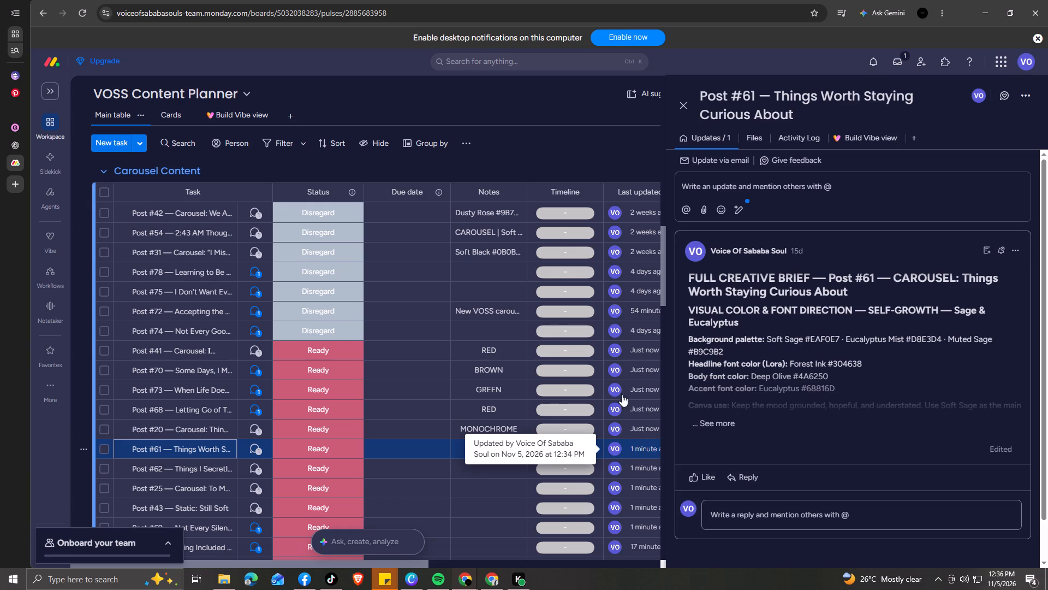
click(256, 394)
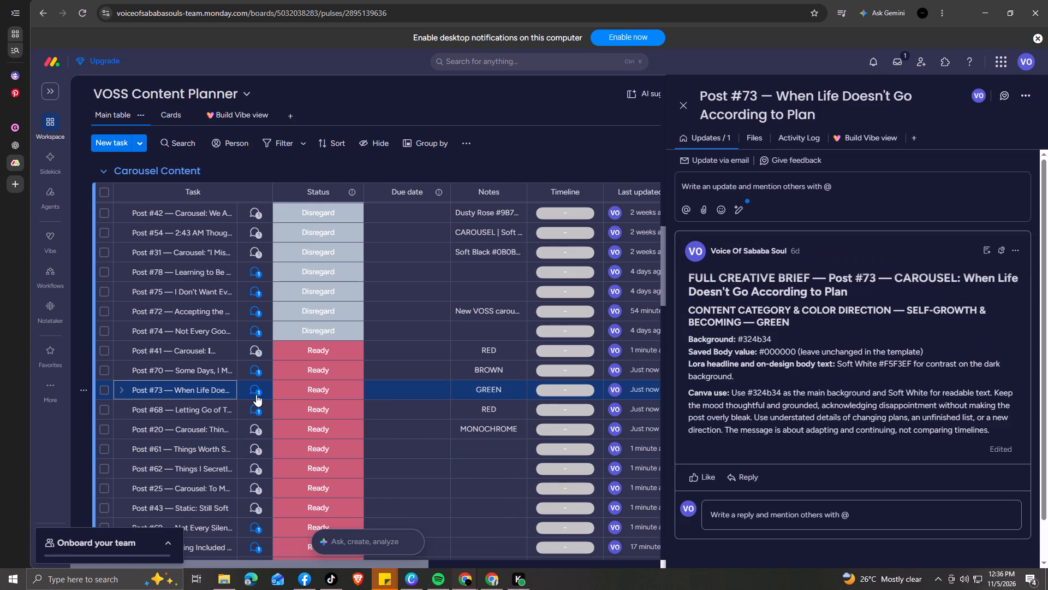
click(256, 447)
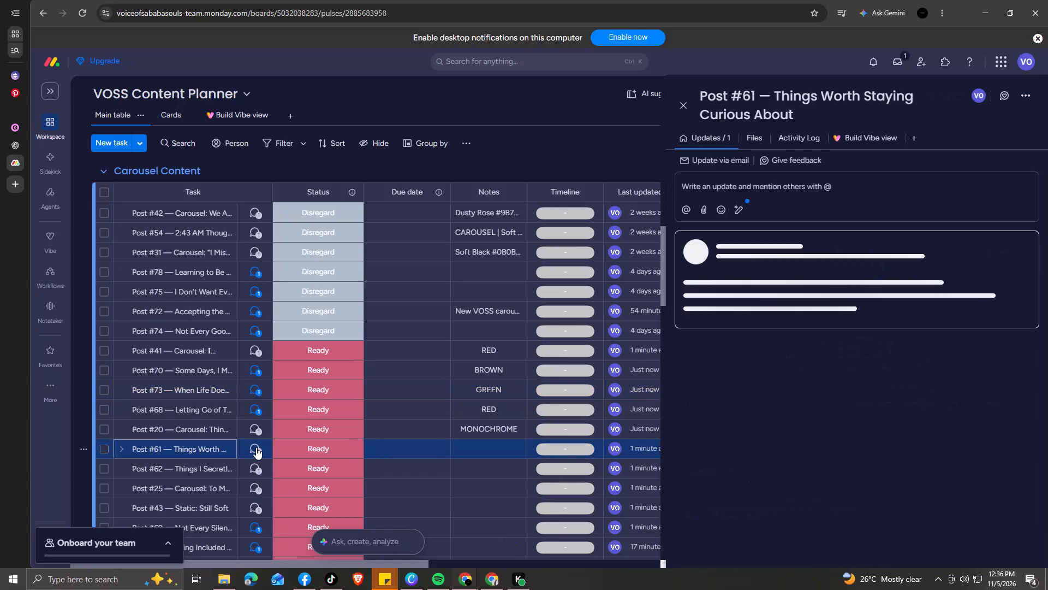
click(490, 444)
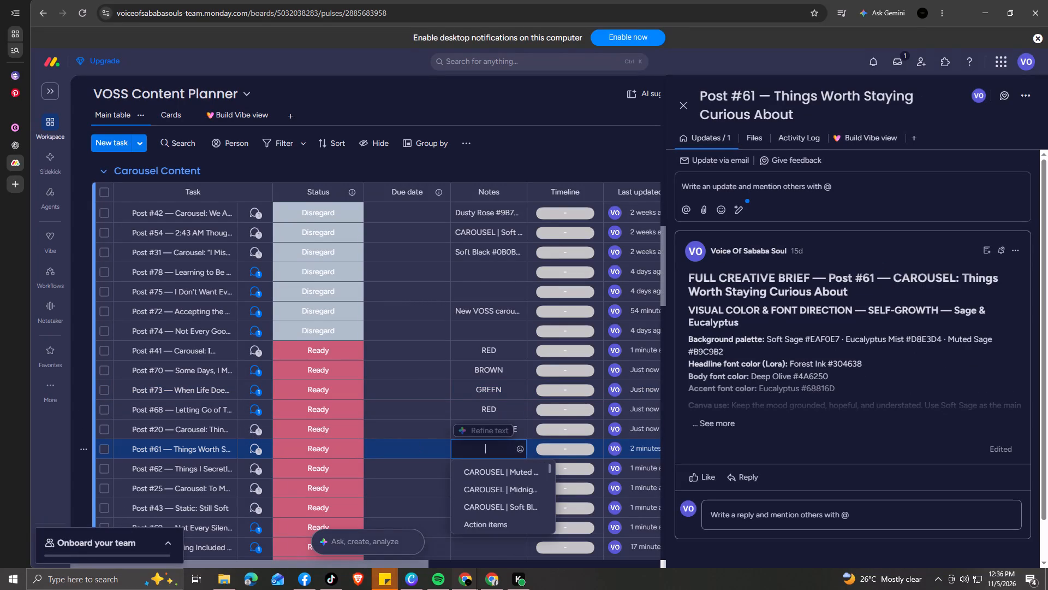
text(GREEN)
key(Return)
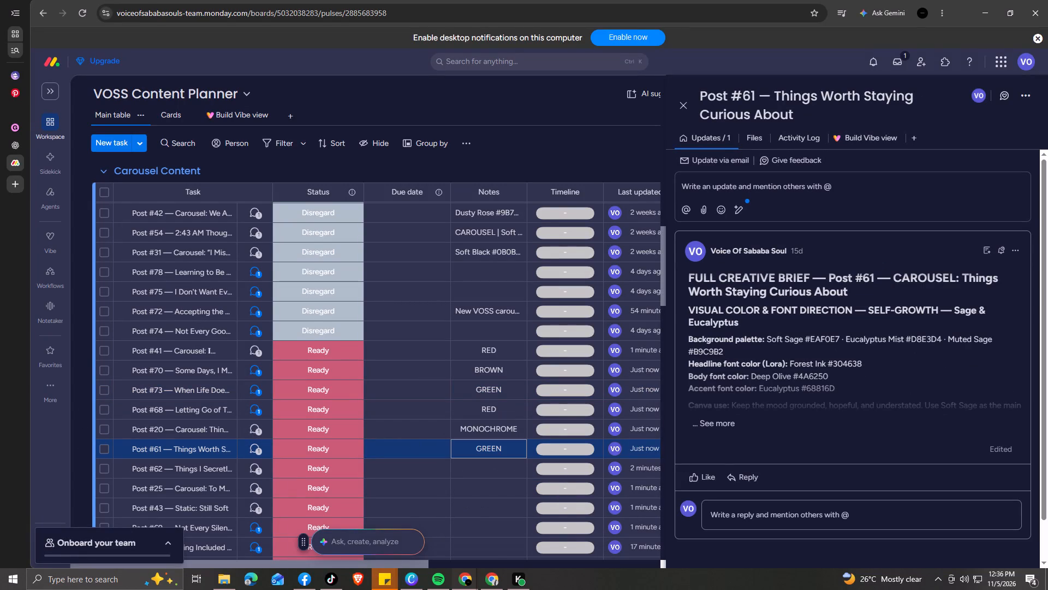
Open Post #62's brief and enter its colour category, RED, as the post's note.
click(258, 473)
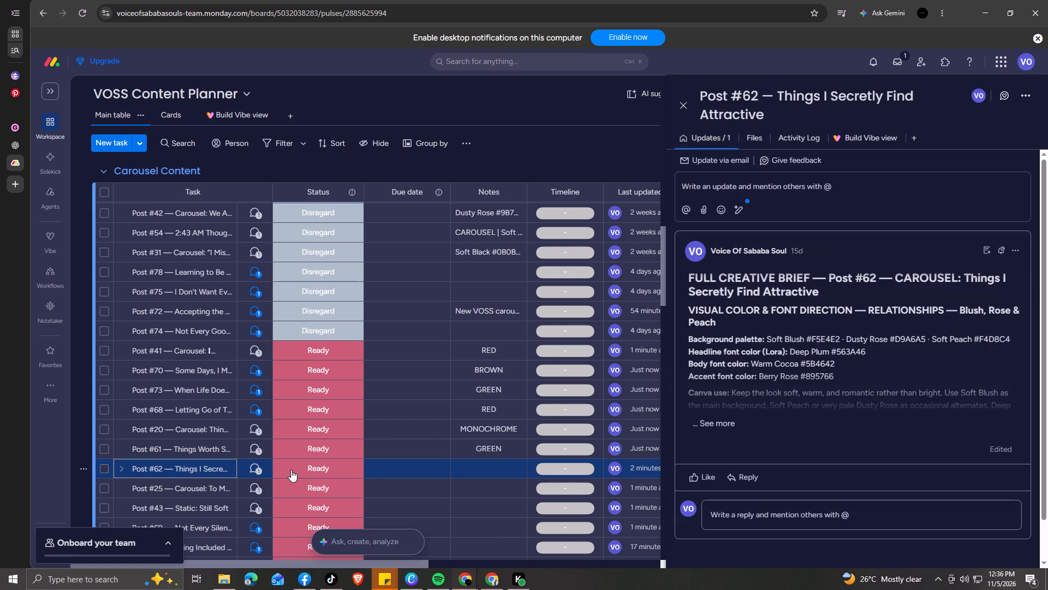
click(496, 474)
text(RED)
key(Return)
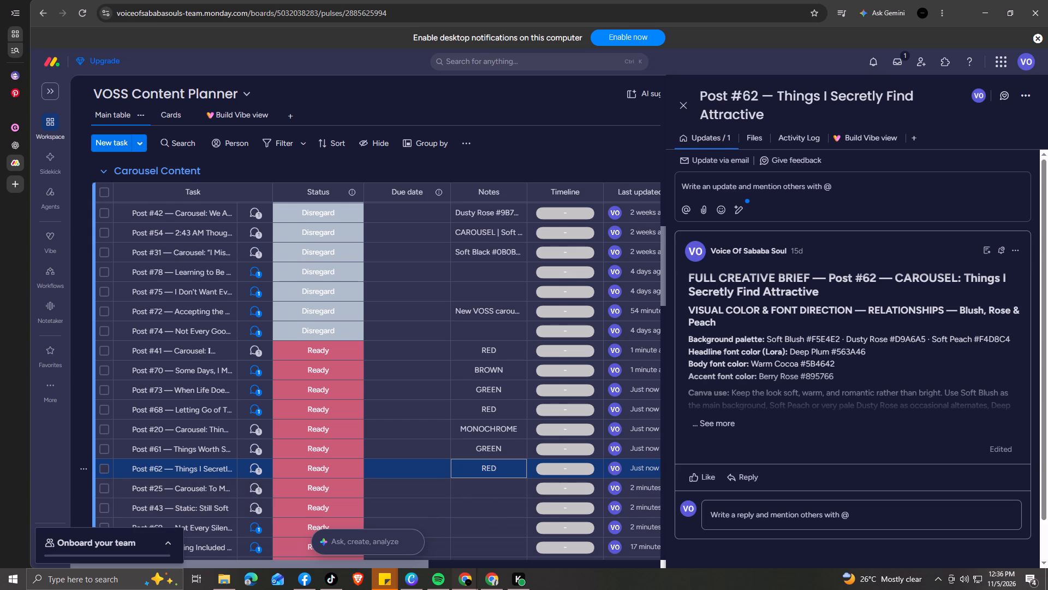
Open Post #25's brief and enter its colour category, GREEN, as the post's note.
scroll(493, 477, down, 1)
click(494, 433)
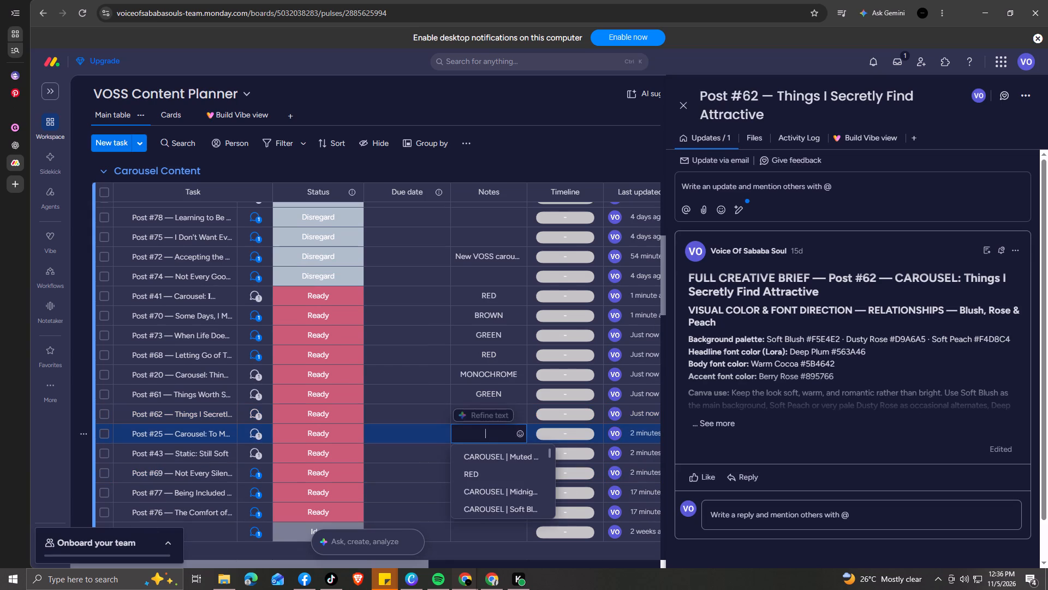
click(258, 435)
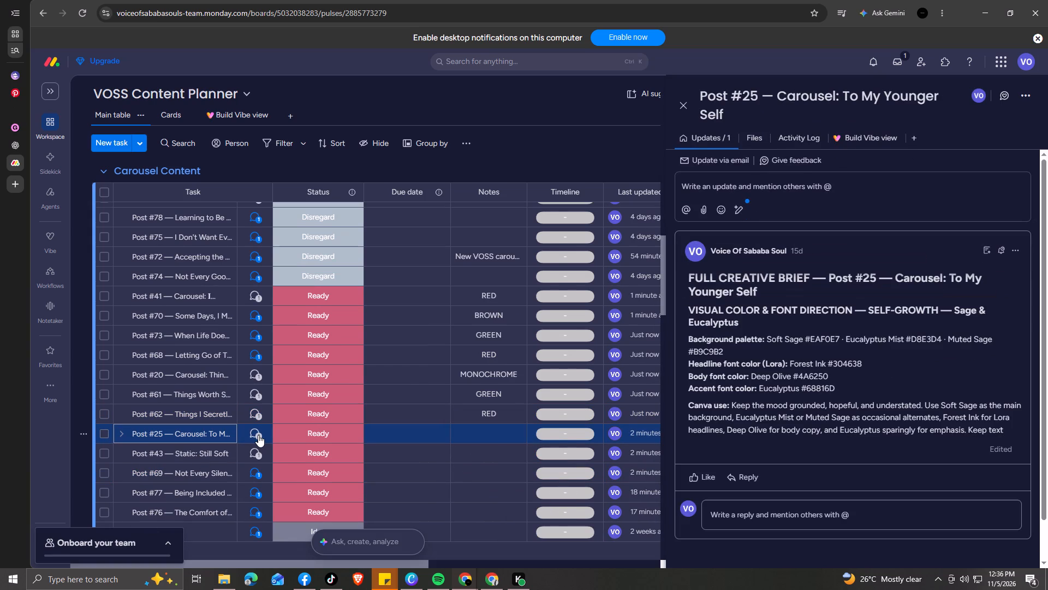
click(492, 432)
text(GREEM)
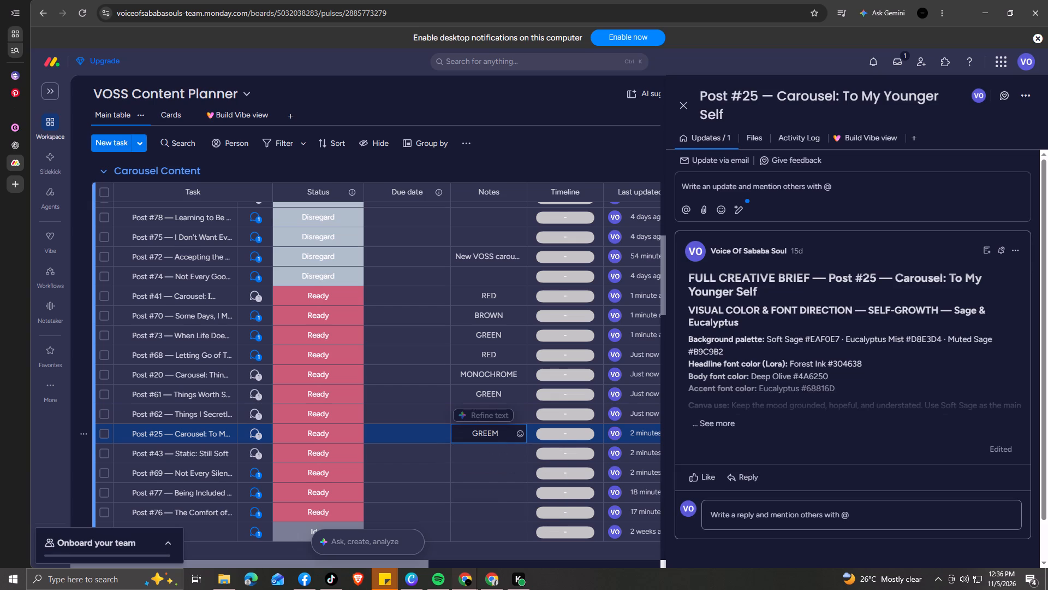
key(BackSpace)
key(n)
key(Return)
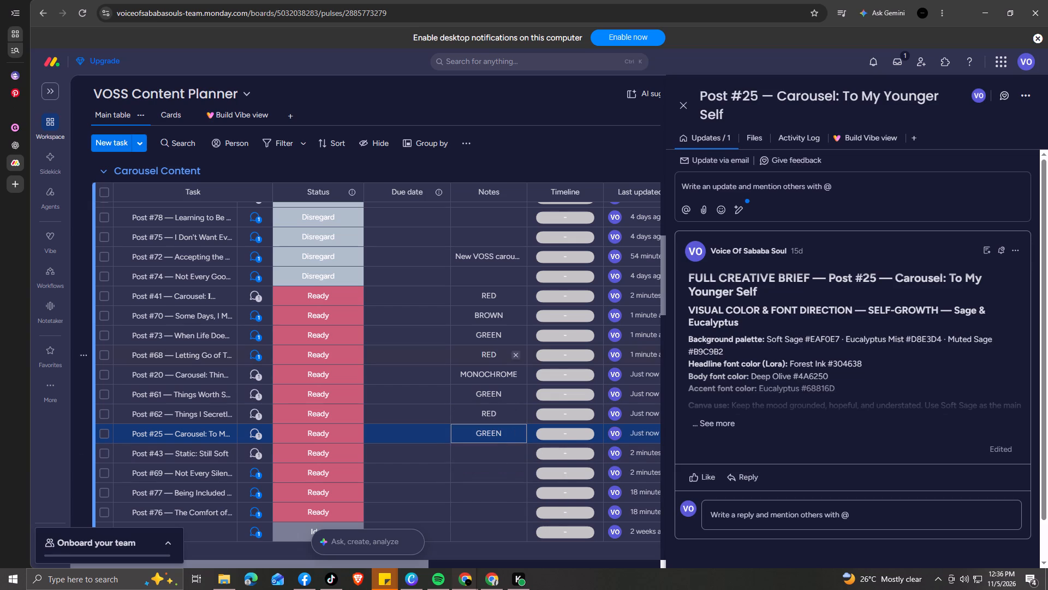
Open Post #43's brief and enter its colour category, GREEN, as the post's note.
click(257, 457)
click(498, 455)
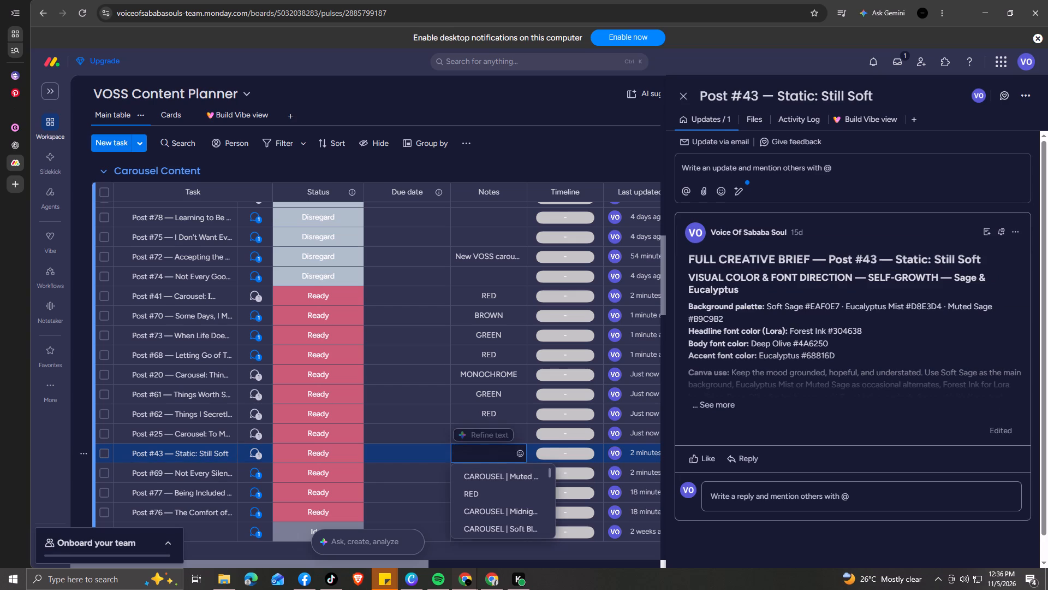
text(GREEM)
key(BackSpace)
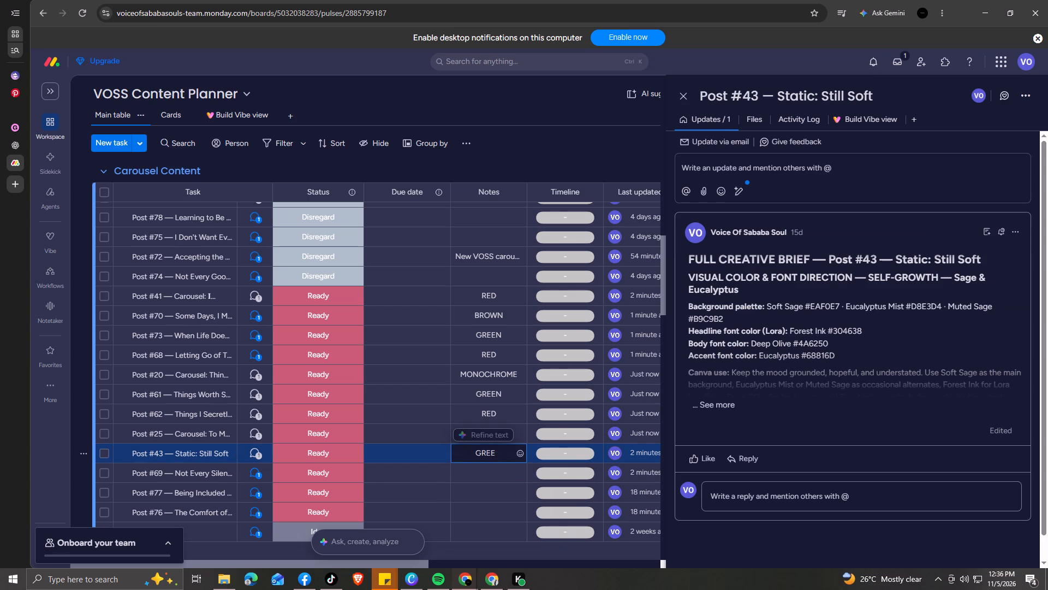
key(n)
key(Return)
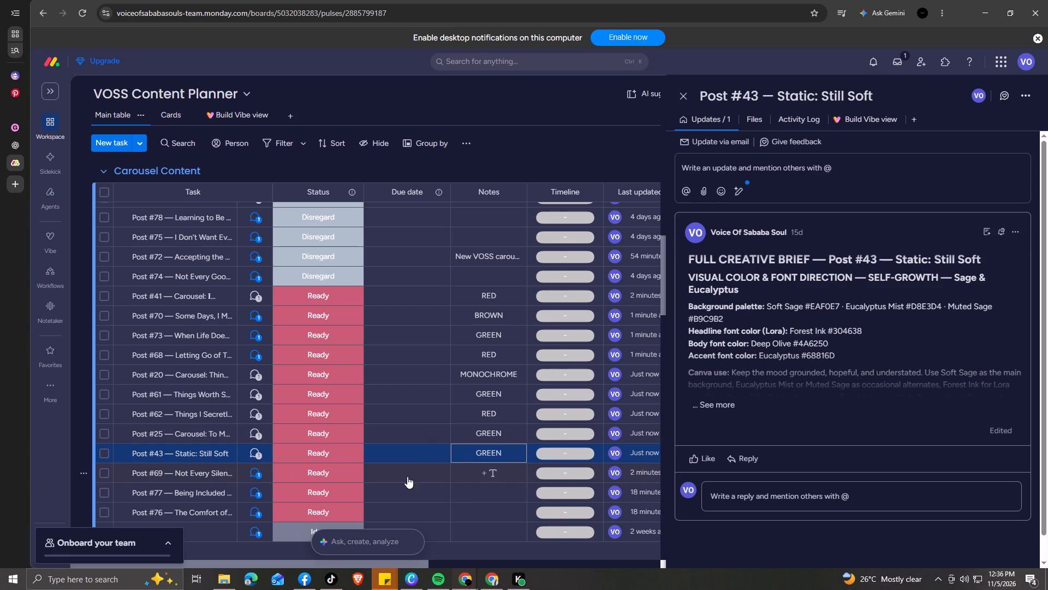
Open Post #69's brief and enter its colour category, BLUE, as the post's note.
click(258, 476)
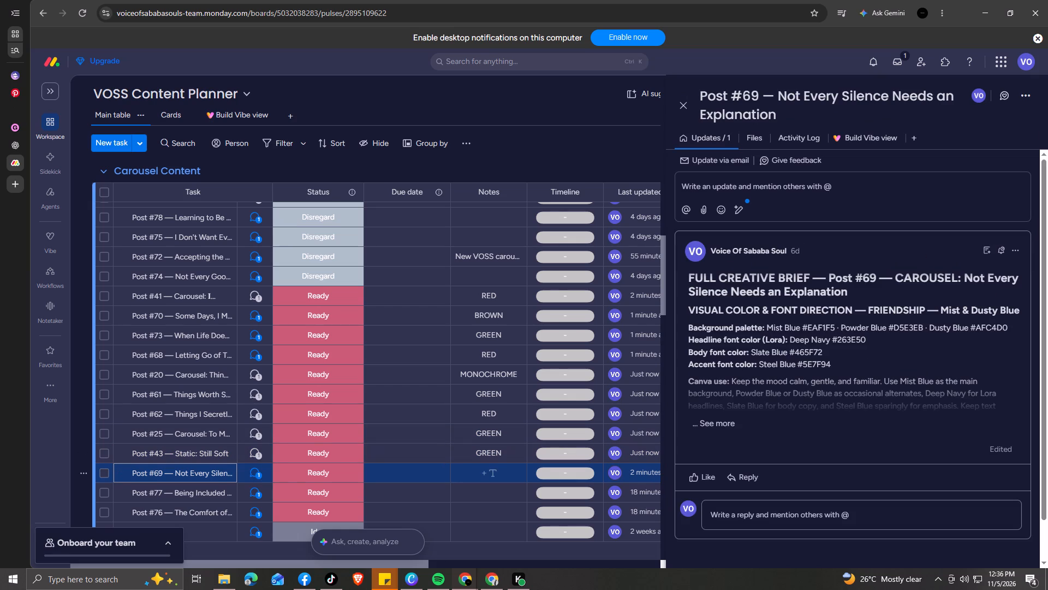
click(501, 477)
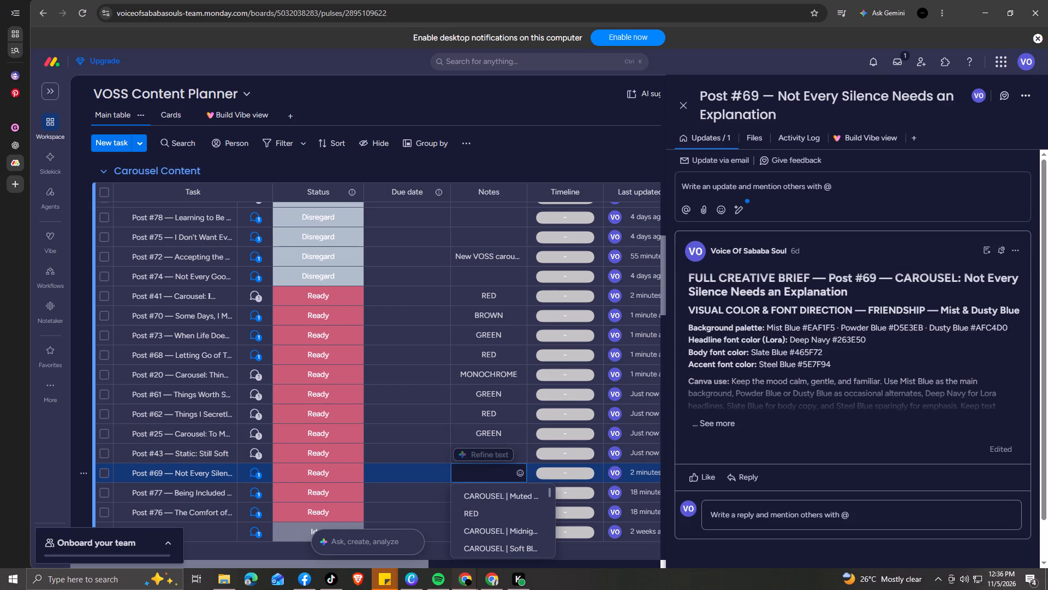
text(BLUE)
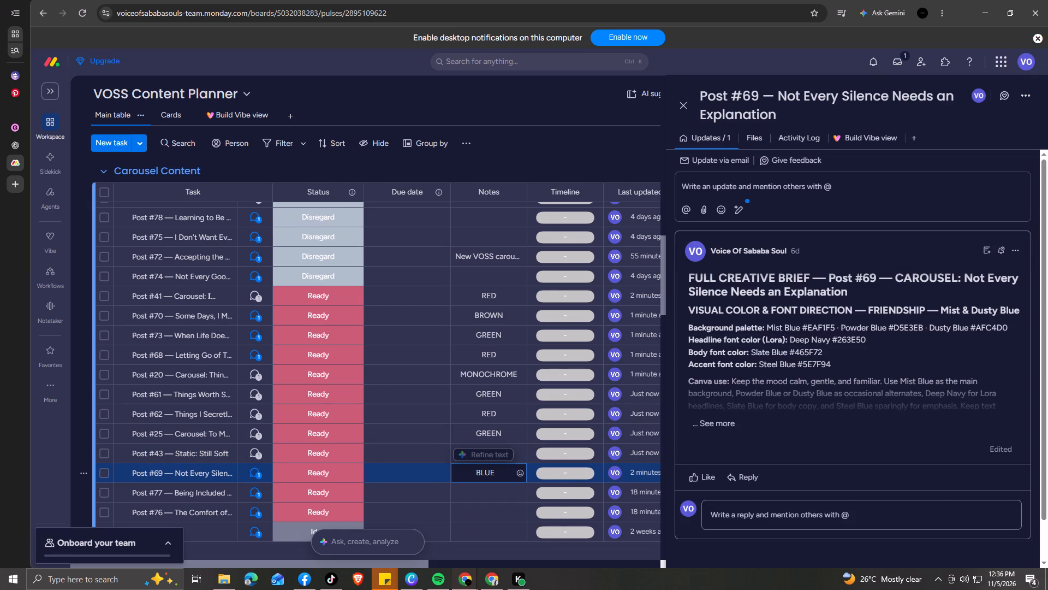
key(Return)
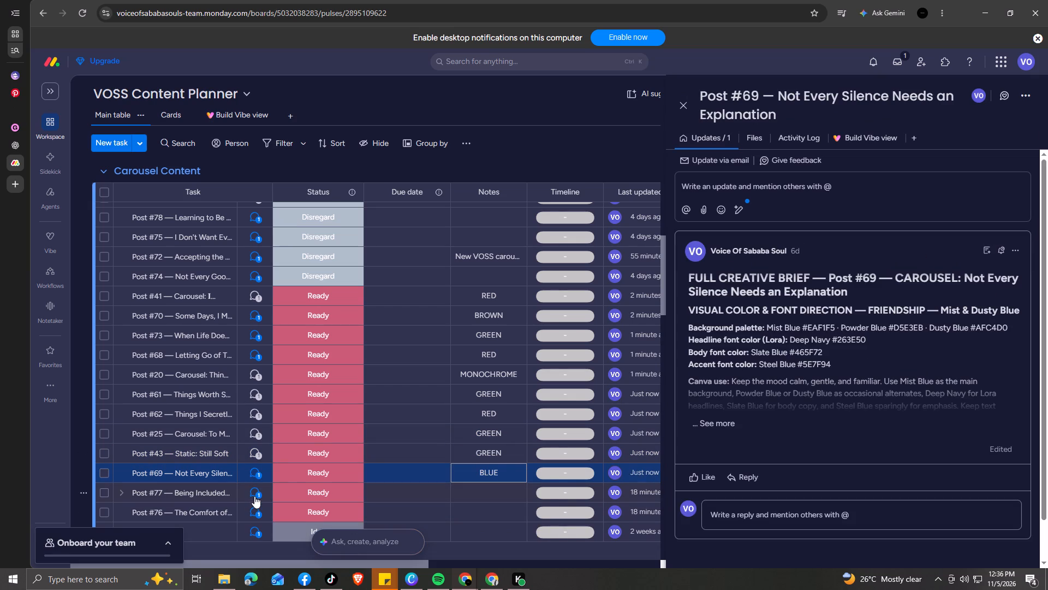
Open Post #77's brief and enter its colour category, BLUE, as the post's note.
click(254, 496)
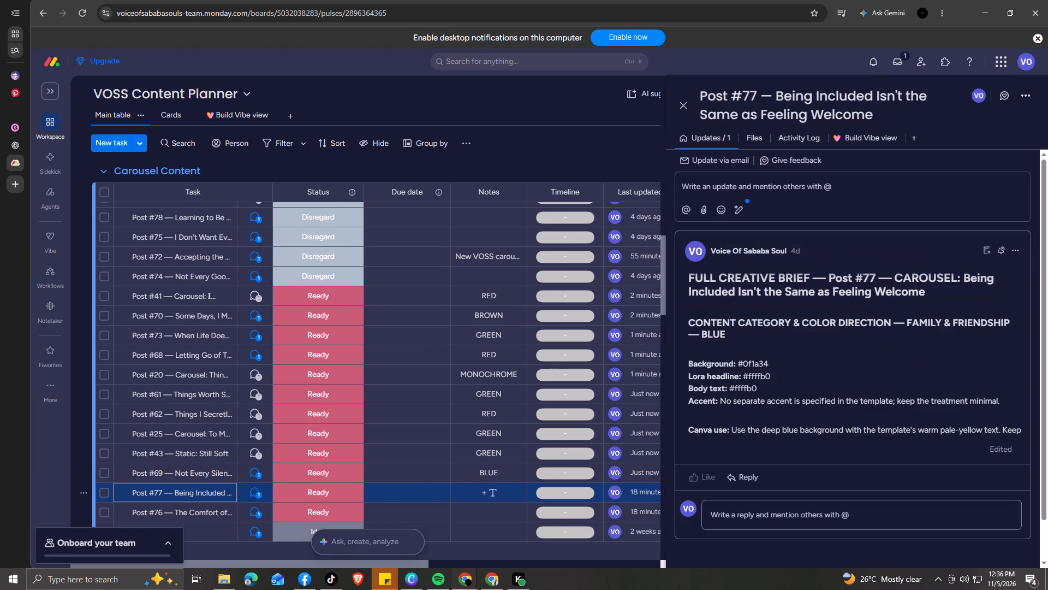
click(501, 495)
key(b)
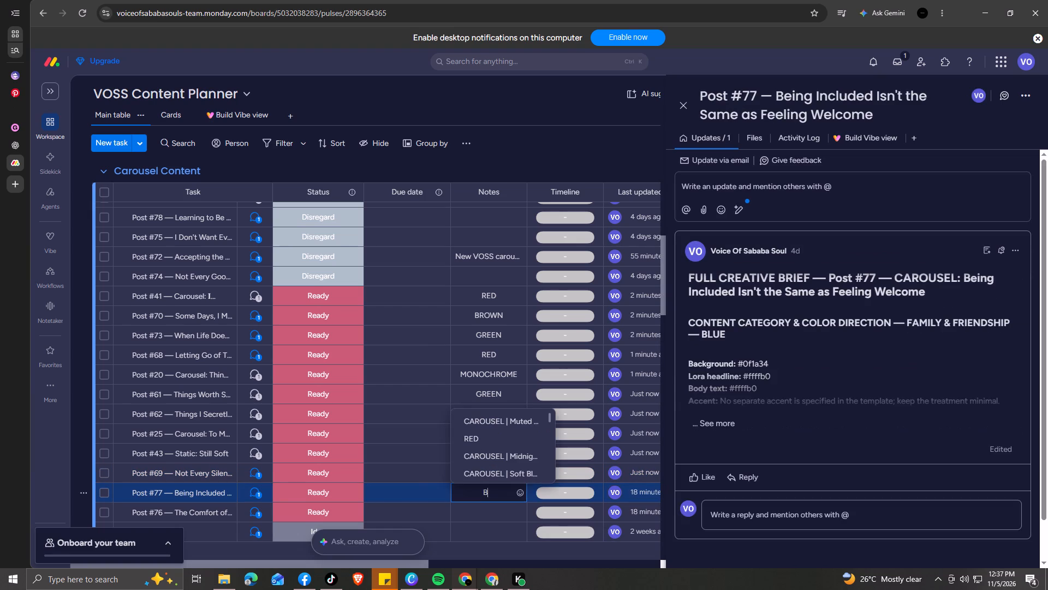
text(LUE)
key(Return)
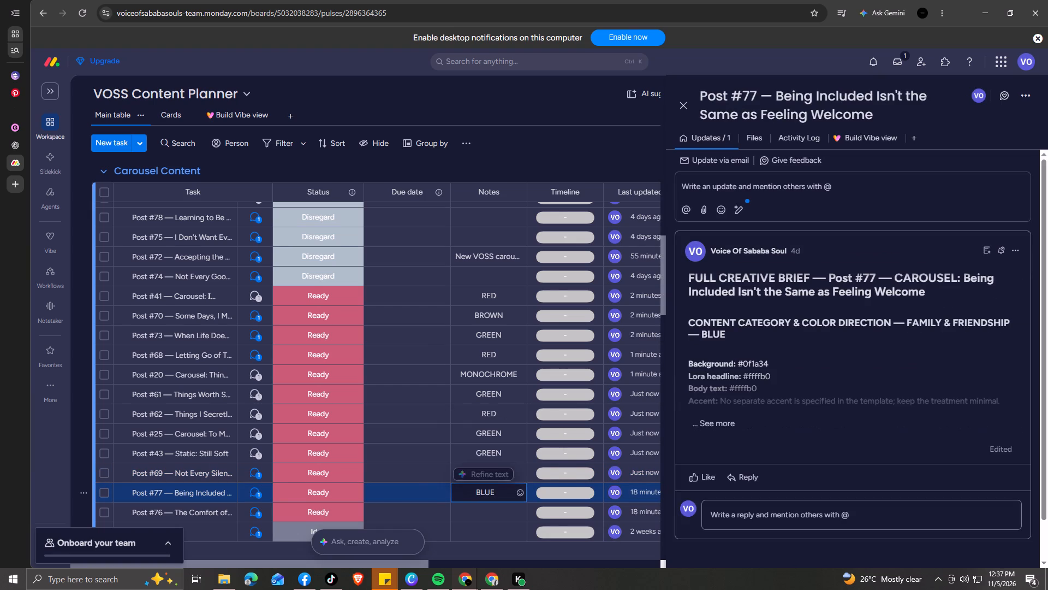
Open Post #76's brief and enter its colour category, RED, as the post's note.
click(255, 510)
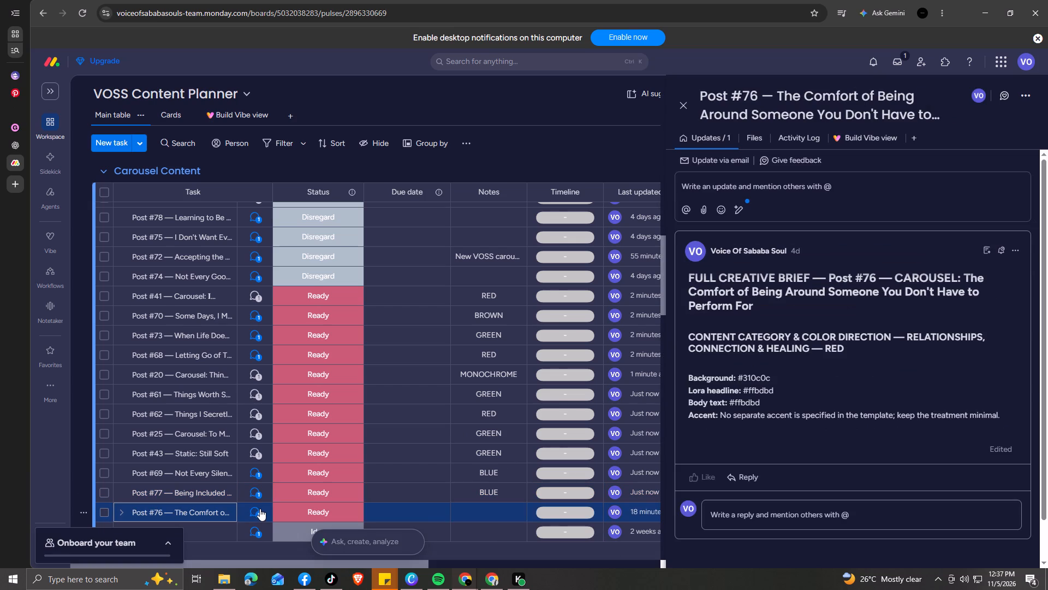
click(500, 513)
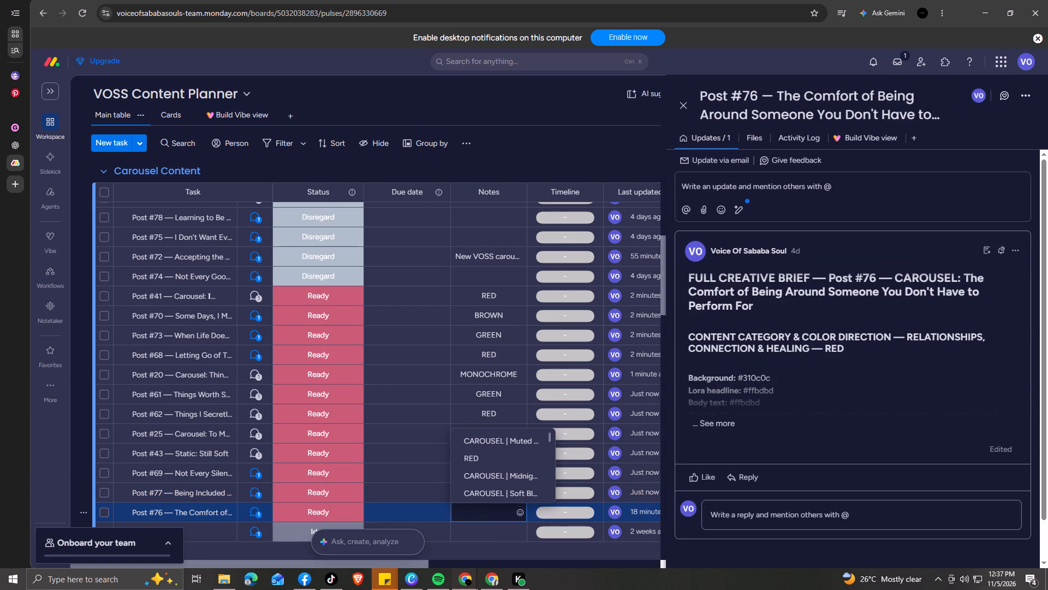
text(RED)
key(Return)
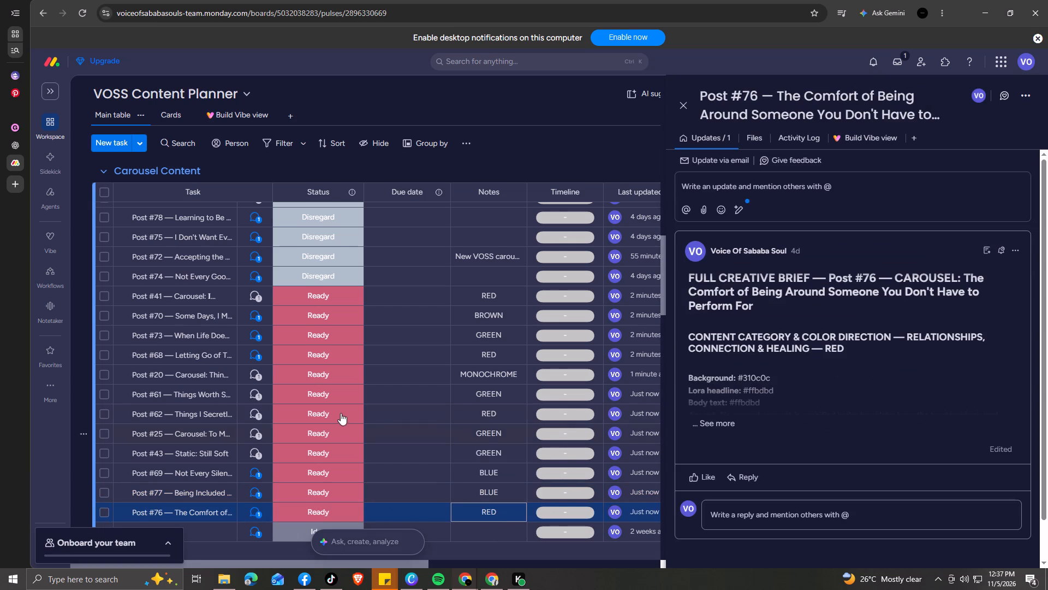
In the For Canva Editing group, clear the notes of Posts #88, #85, #89, #87, #93 and Task 1.
scroll(332, 405, down, 2)
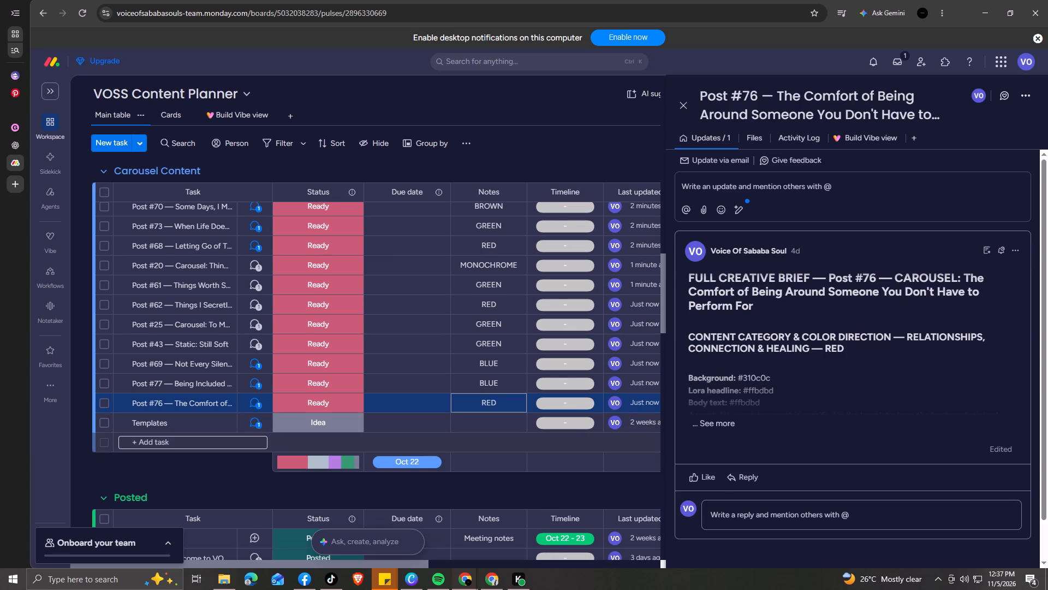
scroll(471, 388, down, 10)
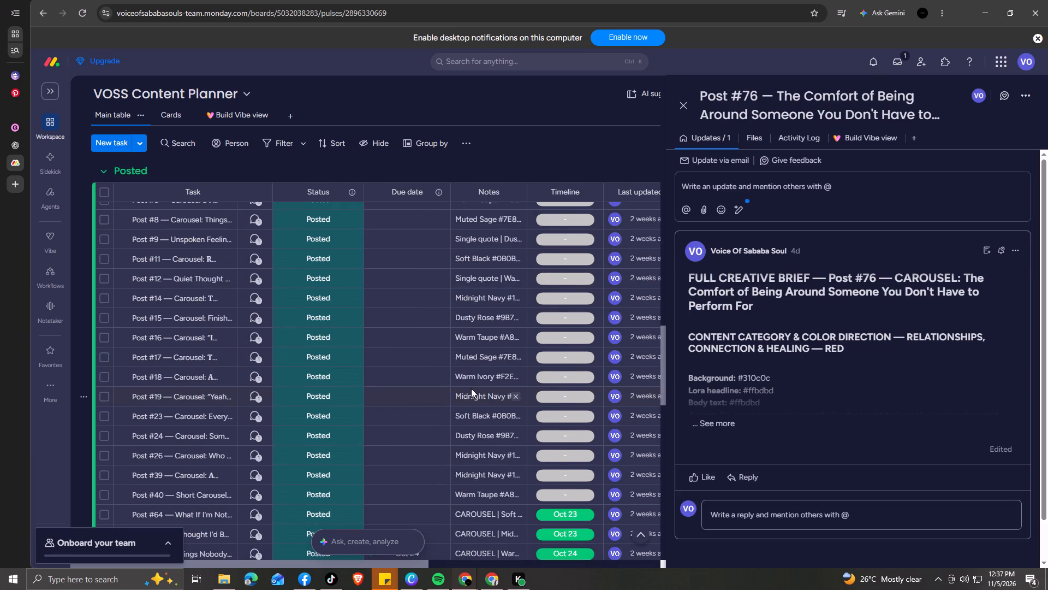
scroll(471, 388, down, 12)
scroll(471, 388, up, 3)
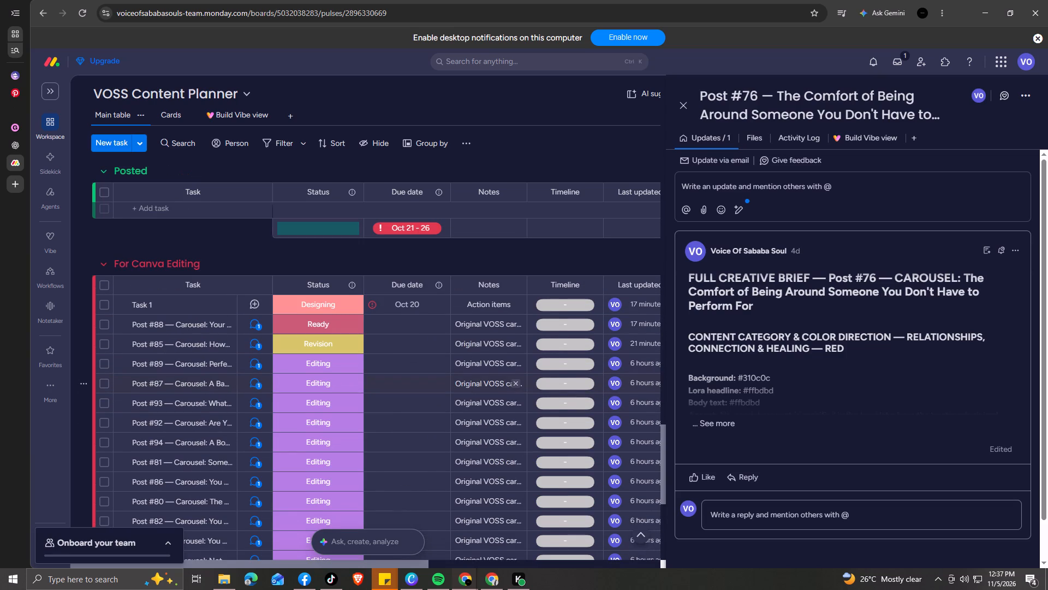
click(516, 325)
click(517, 346)
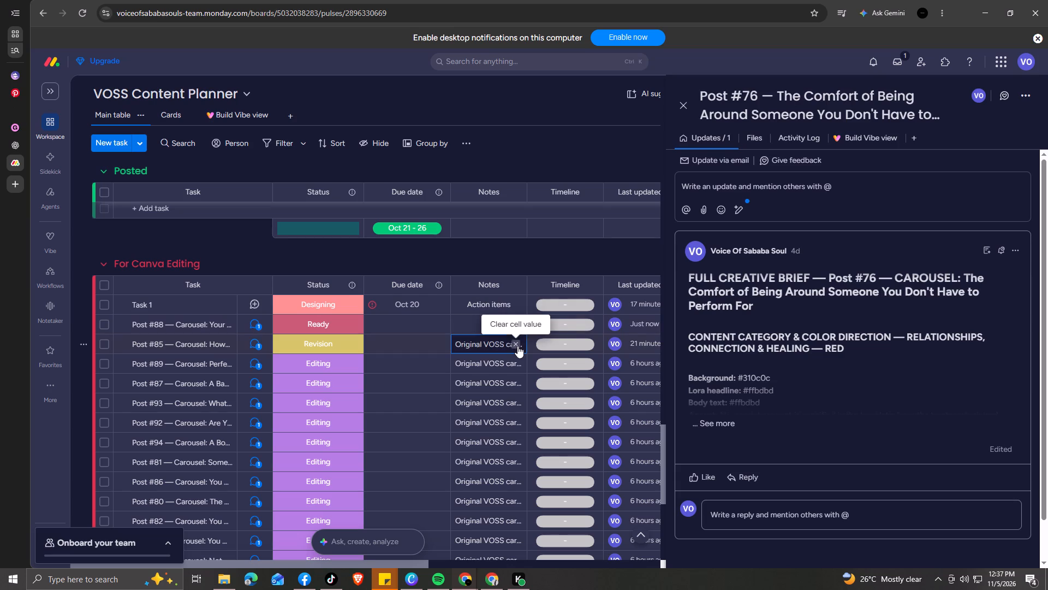
click(516, 367)
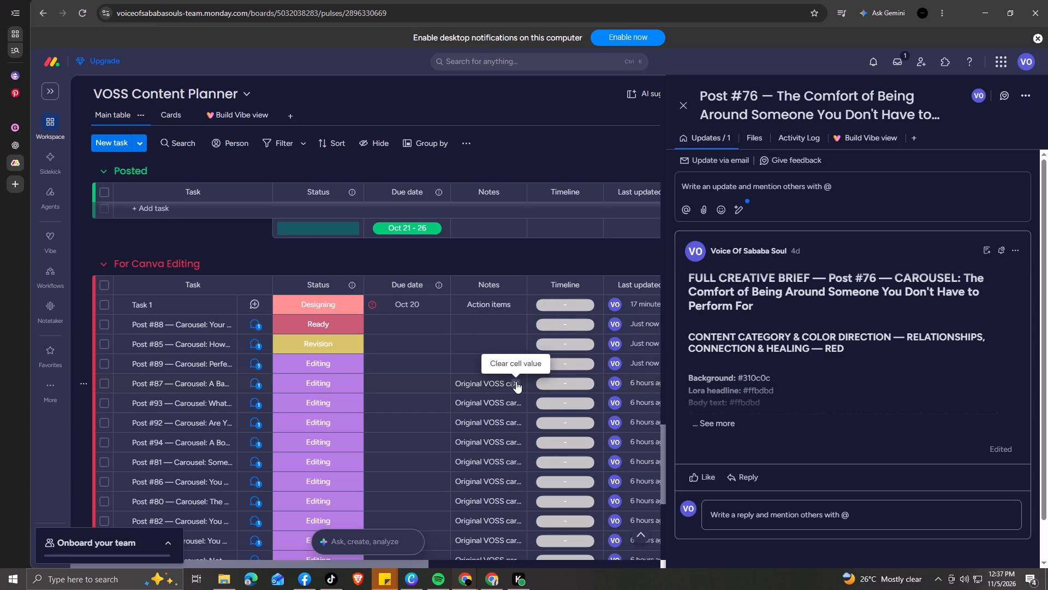
click(516, 381)
click(518, 406)
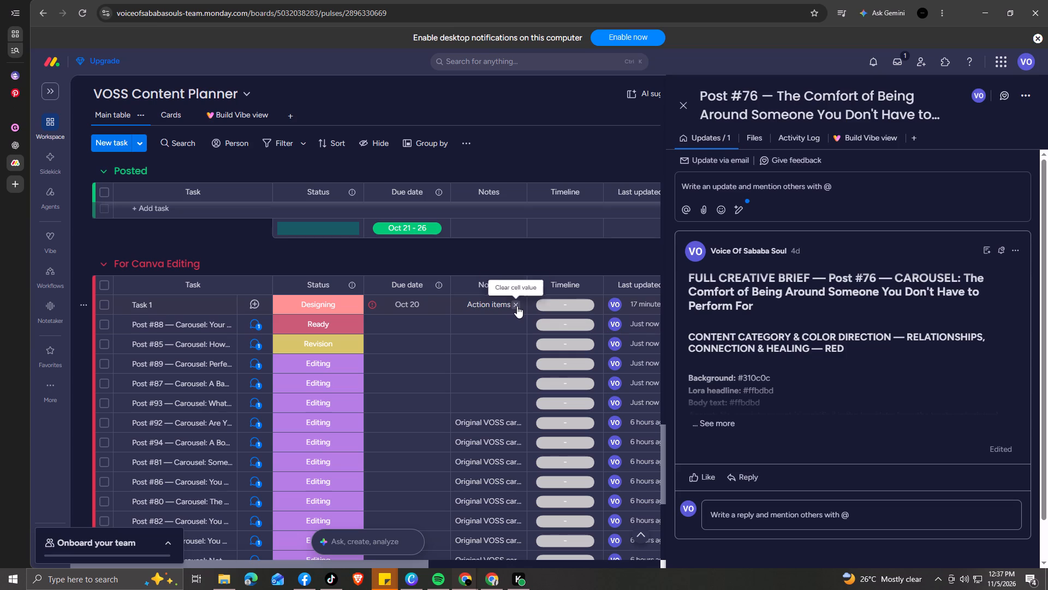
click(517, 306)
In the For Canva Editing group, clear the notes of Posts #92, #94, #81, #86, #80, #82, #91, #83 and #84.
scroll(504, 336, down, 2)
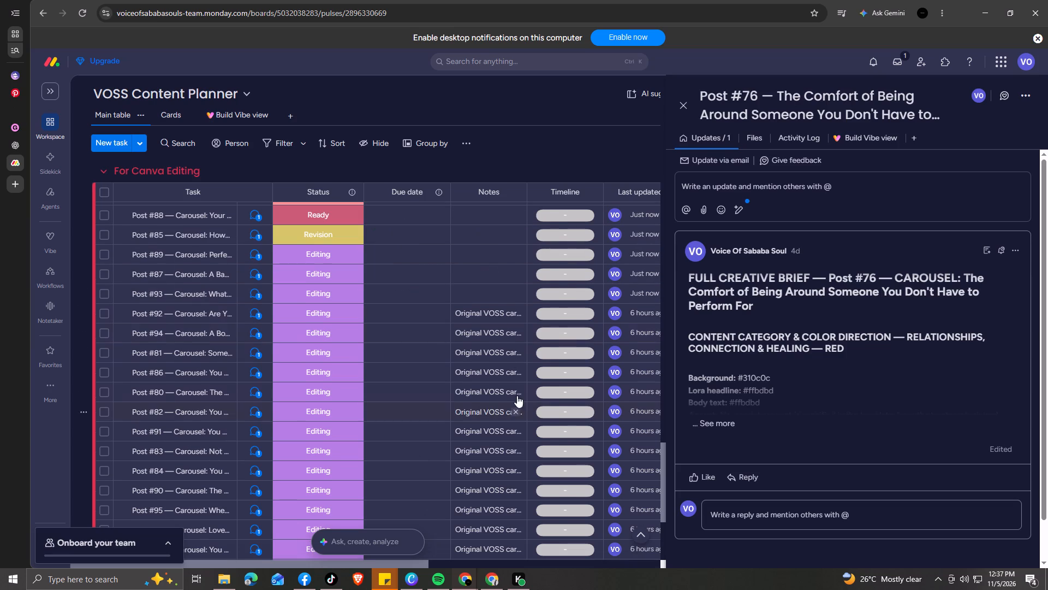
click(517, 315)
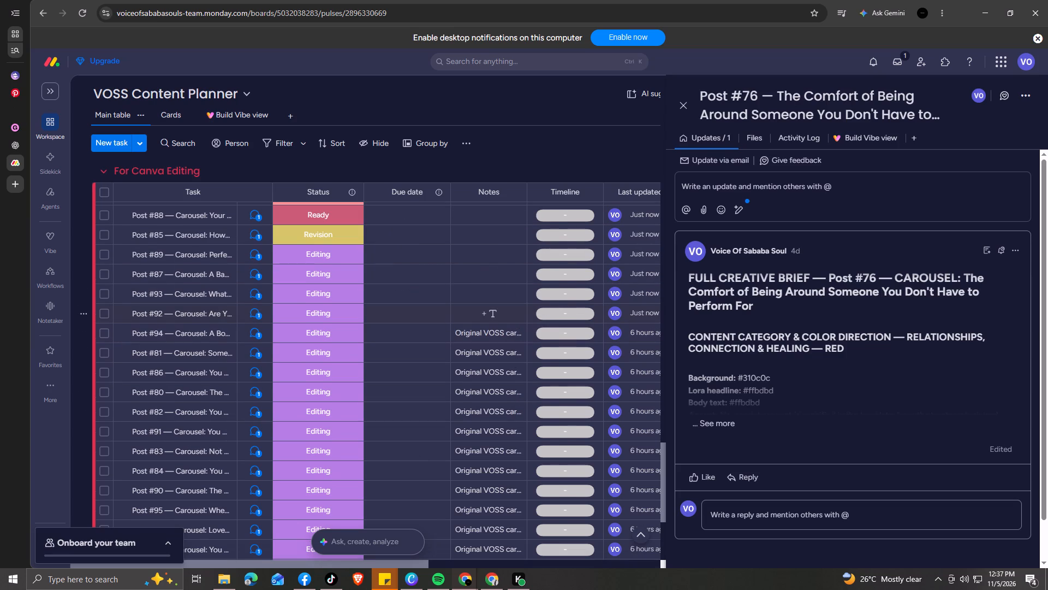
click(516, 334)
click(520, 352)
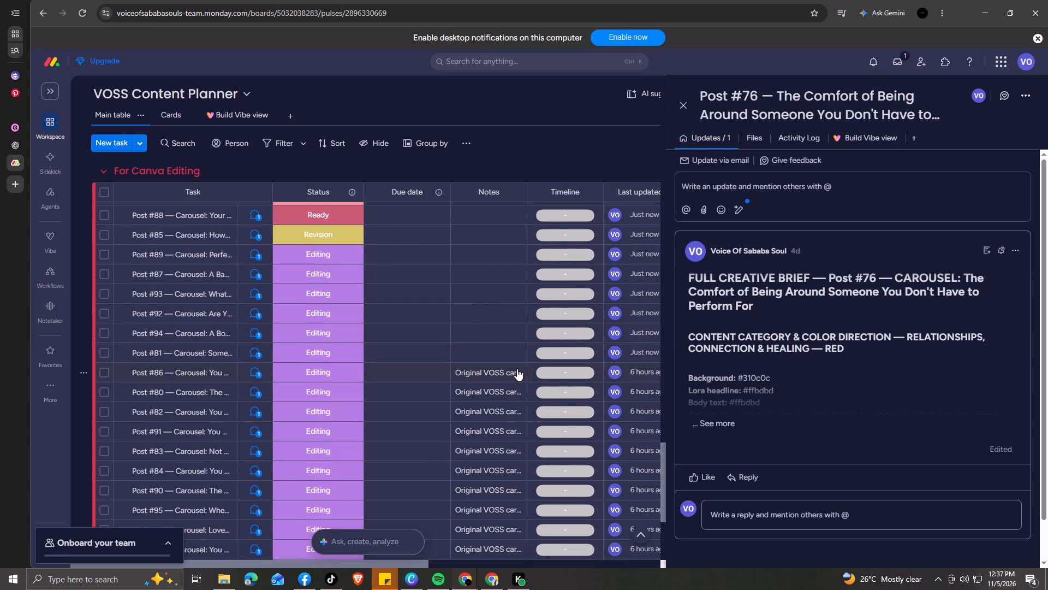
click(517, 370)
click(517, 394)
click(514, 411)
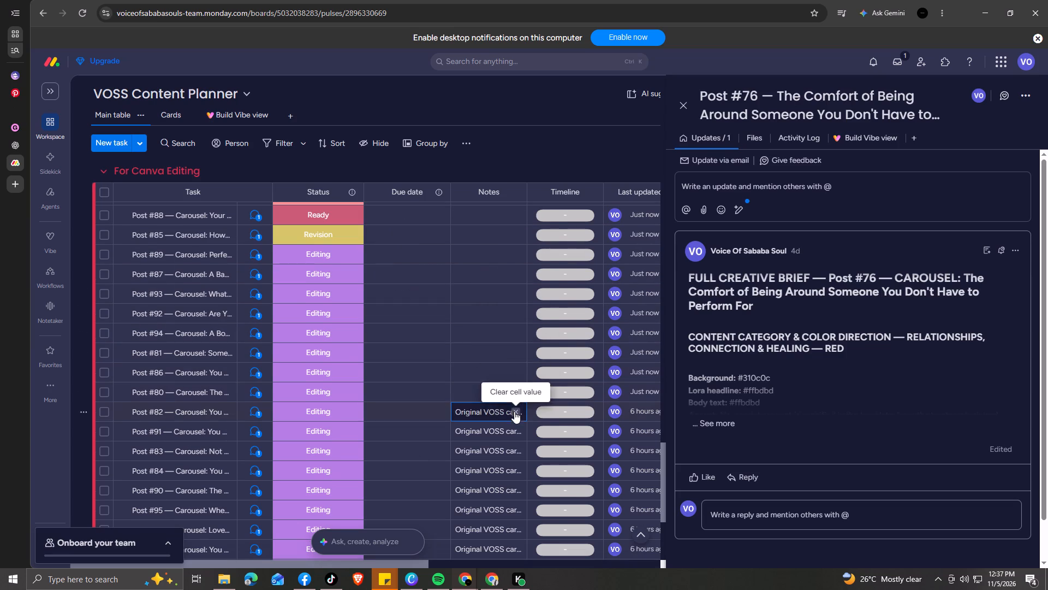
click(515, 434)
click(515, 448)
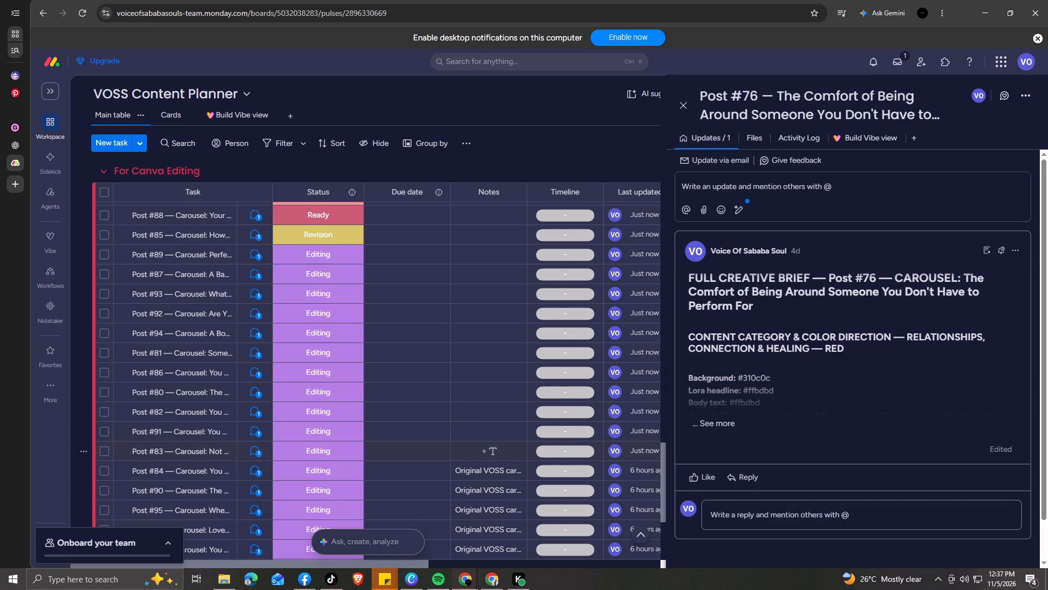
click(515, 471)
Clear the notes of Posts #90 and #95 in the For Canva Editing group.
drag(517, 493, 517, 503)
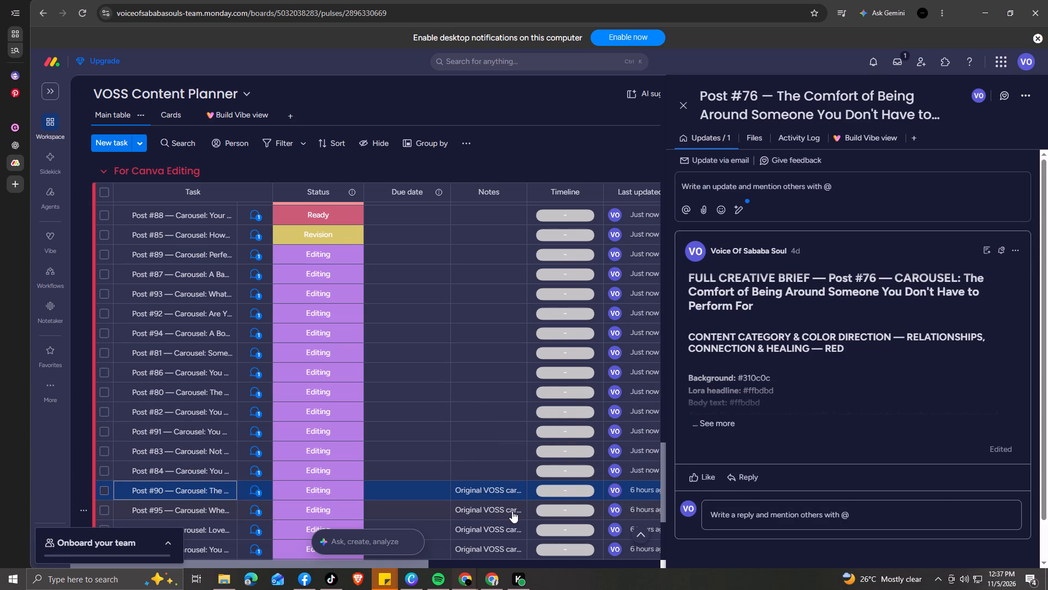
click(507, 510)
click(520, 490)
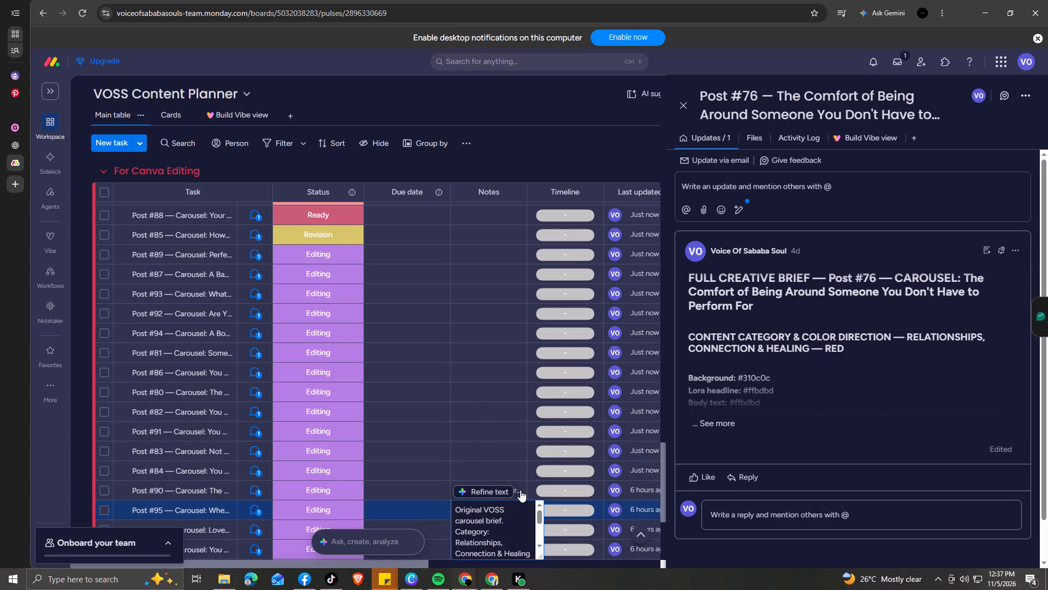
click(207, 489)
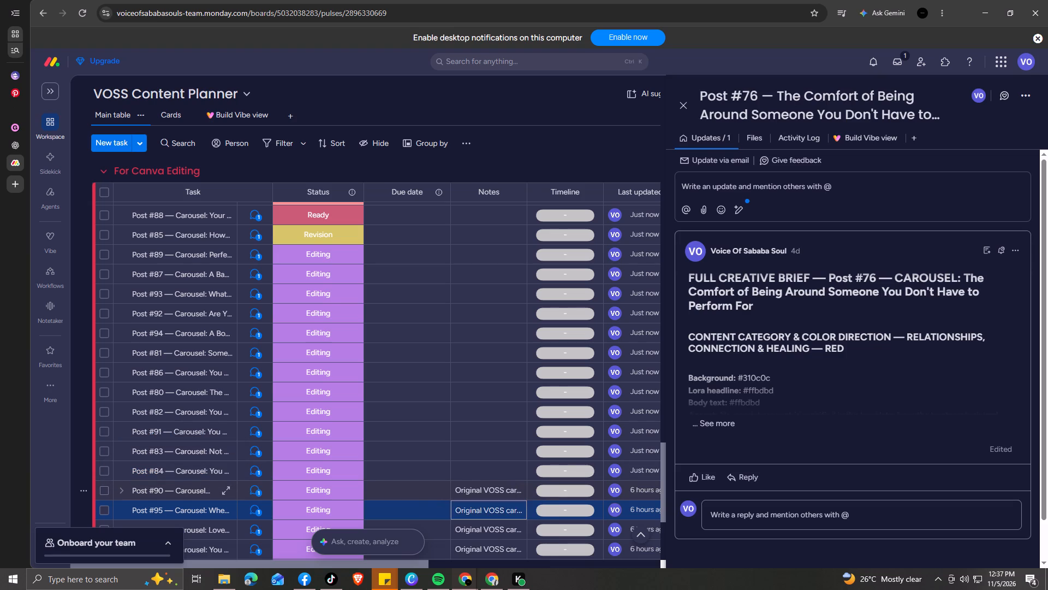
click(515, 490)
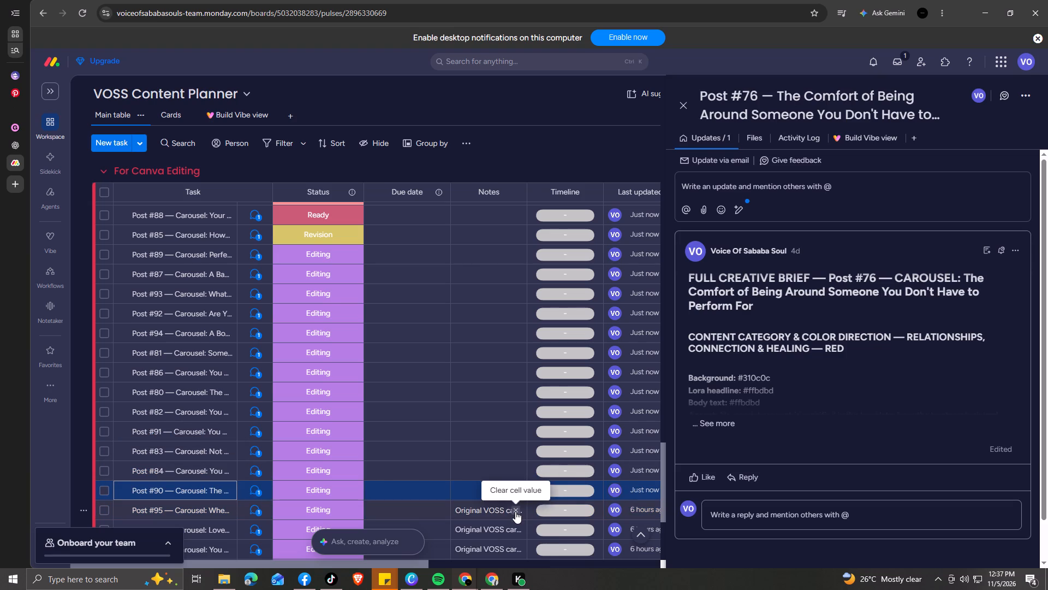
click(515, 511)
Clear the notes of Posts #97, #98, #96, #99, #101, #100, #102 and #103 in the For Canva Editing group.
scroll(496, 340, down, 4)
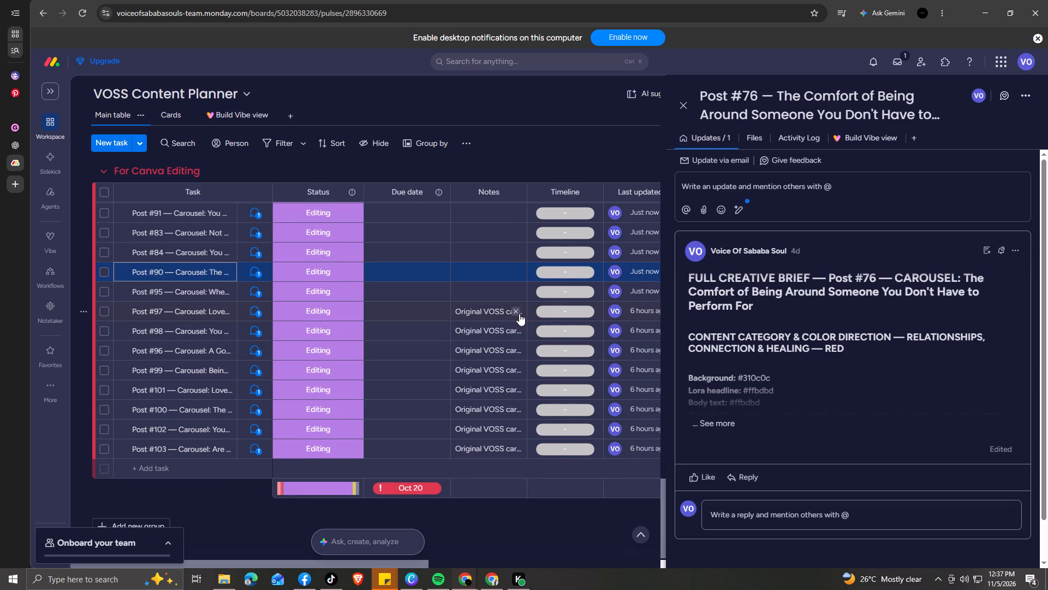
click(517, 310)
click(516, 330)
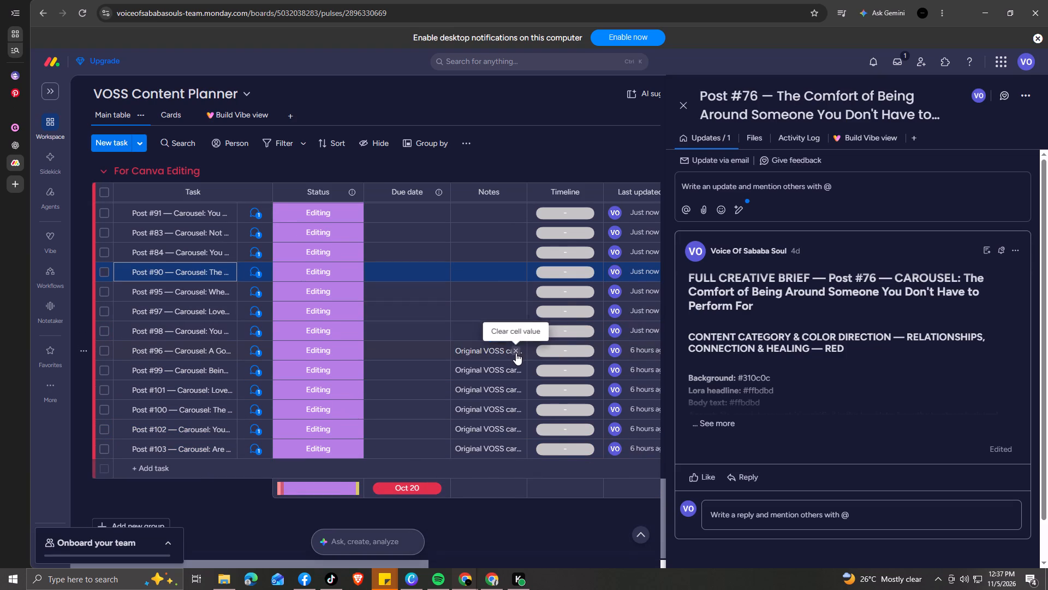
click(516, 353)
click(515, 371)
click(516, 392)
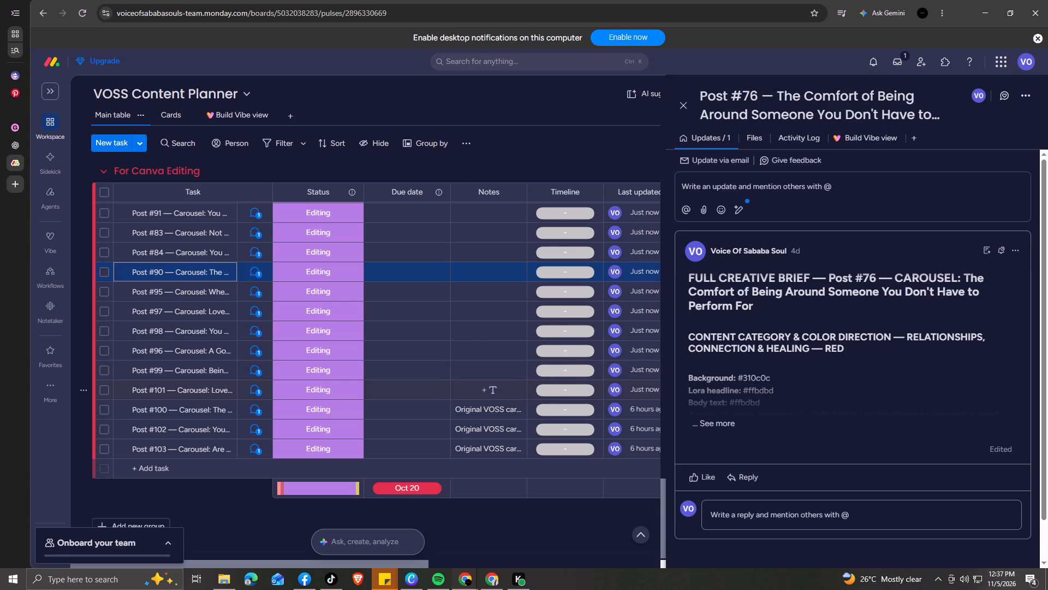
click(516, 409)
click(517, 427)
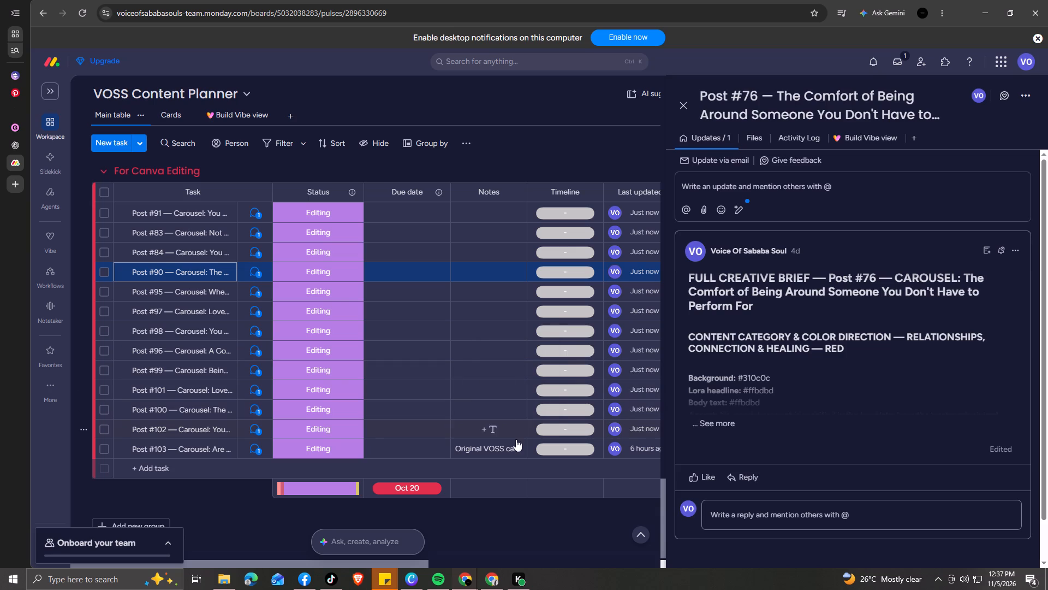
click(517, 449)
Open Post #88's brief and enter its colour category, GREEN, as the post's note.
scroll(491, 402, up, 8)
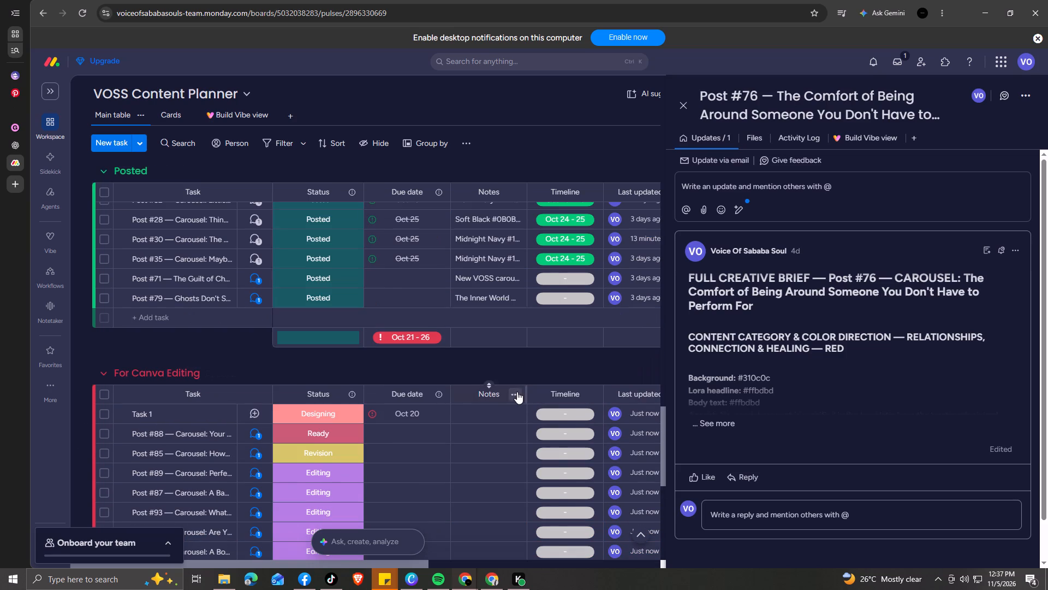
click(257, 428)
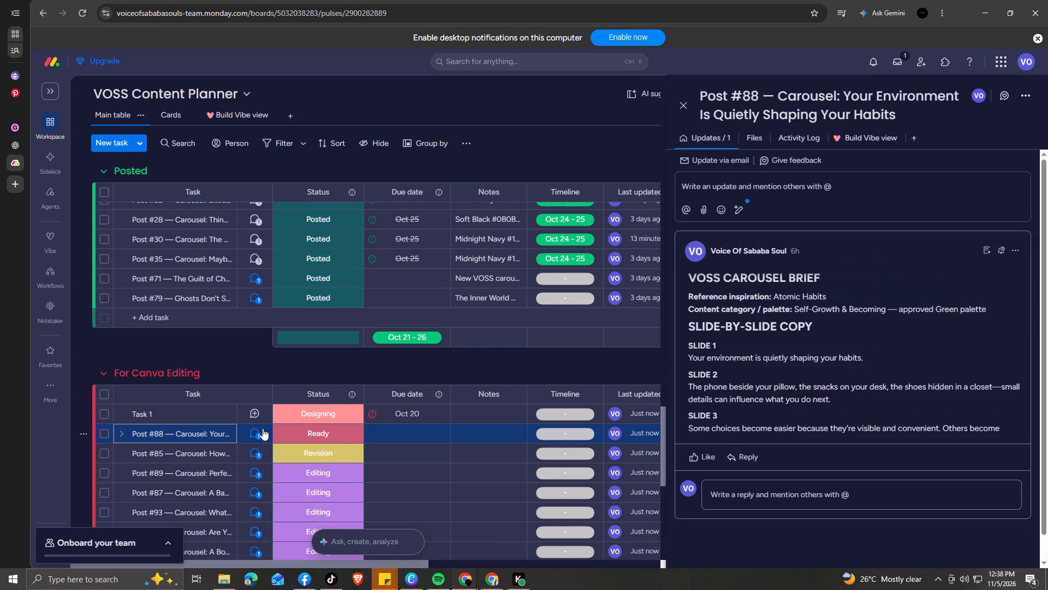
click(498, 434)
scroll(494, 468, down, 3)
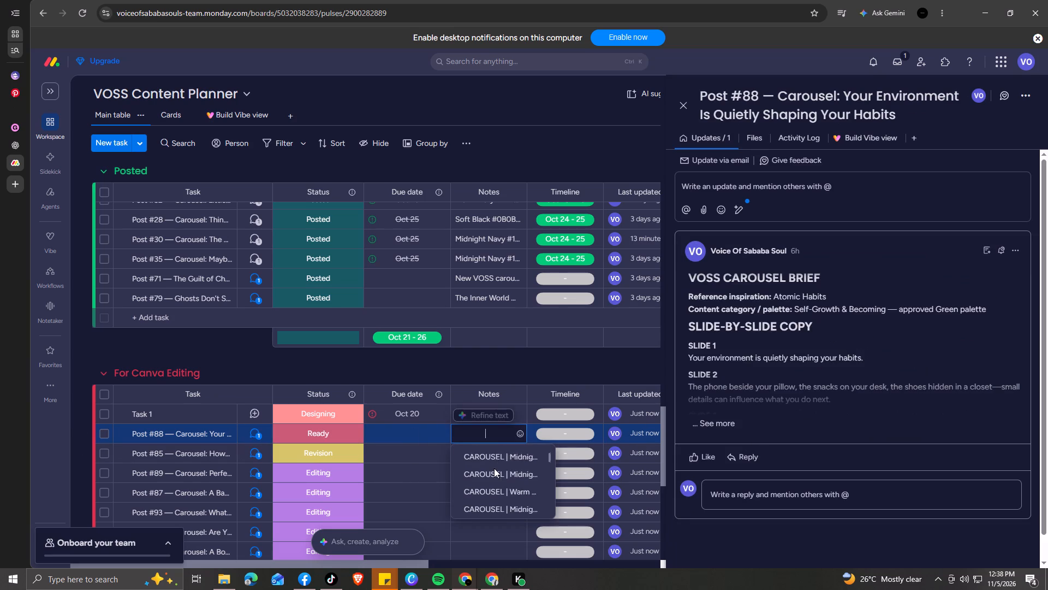
scroll(494, 468, down, 1)
scroll(494, 468, up, 2)
click(494, 468)
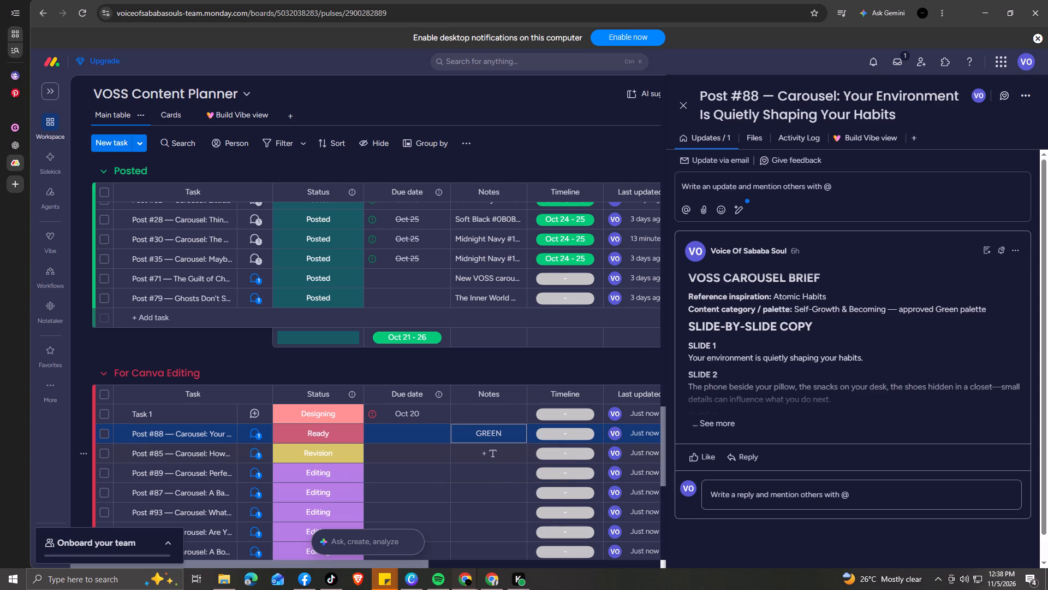
Open Post #85's brief and enter its colour category, GREEN, as the post's note.
click(262, 453)
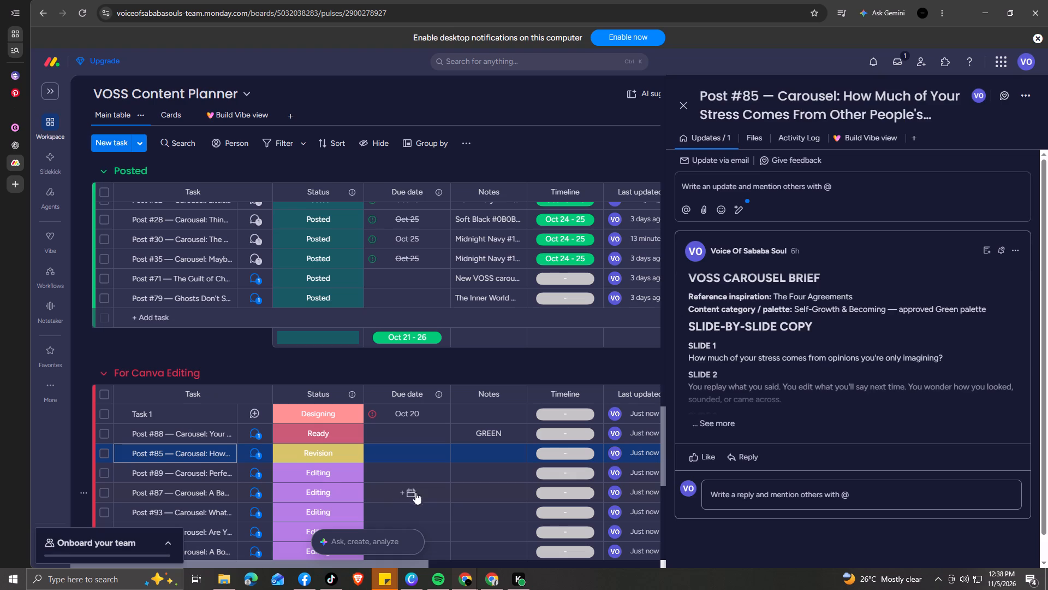
click(491, 457)
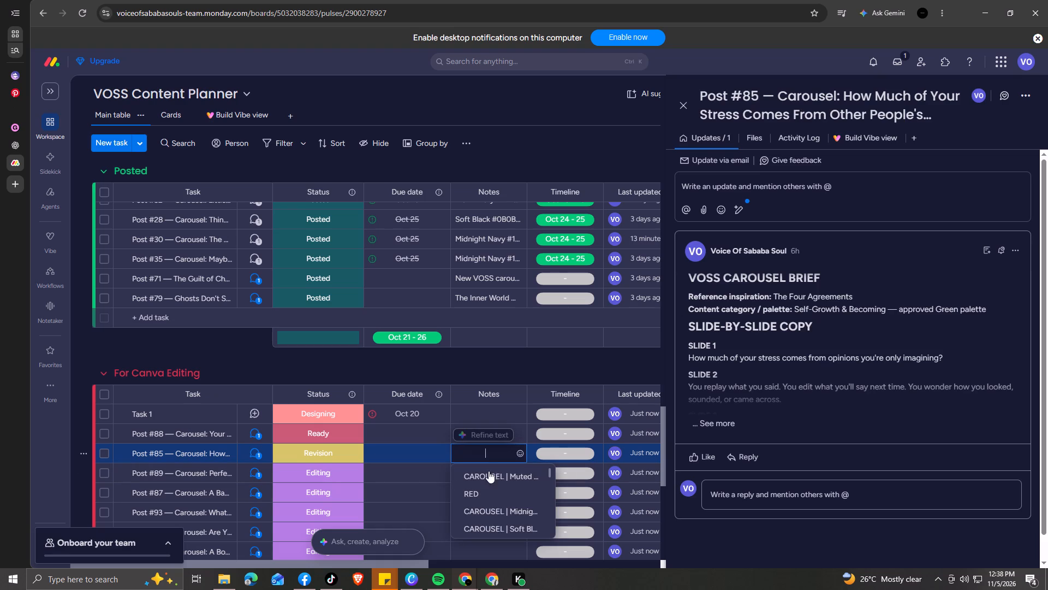
scroll(487, 486, down, 9)
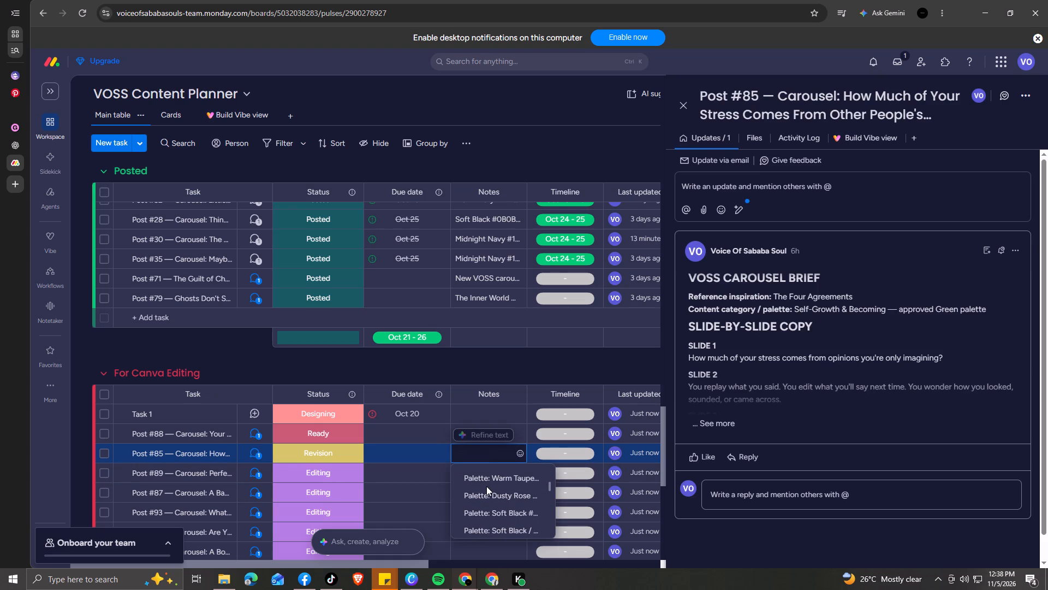
scroll(486, 486, down, 6)
scroll(486, 486, up, 3)
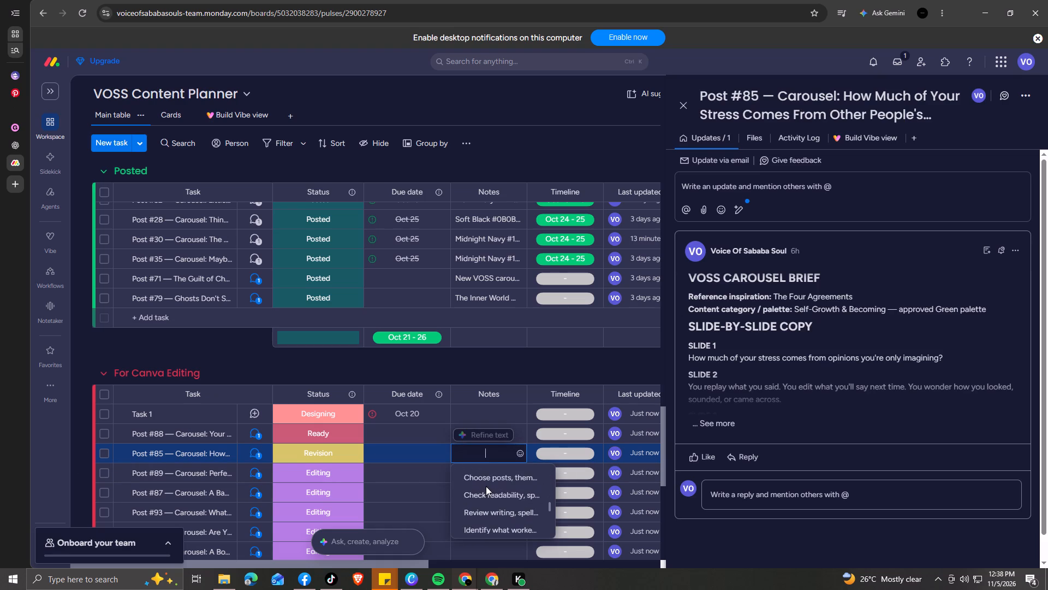
scroll(486, 486, up, 12)
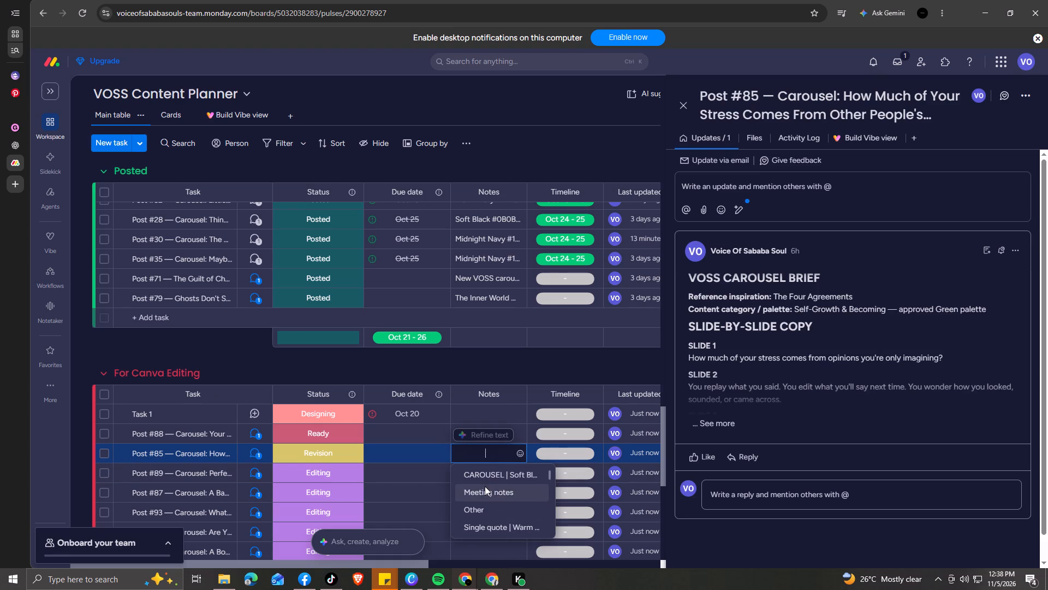
scroll(485, 486, up, 2)
scroll(485, 486, down, 3)
scroll(485, 486, up, 1)
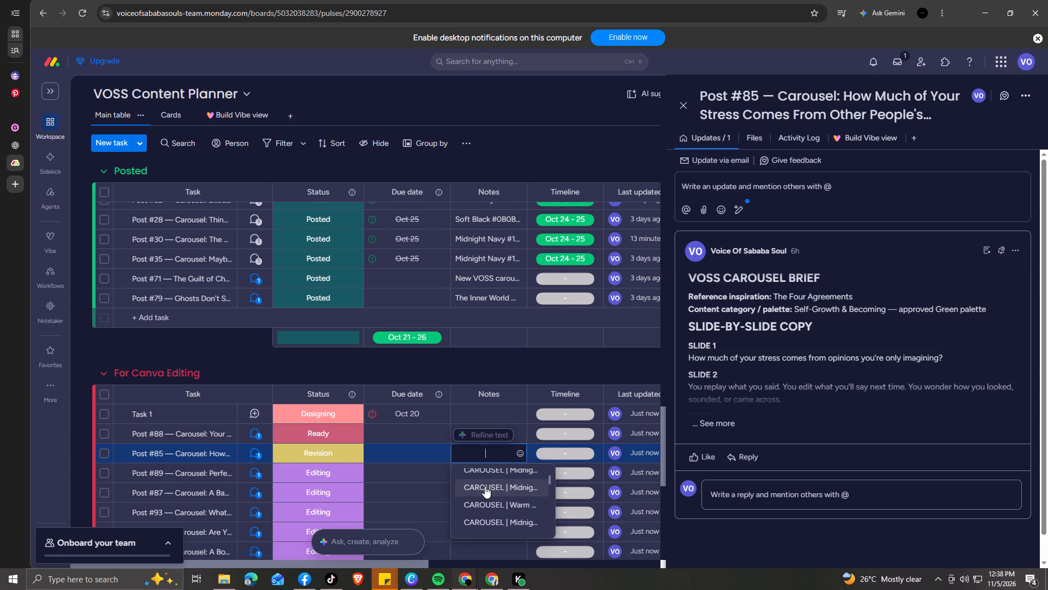
click(485, 486)
Open Post #89's brief and enter its colour category, GREEN, as the post's note.
click(484, 475)
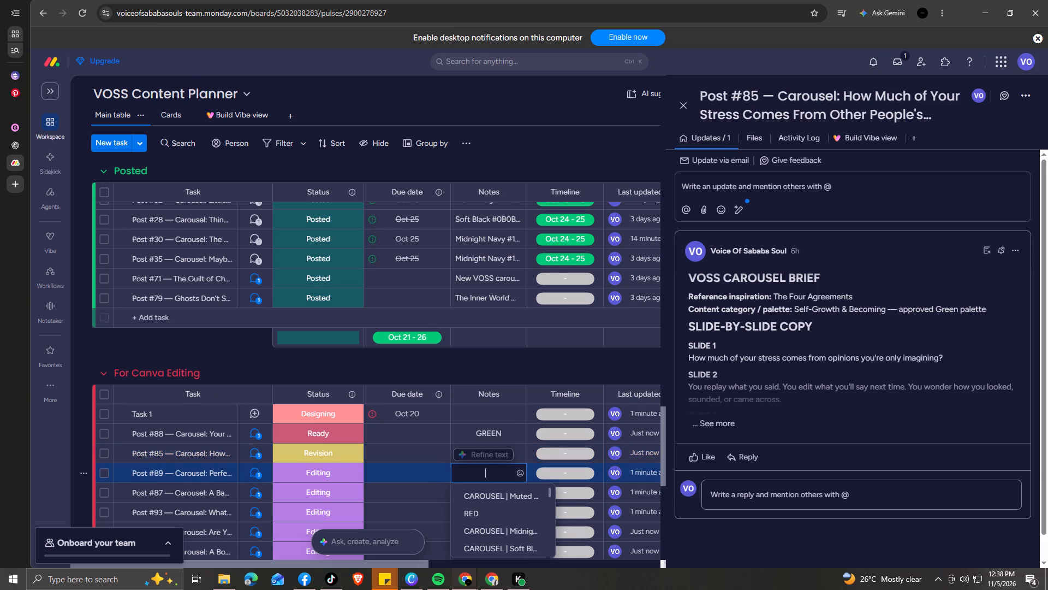
click(265, 476)
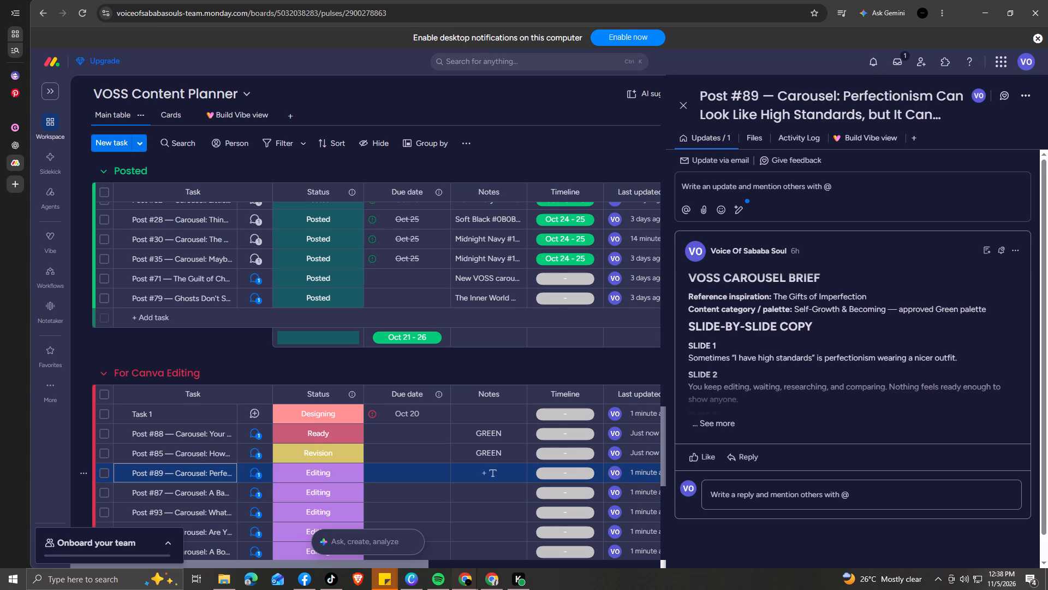
scroll(495, 515, down, 3)
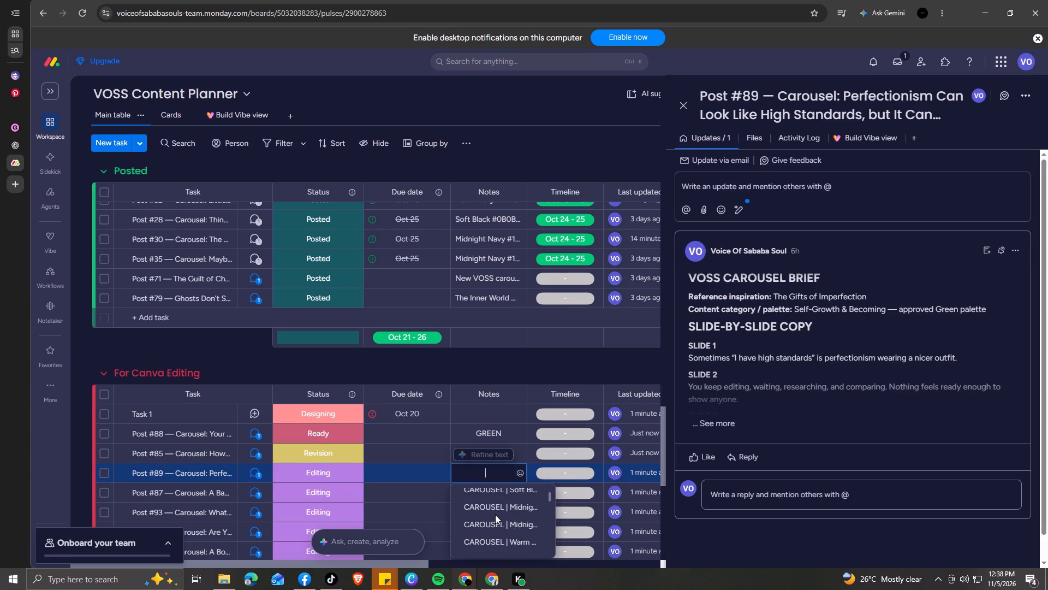
scroll(494, 513, up, 1)
click(490, 511)
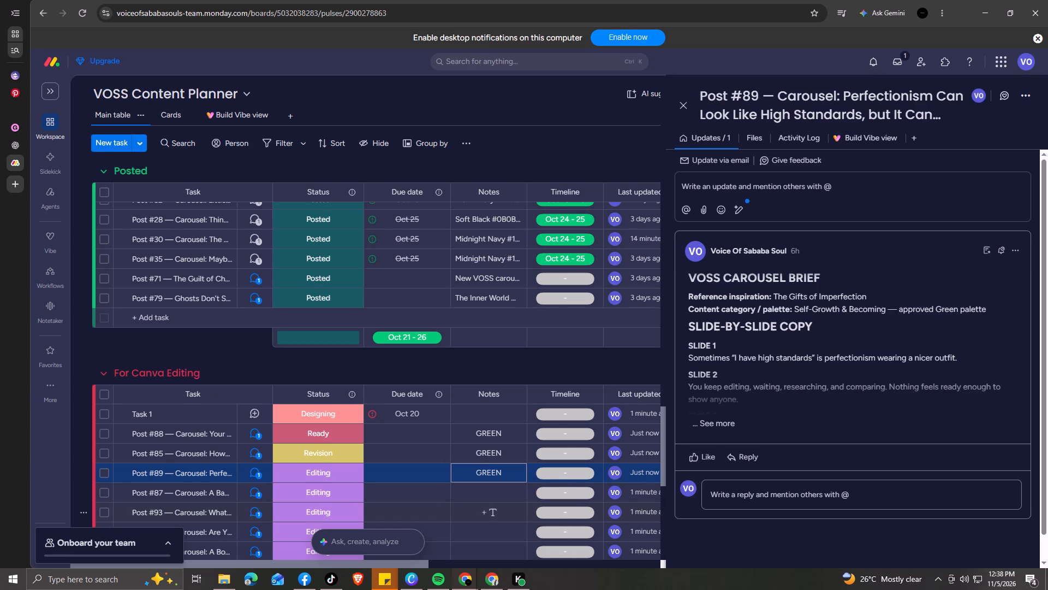
Open Post #87's brief and enter its colour category, GREEN, as the post's note.
click(251, 492)
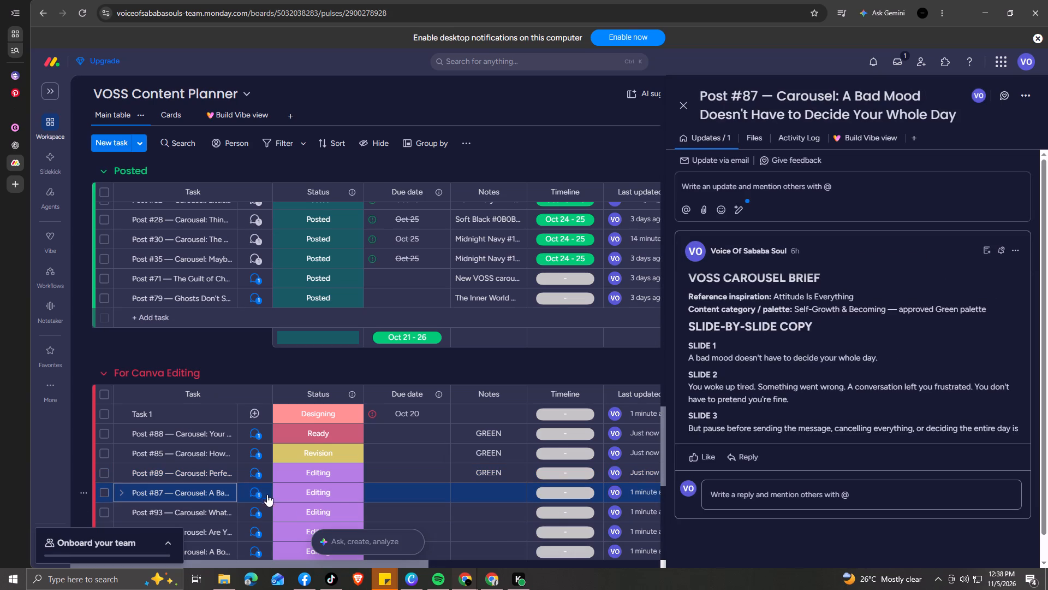
click(486, 490)
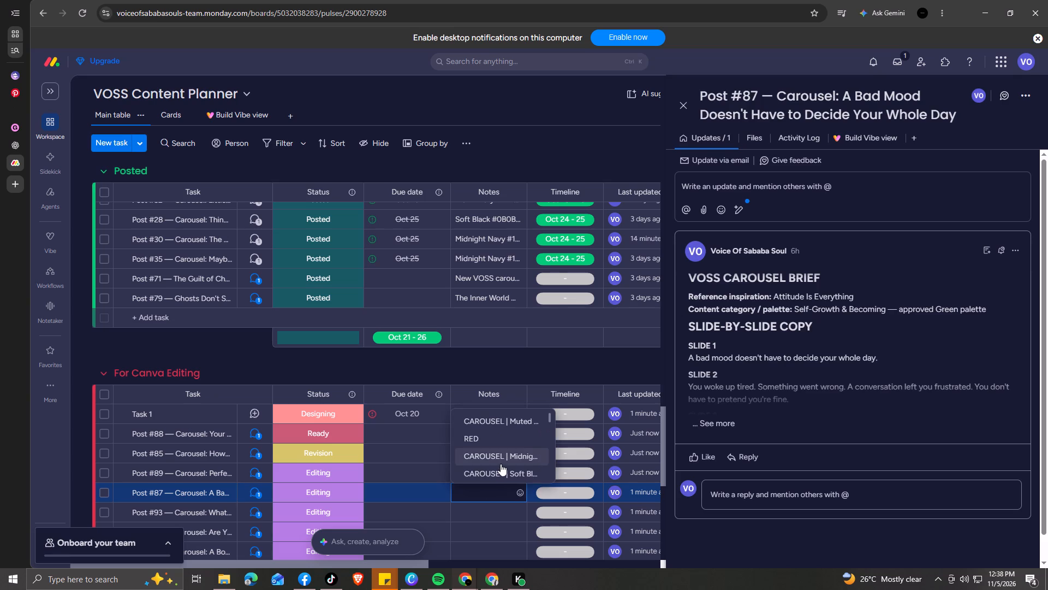
scroll(501, 456, down, 3)
scroll(500, 456, up, 2)
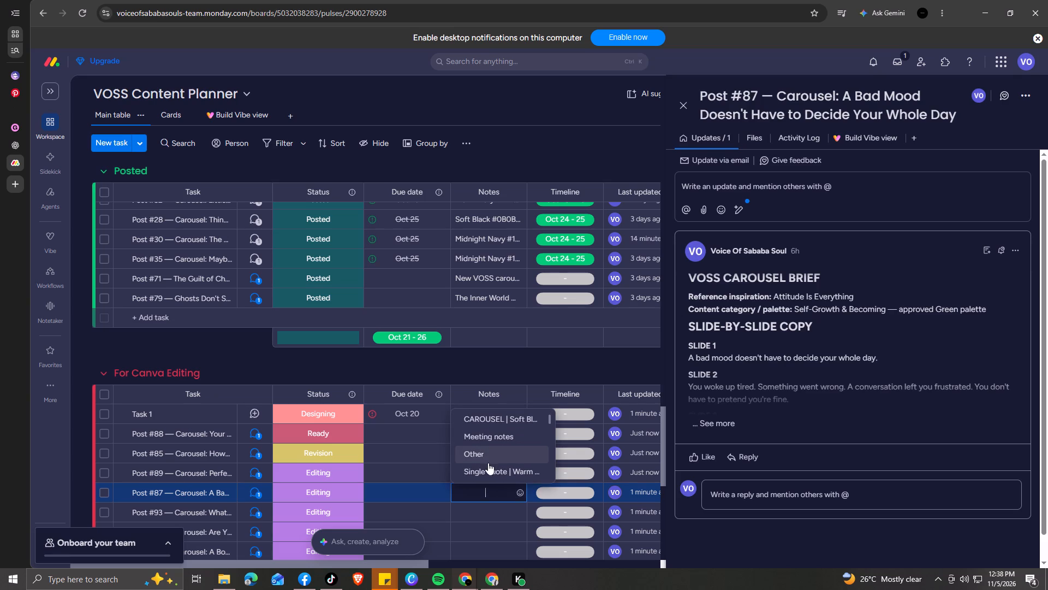
scroll(488, 463, down, 2)
scroll(489, 459, up, 1)
click(489, 436)
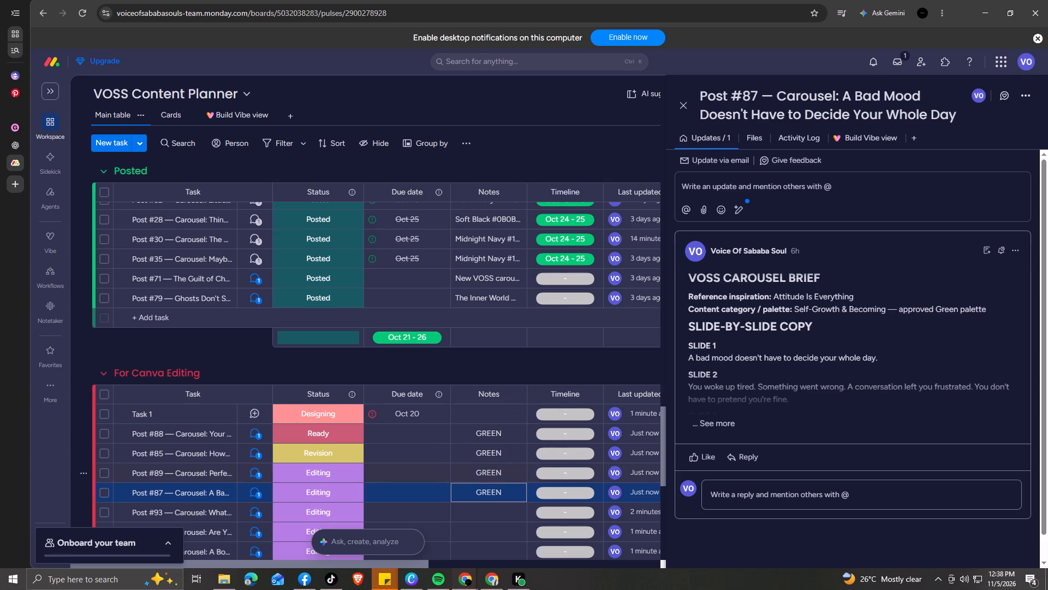
Open Post #93's brief and enter its colour category, RED, as the post's note.
click(255, 509)
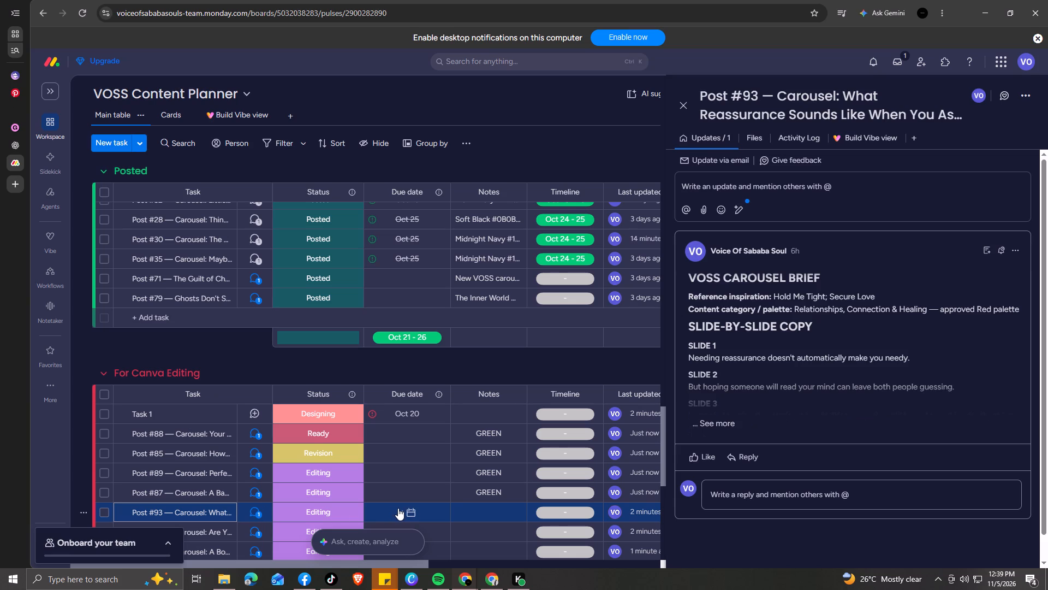
click(484, 511)
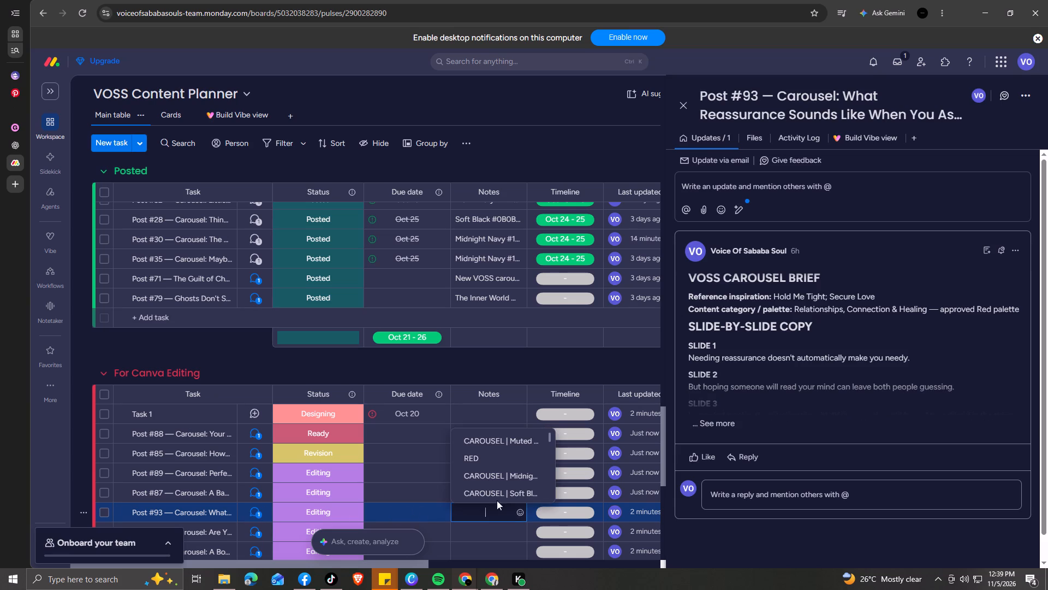
click(490, 464)
Open Post #92's brief and enter its colour category, RED, as the post's note.
scroll(430, 476, down, 3)
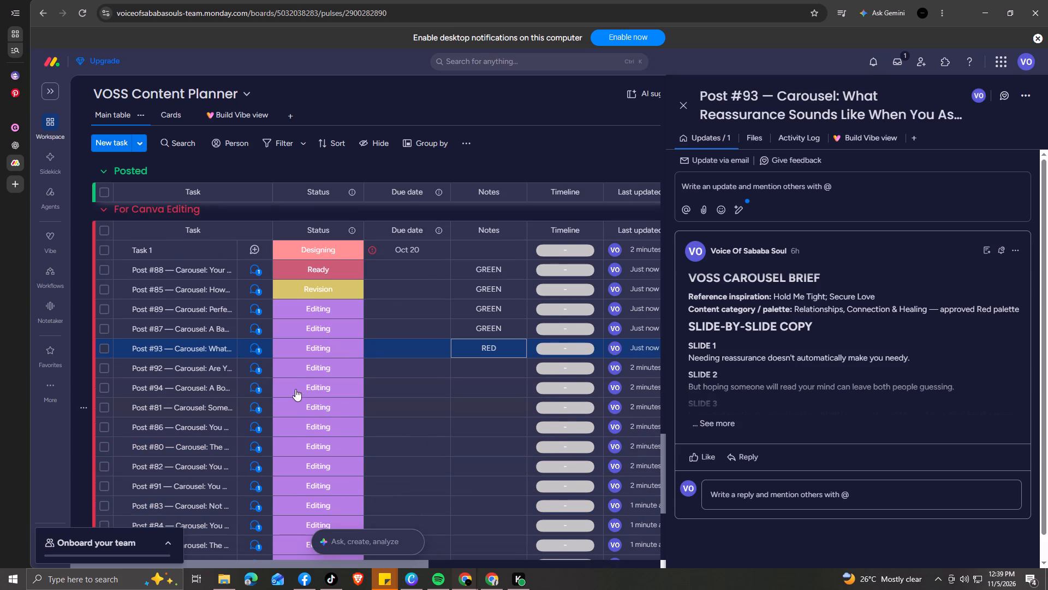
click(253, 369)
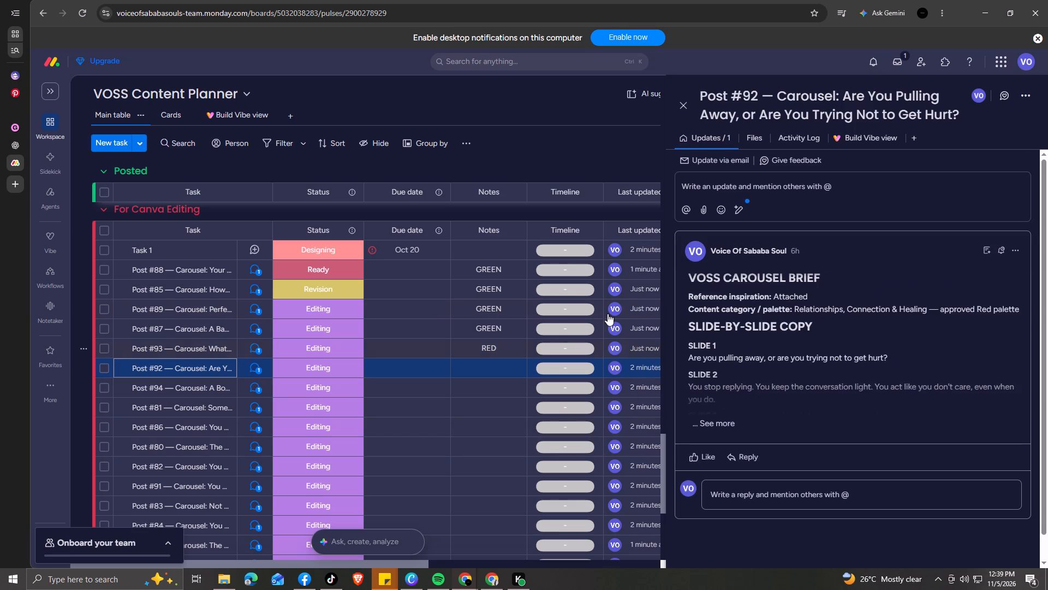
click(490, 368)
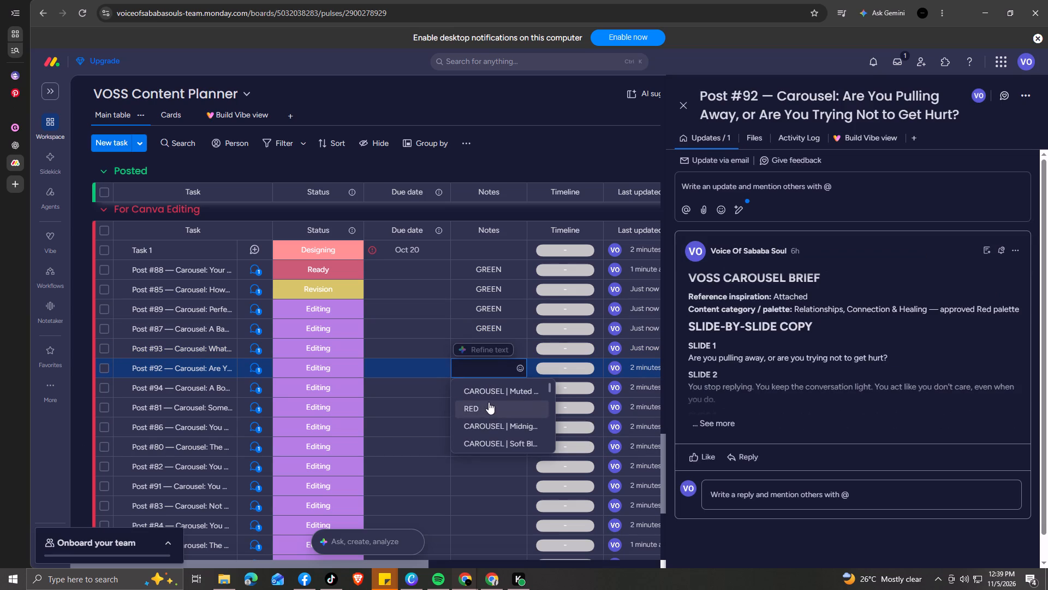
click(489, 402)
Open Post #94's brief and enter its colour category, RED, as the post's note.
click(256, 386)
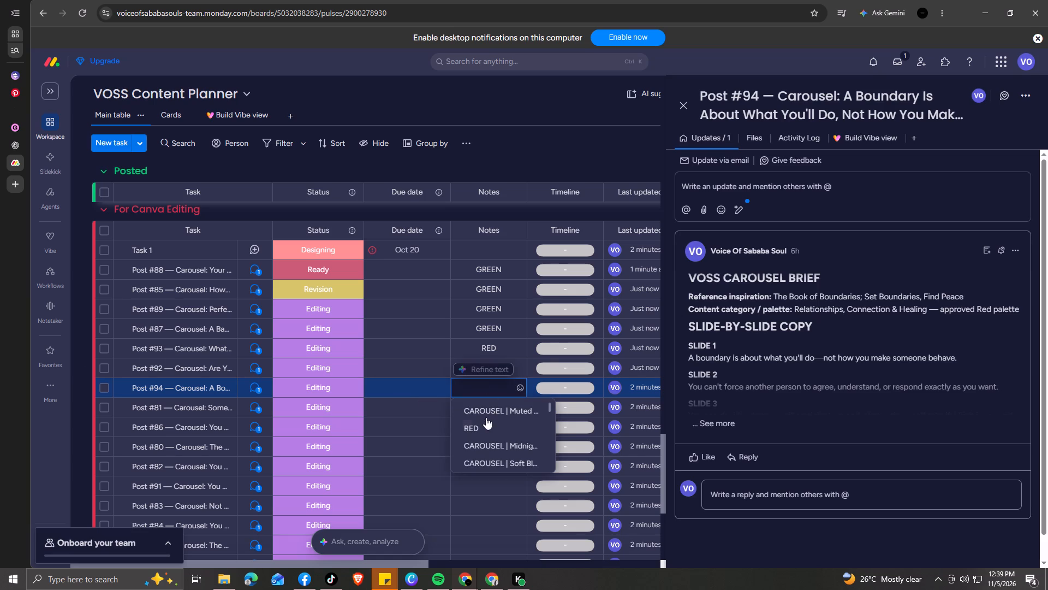
click(485, 426)
Open Post #81's brief and enter its colour category, GREEN, as the post's note.
click(252, 408)
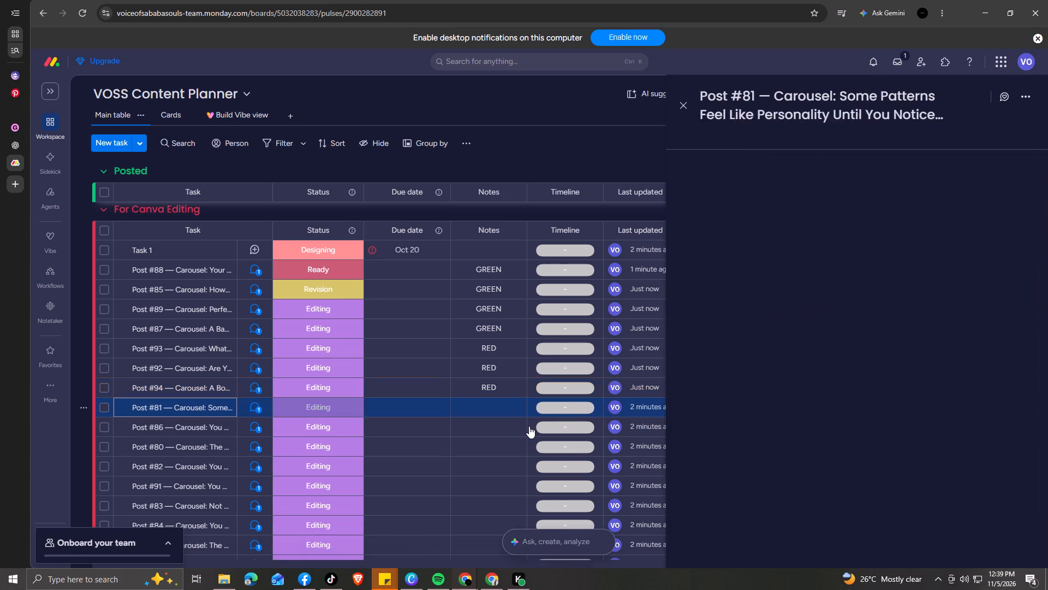
click(488, 408)
scroll(501, 444, down, 1)
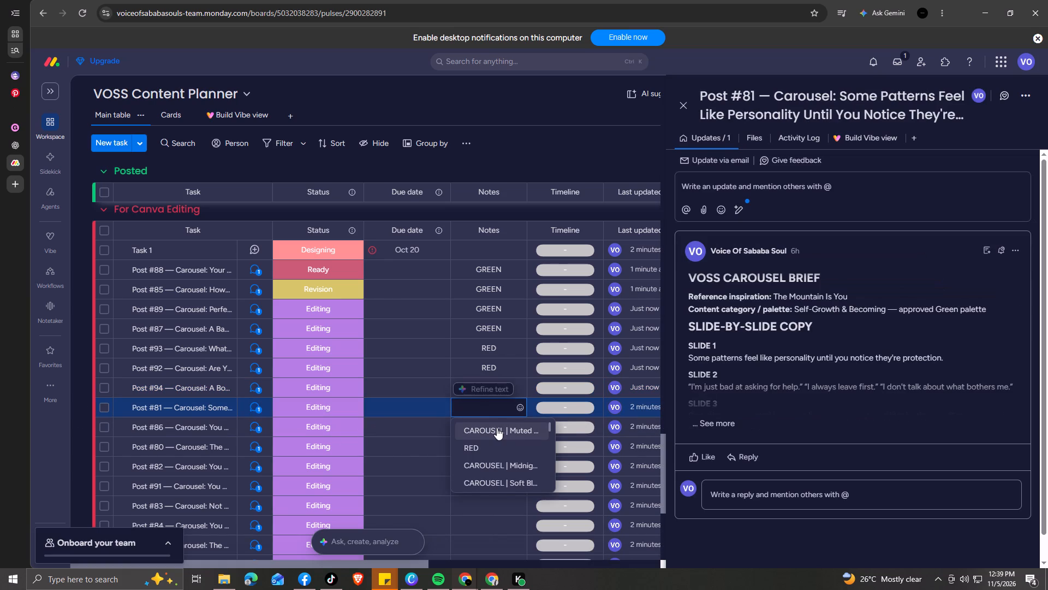
scroll(497, 428, down, 1)
click(499, 440)
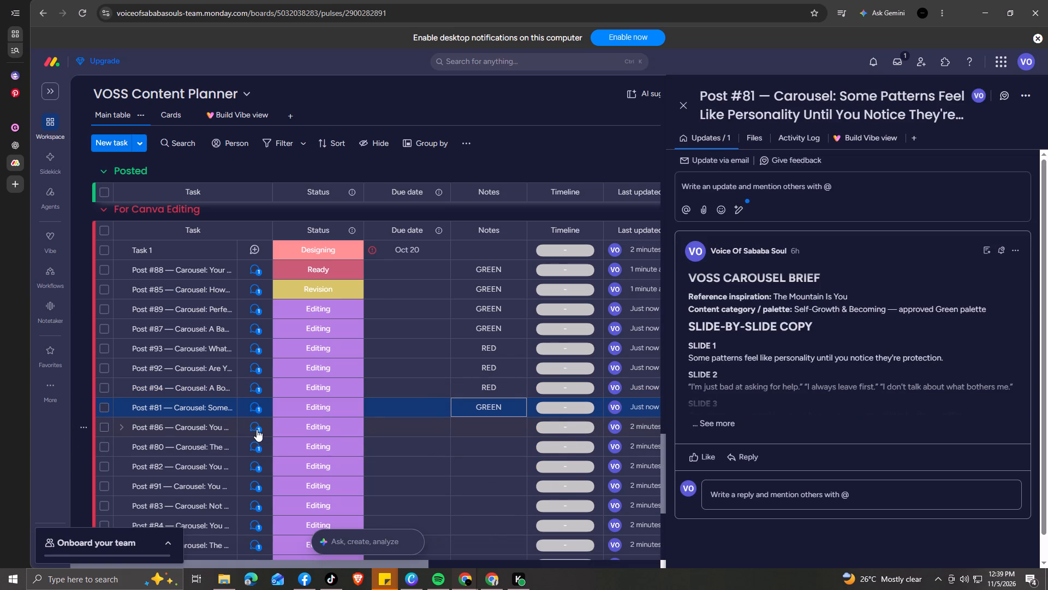
Open Post #86's brief and enter its colour category, GREEN, as the post's note.
click(257, 429)
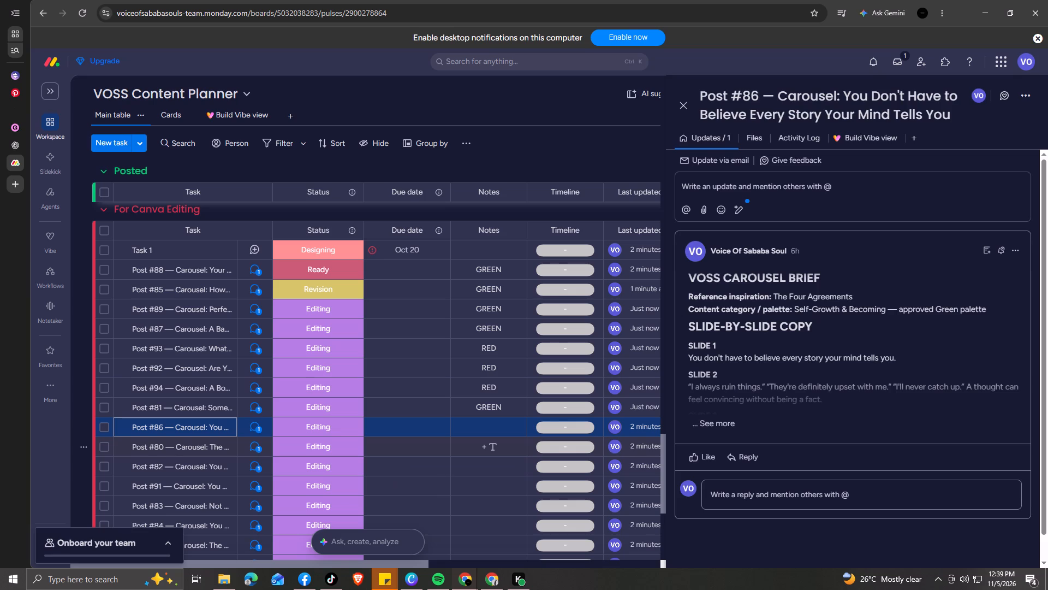
click(490, 433)
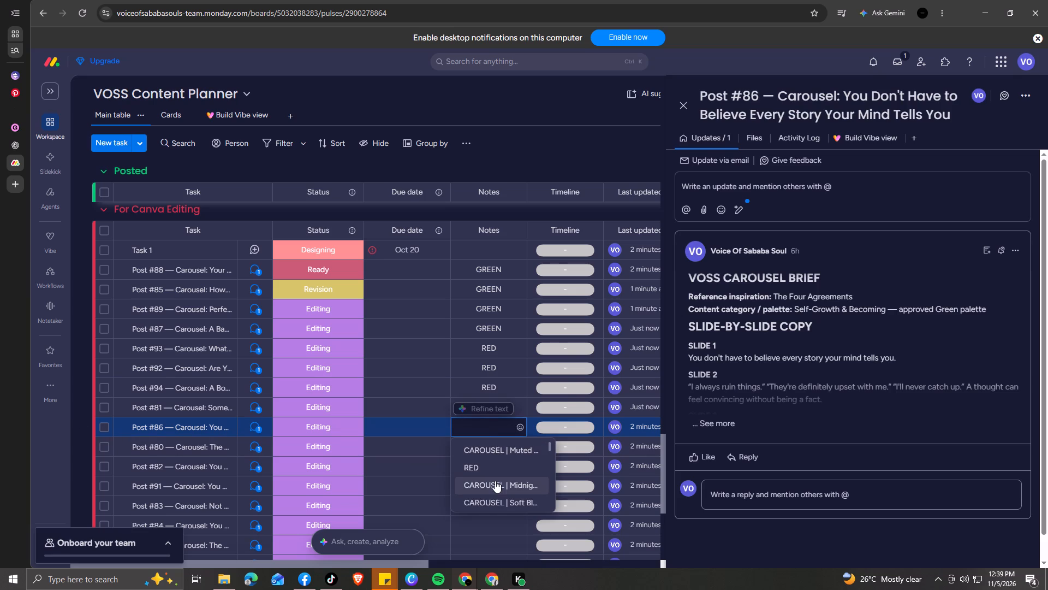
scroll(495, 481, down, 1)
scroll(493, 477, up, 1)
scroll(493, 475, down, 2)
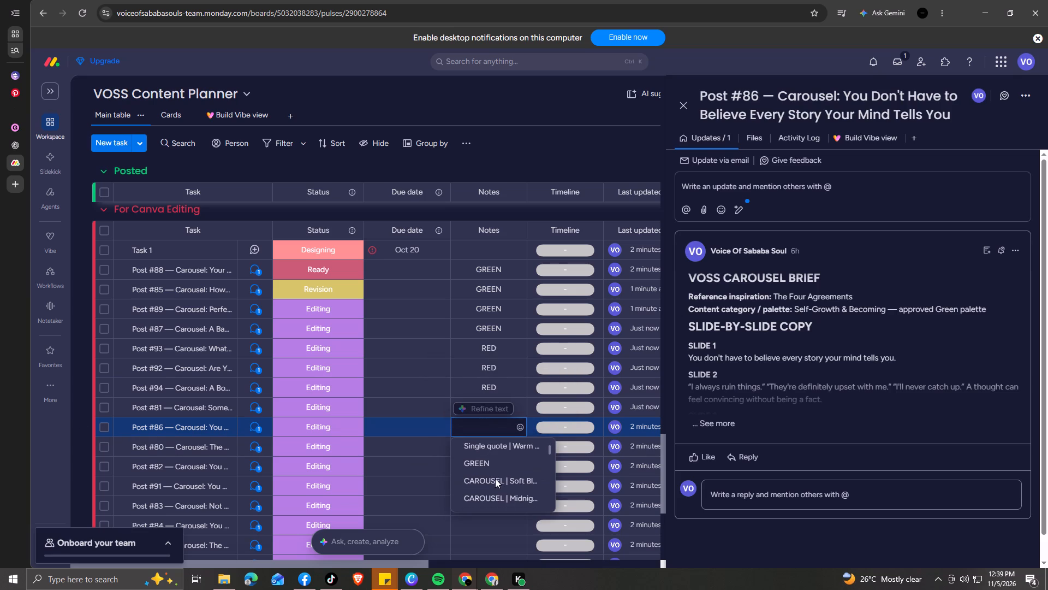
click(493, 461)
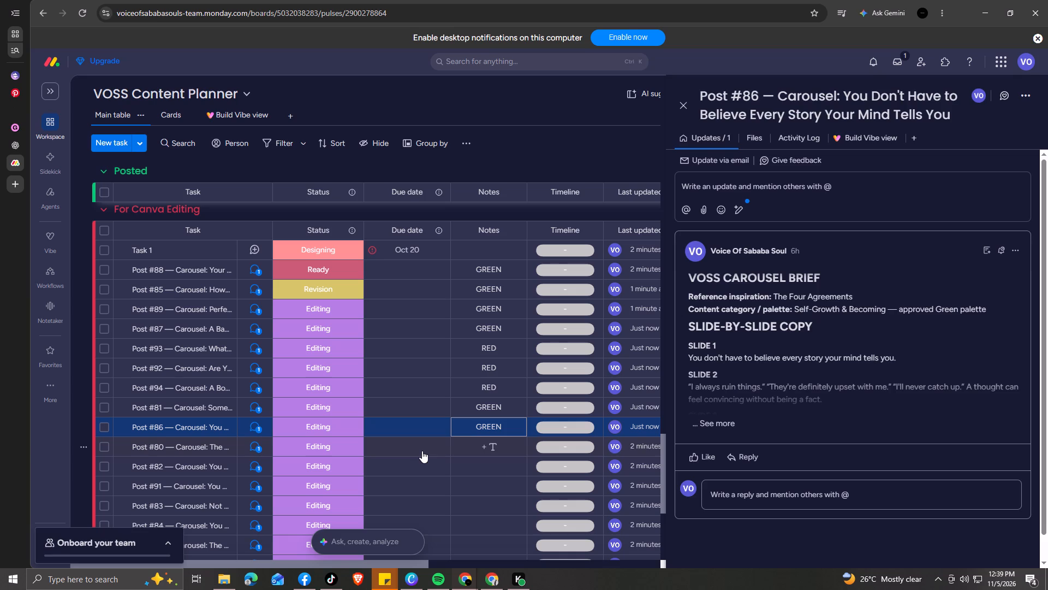
Open Post #80's brief and enter its colour category, GREEN, as the post's note.
click(255, 444)
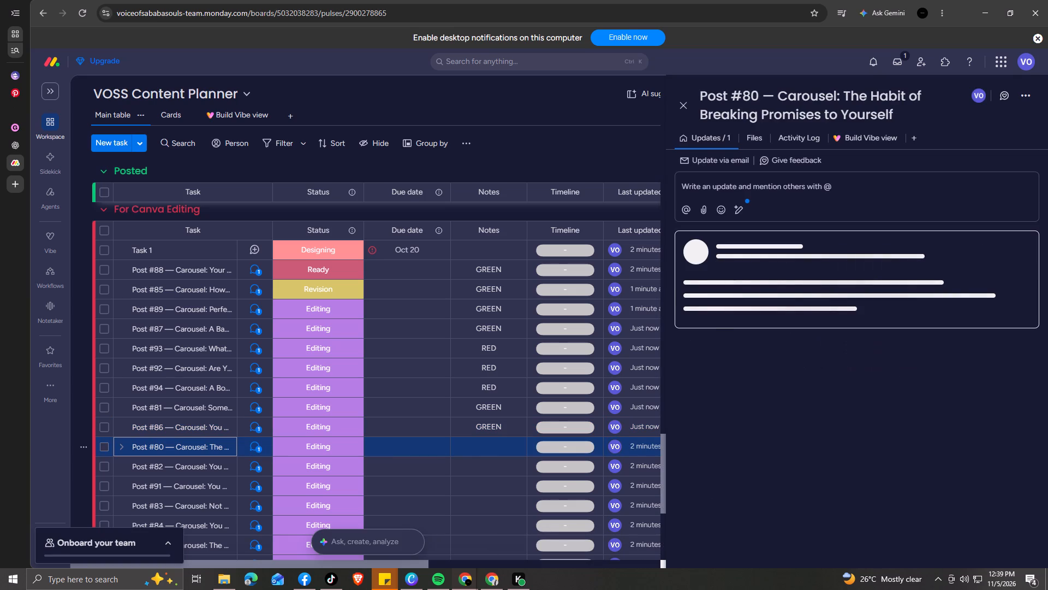
click(490, 447)
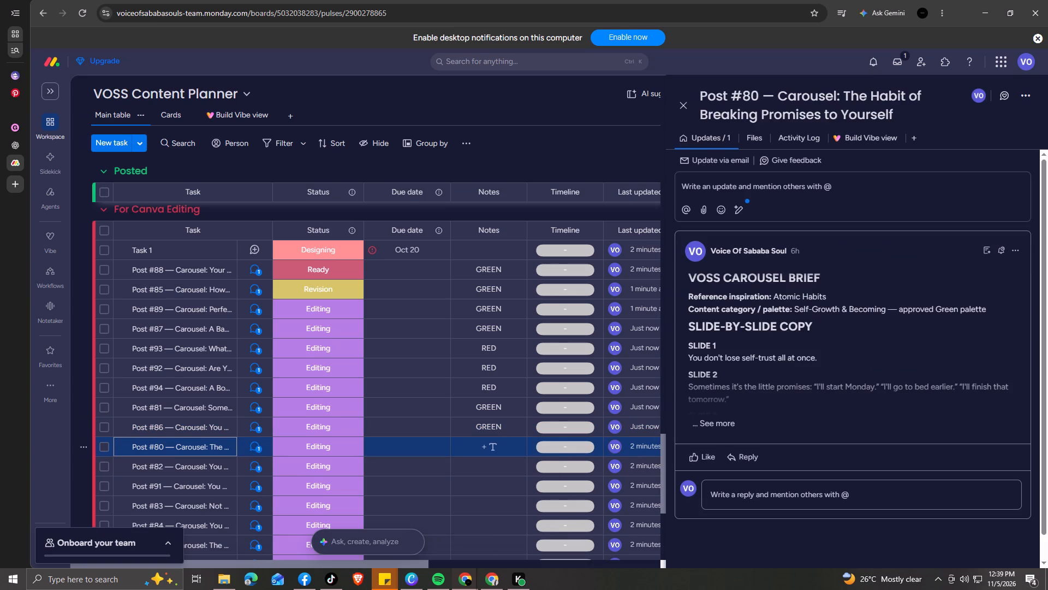
scroll(489, 476, down, 2)
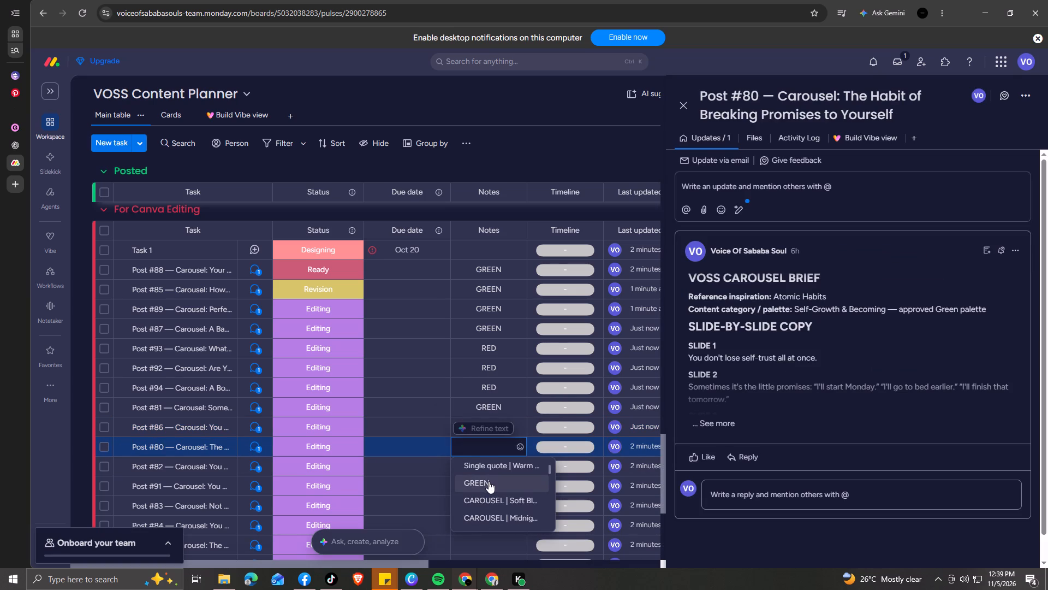
click(489, 481)
Open Post #82's brief and enter its colour category, GREEN, as the post's note.
click(254, 468)
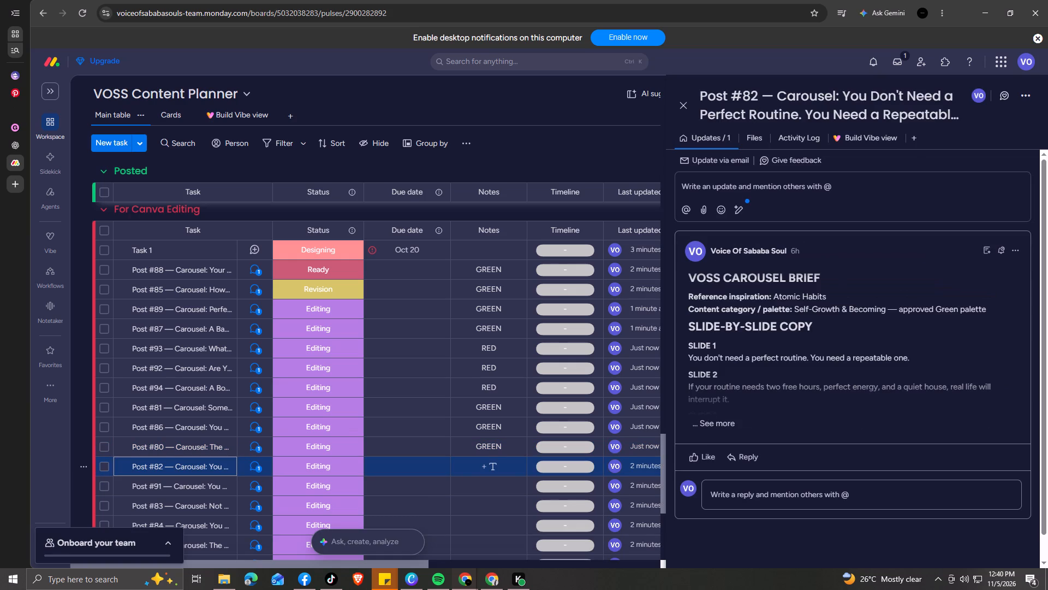
click(491, 470)
scroll(493, 500, down, 1)
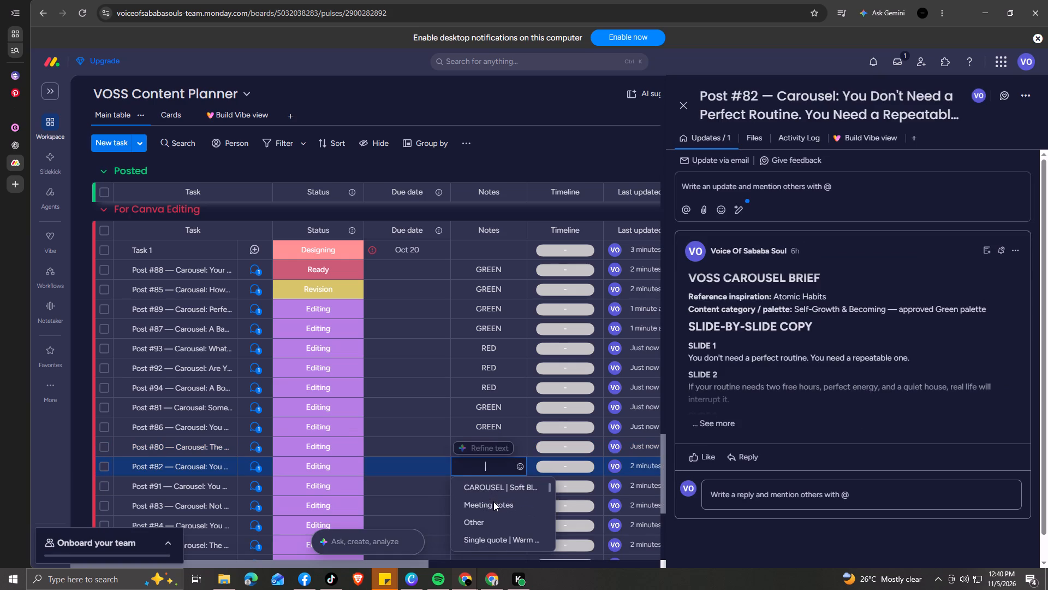
scroll(487, 520, down, 1)
click(487, 500)
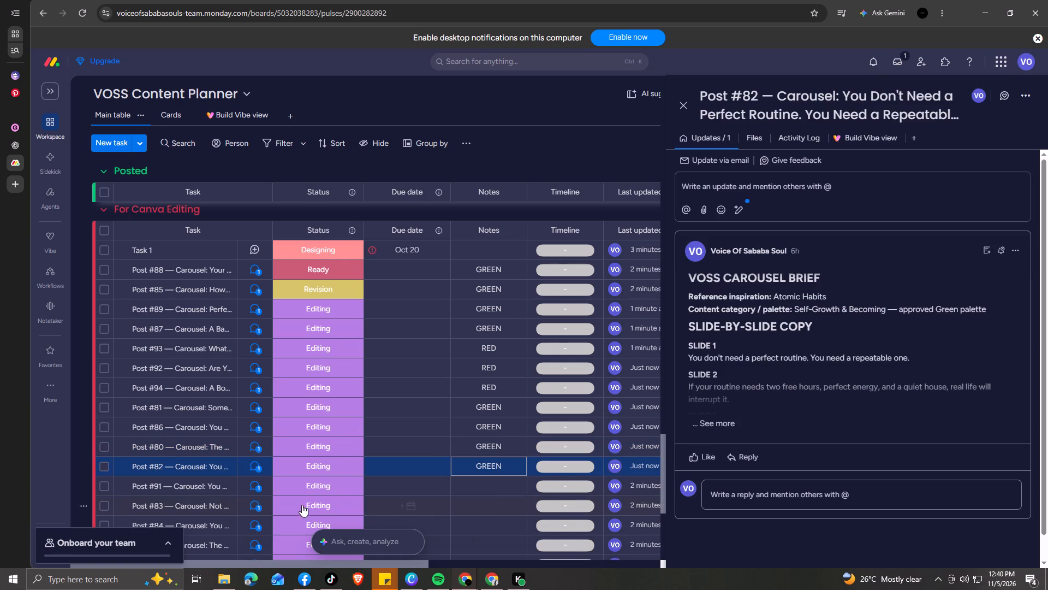
Open Post #91's brief and enter its colour category, GREEN, as the post's note.
click(263, 486)
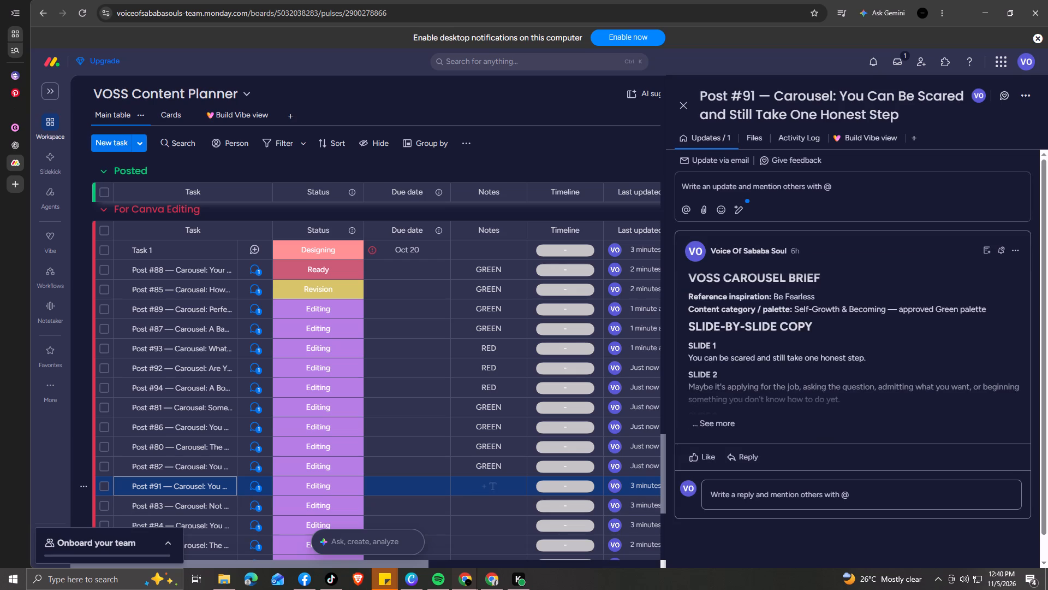
click(492, 488)
scroll(490, 447, down, 2)
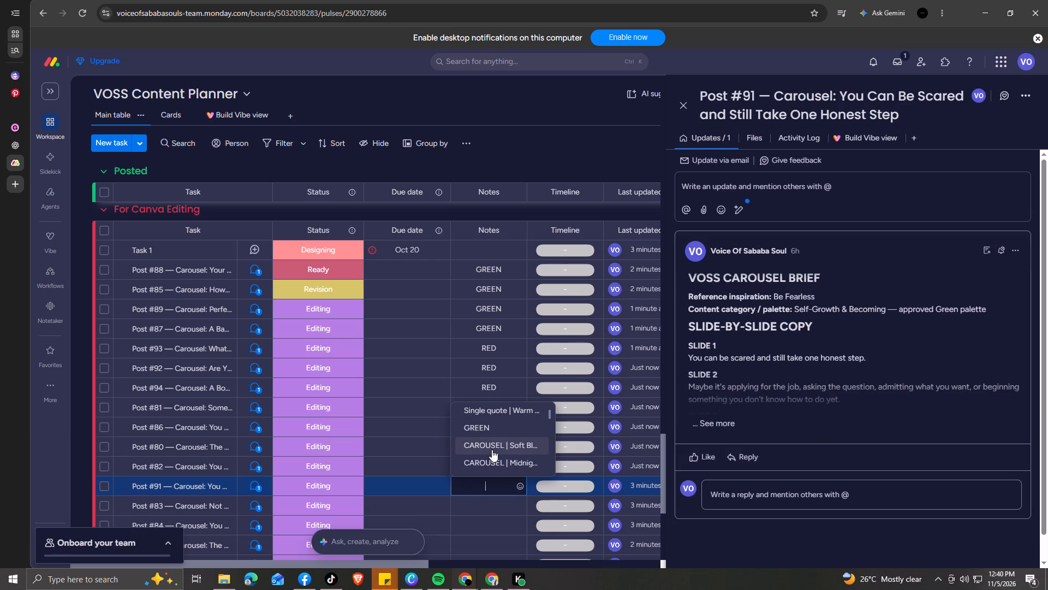
click(492, 424)
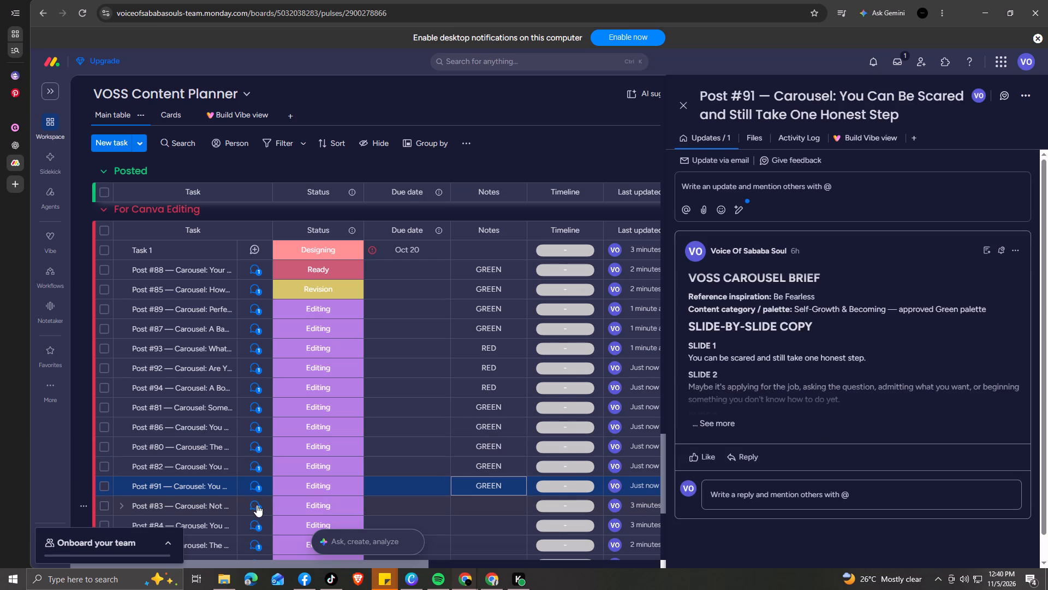
Open Post #83's brief and enter its colour category, GREEN, as the post's note.
click(257, 505)
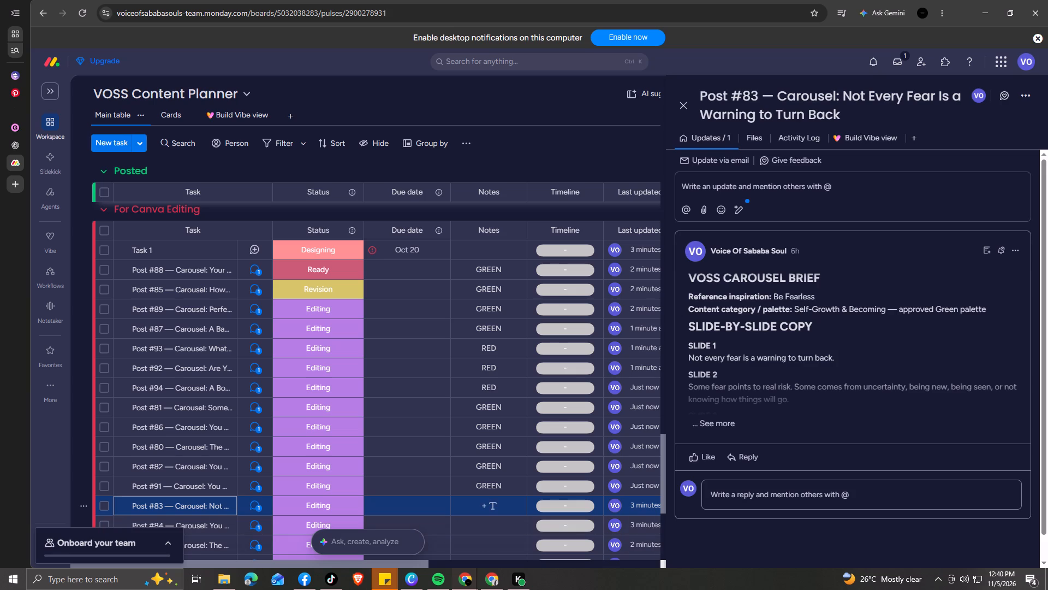
click(495, 504)
scroll(503, 447, down, 2)
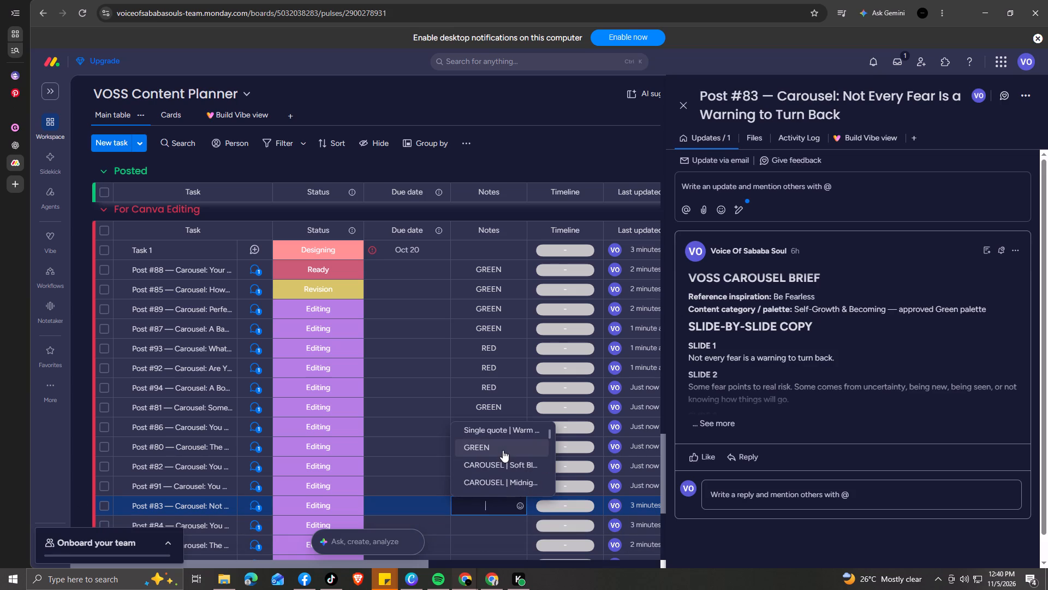
click(503, 450)
Open Post #84's brief and enter its colour category, GREEN, as the post's note.
click(259, 527)
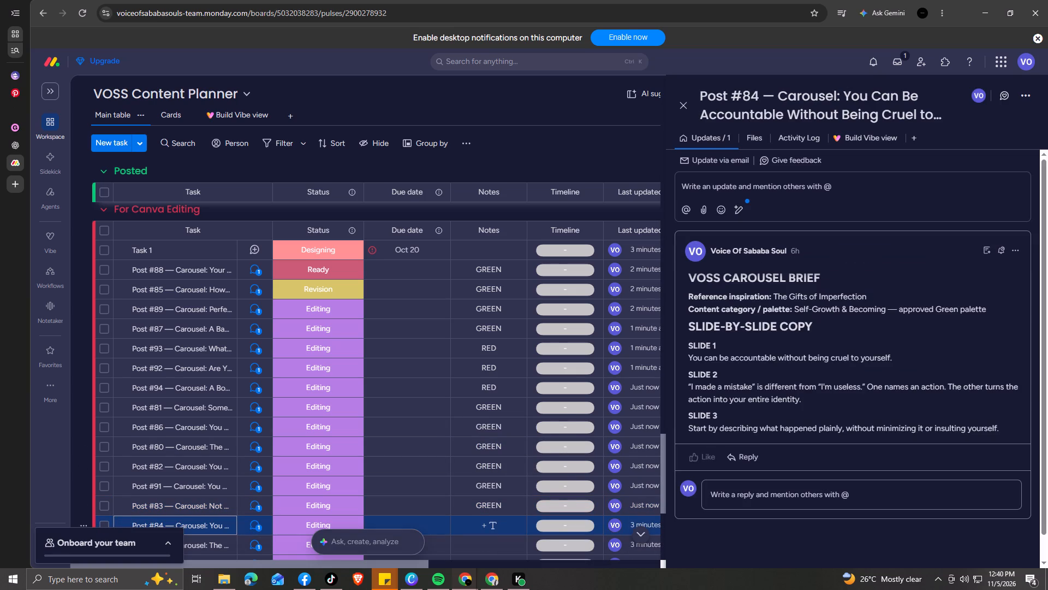
click(260, 526)
click(260, 527)
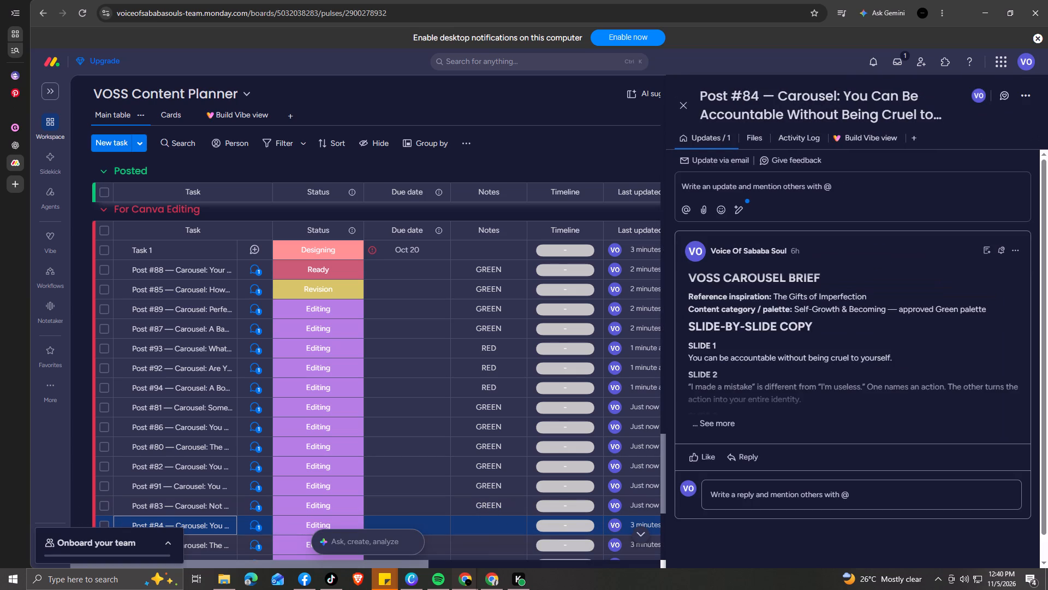
click(496, 528)
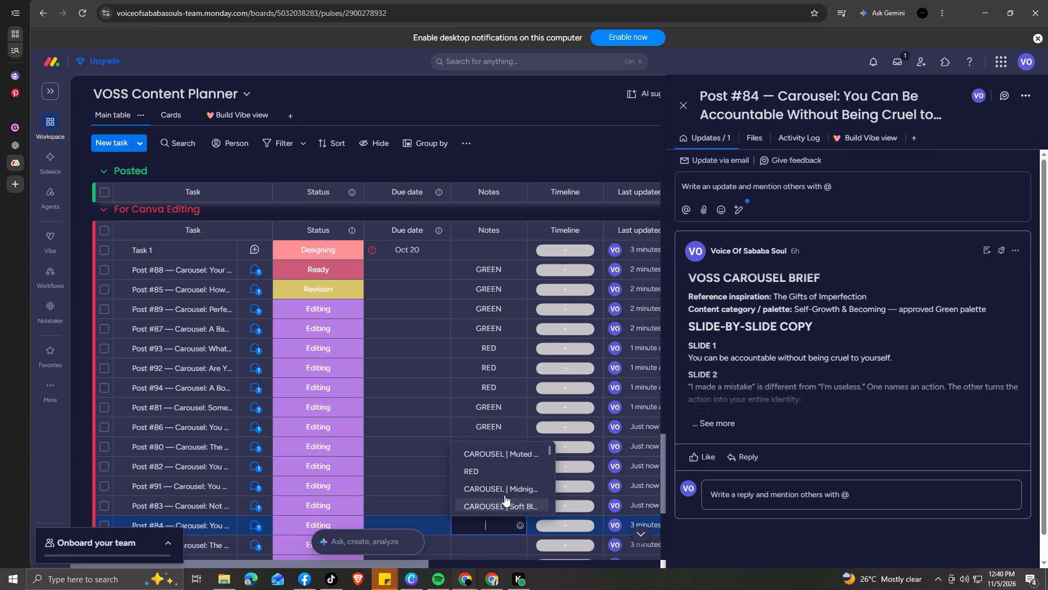
scroll(507, 473, down, 2)
click(499, 472)
Open Post #90's brief from the For Canva Editing group to check its colour category.
scroll(487, 480, down, 1)
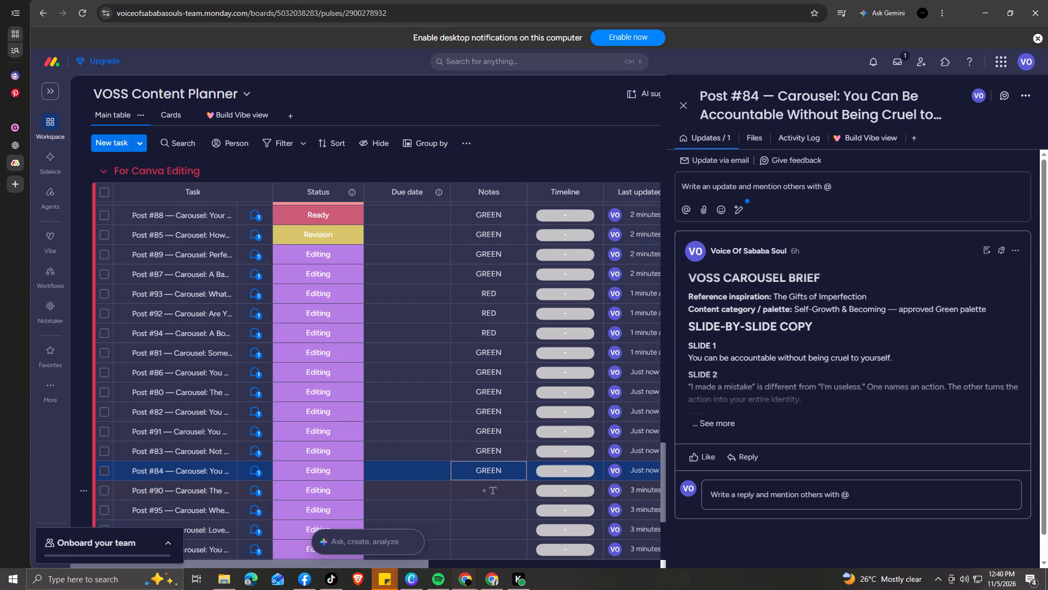
click(252, 489)
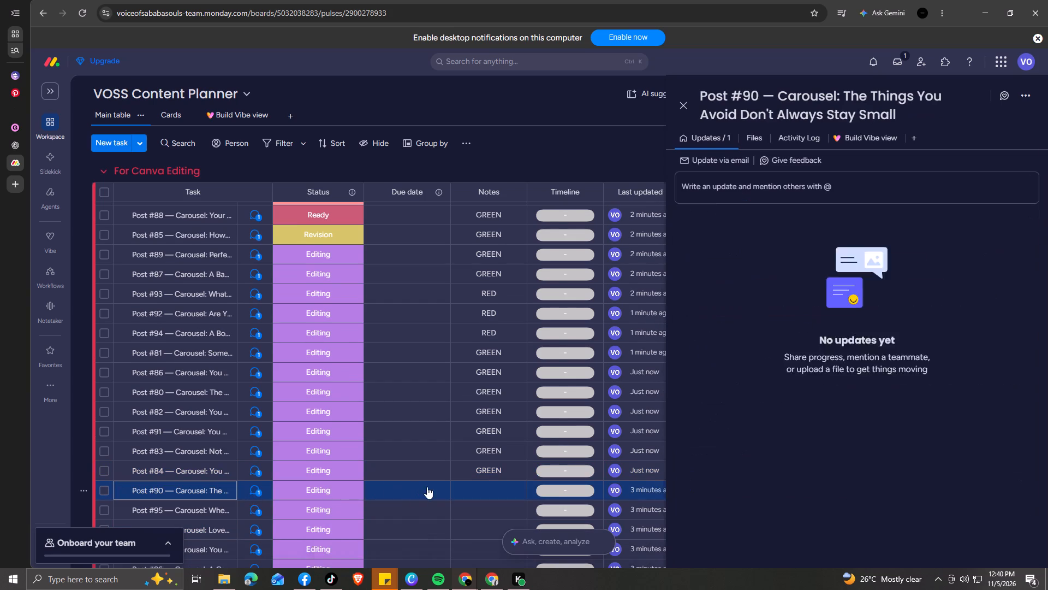
Enter Post #90's colour category, GREEN, as its note in the For Canva Editing group.
click(488, 493)
scroll(484, 436, down, 3)
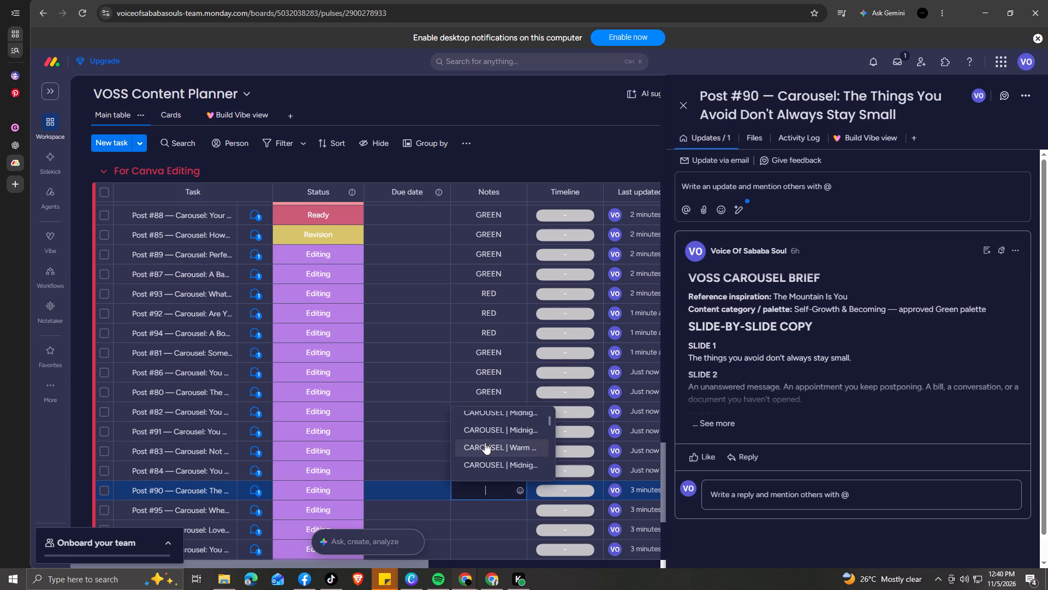
scroll(485, 443, down, 1)
scroll(485, 443, up, 2)
click(483, 436)
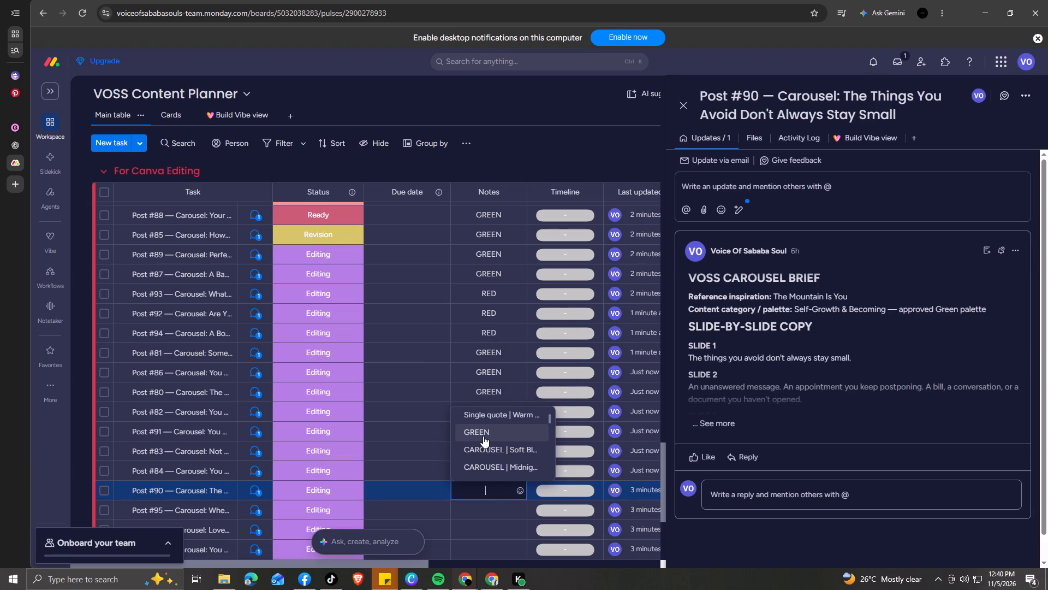
scroll(343, 415, down, 4)
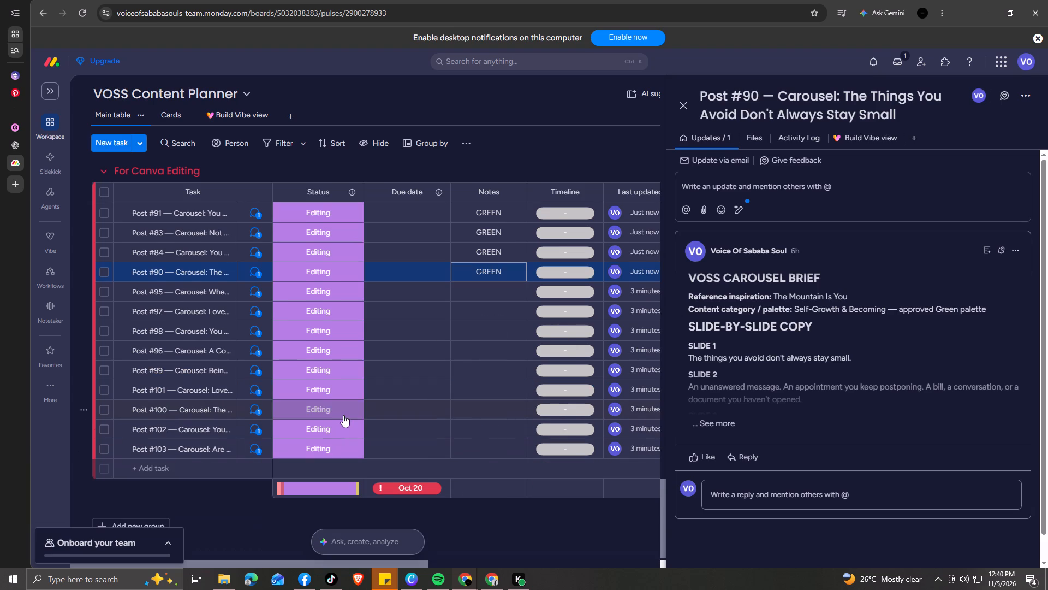
Switch to the ChatGPT conversation about the Post #62 revisions in a smaller window and start a message with "BA".
click(25, 145)
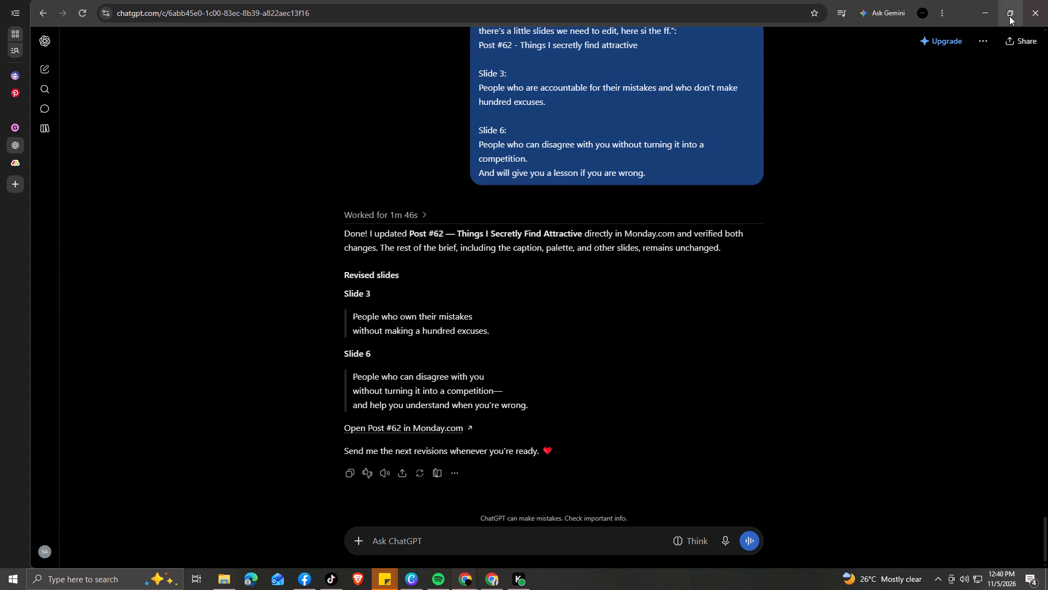
click(1009, 16)
scroll(499, 469, down, 1)
click(386, 516)
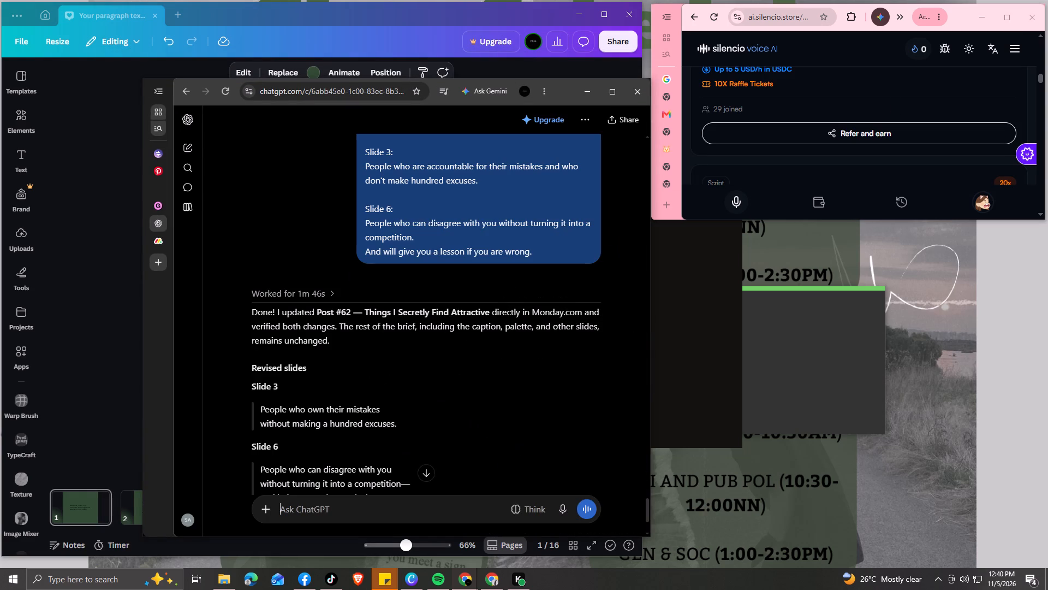
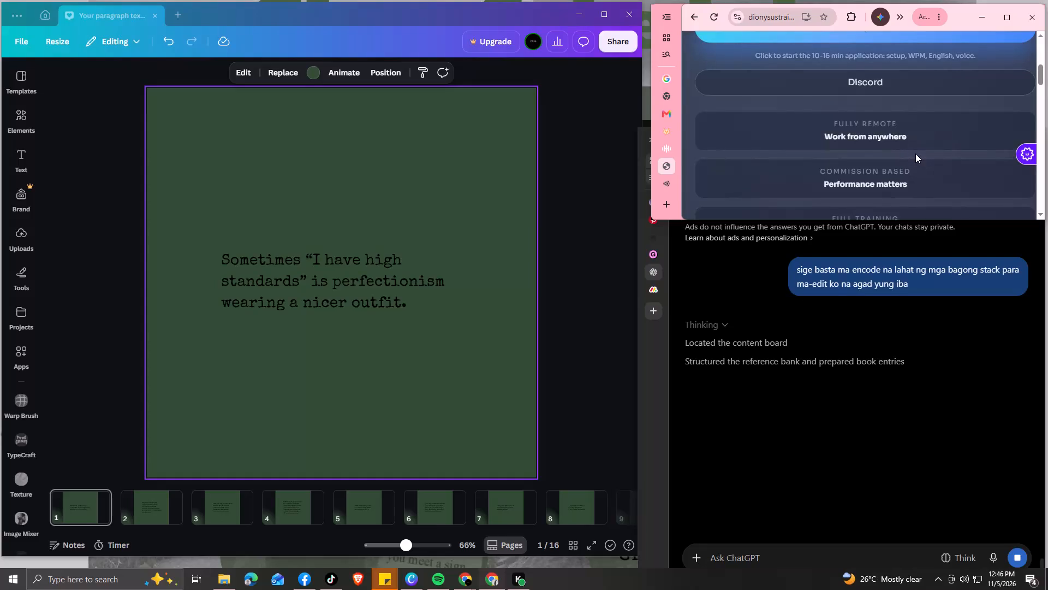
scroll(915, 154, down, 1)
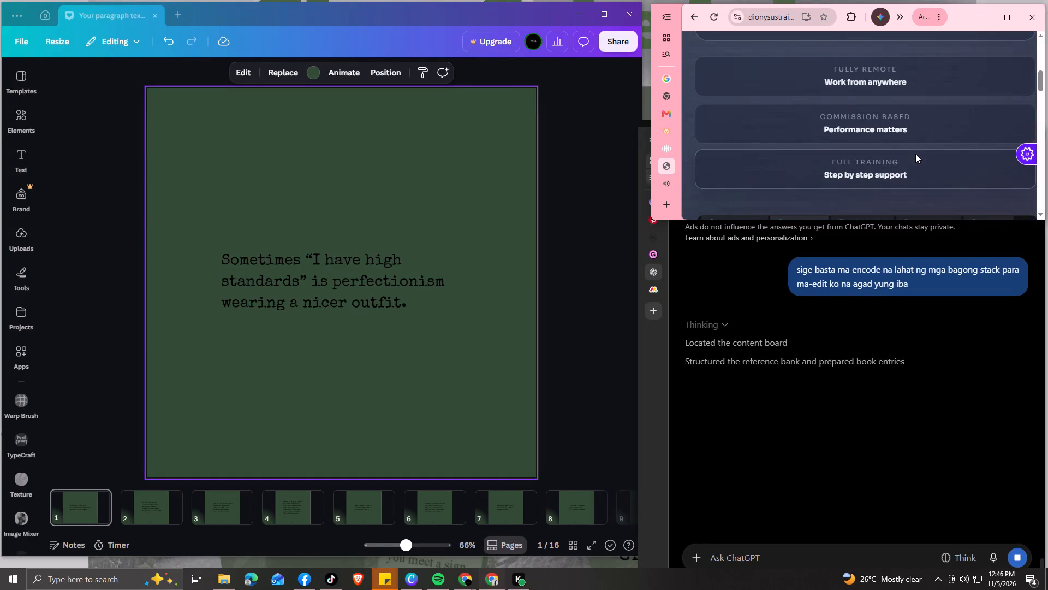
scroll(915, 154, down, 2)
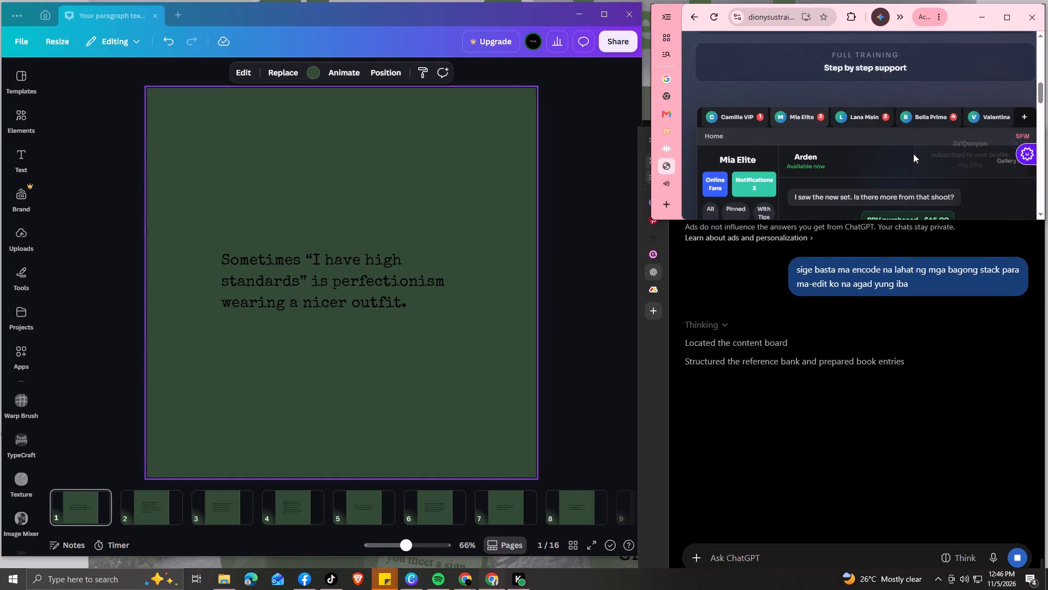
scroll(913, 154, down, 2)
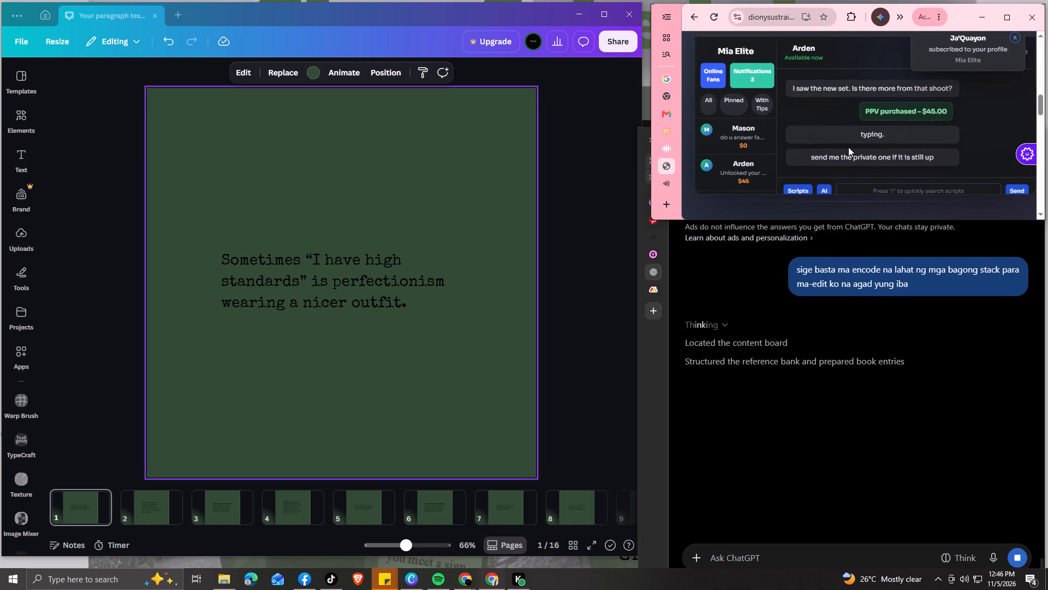
Enlarge the Dionysus Agency page, look through its application details and open the training material.
click(1009, 16)
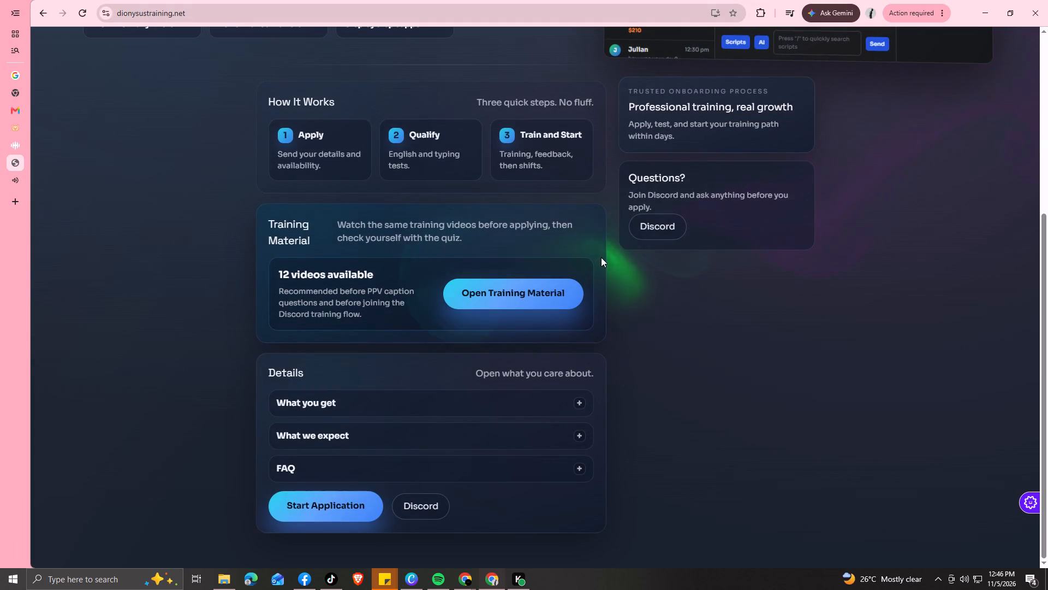
scroll(516, 313, down, 4)
scroll(519, 296, up, 3)
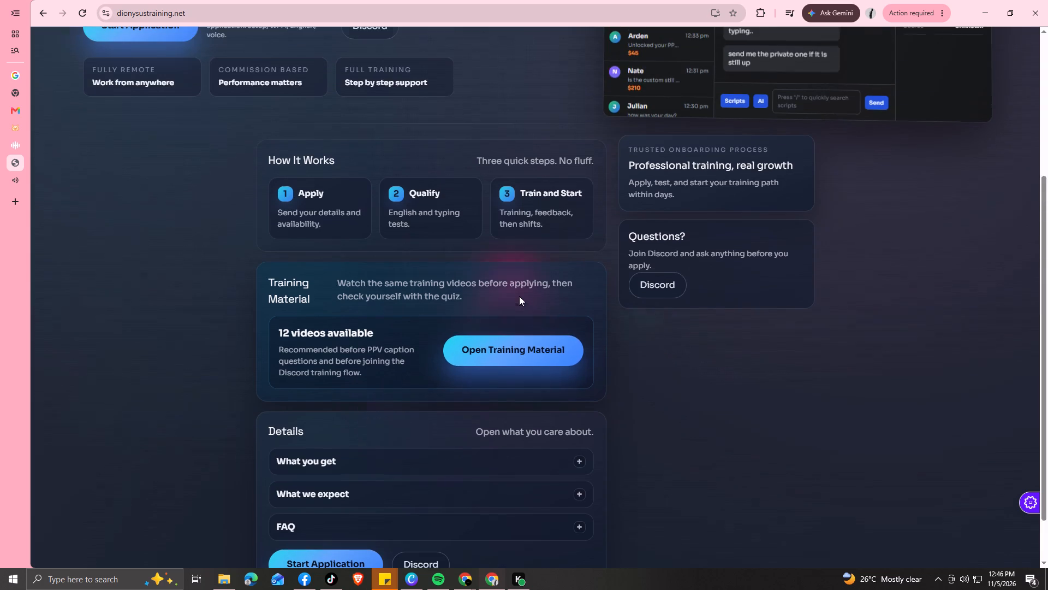
scroll(520, 291, down, 2)
scroll(520, 291, up, 6)
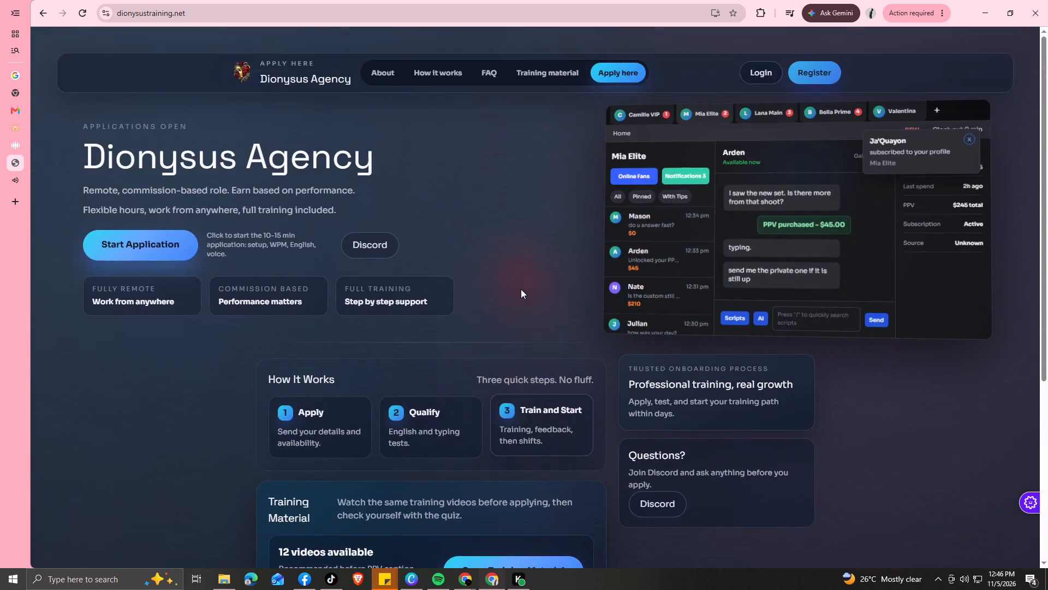
scroll(521, 288, up, 1)
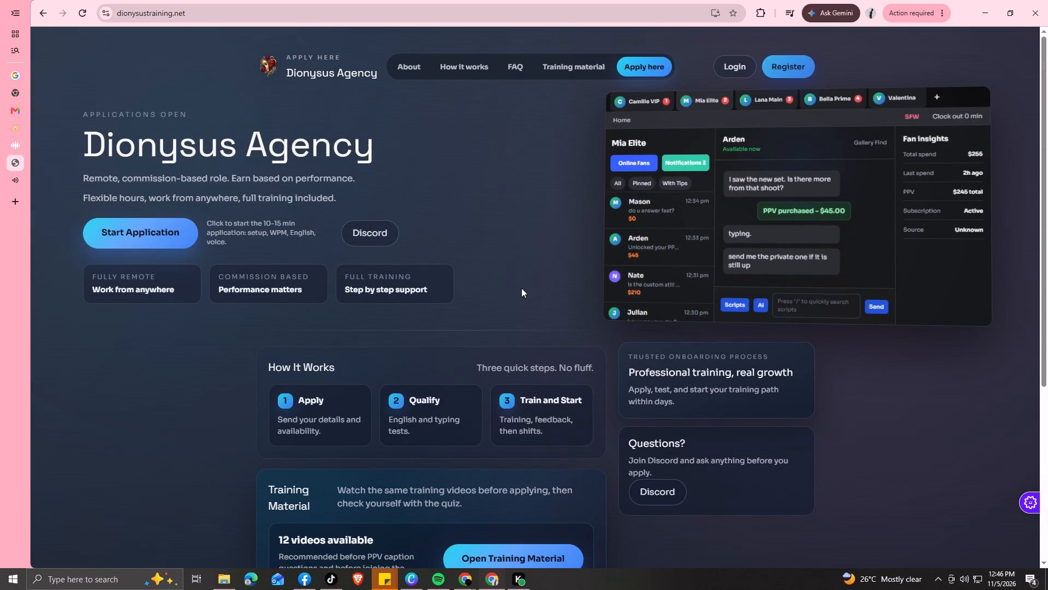
scroll(521, 286, up, 1)
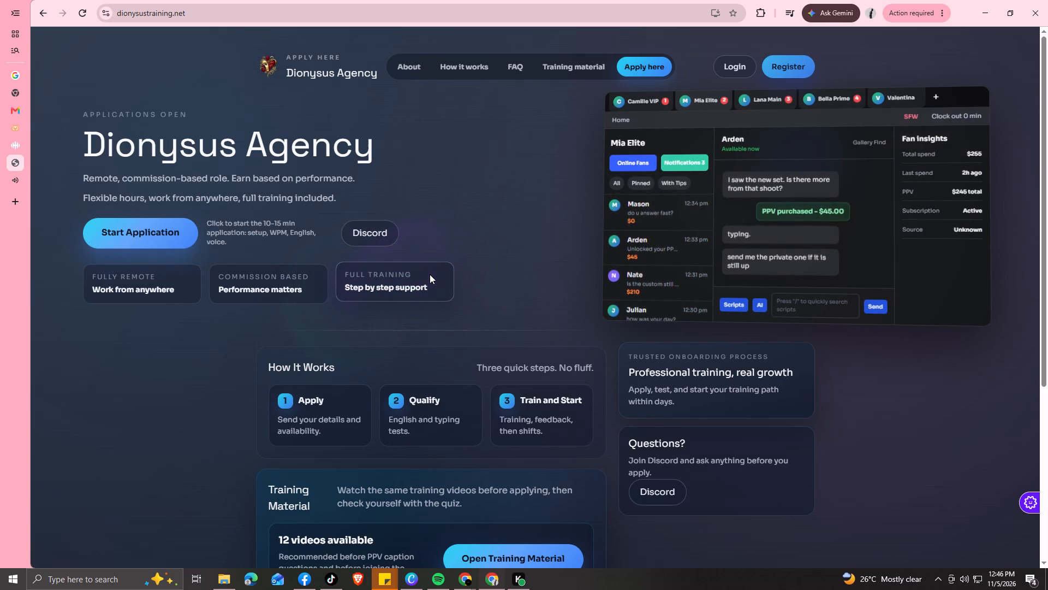
click(568, 66)
scroll(318, 259, up, 3)
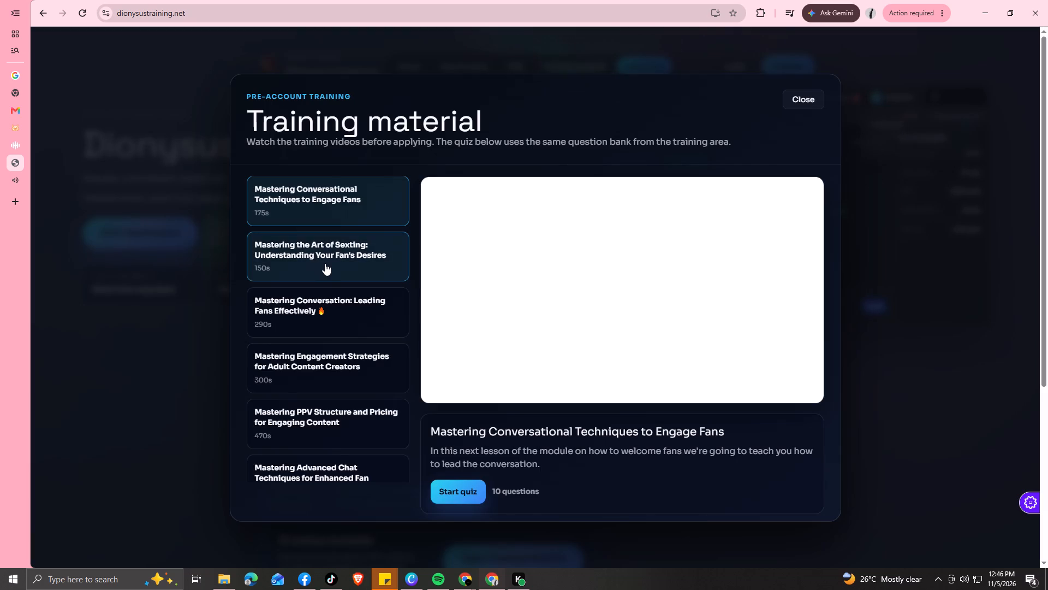
scroll(325, 263, up, 1)
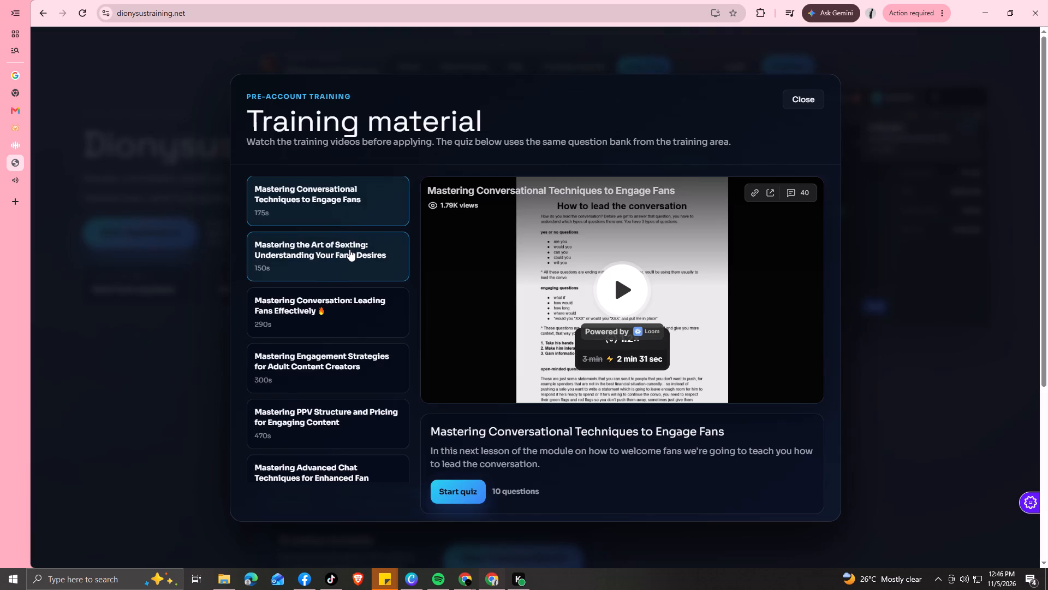
Bookmark the page as Dionysus Training in a new folder named Freelancing inside Mobile bookmarks.
click(735, 16)
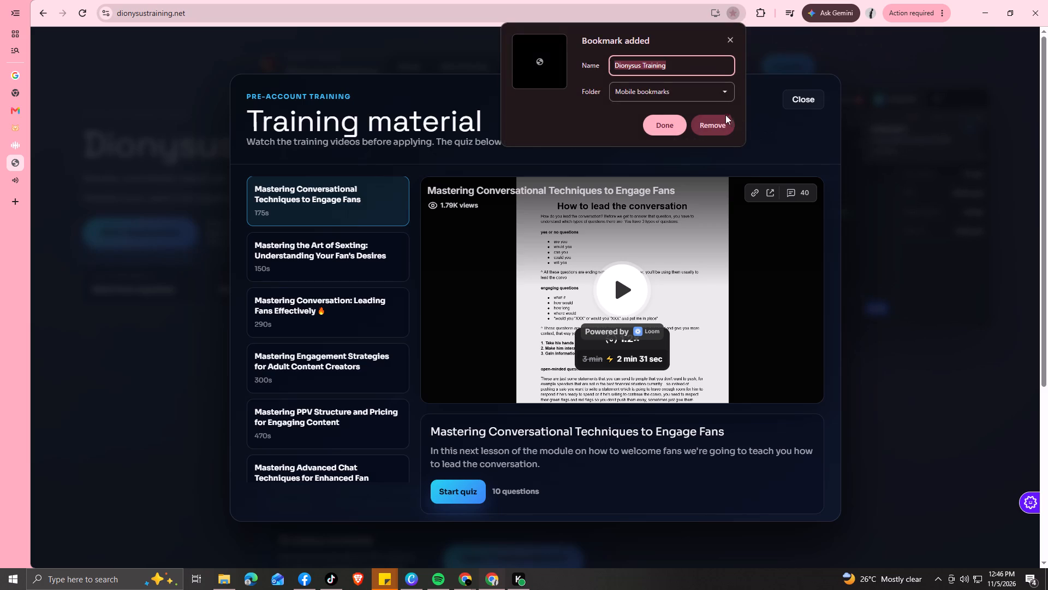
click(726, 95)
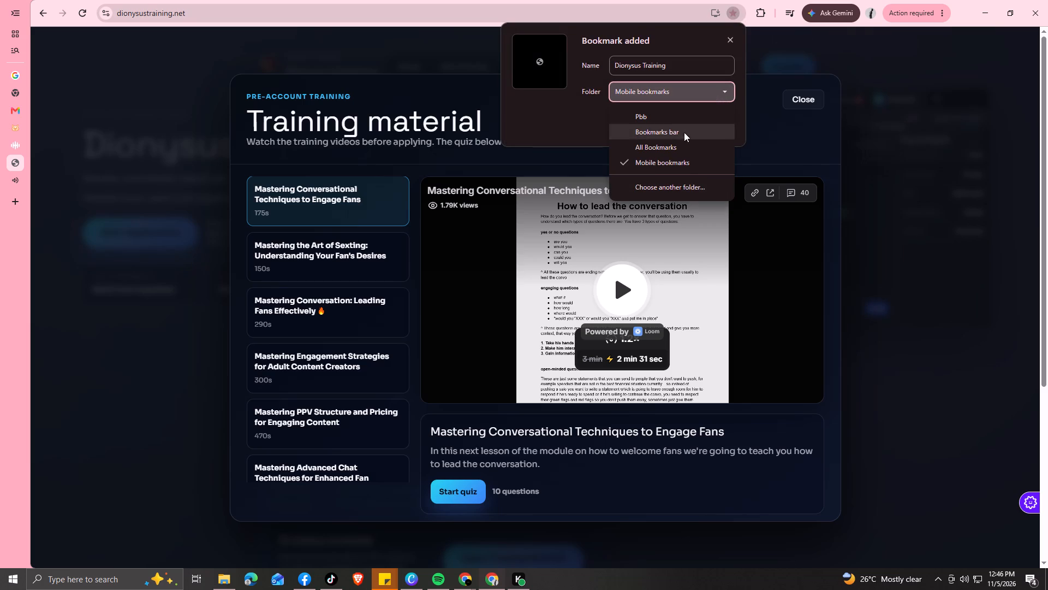
click(669, 91)
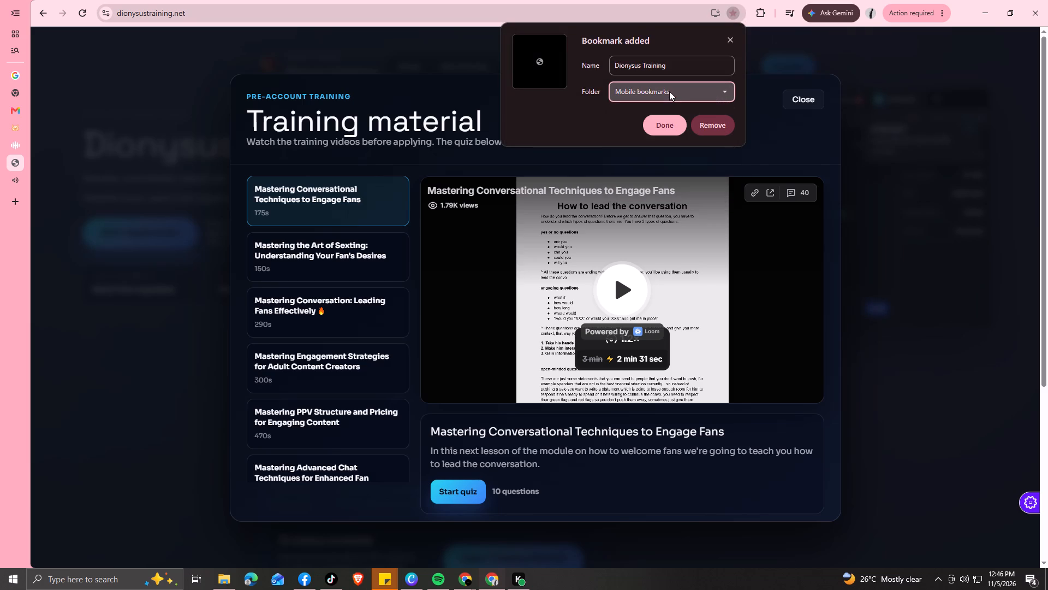
text(fe)
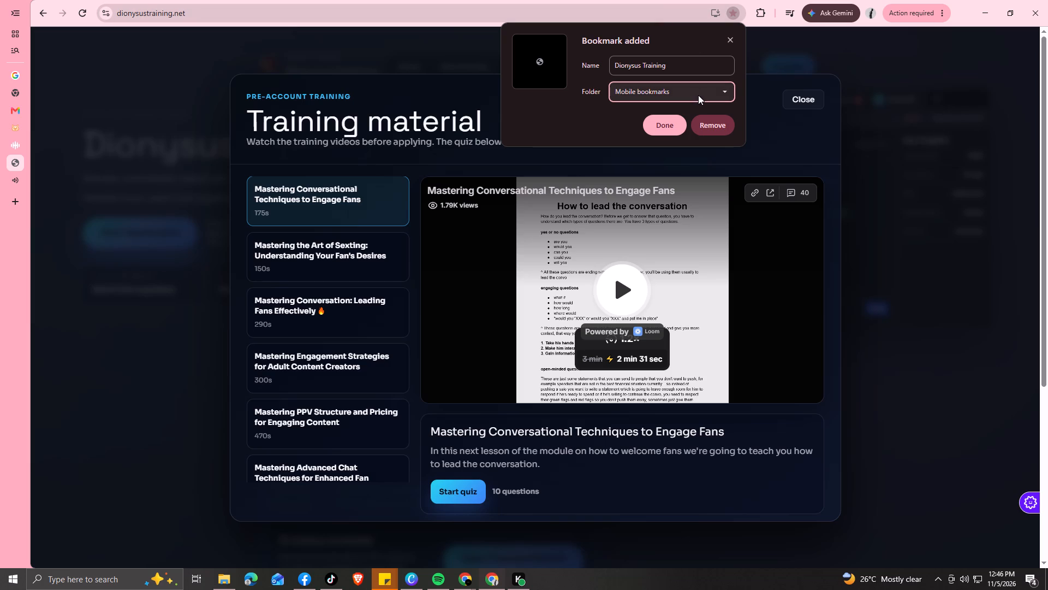
scroll(698, 94, down, 2)
click(724, 90)
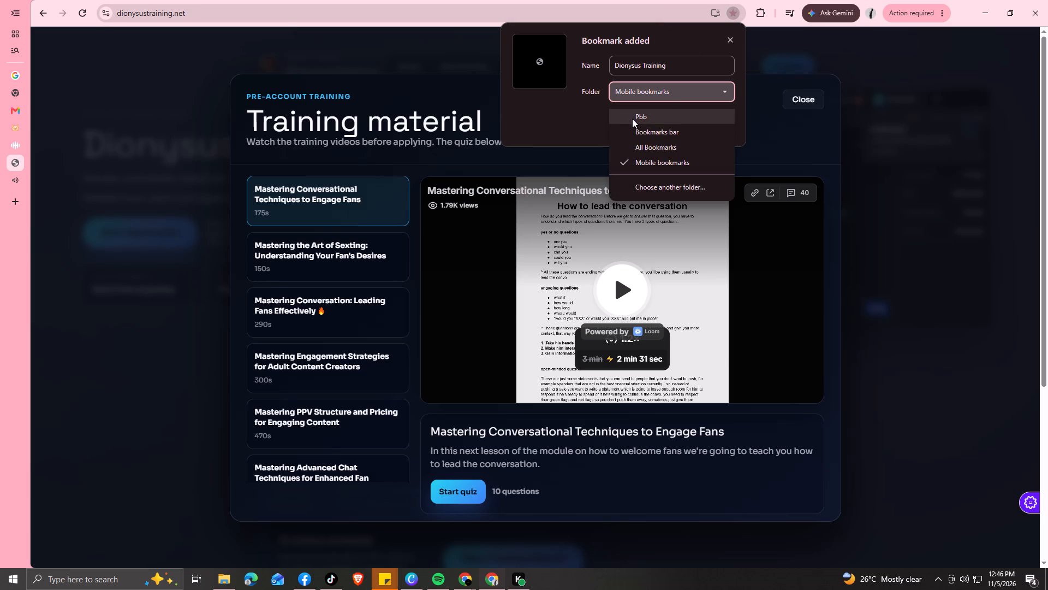
click(680, 188)
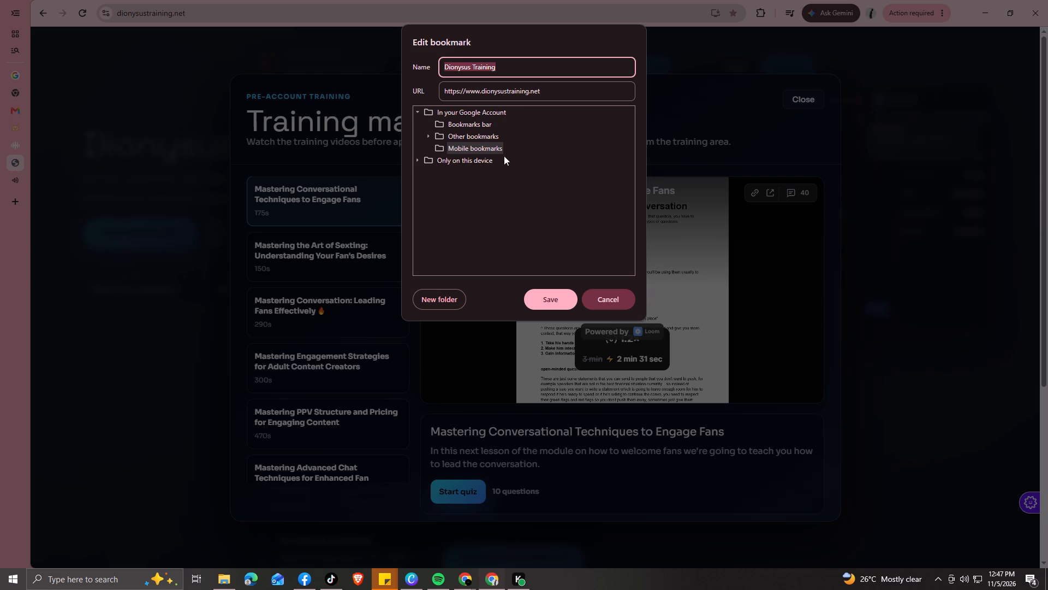
click(448, 297)
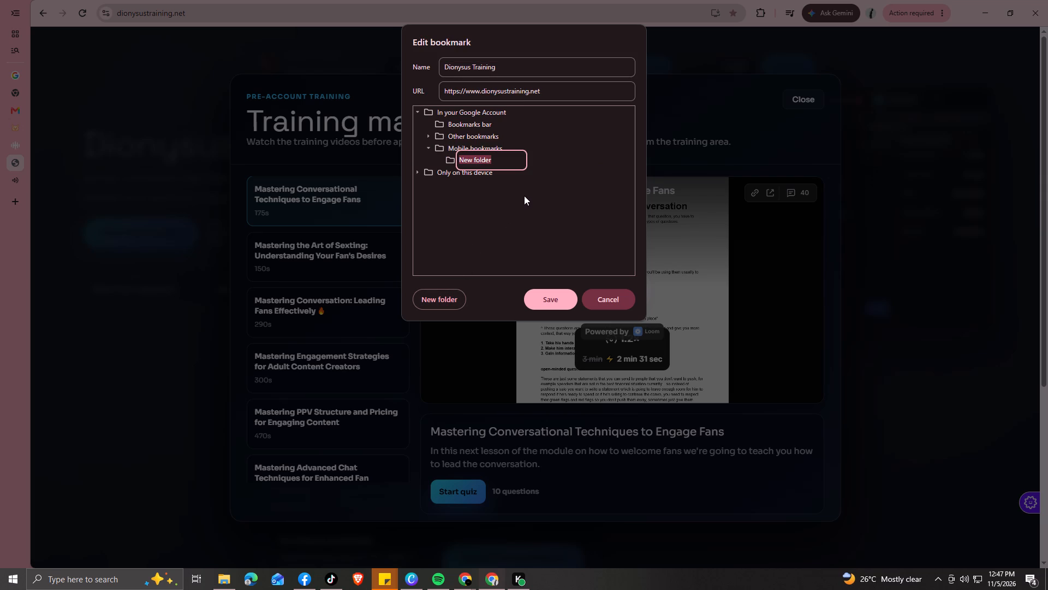
text(Free)
text(lancing)
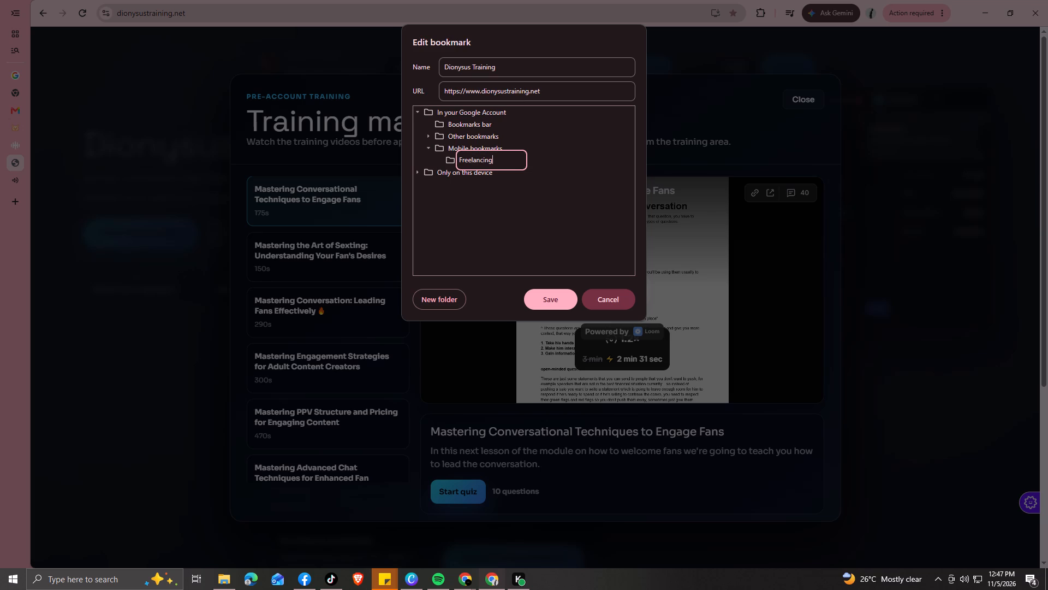
click(543, 300)
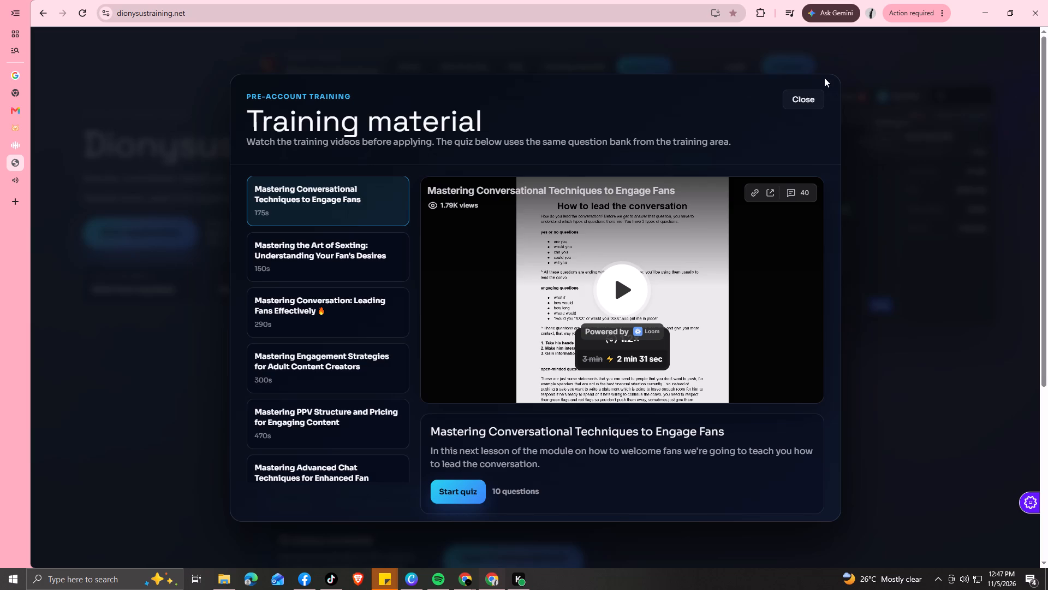
Close the training material and restore the browser window to its smaller size above ChatGPT.
click(800, 99)
click(1005, 14)
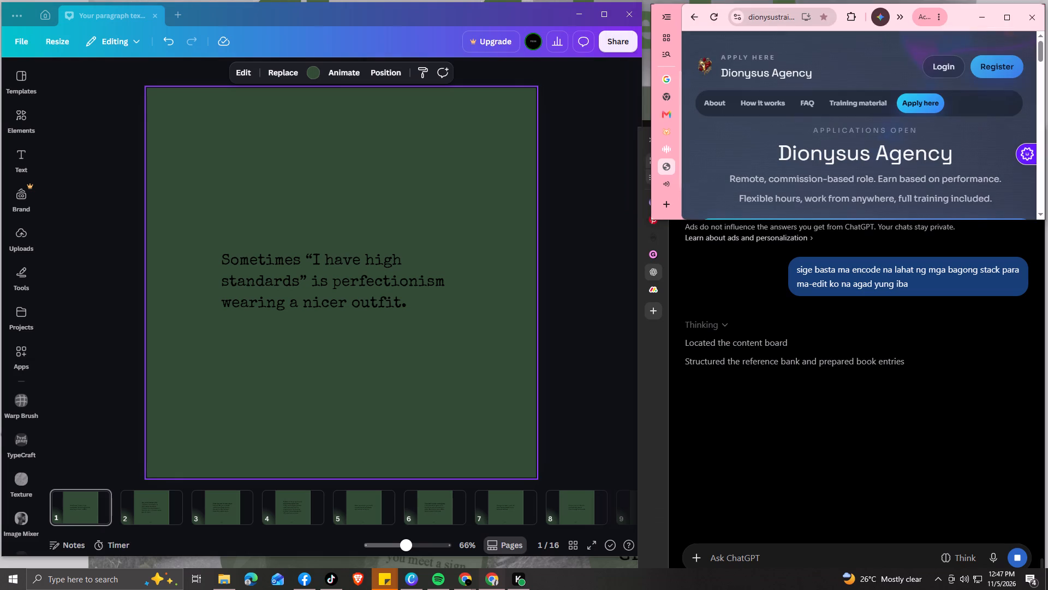
Check the Pila8 dashboard and go back to the YouTube music page.
click(677, 132)
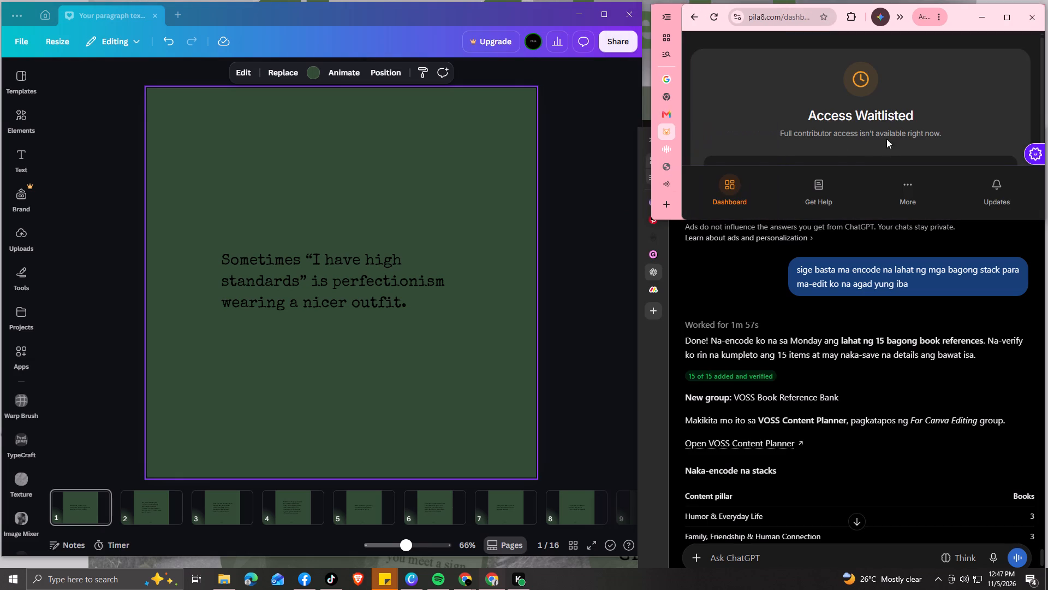
scroll(848, 126, down, 3)
click(847, 175)
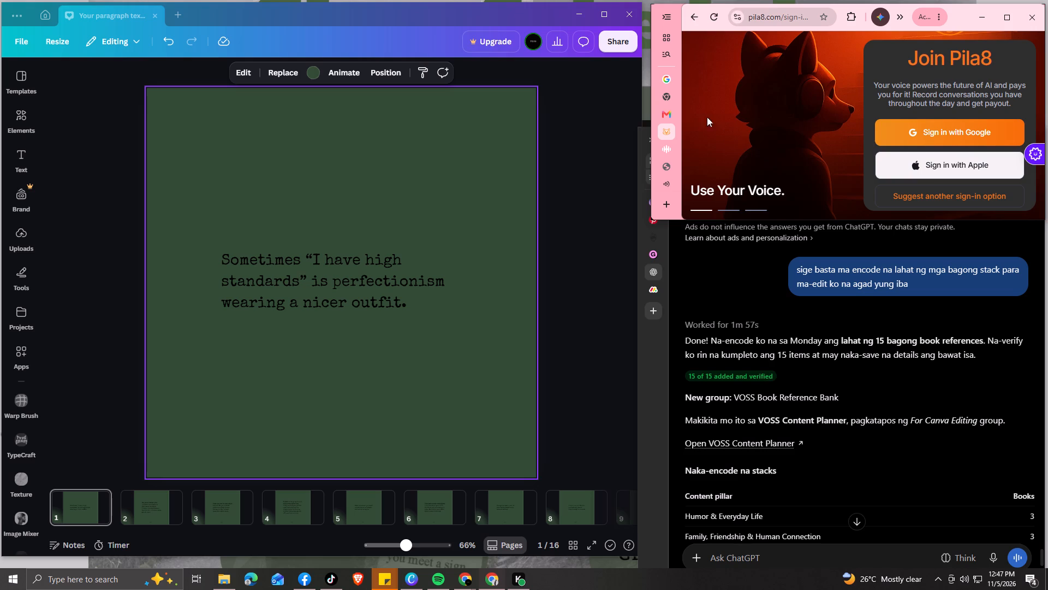
click(686, 186)
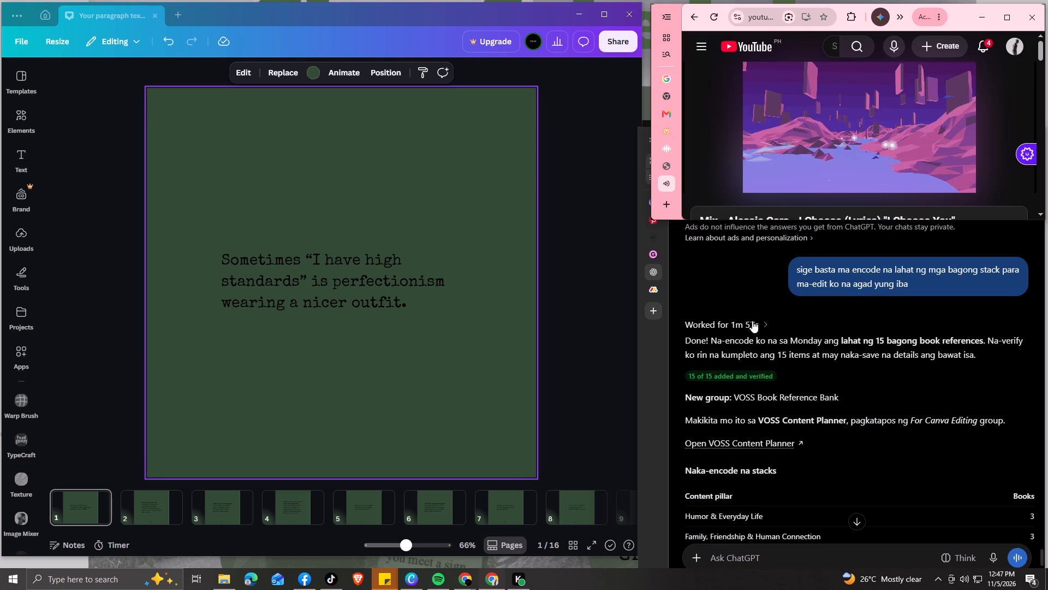
scroll(761, 321, down, 1)
scroll(766, 370, down, 11)
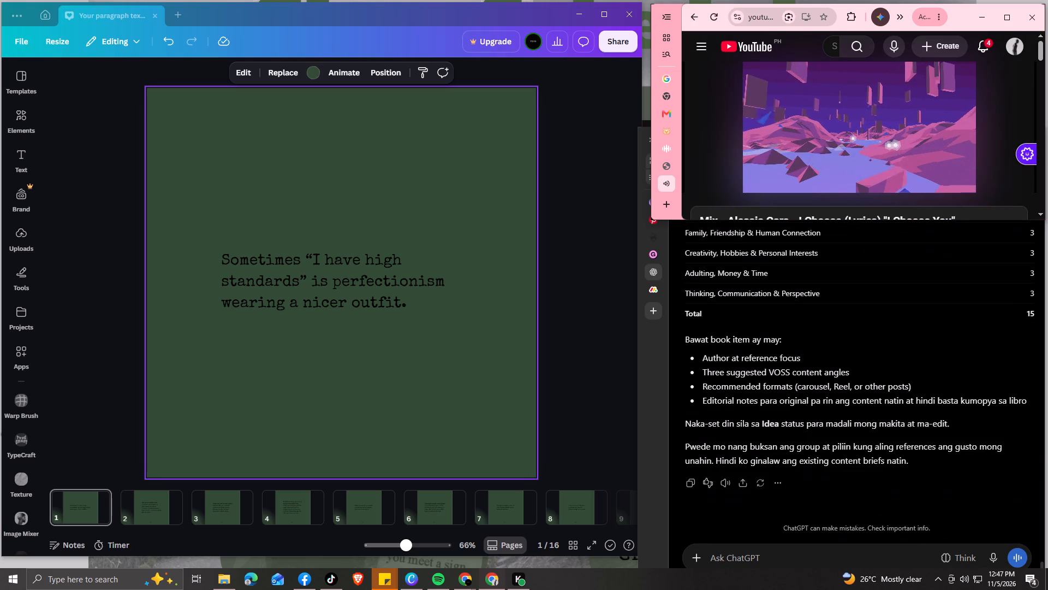
scroll(790, 362, down, 7)
scroll(789, 366, up, 5)
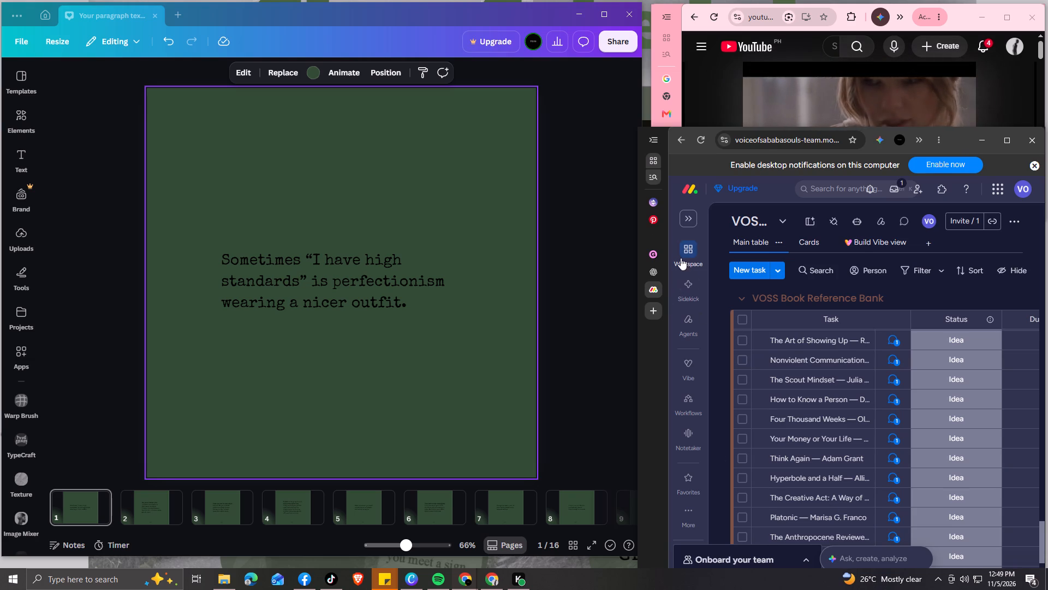
Switch from the monday.com board to the ChatGPT conversation to check its reply about encoding the carousel content.
click(660, 274)
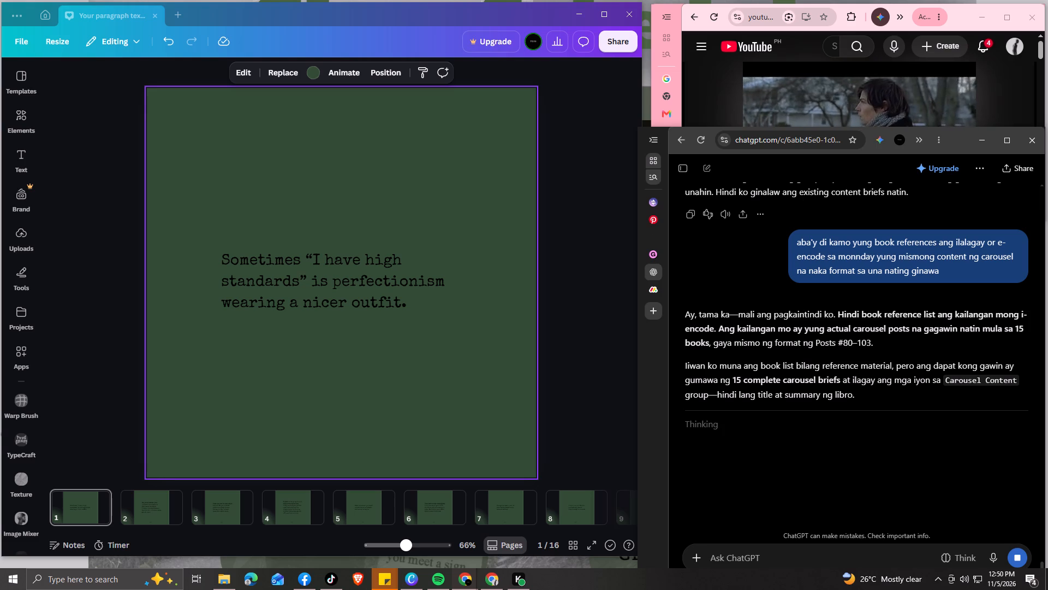
Open the OneDrive Books folder in File Explorer and bring the ChatGPT conversation back in front beside it.
click(223, 574)
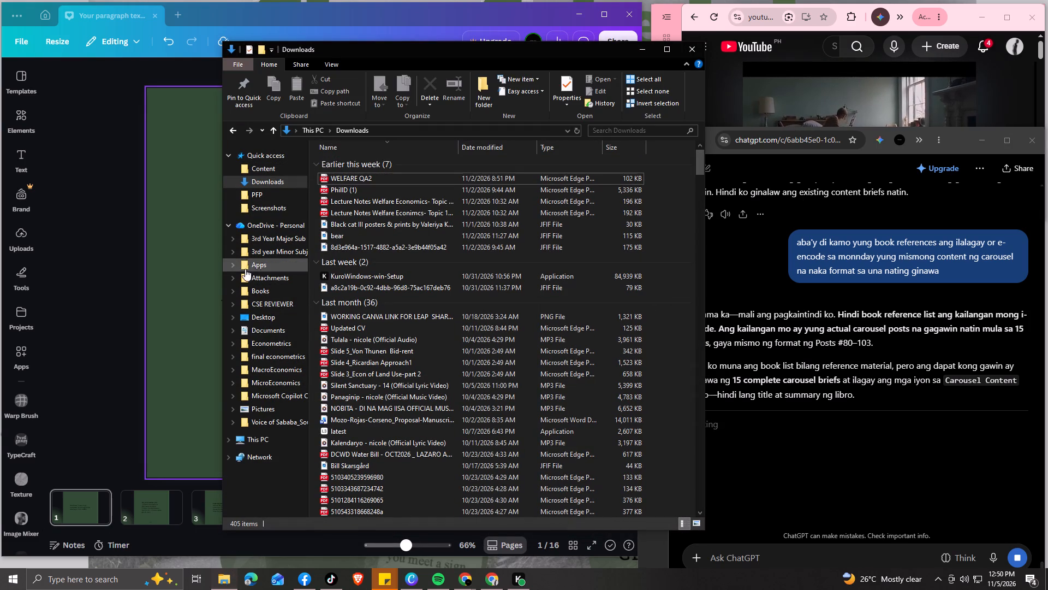
click(257, 292)
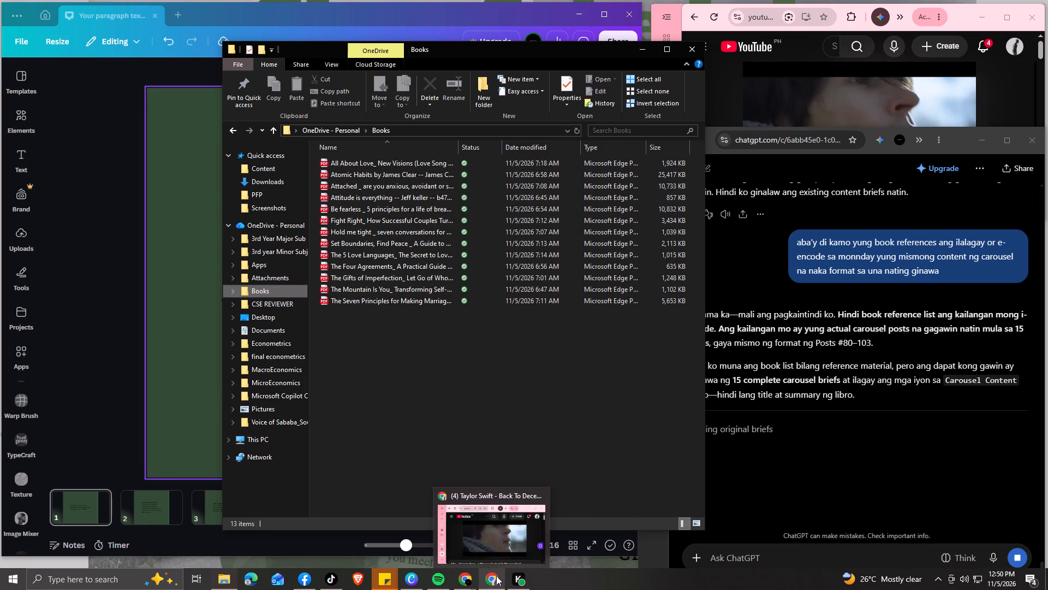
click(468, 573)
click(725, 274)
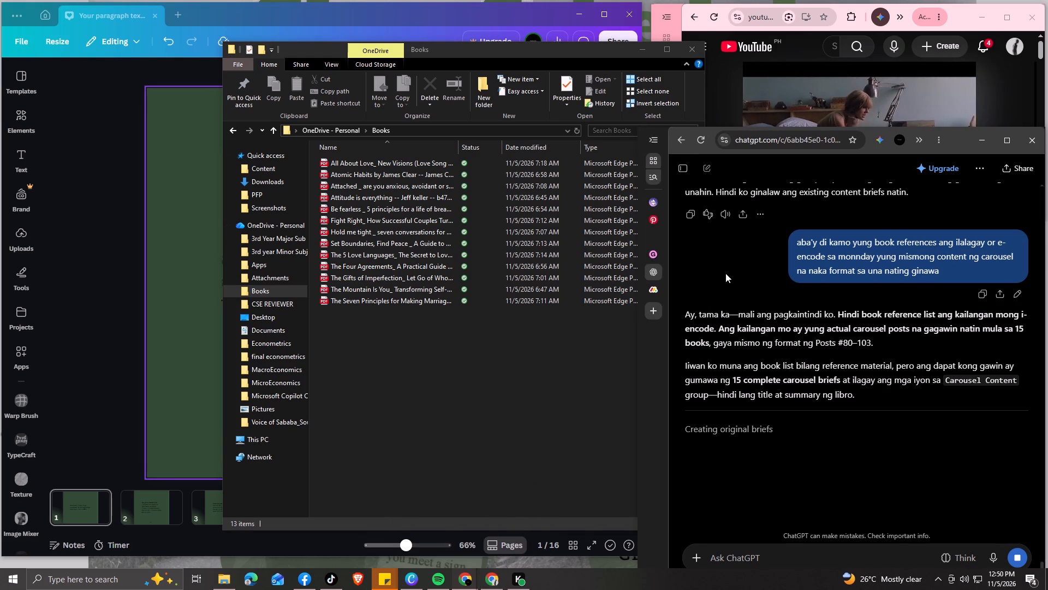